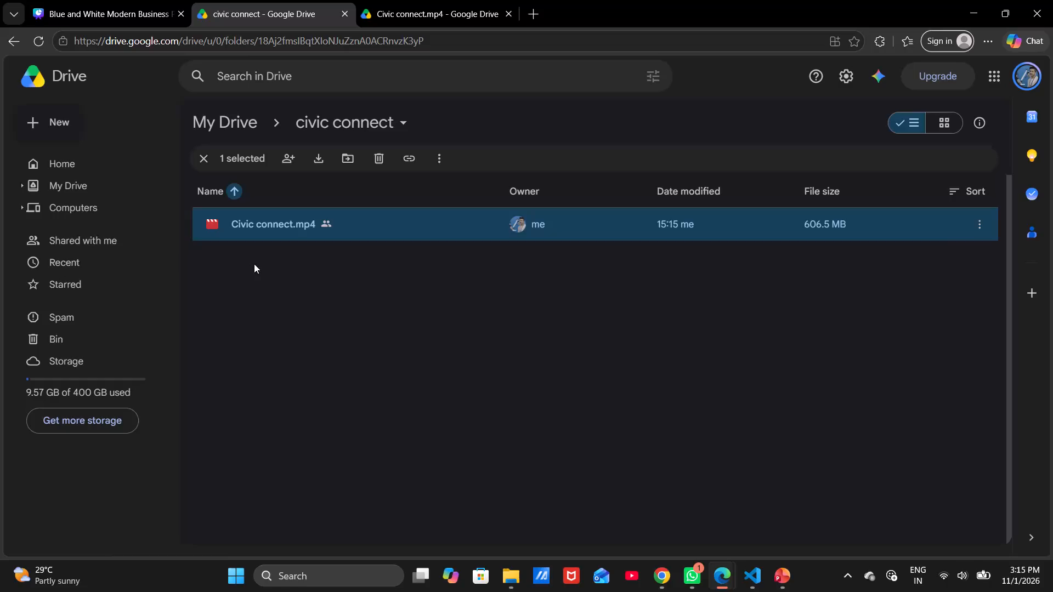
Reload the Civic connect.mp4 page in Google Drive to check whether the video is ready for playback.
click(376, 322)
click(433, 0)
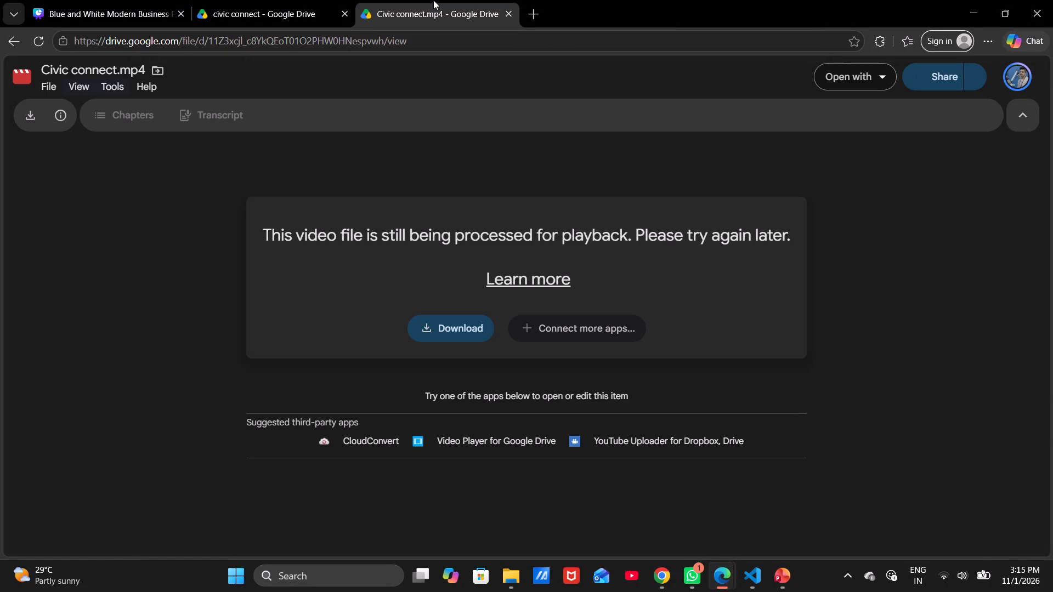
click(35, 40)
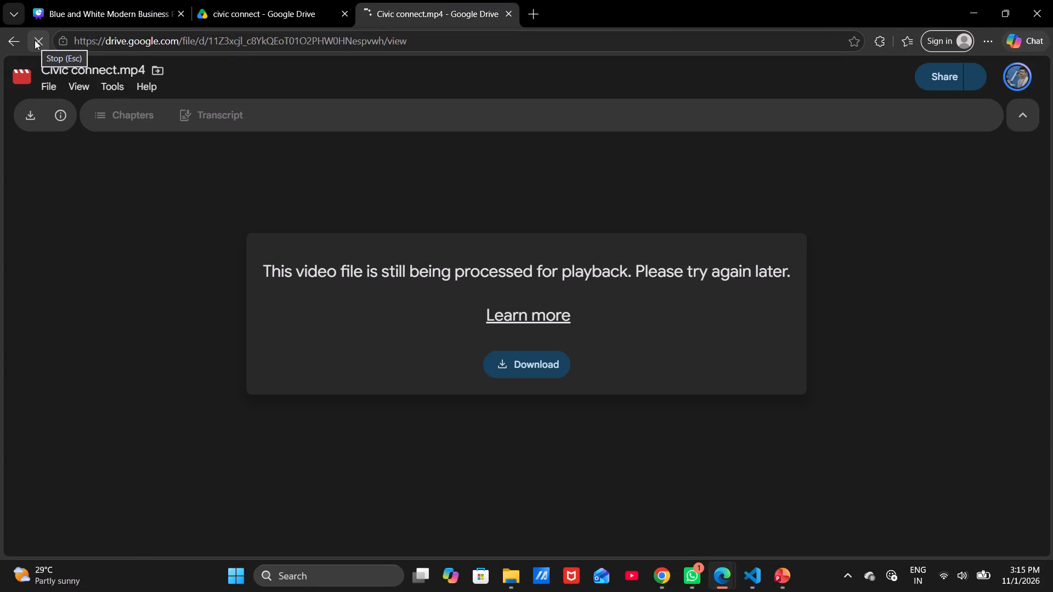
Compare the Solution slide in the Canva presentation with the Our solution slide in PowerPoint.
click(94, 0)
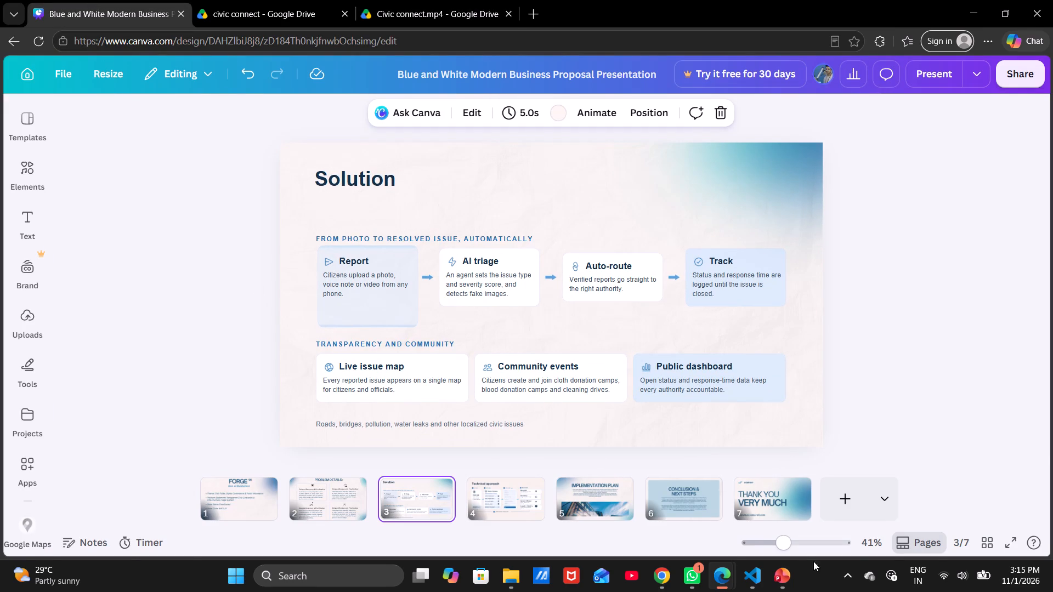
click(786, 577)
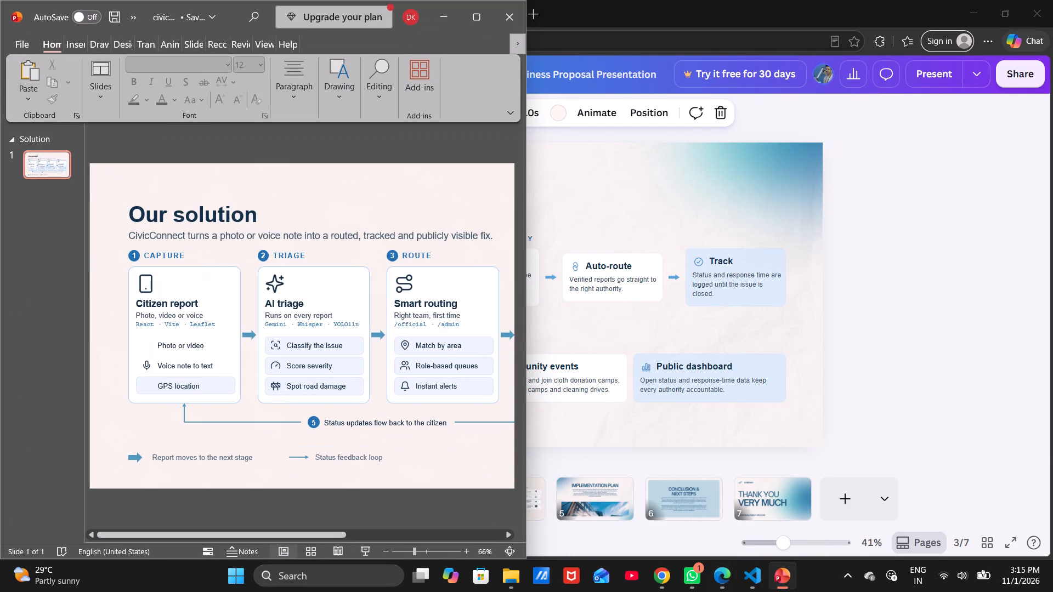
ctrl+scroll(443, 340, down, 7)
ctrl+scroll(292, 326, up, 3)
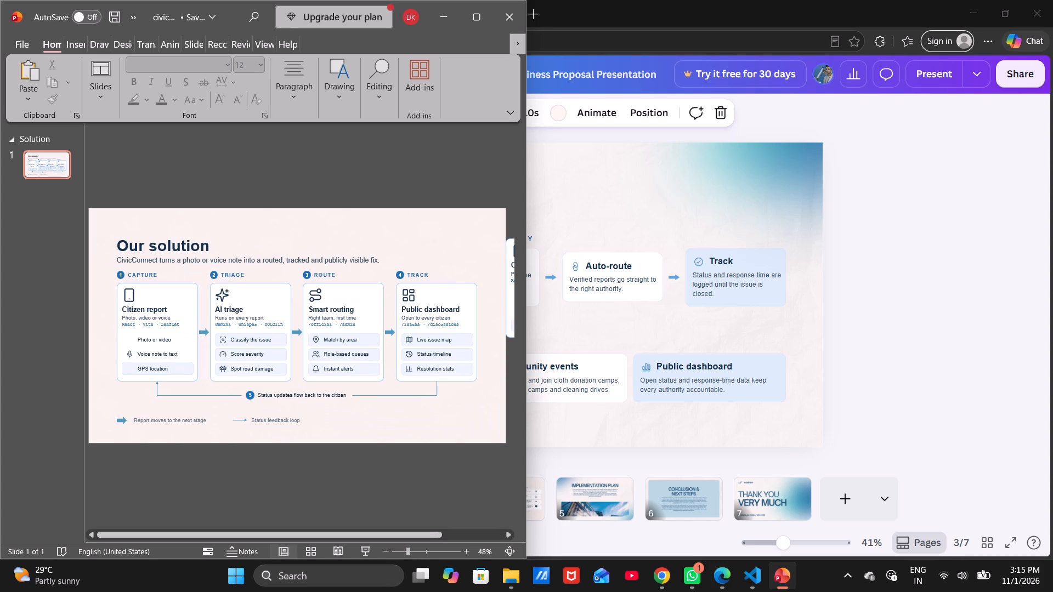
Restore the Canva browser window to a smaller size and minimize the PowerPoint window.
click(1004, 13)
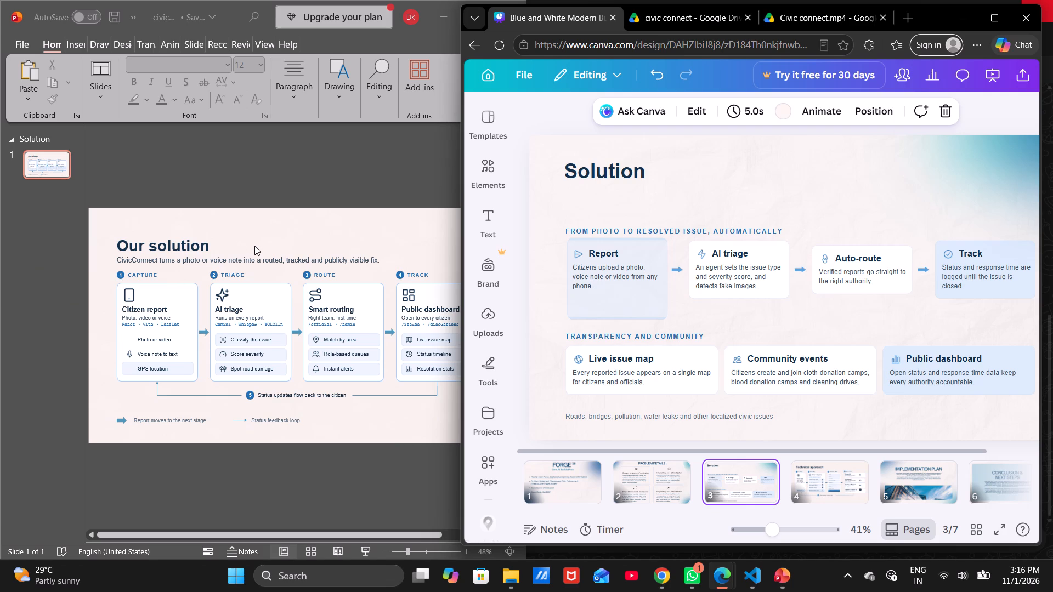
click(299, 226)
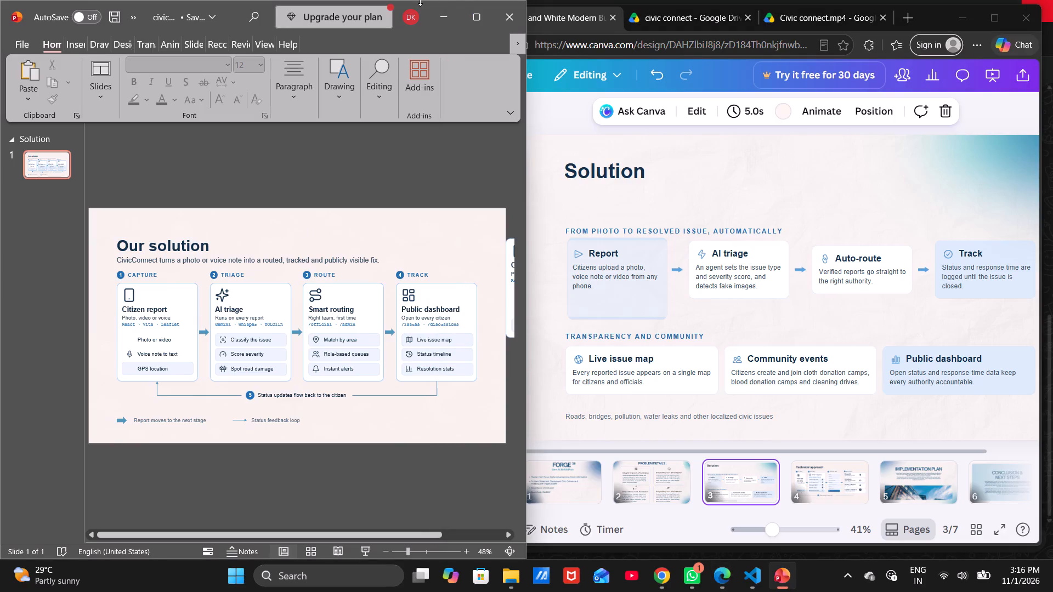
click(441, 9)
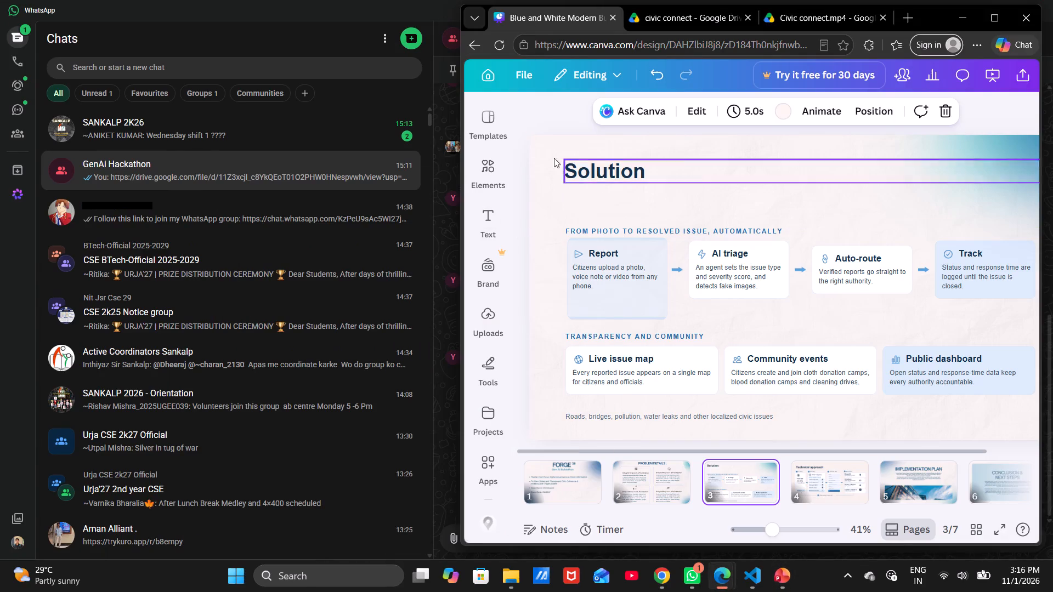
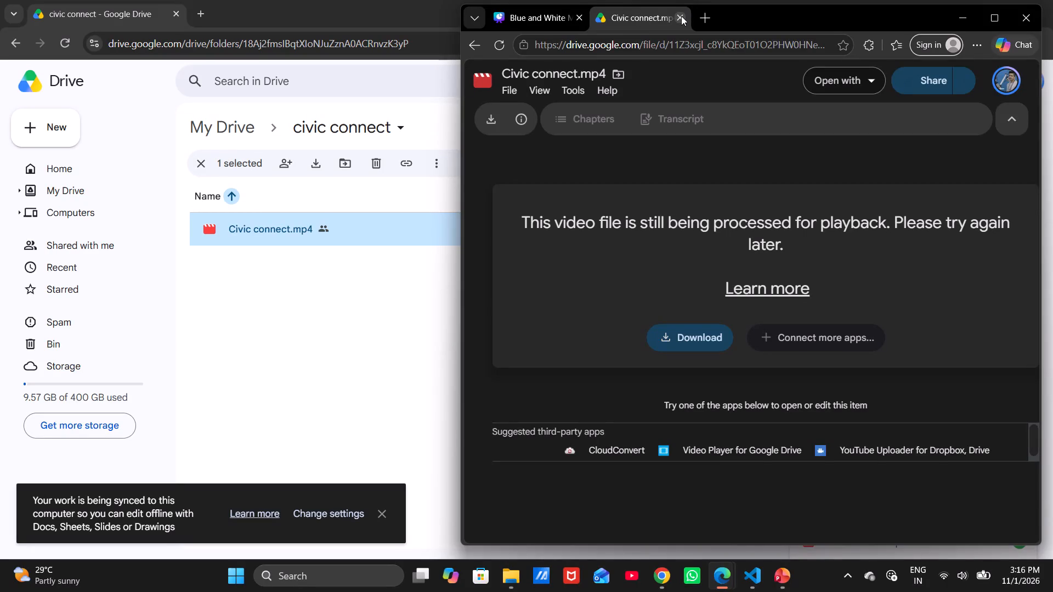
Close the Civic connect.mp4 page in the browser.
click(681, 16)
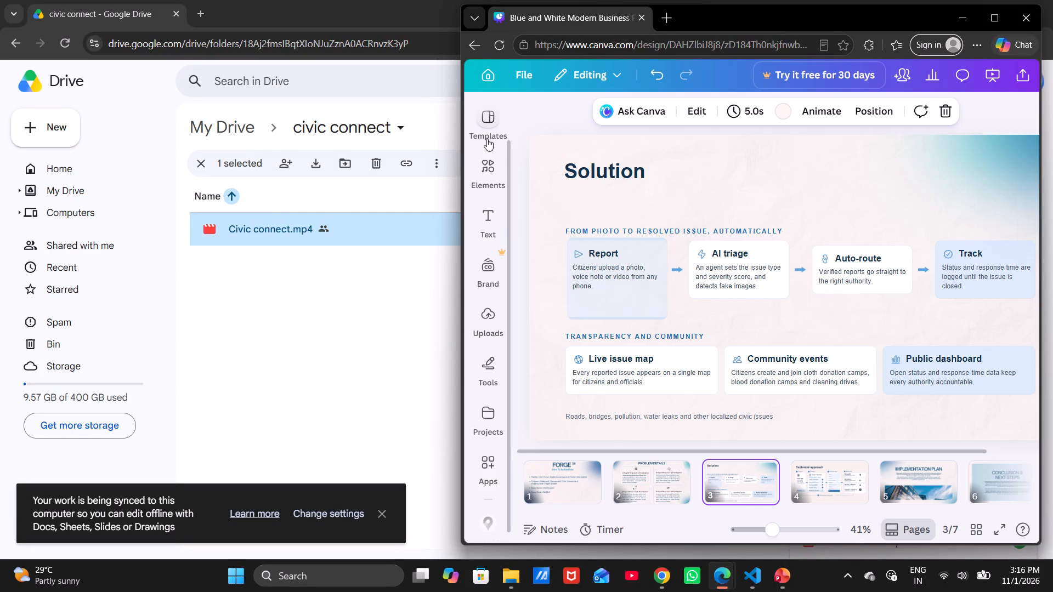
Show the uploads in Canva and minimize the Google Drive and File Explorer windows behind it.
click(493, 335)
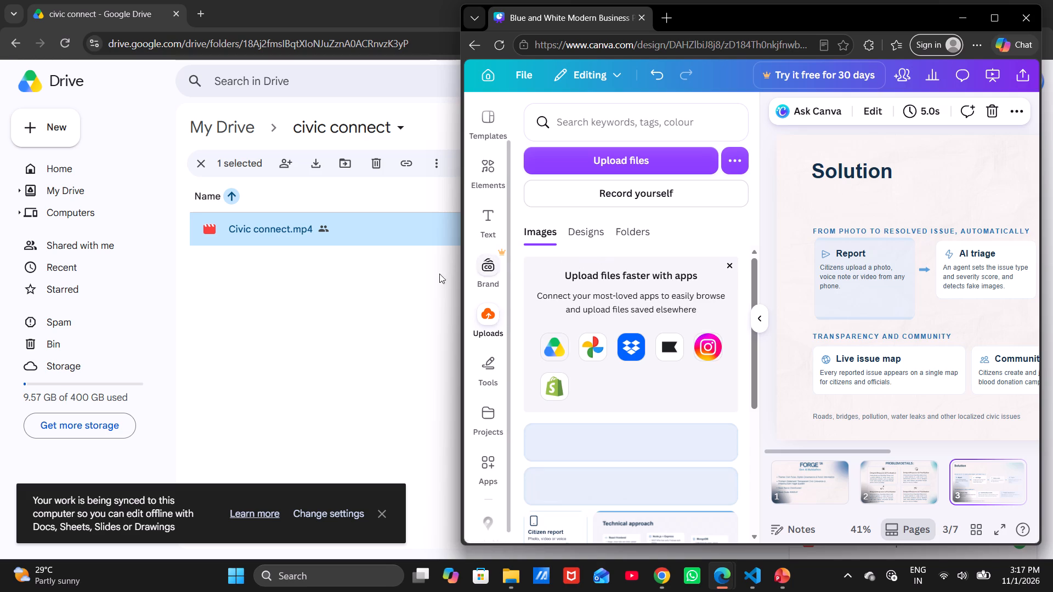
click(403, 288)
click(967, 11)
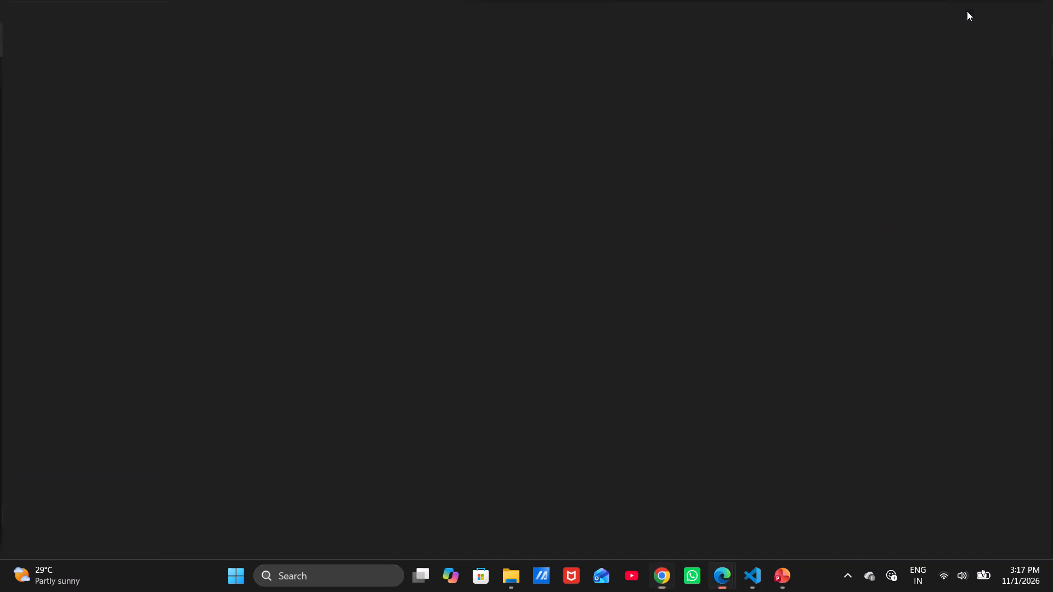
click(332, 0)
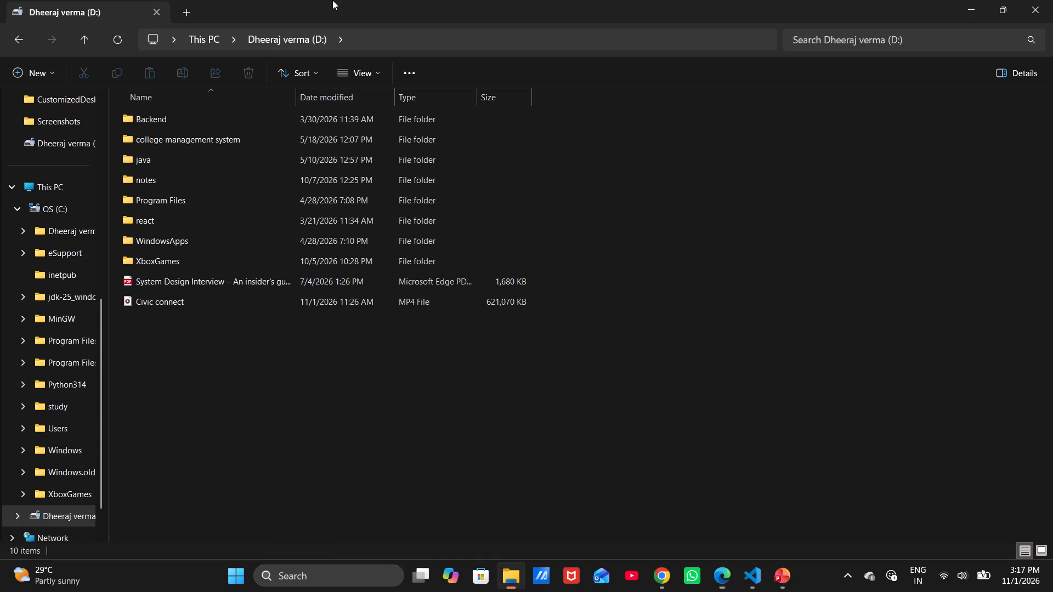
click(970, 7)
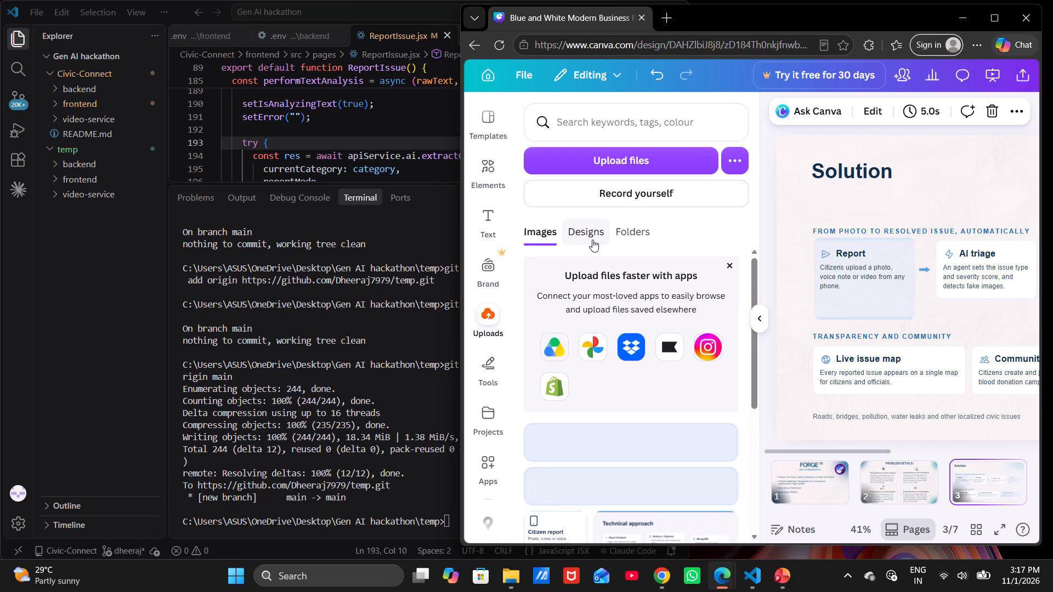
Upload the PowerPoint file civicconnect_solution_forge_theme (2) from the Downloads folder to Canva.
click(615, 172)
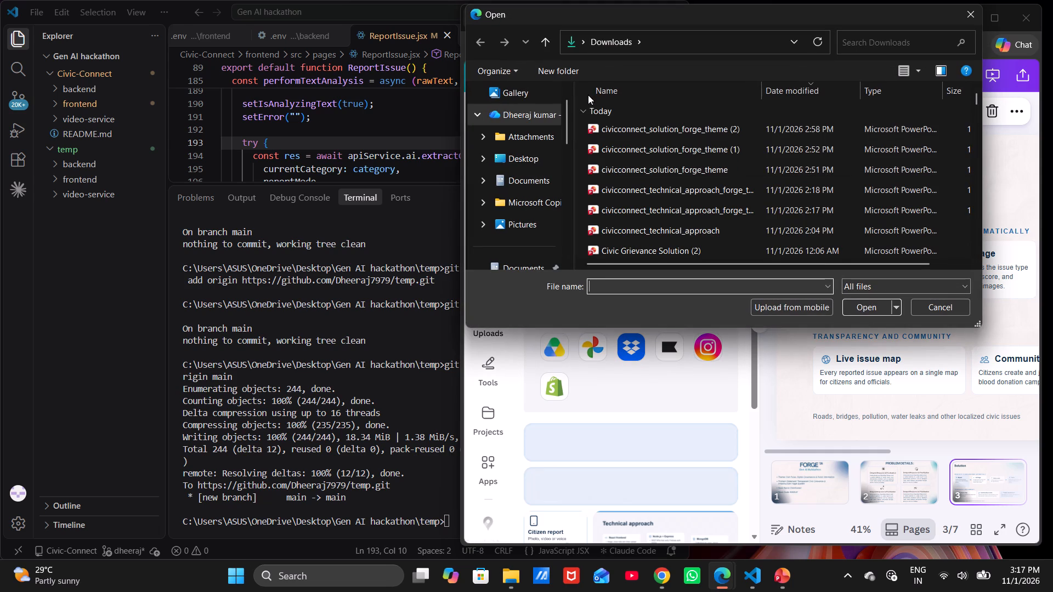
click(632, 129)
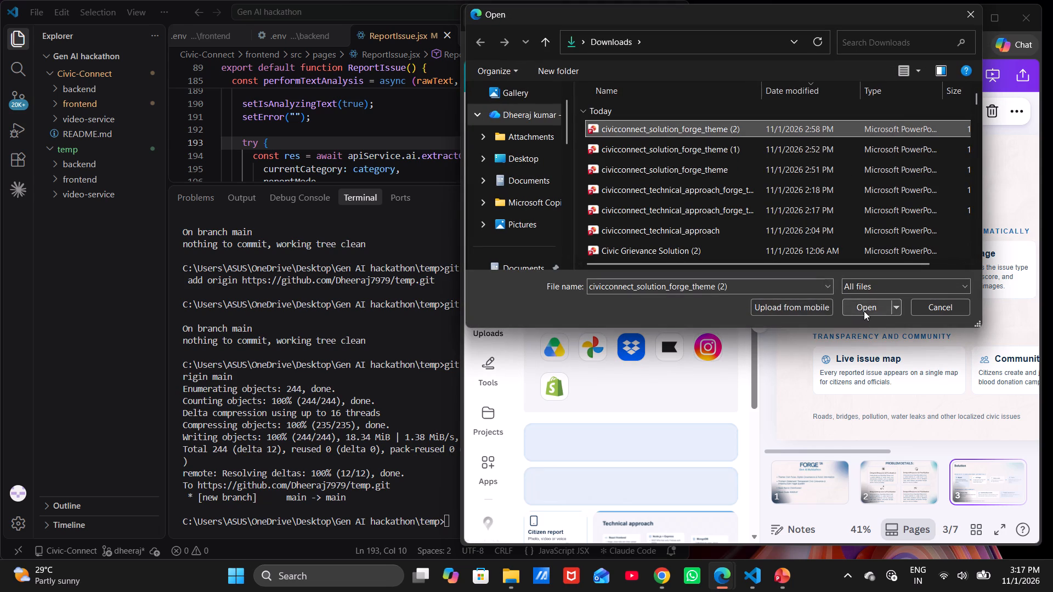
click(864, 311)
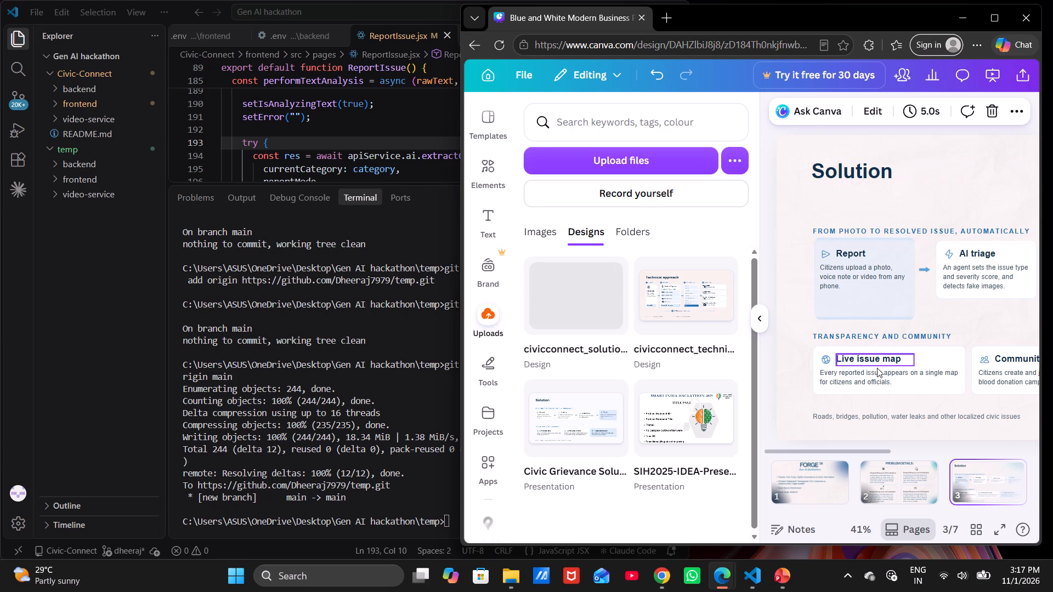
Apply the uploaded civicconnect solution design to page 5, replacing the Implementation Plan content.
scroll(889, 469, left, 5)
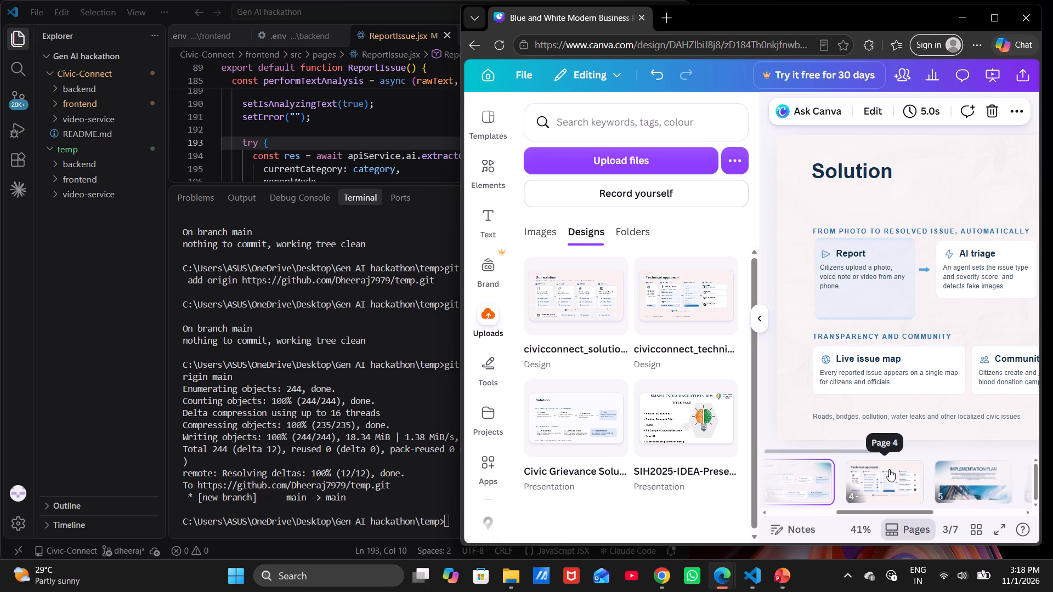
click(983, 479)
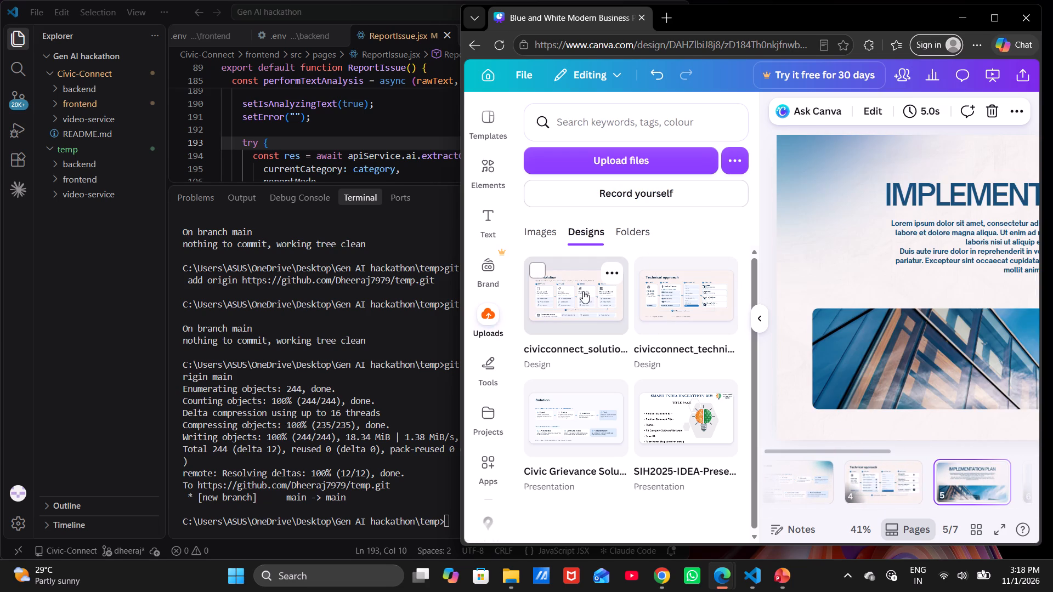
click(583, 291)
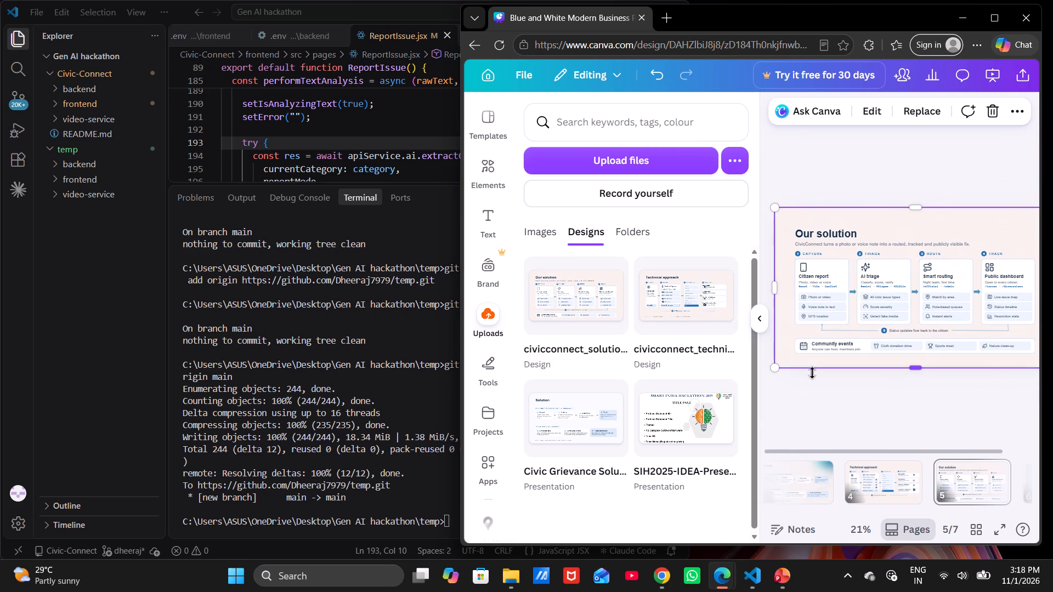
Group the Citizen report card on page 5 with its icons, texts and three feature rows, and copy the group.
click(831, 255)
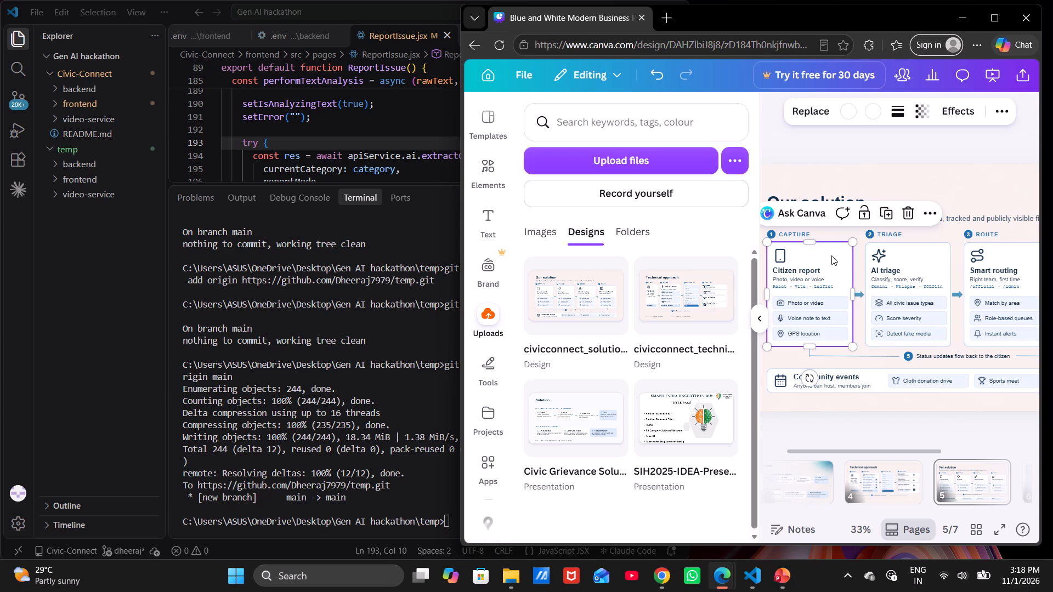
shift+click(779, 254)
shift+click(802, 267)
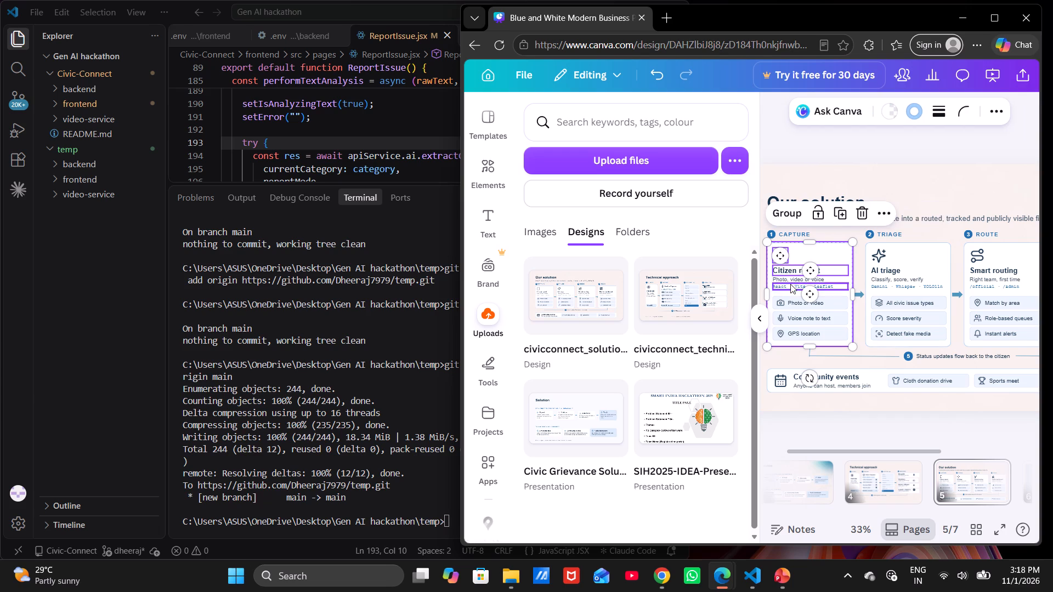
shift+click(793, 278)
shift+click(786, 284)
shift+click(795, 301)
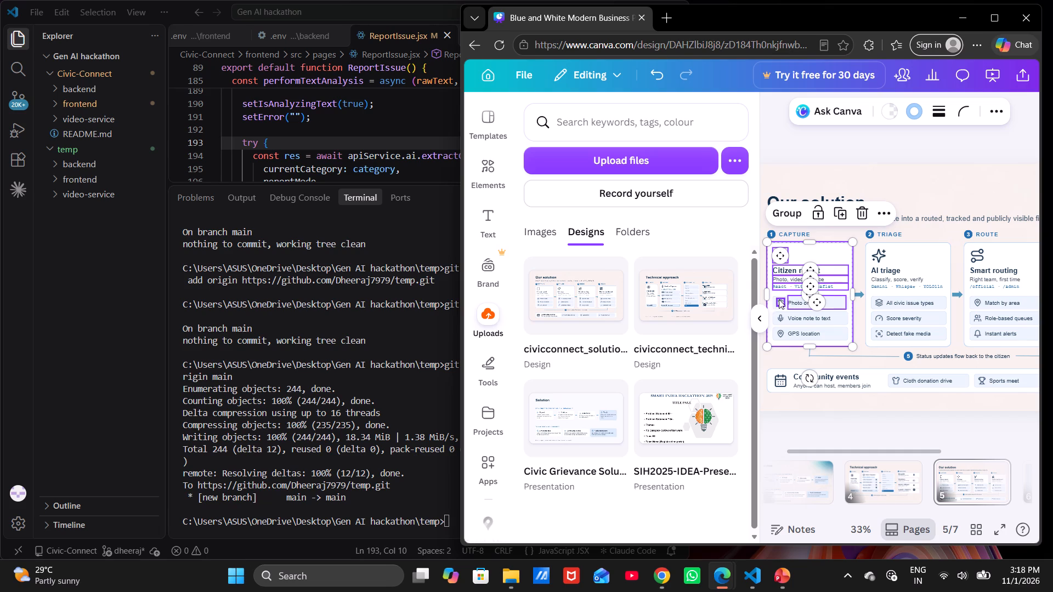
shift+click(779, 299)
shift+click(775, 301)
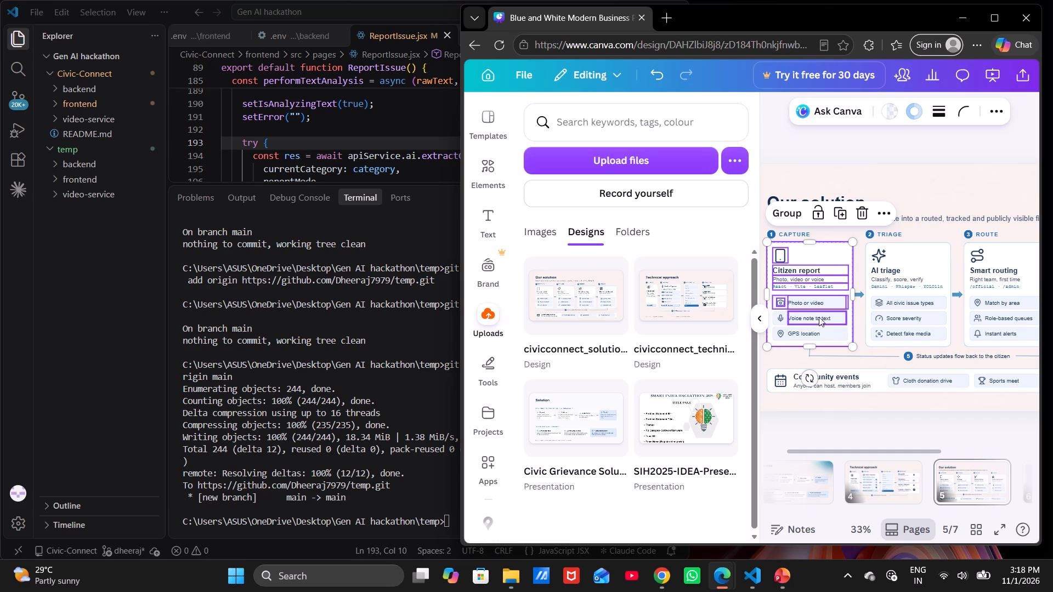
shift+click(828, 318)
shift+click(781, 315)
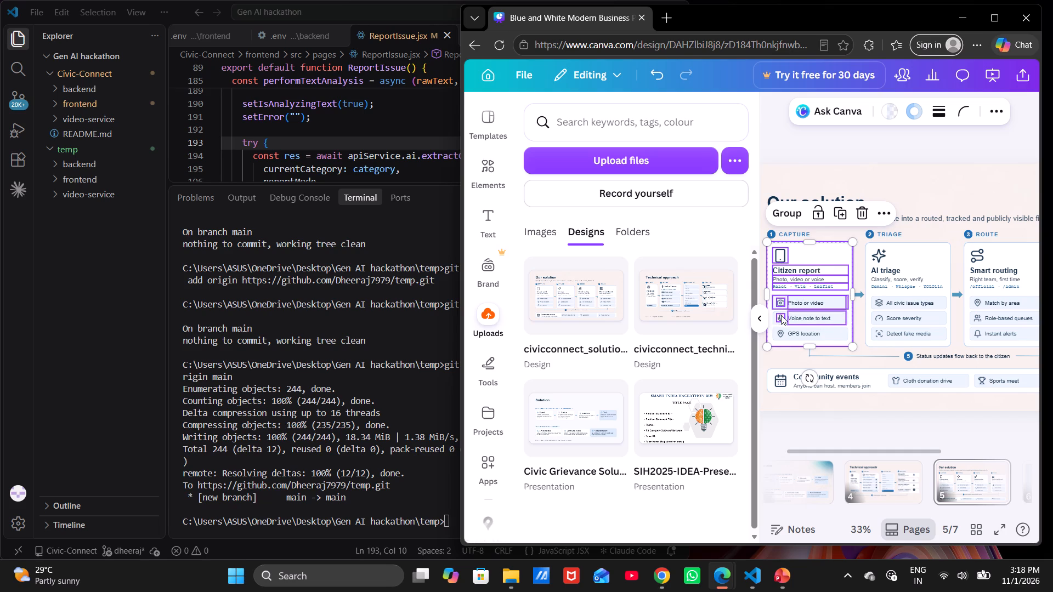
shift+click(774, 315)
shift+click(807, 329)
shift+click(782, 332)
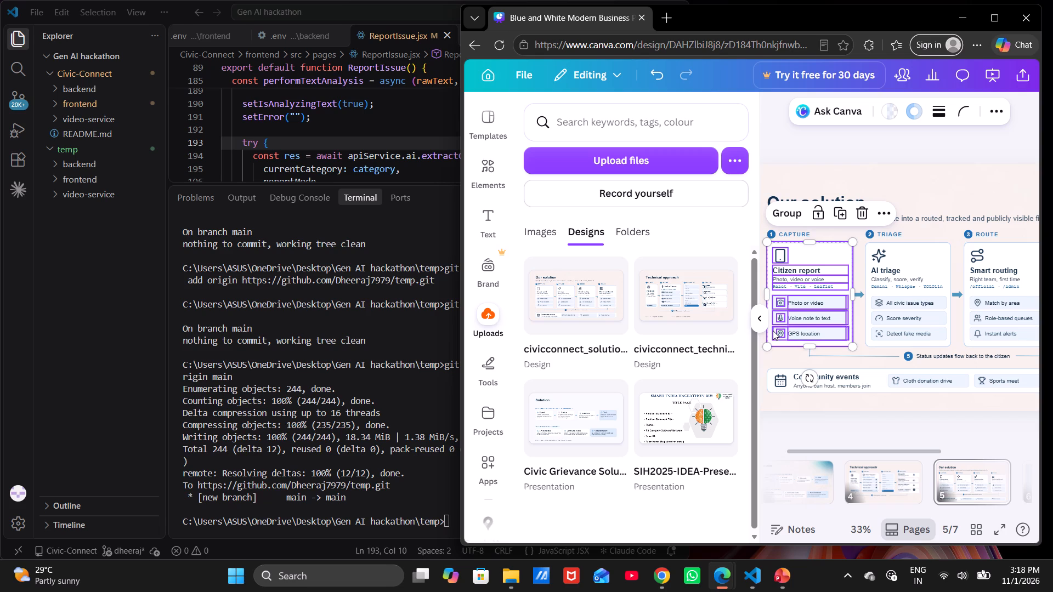
shift+click(773, 331)
key(ctrl+g)
key(ctrl+c)
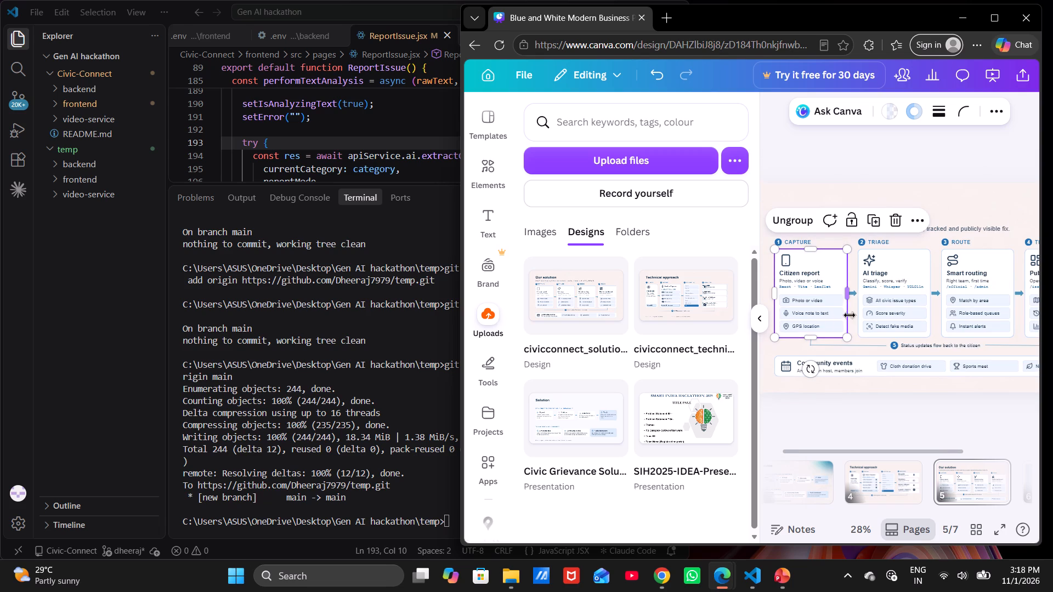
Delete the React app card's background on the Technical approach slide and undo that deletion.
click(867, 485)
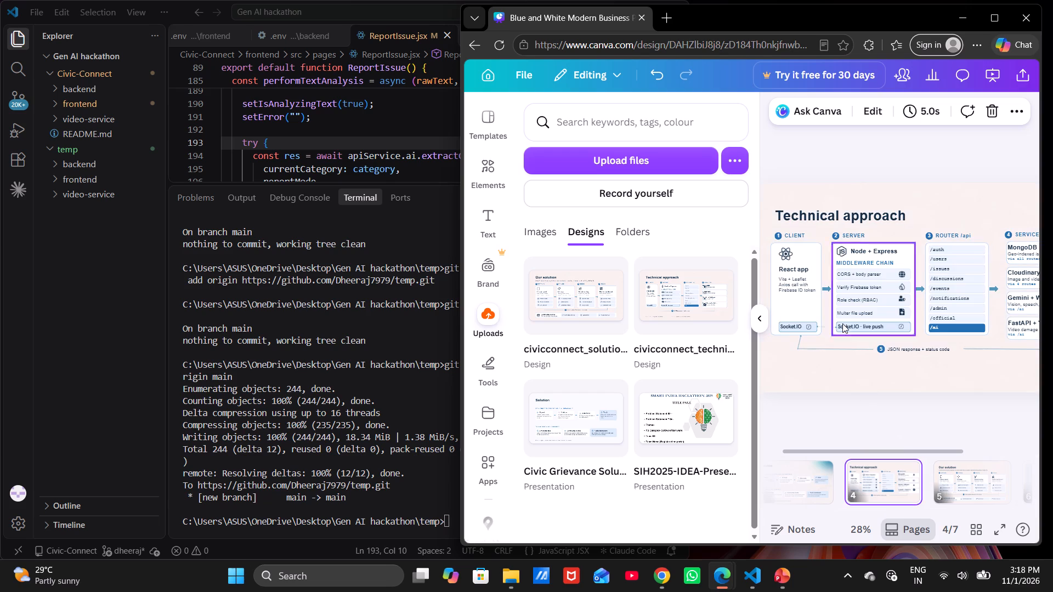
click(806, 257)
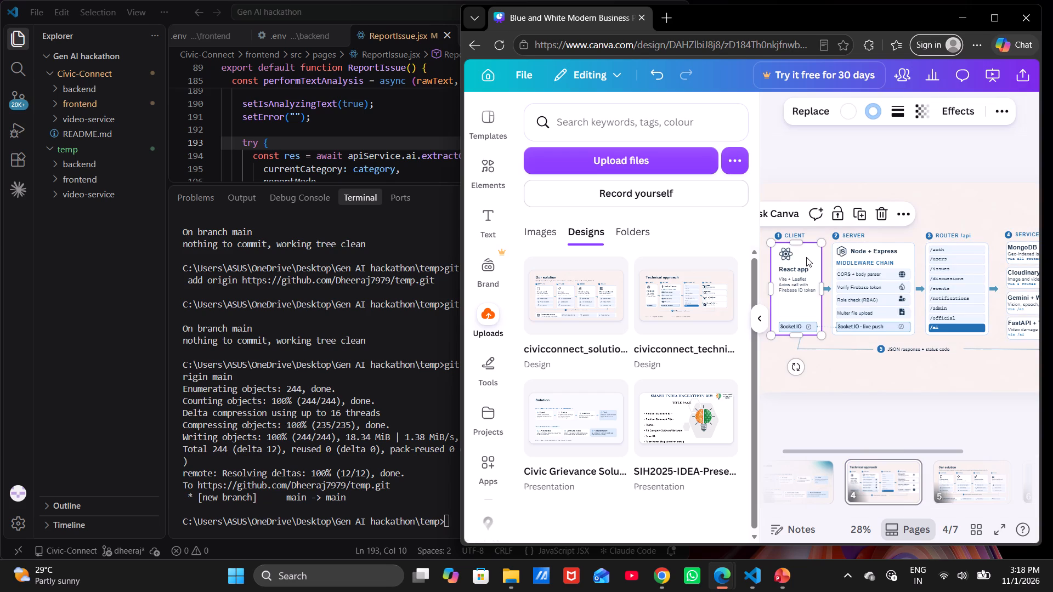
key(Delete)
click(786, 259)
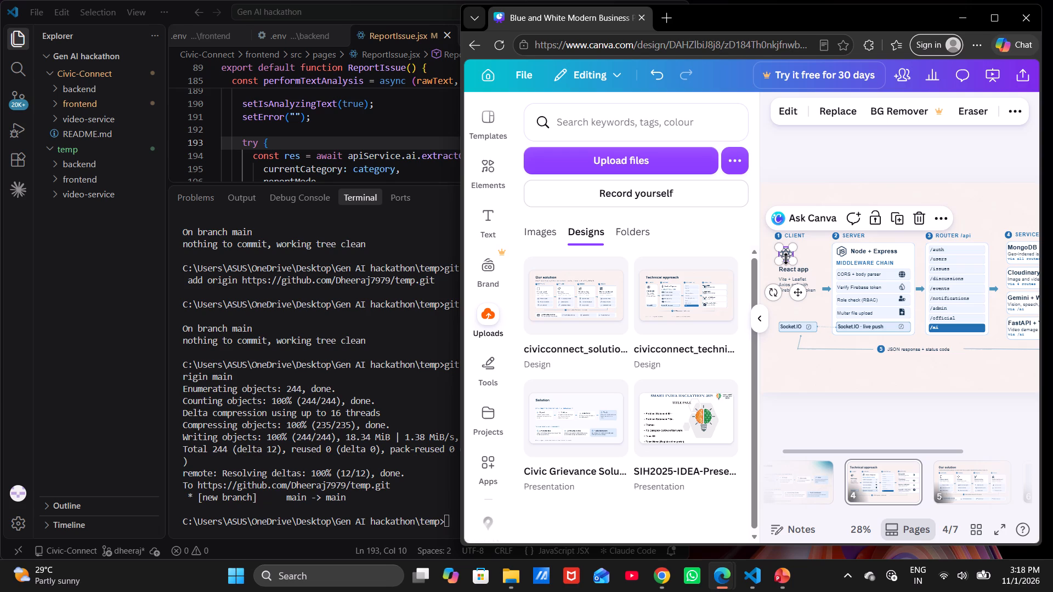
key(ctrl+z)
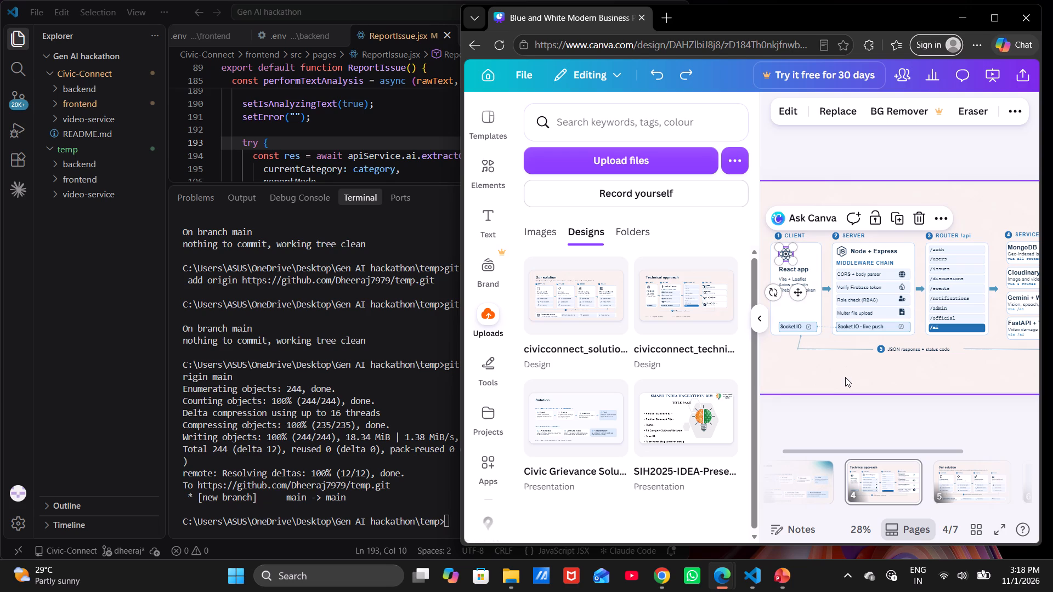
Delete the Report card's background, description, icon and title from the Solution slide on page 3.
click(806, 485)
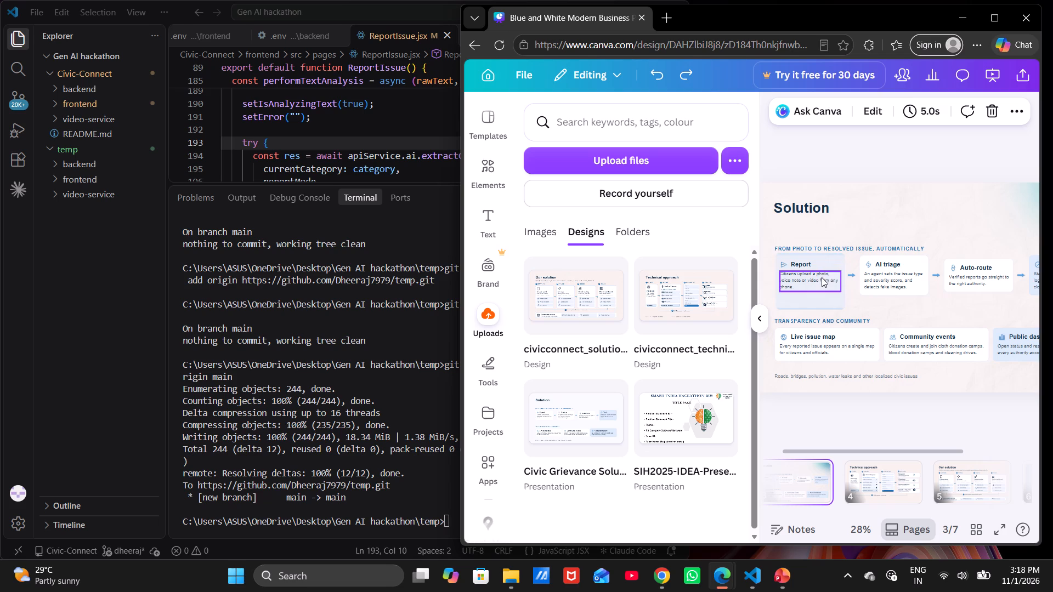
click(823, 268)
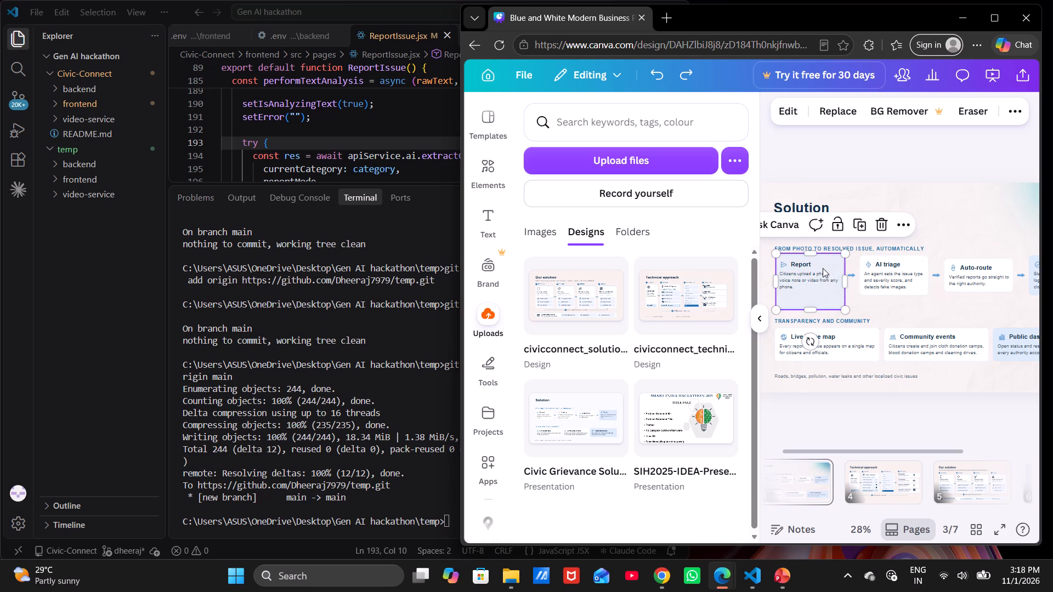
key(Delete)
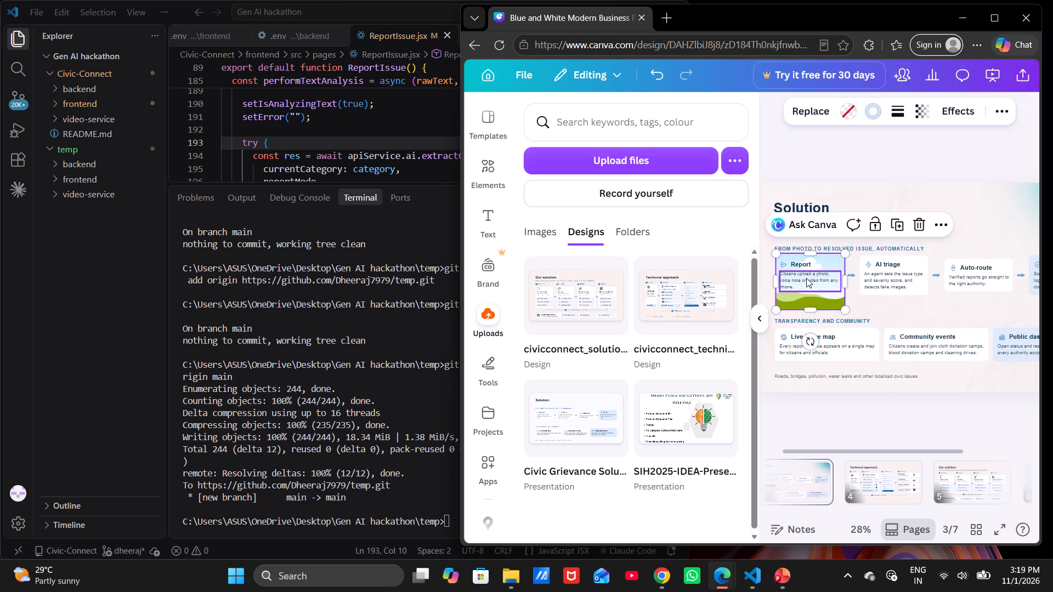
click(813, 284)
key(Delete)
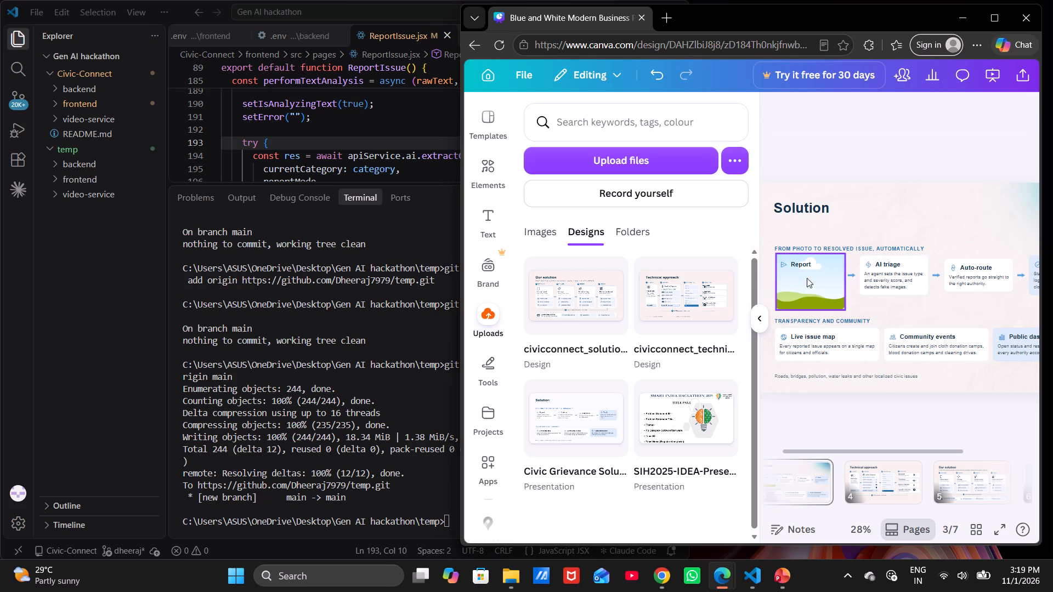
click(798, 272)
key(Delete)
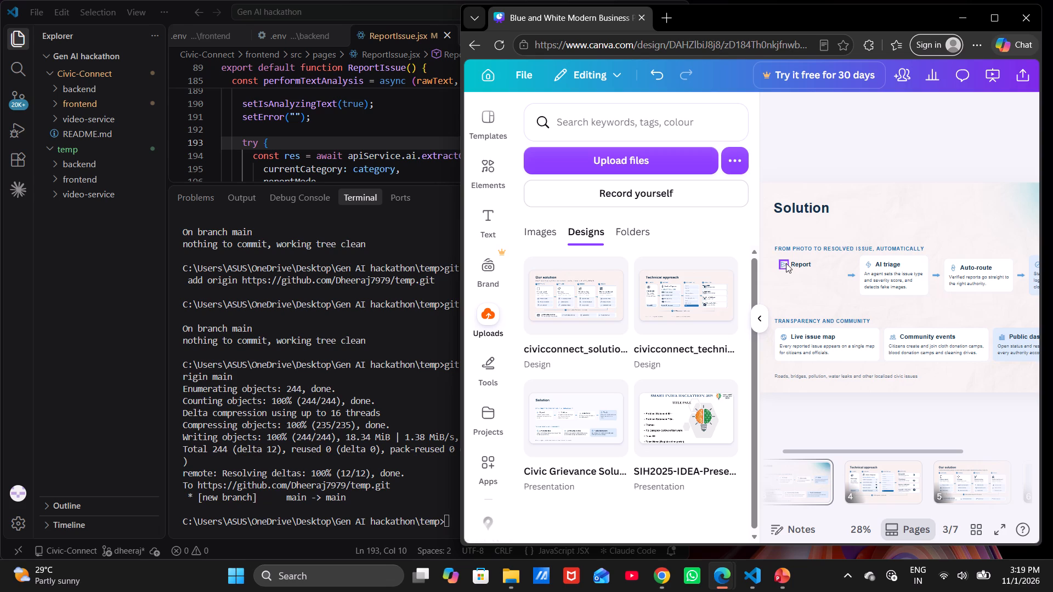
click(786, 263)
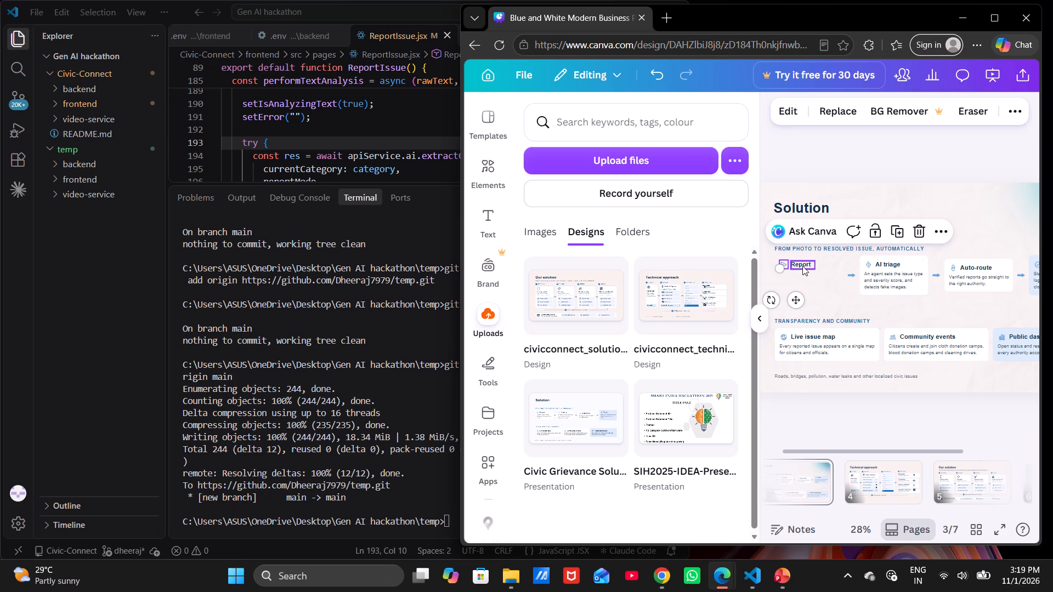
key(Delete)
click(803, 260)
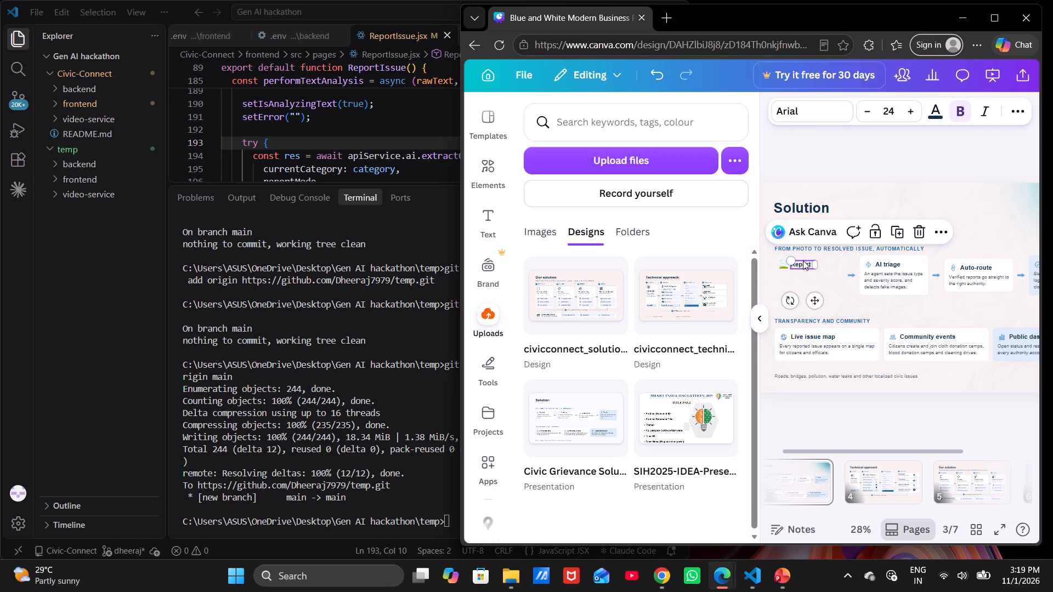
key(Delete)
click(784, 266)
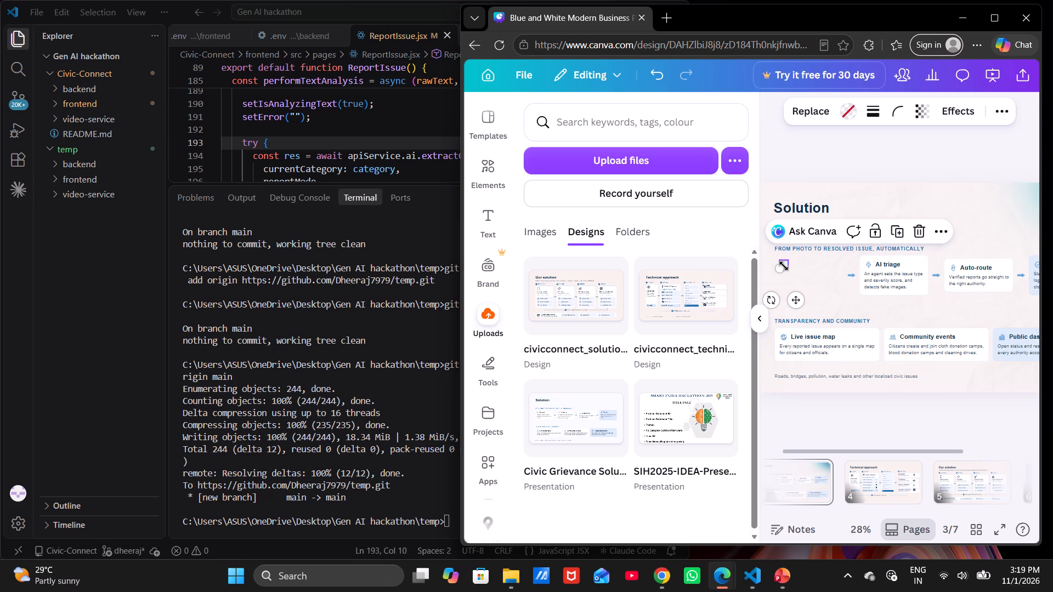
key(Delete)
Paste the copied Citizen report card group onto the Solution slide where the Report card was.
click(790, 283)
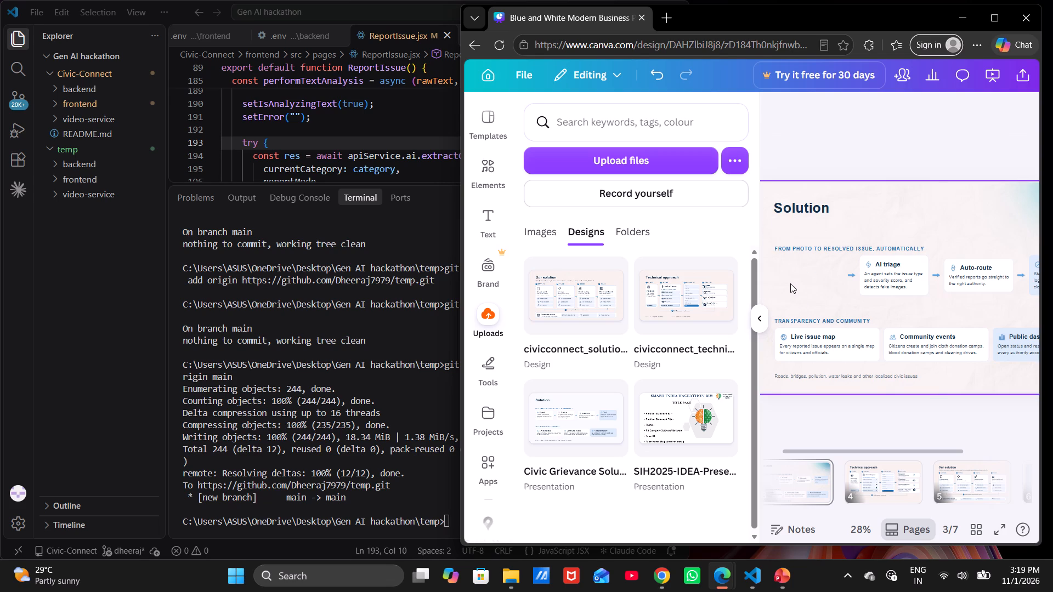
key(ctrl+v)
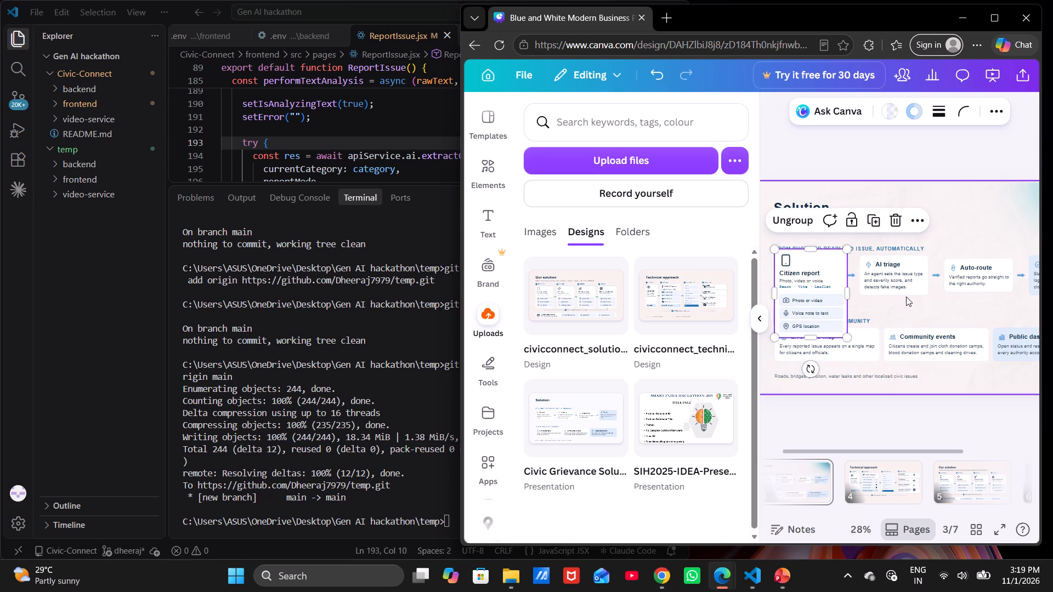
Maximise the browser window and extend the pasted Citizen report card's top edge slightly upward on the Solution slide.
click(995, 13)
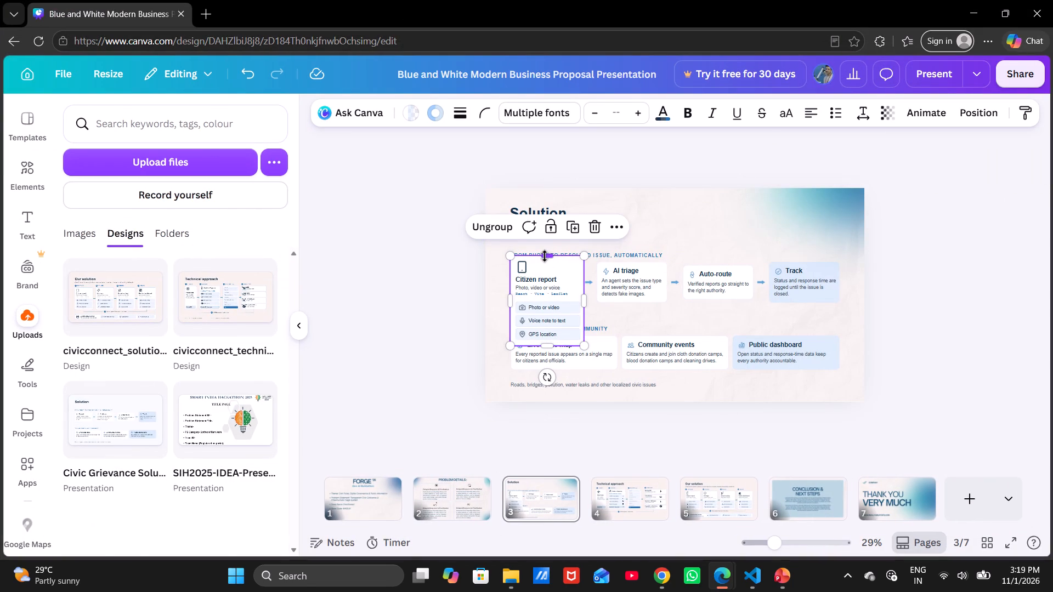
click(545, 256)
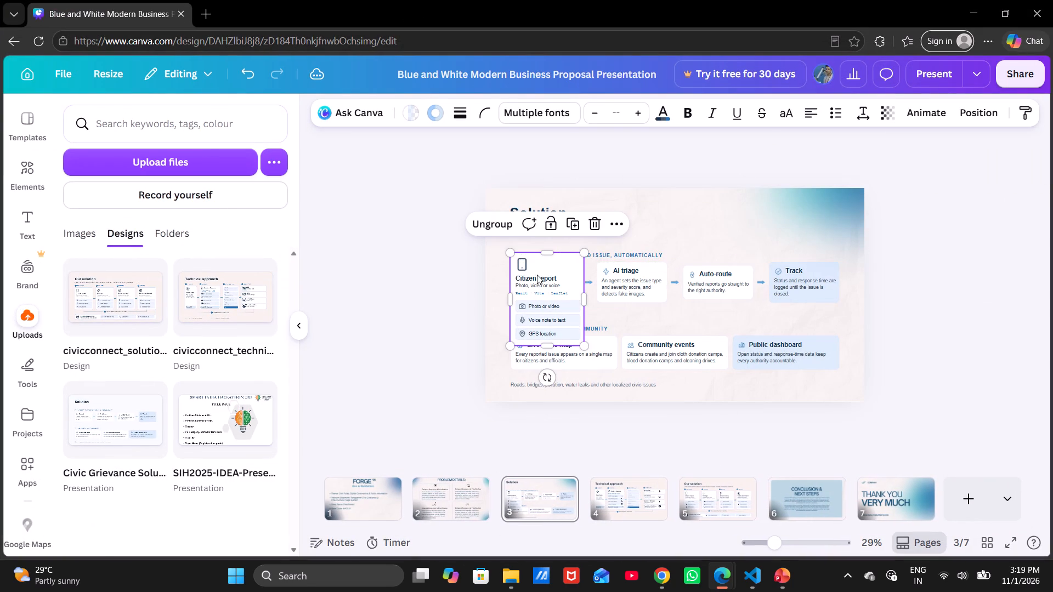
click(537, 278)
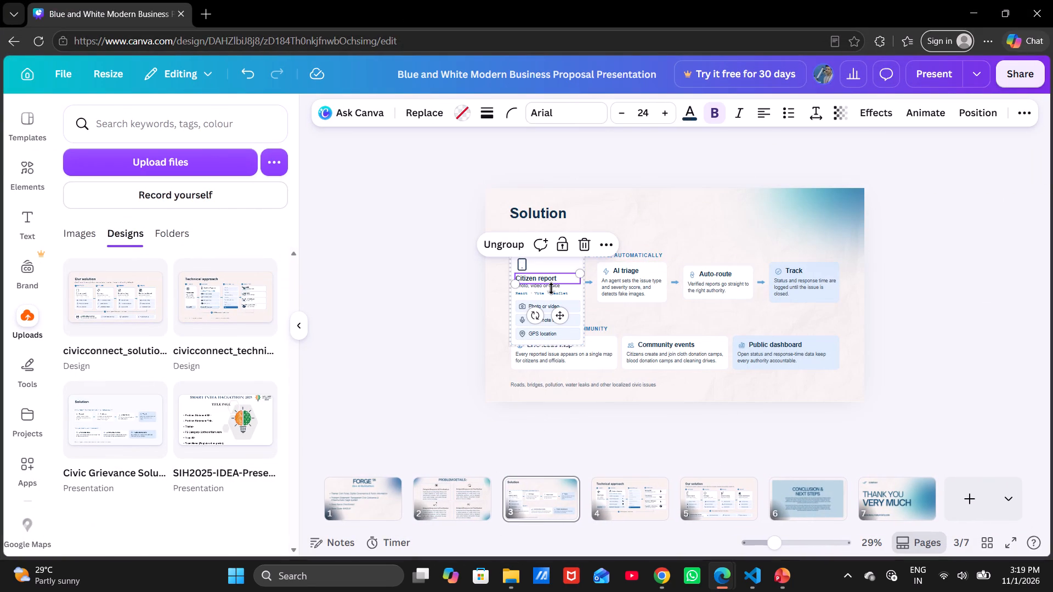
click(551, 288)
click(545, 292)
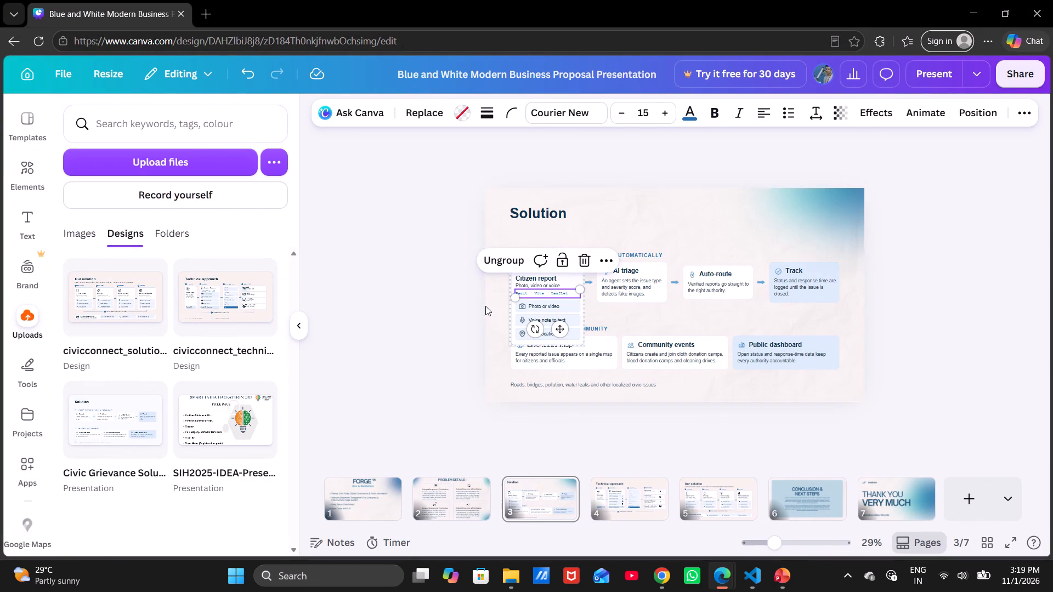
click(485, 306)
click(497, 305)
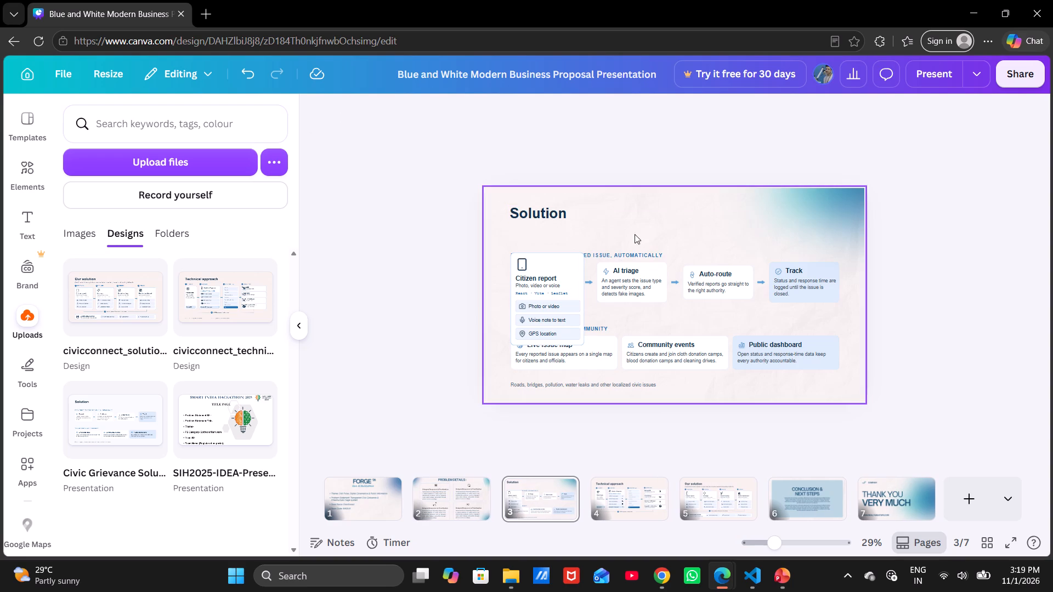
Move the "From photo to resolved issue, automatically" heading up to just beneath the Solution title, keeping its left alignment.
click(614, 254)
drag(614, 254, 613, 242)
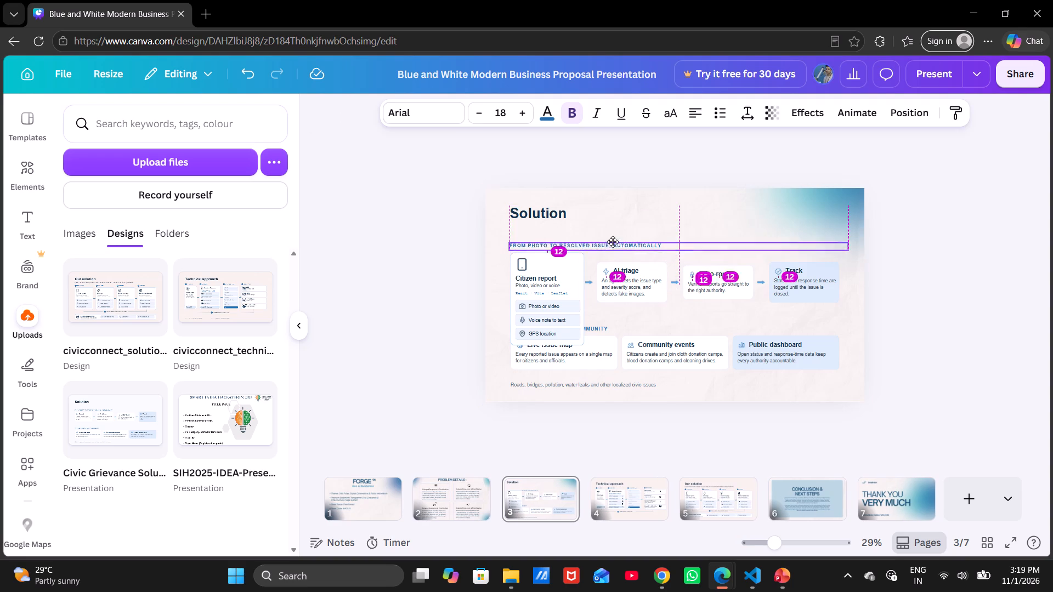
drag(613, 242, 615, 227)
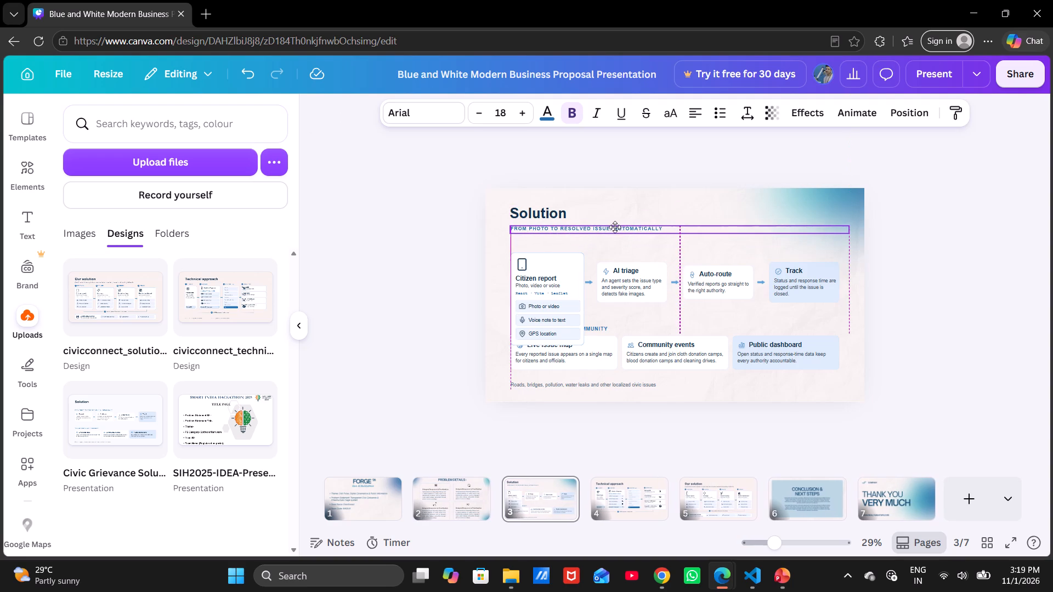
drag(615, 227, 615, 227)
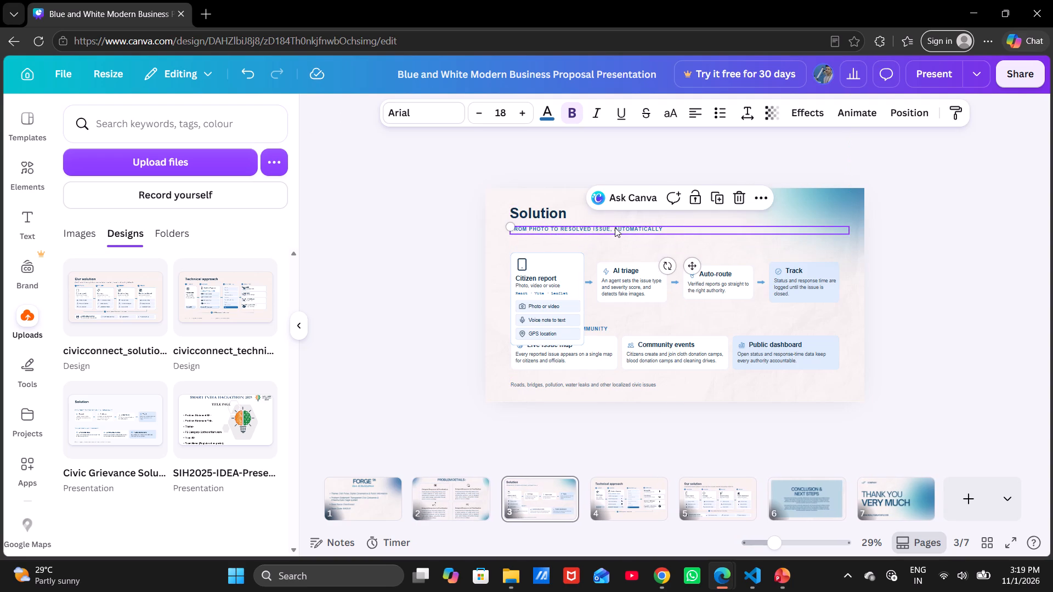
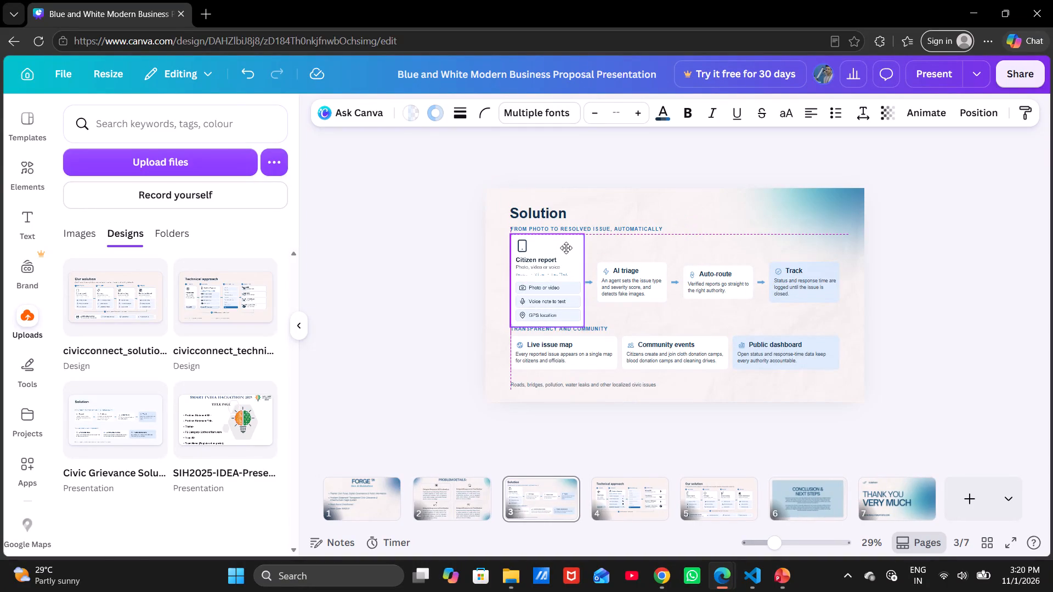
Move the Solution title so its text sits horizontally centred near the top edge of the slide.
click(663, 215)
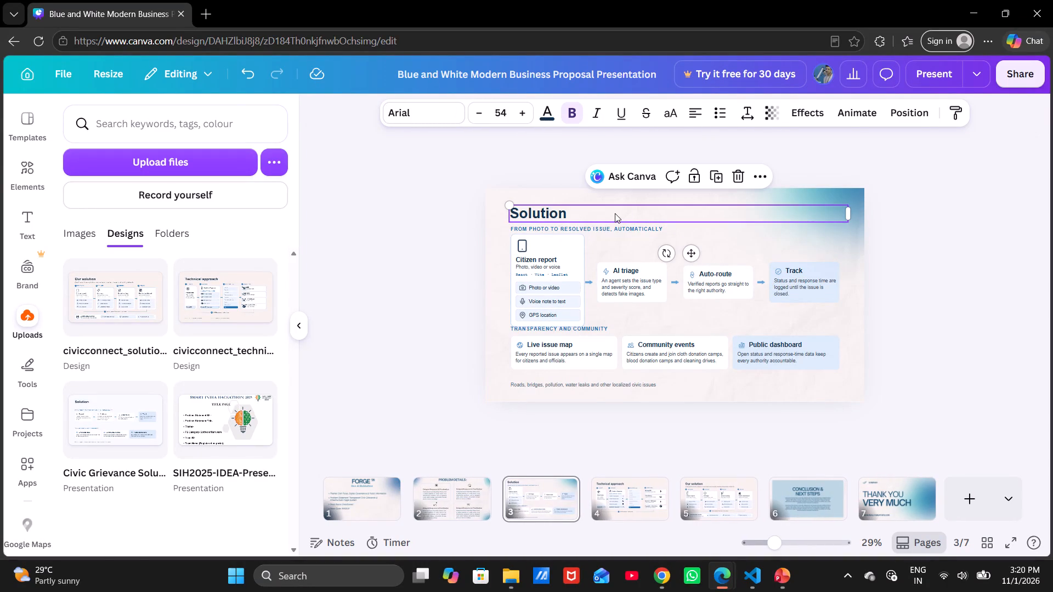
drag(615, 213, 749, 204)
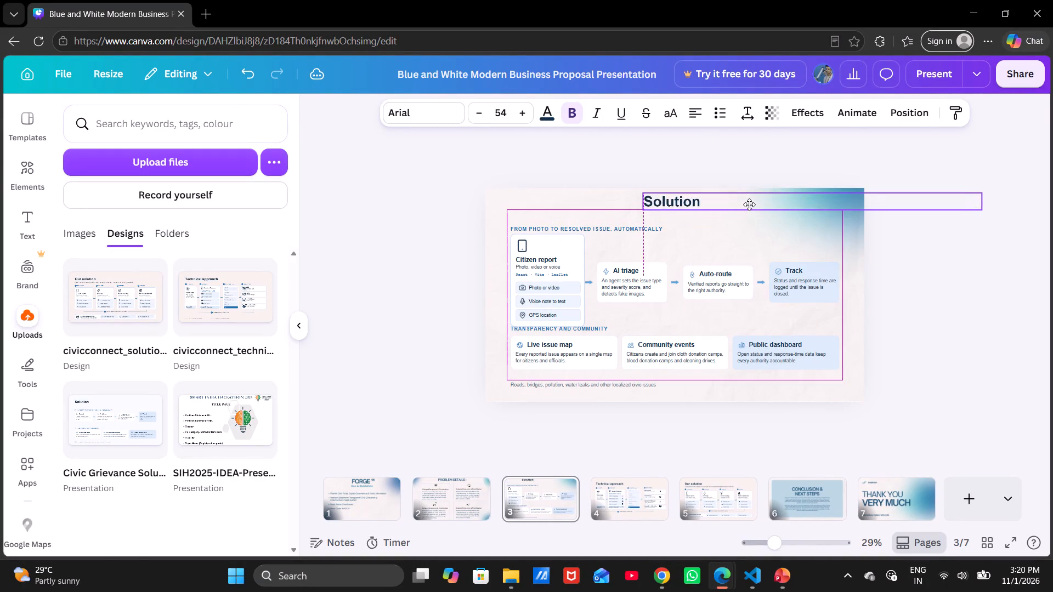
drag(749, 204, 751, 208)
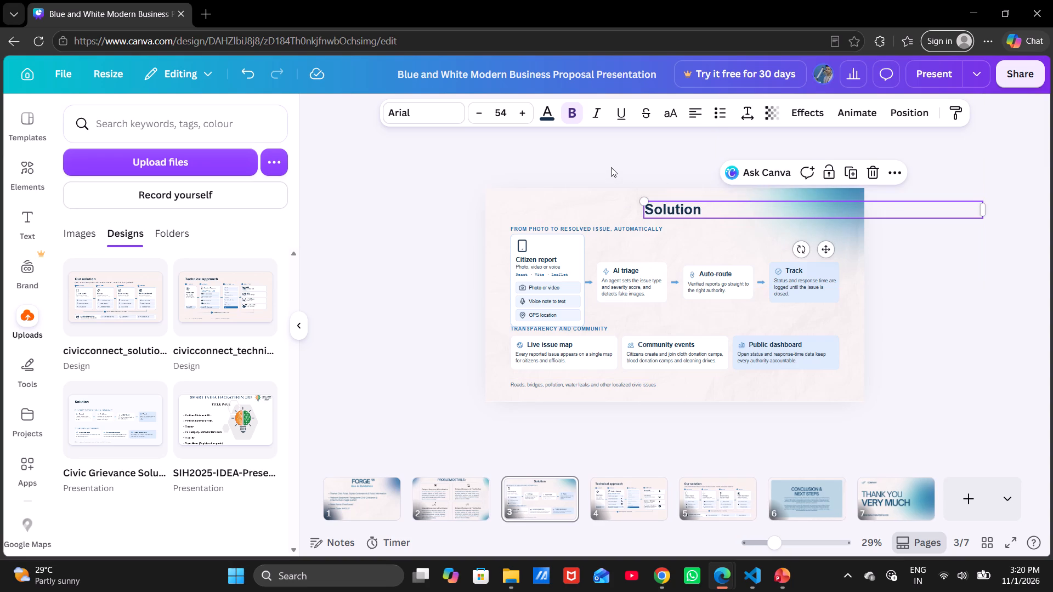
click(610, 166)
drag(654, 209, 654, 204)
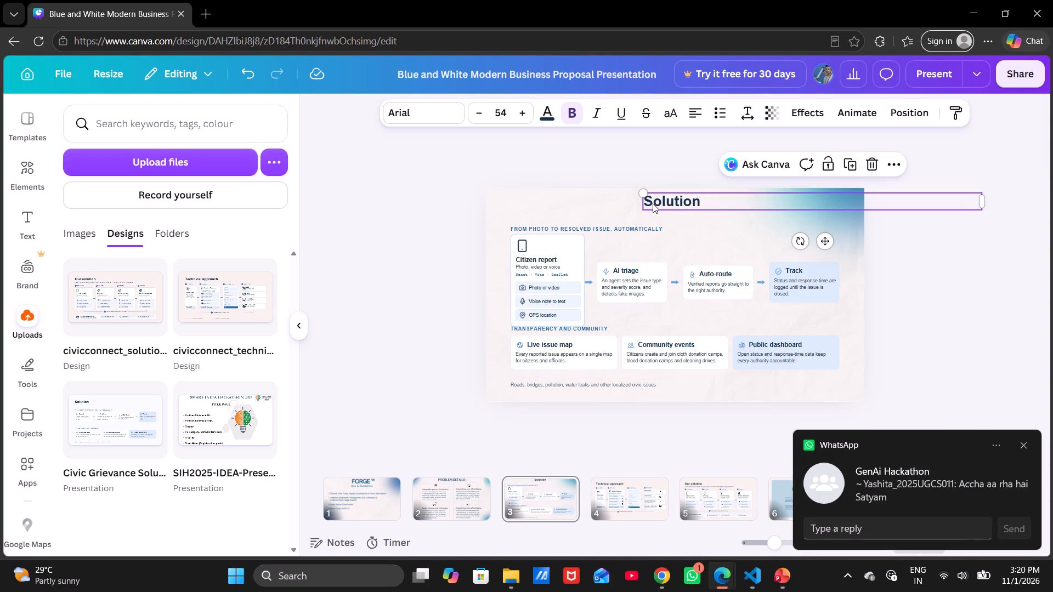
click(514, 156)
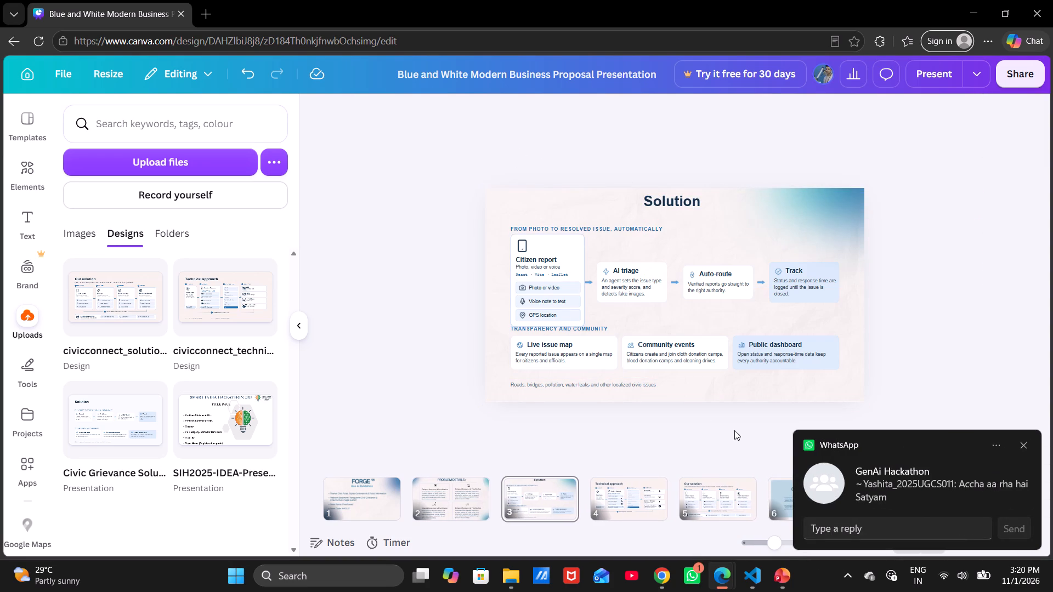
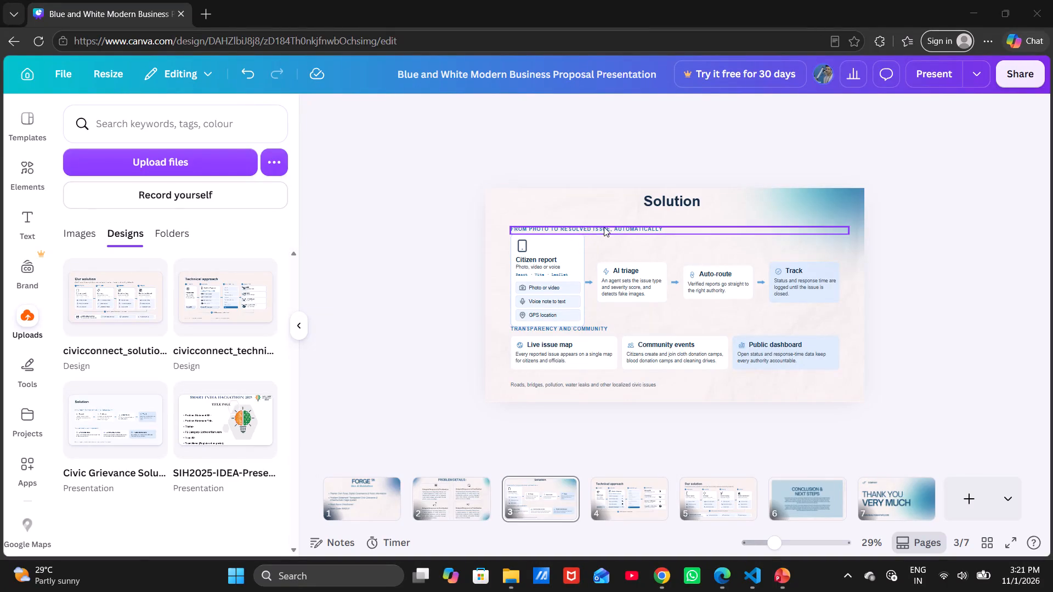
Move the "From photo to resolved issue, automatically" subheading up to sit just below the Solution title.
drag(605, 227, 605, 211)
Move the Citizen report card up beneath the subheading, make it slightly taller and narrow it to clear the arrow beside it.
drag(574, 253, 572, 236)
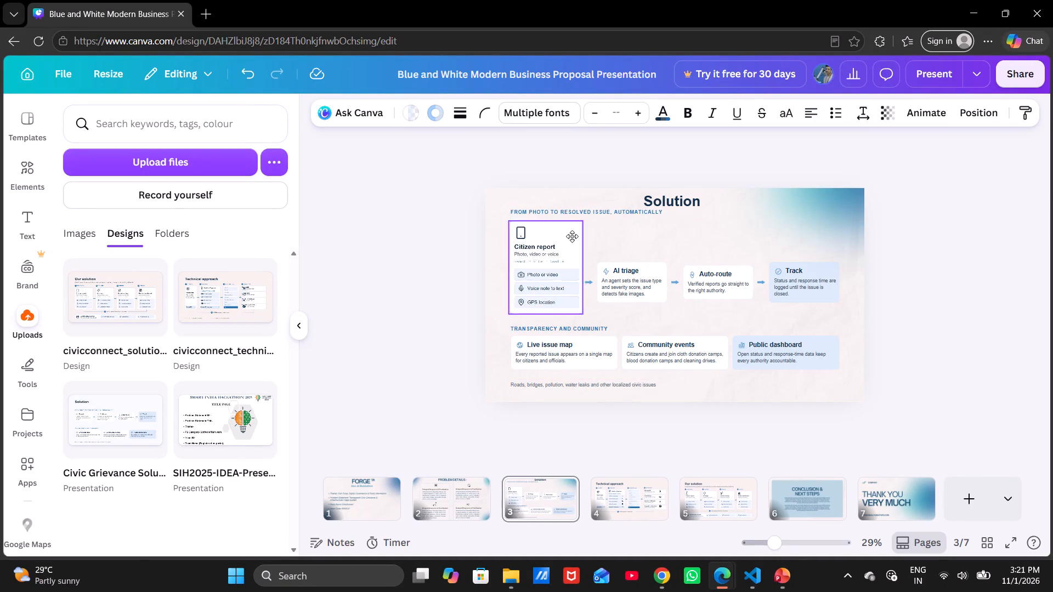
drag(572, 236, 575, 238)
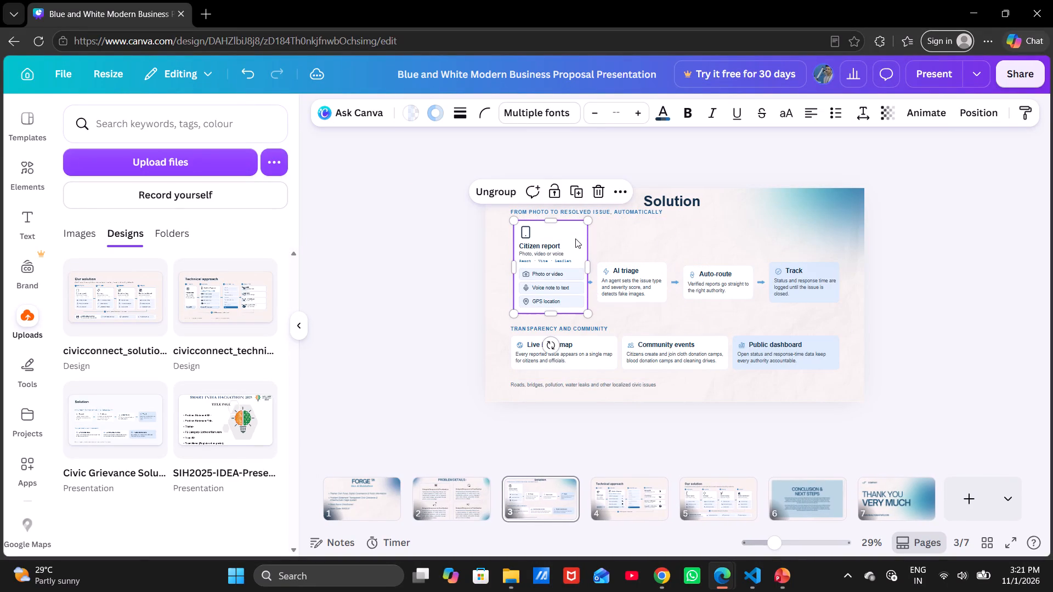
click(552, 311)
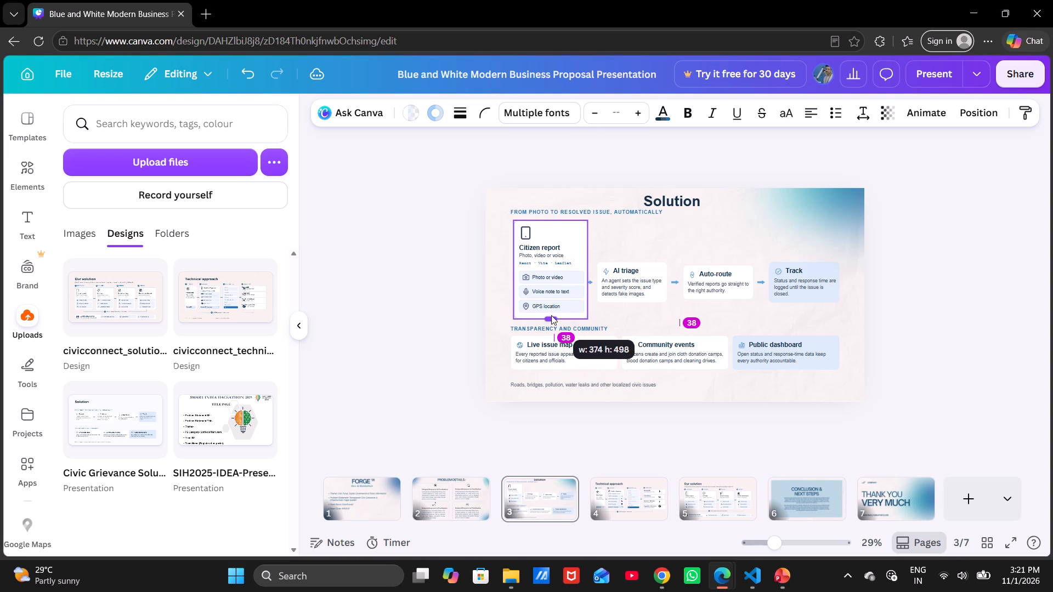
click(586, 271)
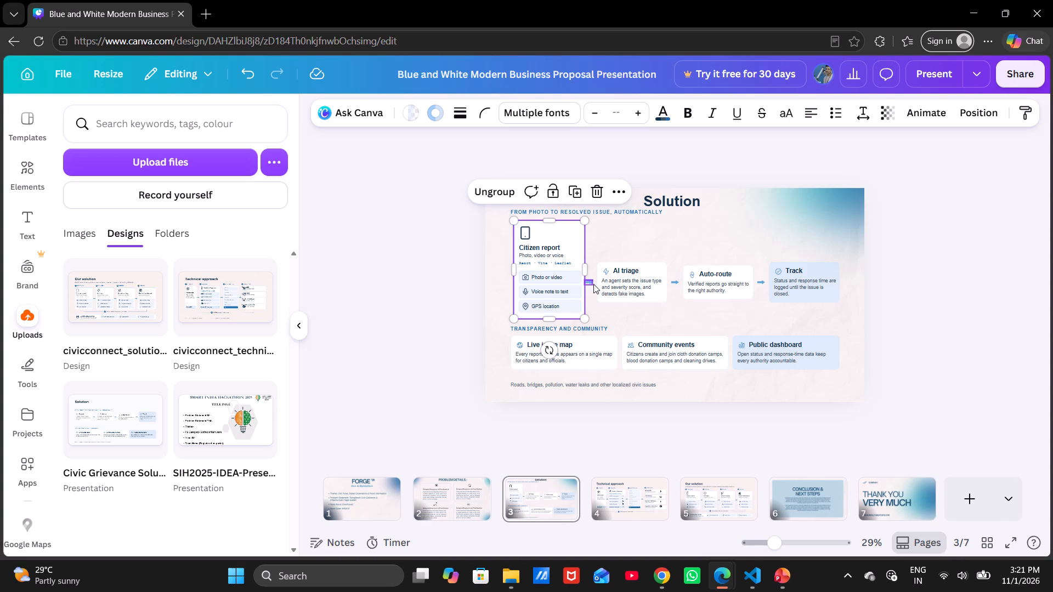
click(593, 282)
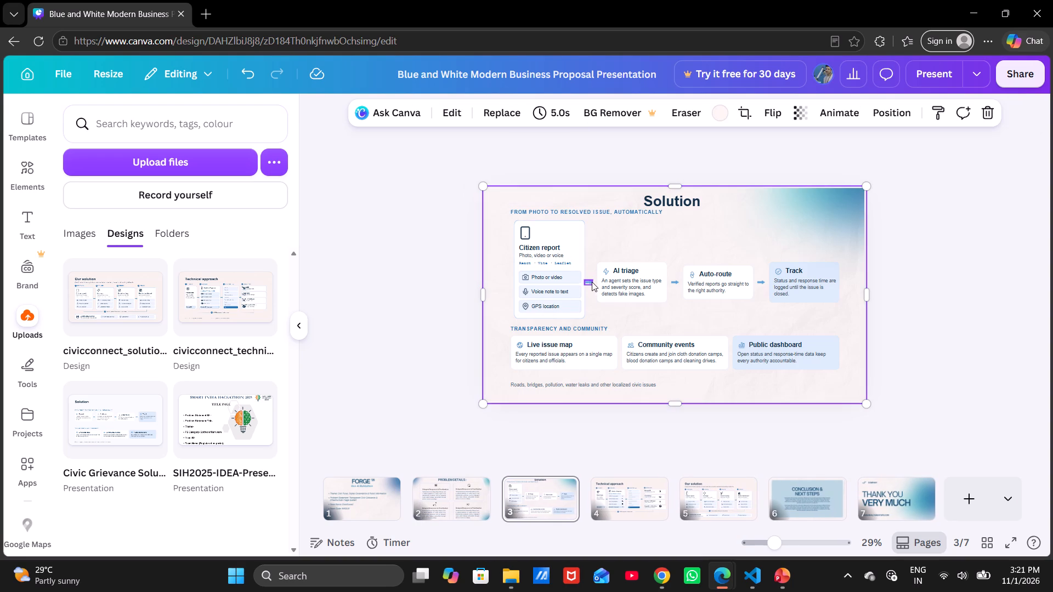
click(571, 249)
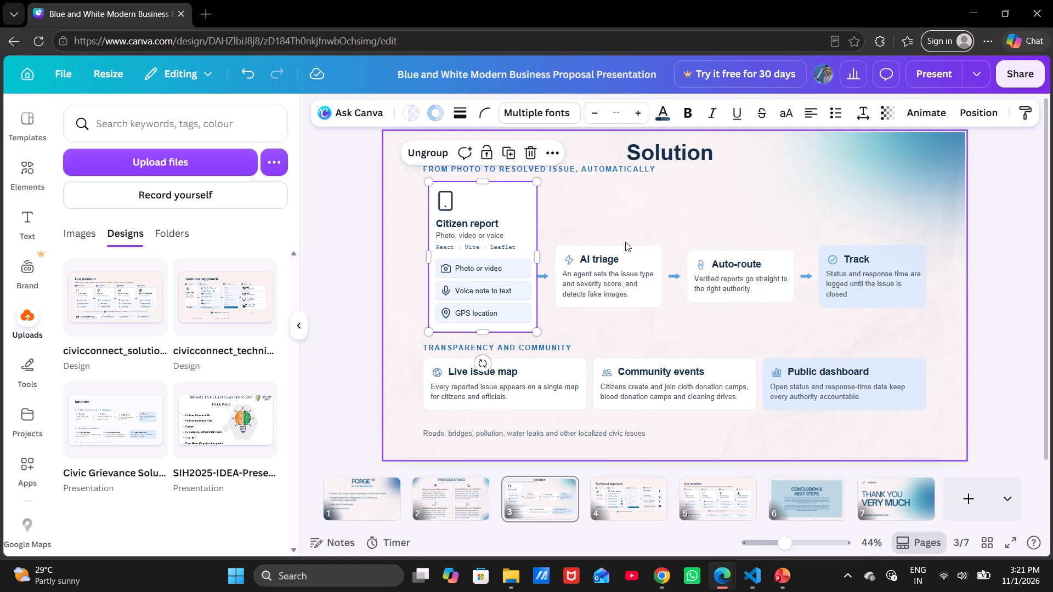
Group the AI triage card's elements on the Our solution slide and copy the group.
scroll(625, 242, up, 1)
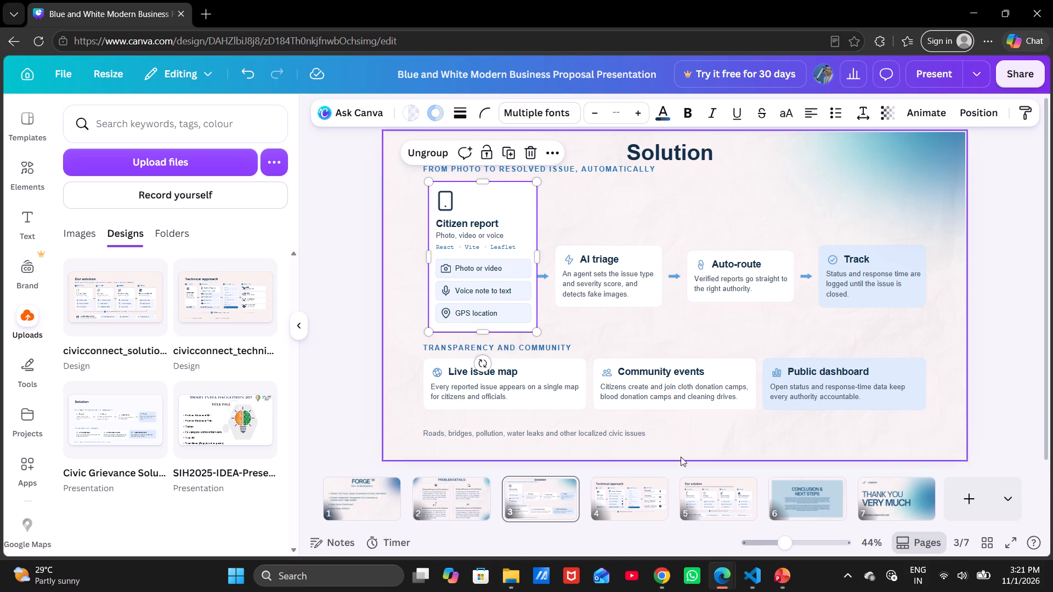
click(709, 499)
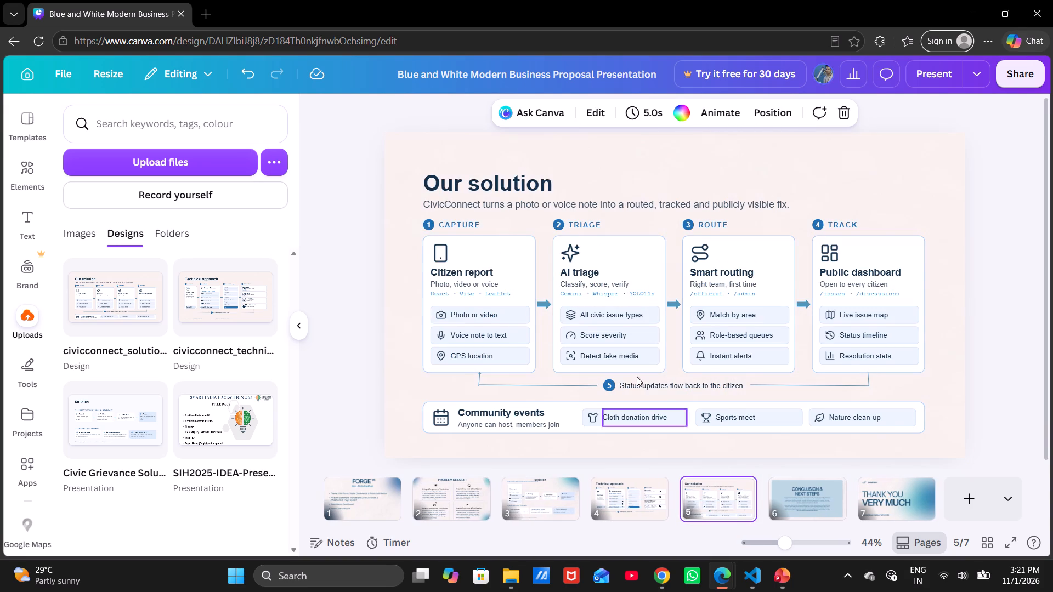
click(644, 503)
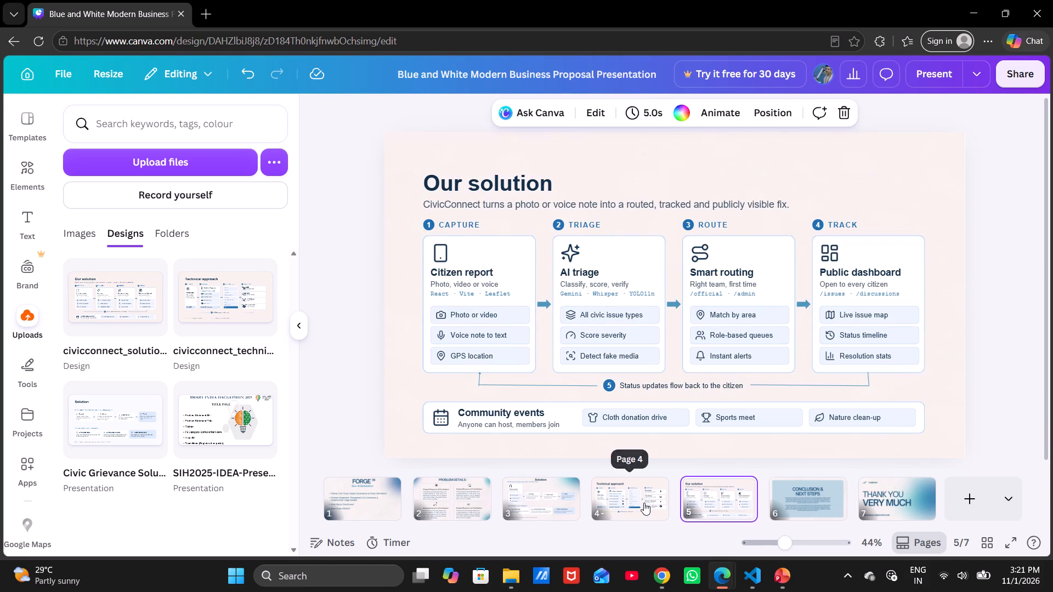
click(550, 497)
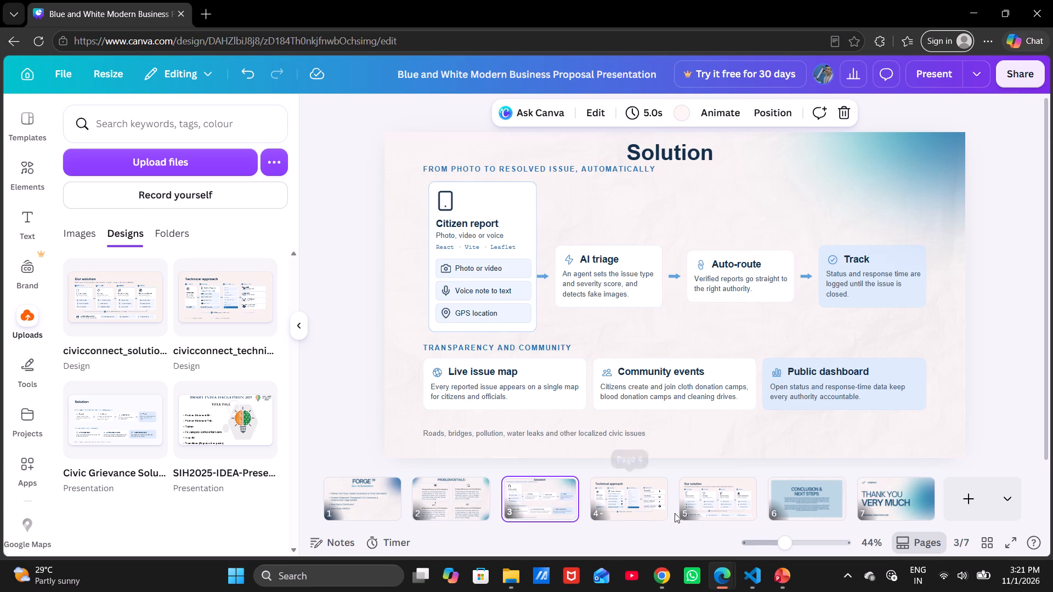
click(709, 508)
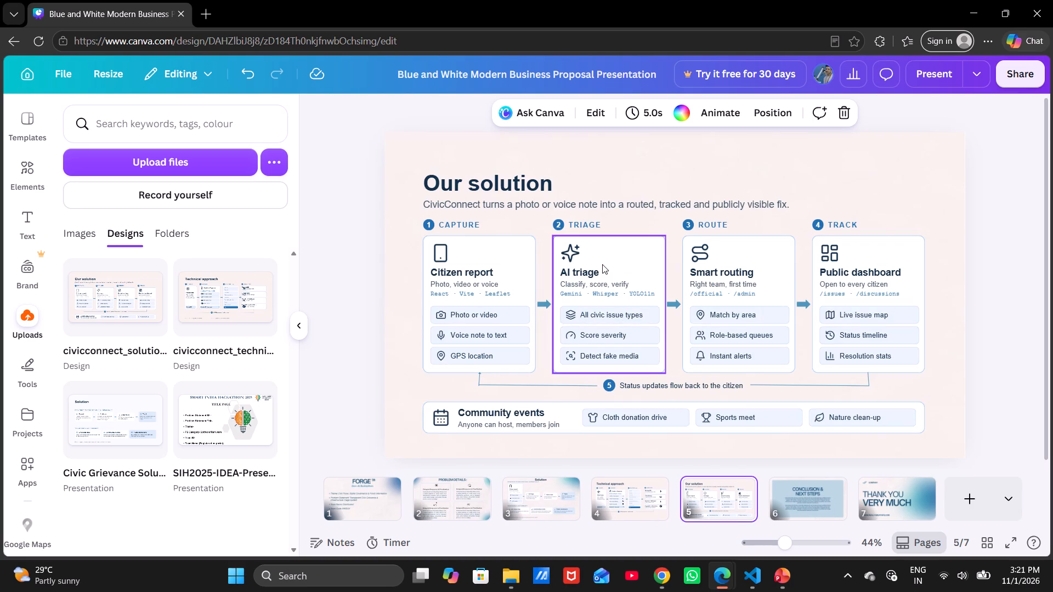
Group the AI triage card's frame, icon, text lines and three feature rows on the Our solution slide, and copy the group.
click(602, 264)
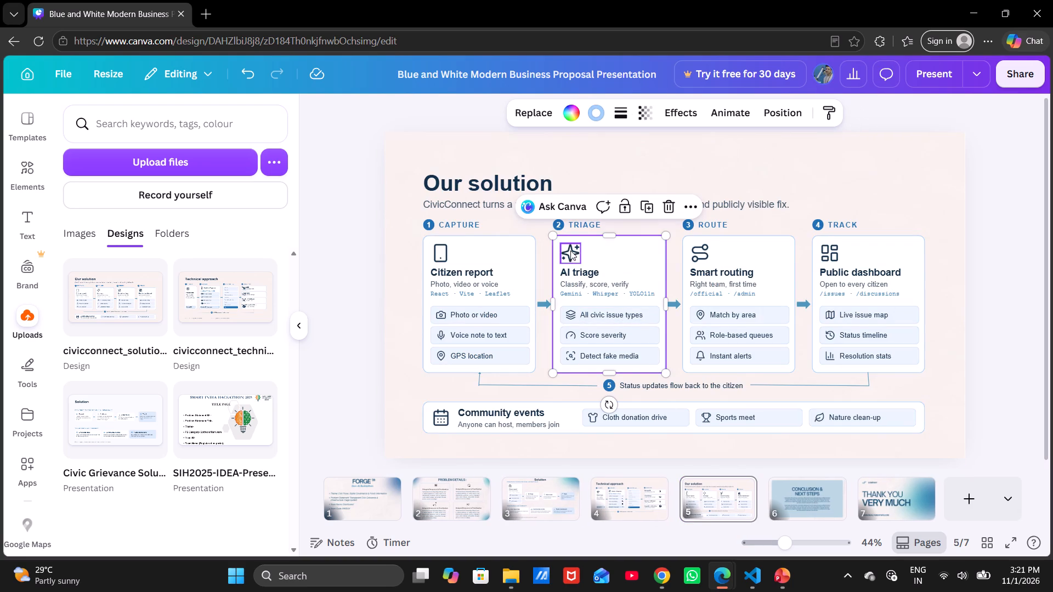
shift+click(570, 251)
shift+click(584, 271)
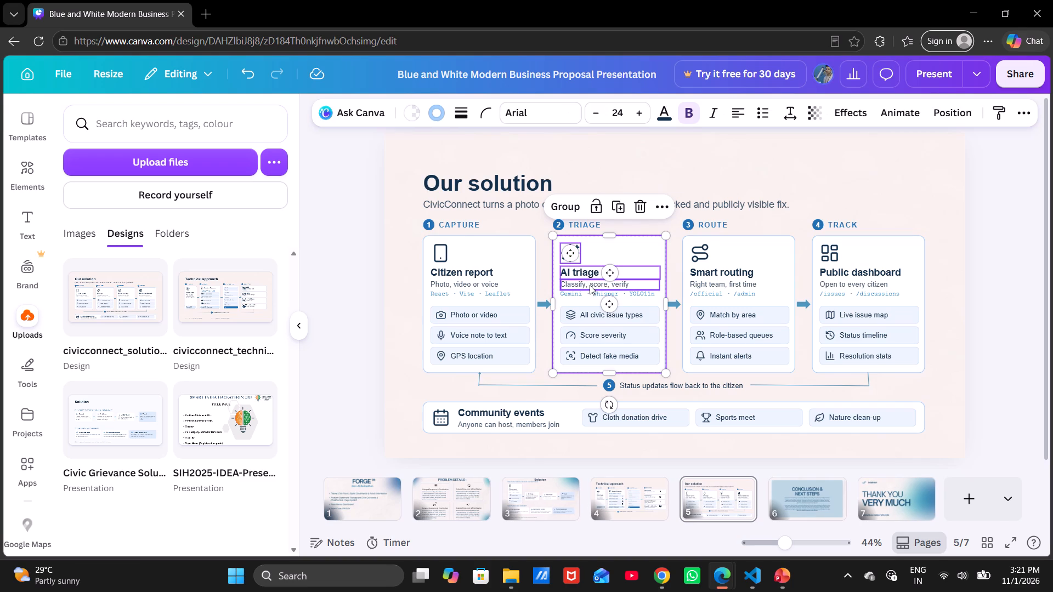
shift+click(590, 285)
shift+click(587, 294)
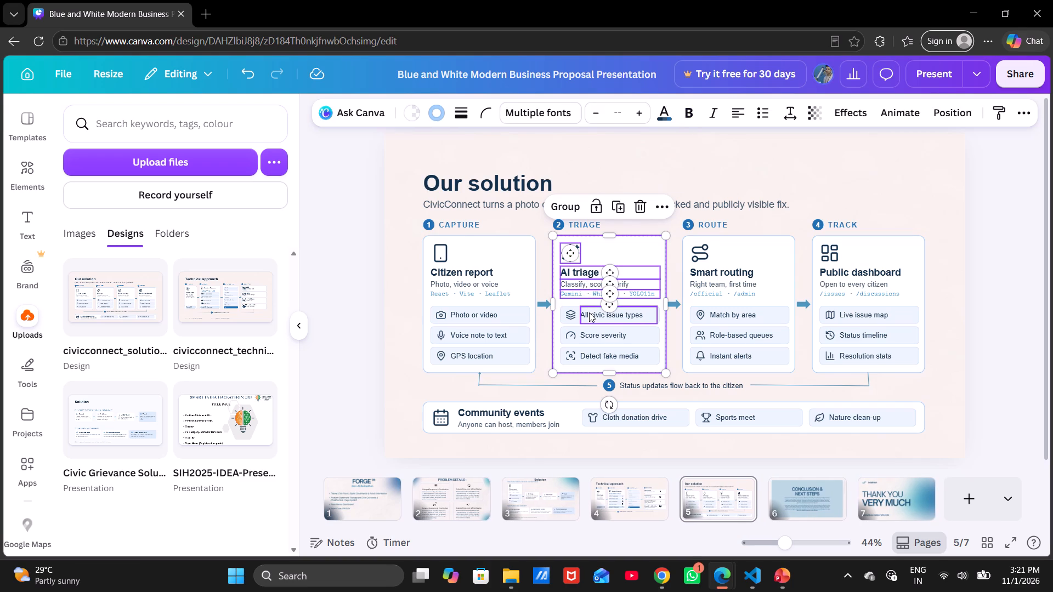
shift+click(589, 312)
shift+click(574, 312)
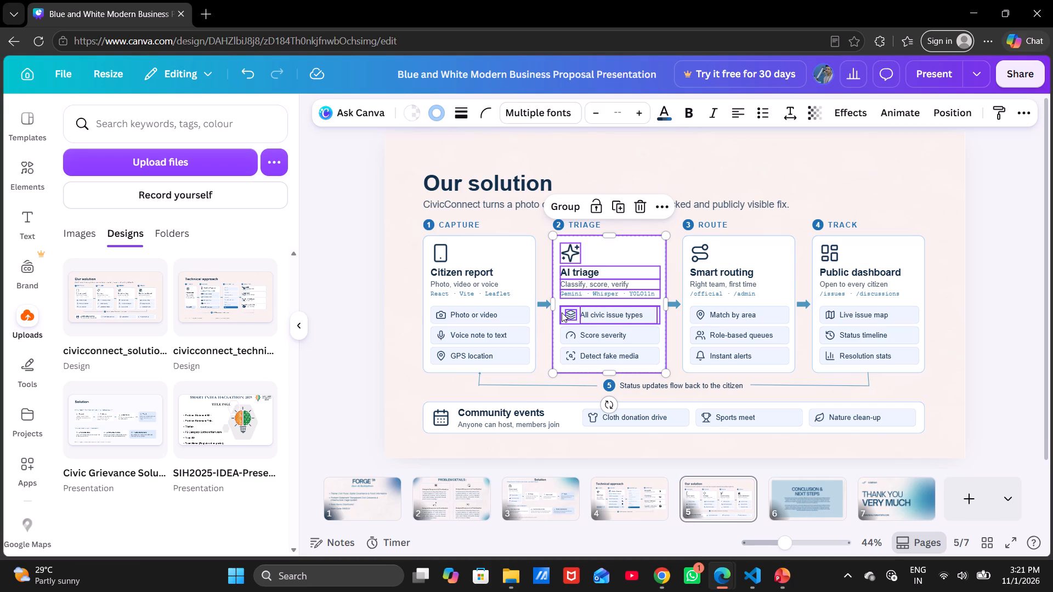
shift+click(561, 312)
shift+click(606, 338)
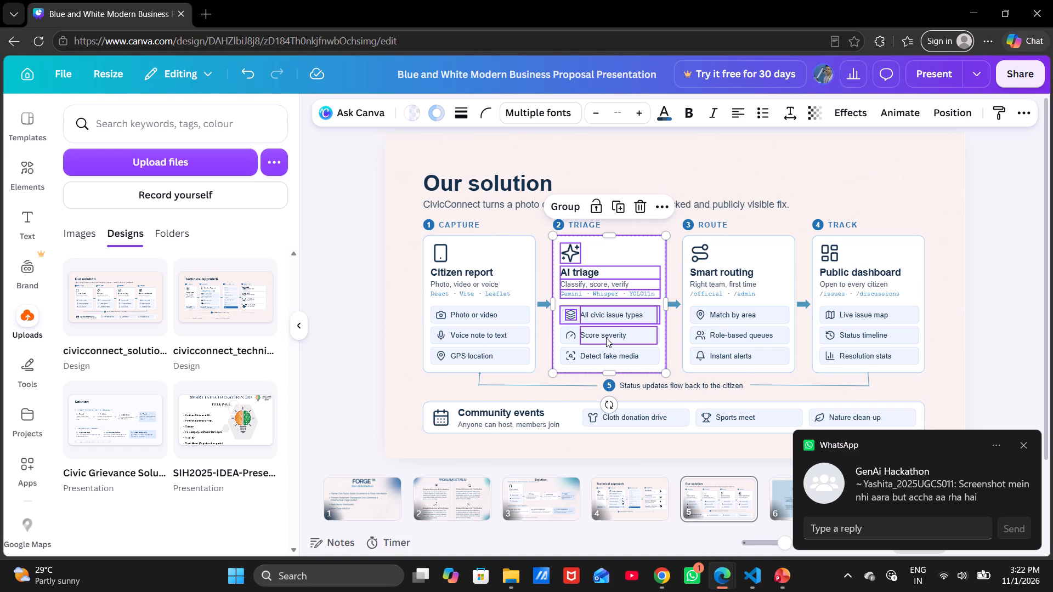
shift+click(571, 334)
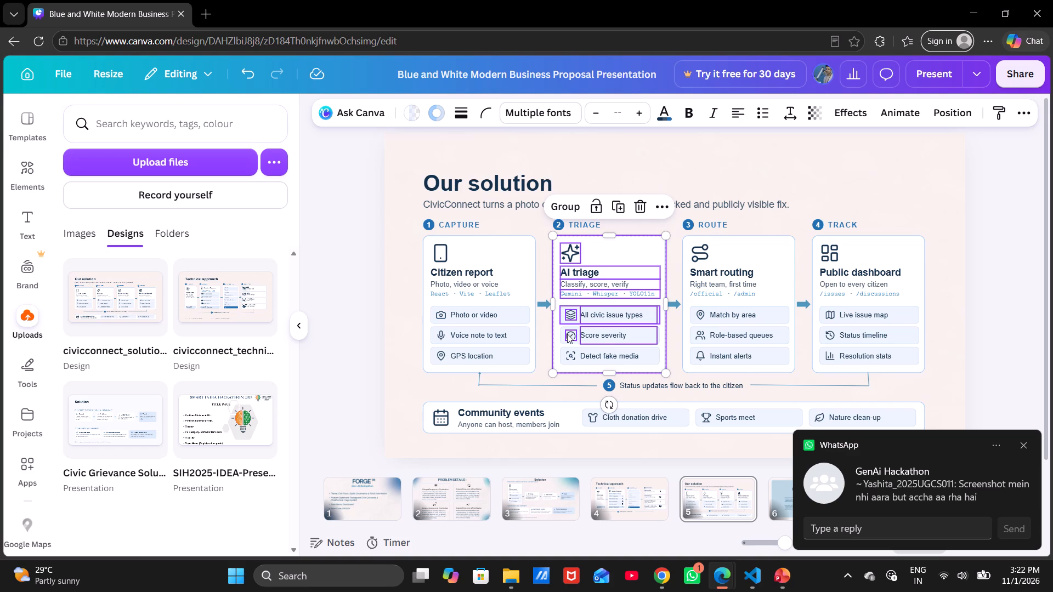
shift+click(561, 336)
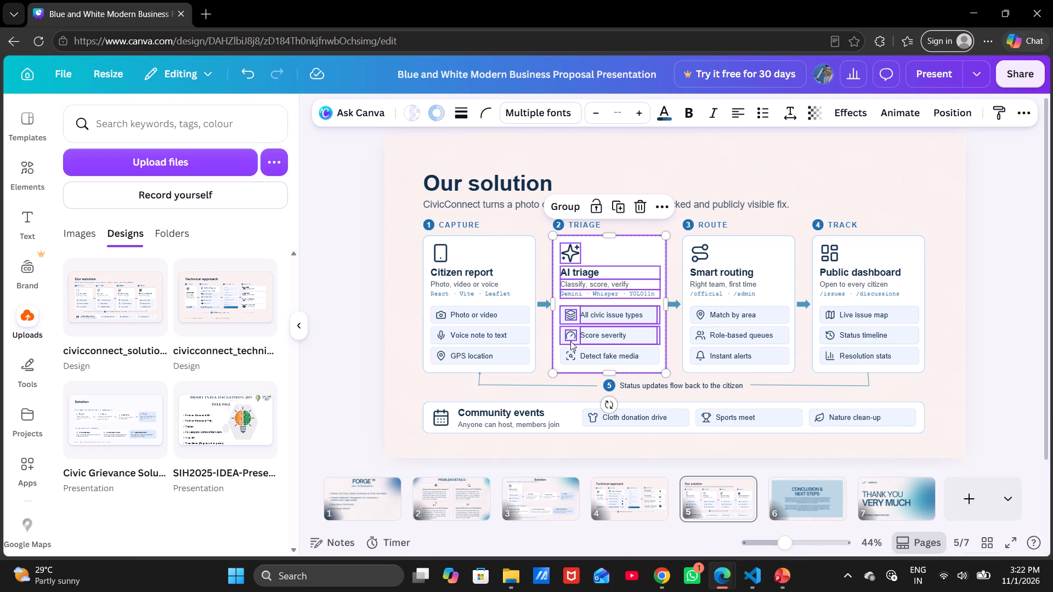
shift+click(598, 354)
shift+click(571, 354)
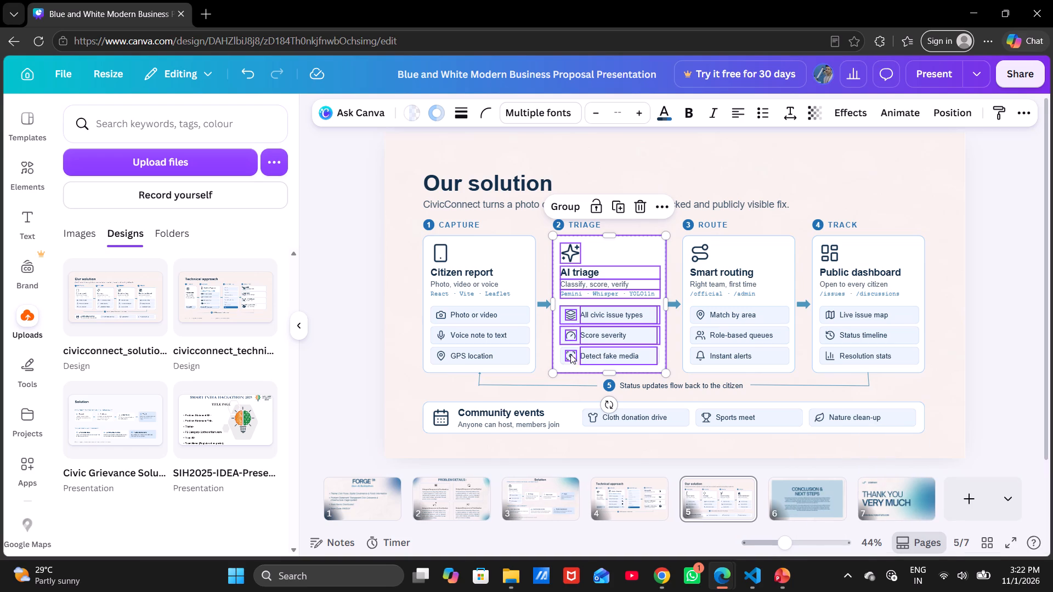
shift+click(563, 354)
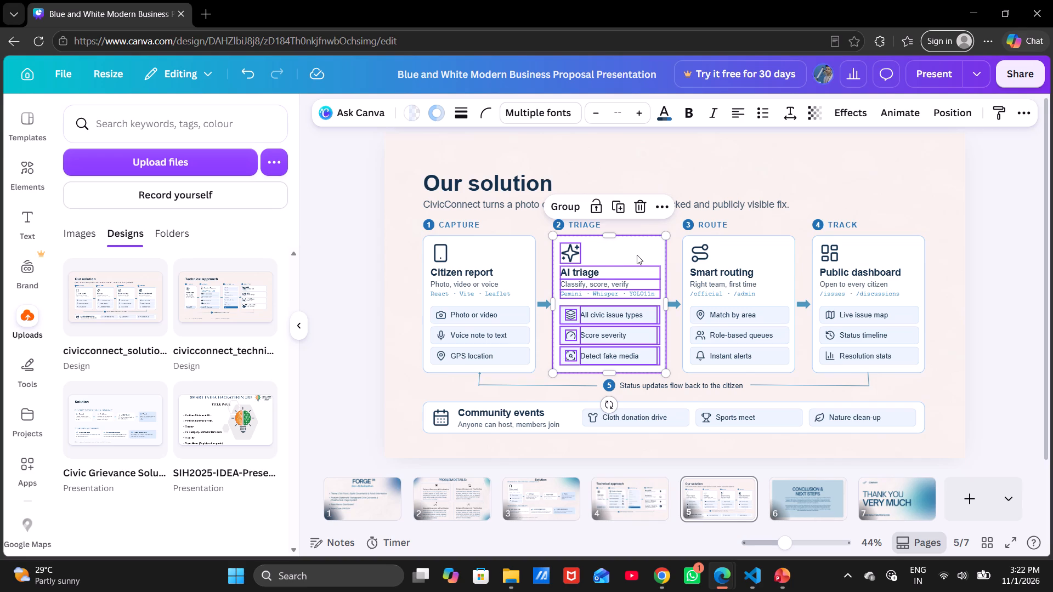
key(ctrl+g)
key(ctrl+c)
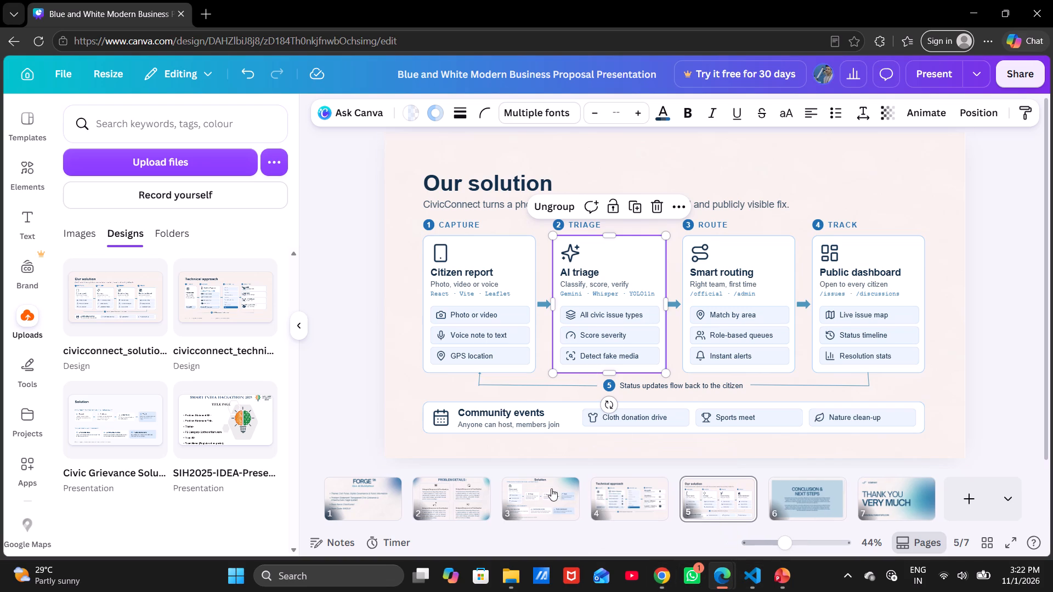
Delete the old AI triage card from the Solution slide, including its white background, heading, icon and description.
click(531, 500)
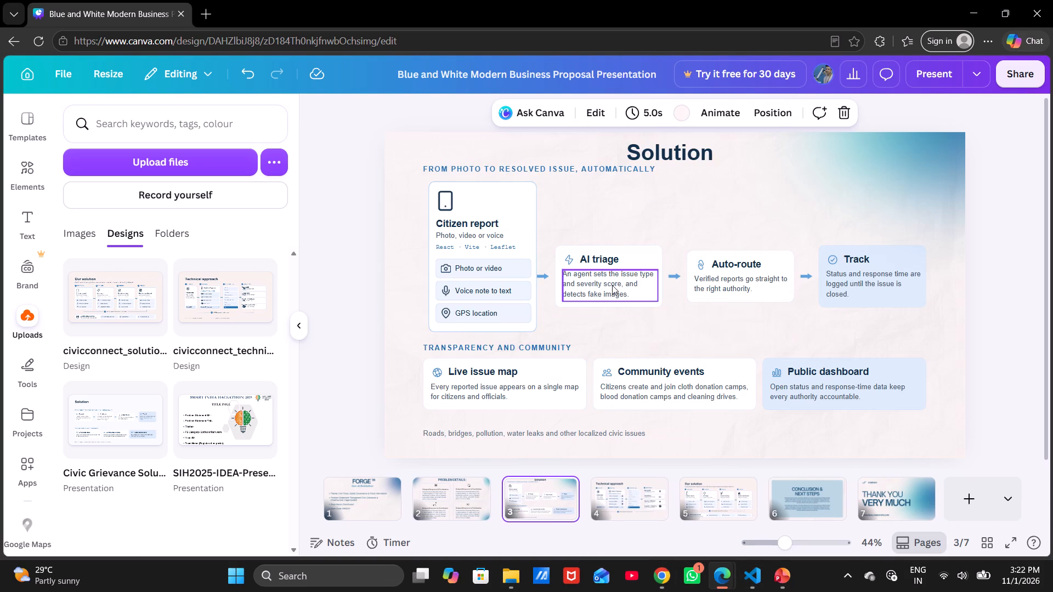
click(641, 257)
key(Delete)
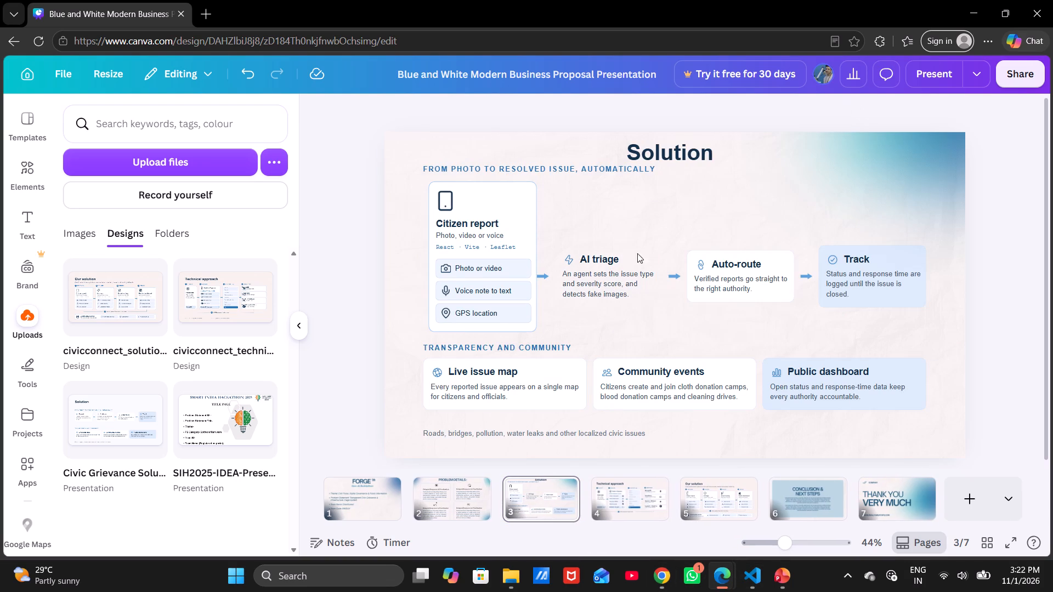
click(605, 260)
key(Delete)
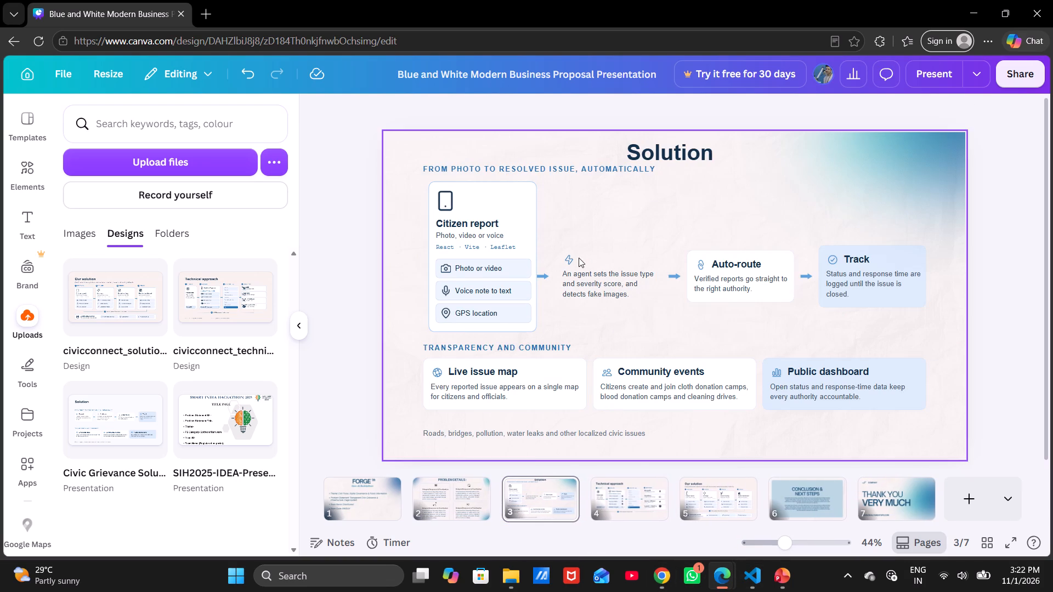
click(573, 257)
key(Delete)
click(603, 277)
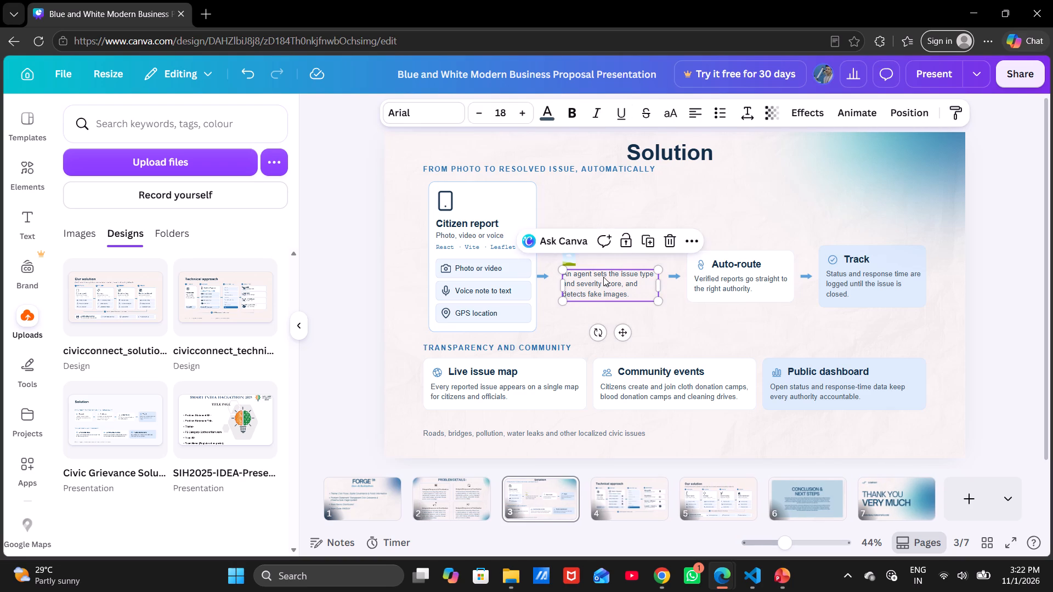
key(Delete)
click(565, 258)
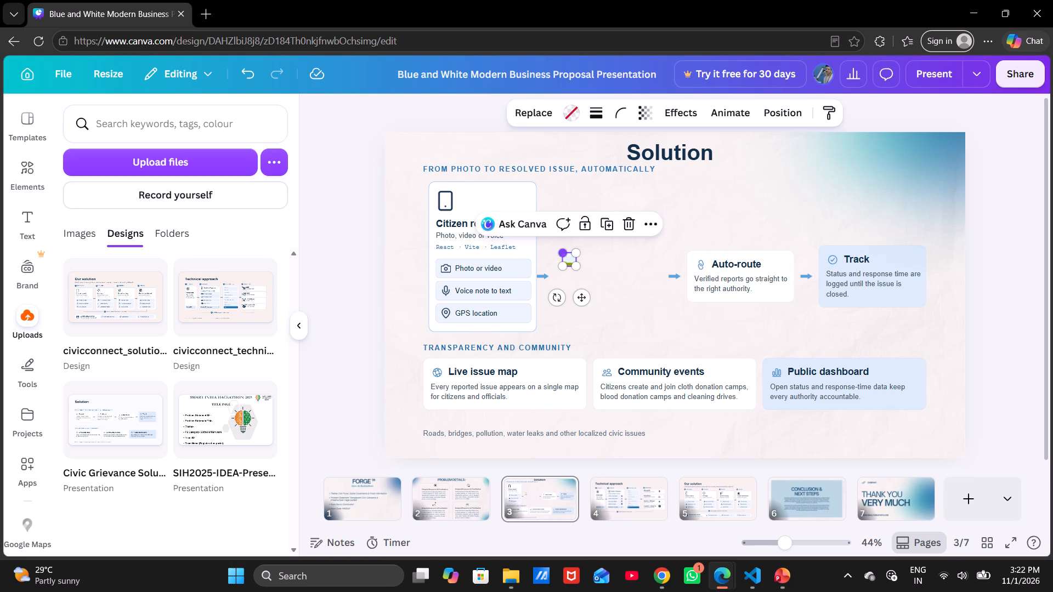
key(Delete)
Paste the copied AI triage card beside the Citizen report card and stretch it to the same bottom edge.
key(ctrl+v)
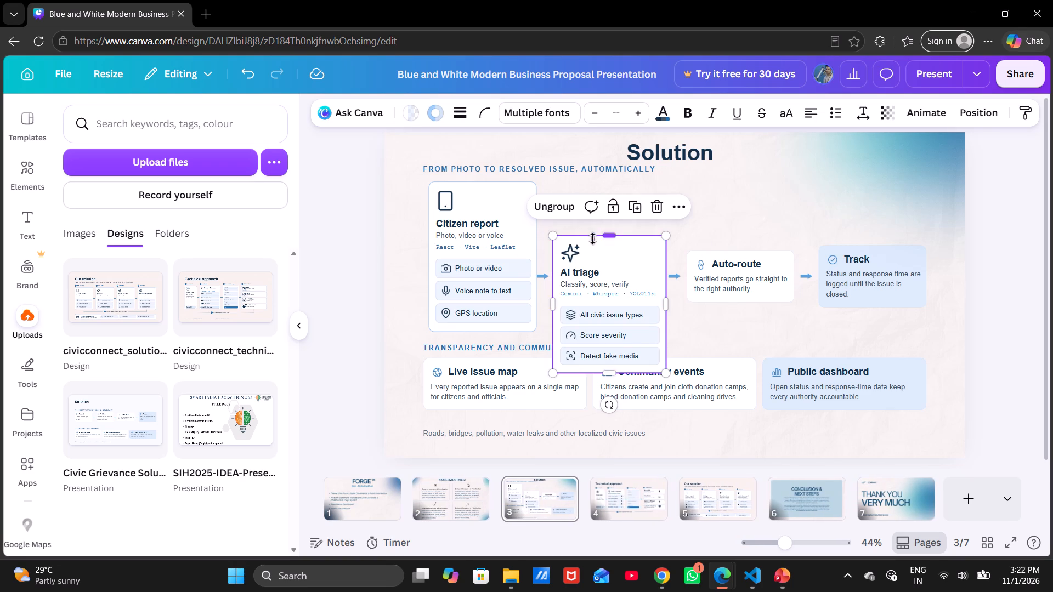
drag(619, 271, 622, 224)
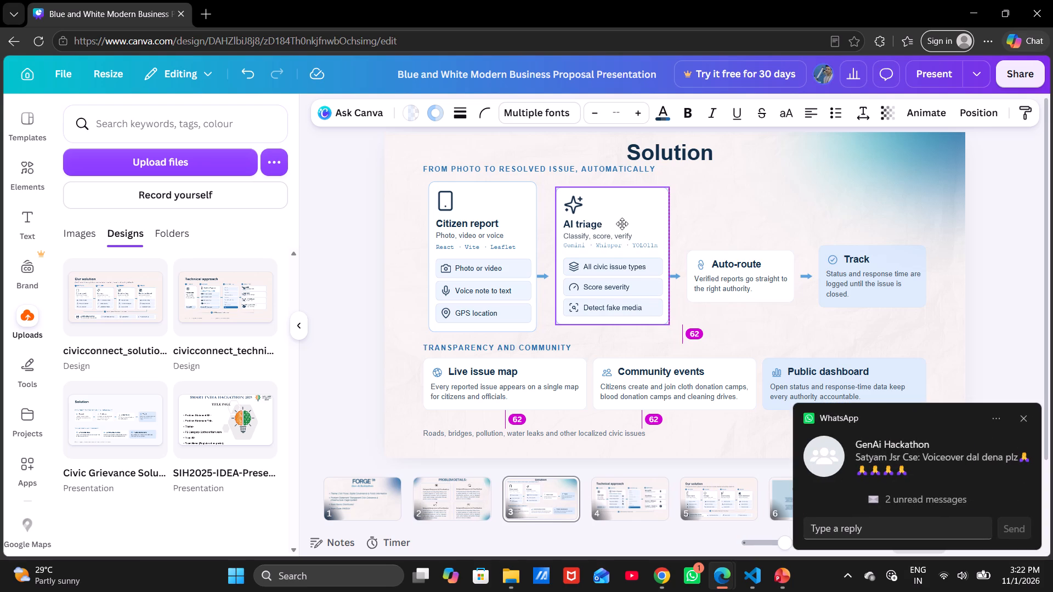
drag(622, 224, 620, 219)
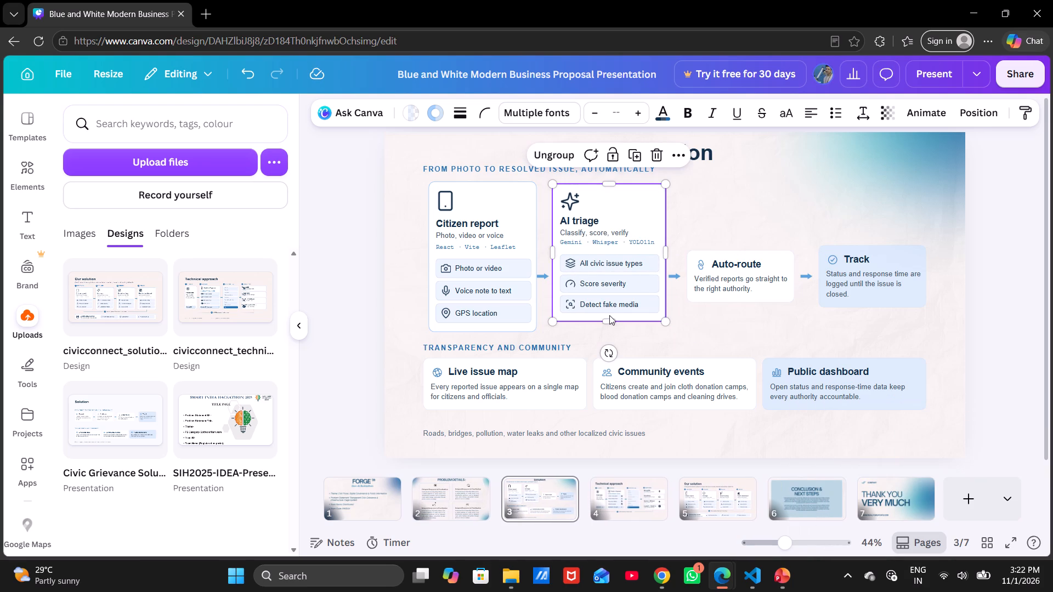
drag(608, 323, 607, 328)
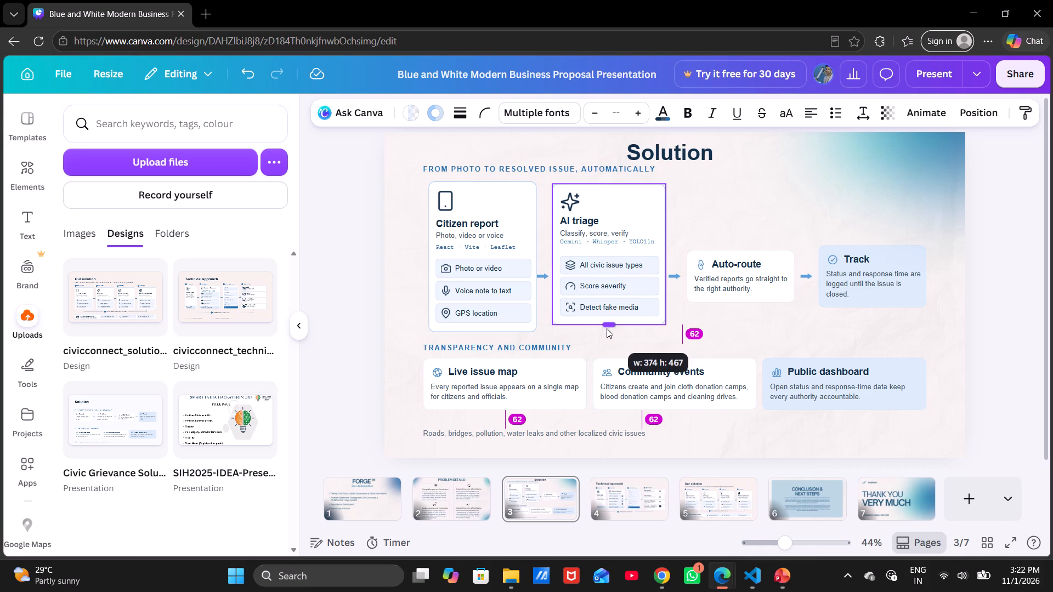
drag(607, 328, 607, 328)
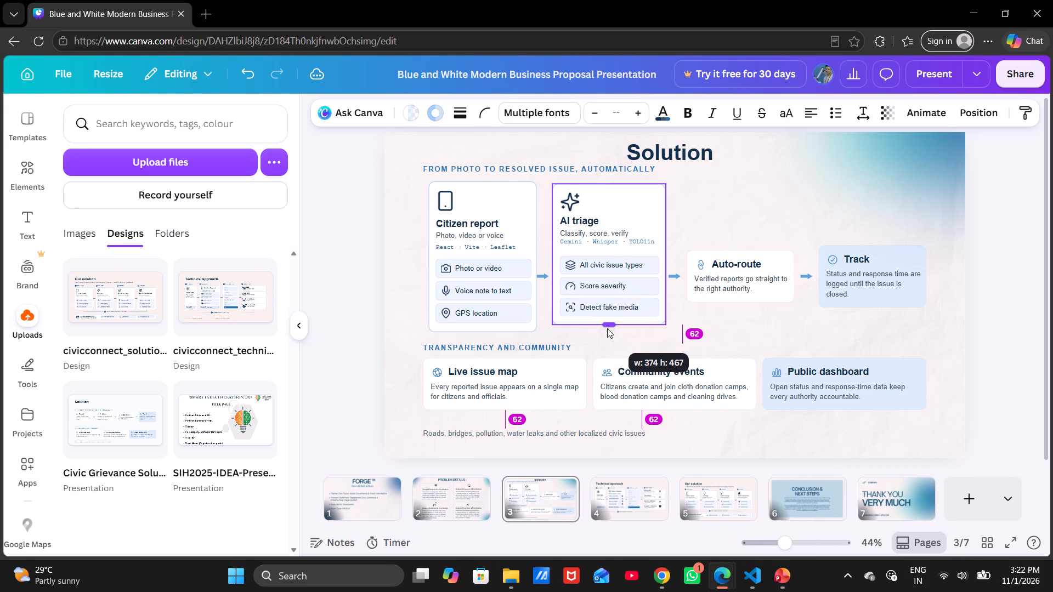
drag(607, 328, 607, 334)
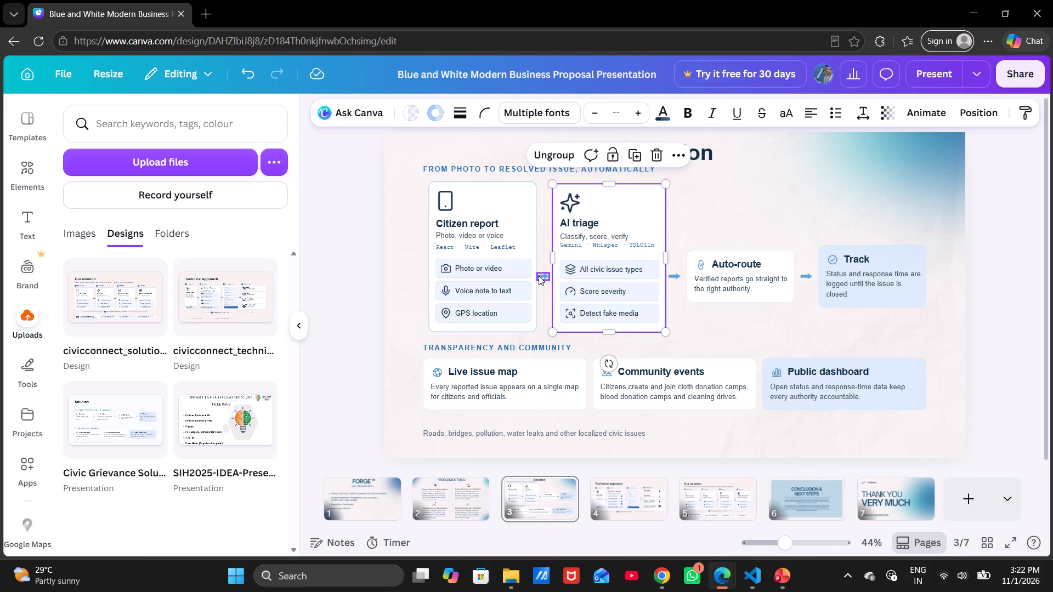
Move the arrow between the Citizen report and AI triage cards up to the cards' vertical middle.
drag(539, 276, 541, 251)
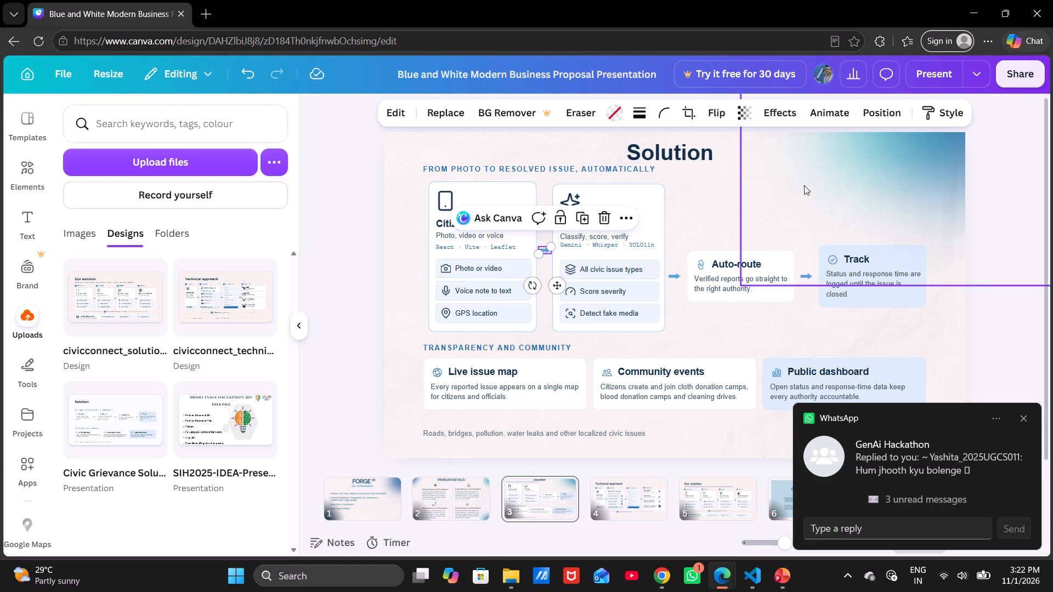
click(685, 210)
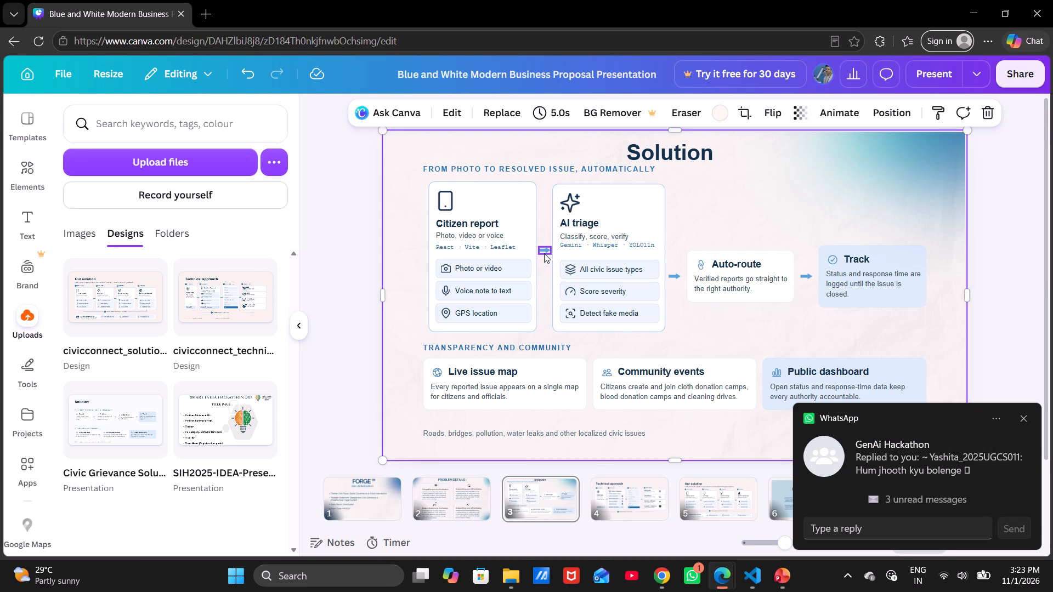
drag(544, 252, 543, 259)
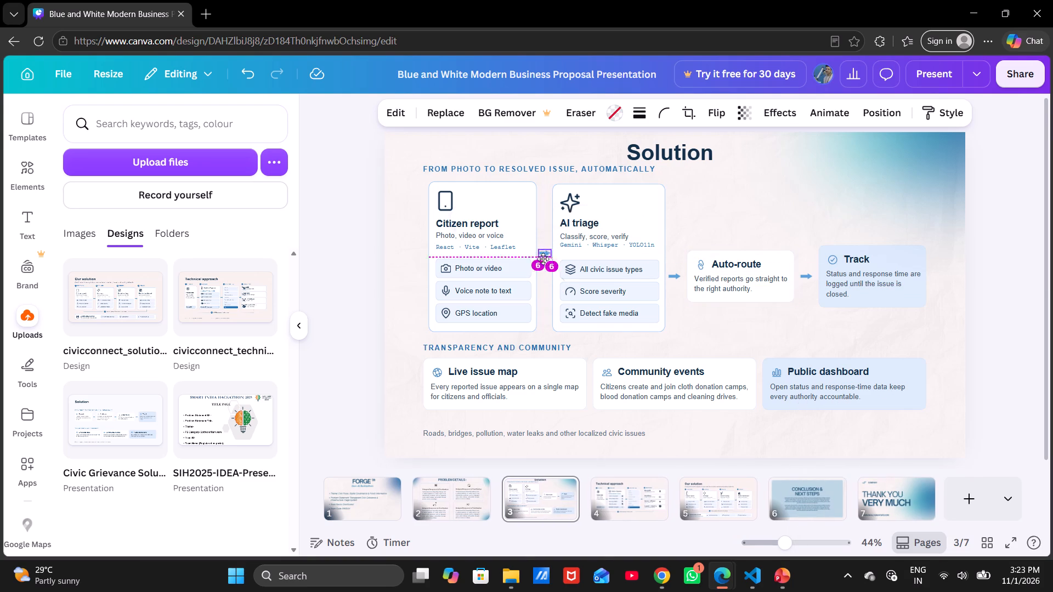
drag(543, 259, 544, 259)
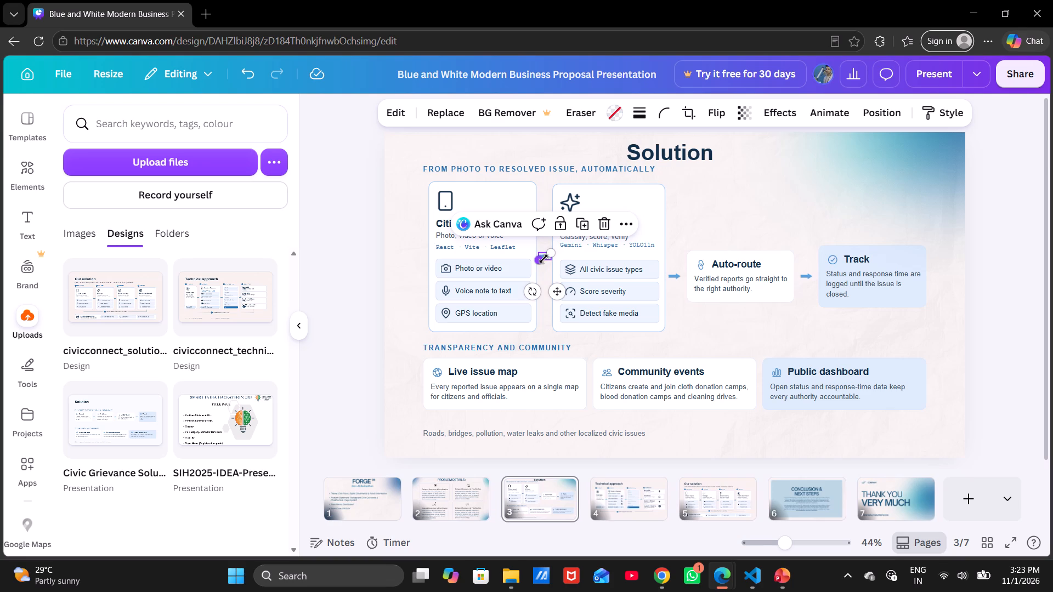
click(712, 193)
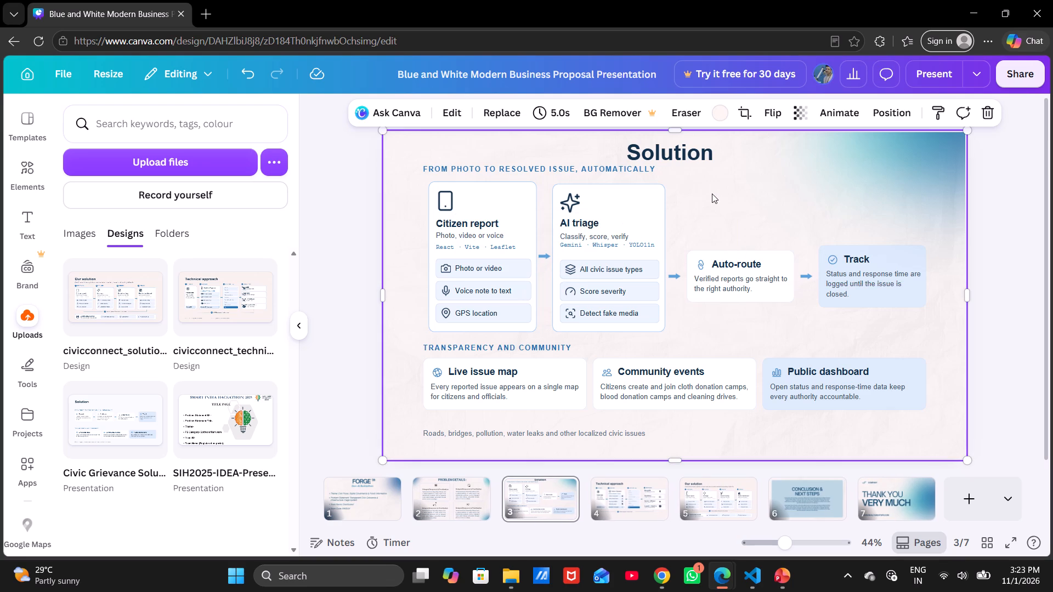
Group all the Smart routing card's elements on the Our solution slide, including its background and three feature rows, and copy the group.
click(704, 506)
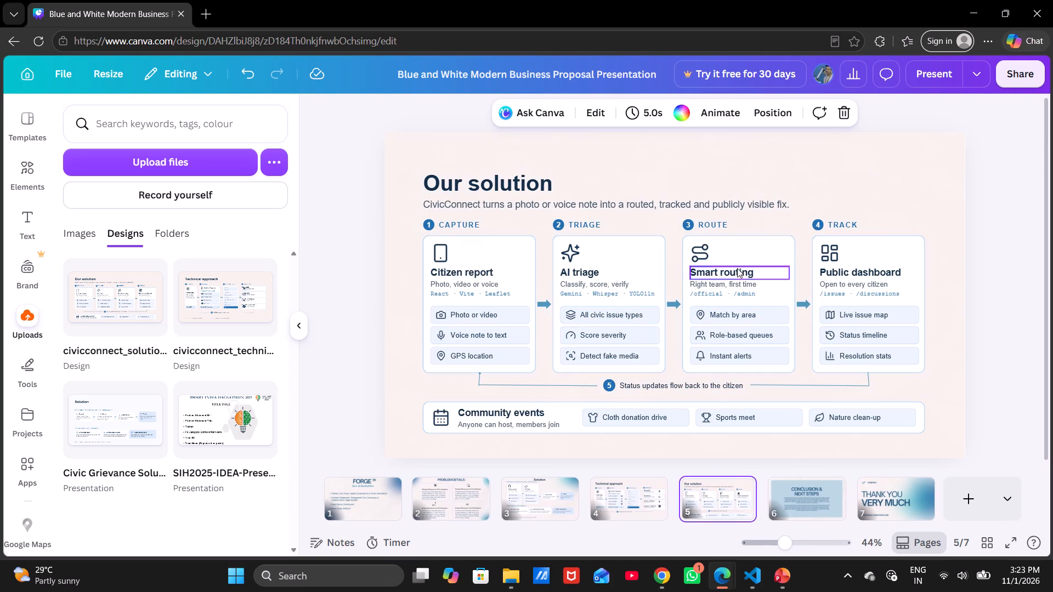
click(756, 254)
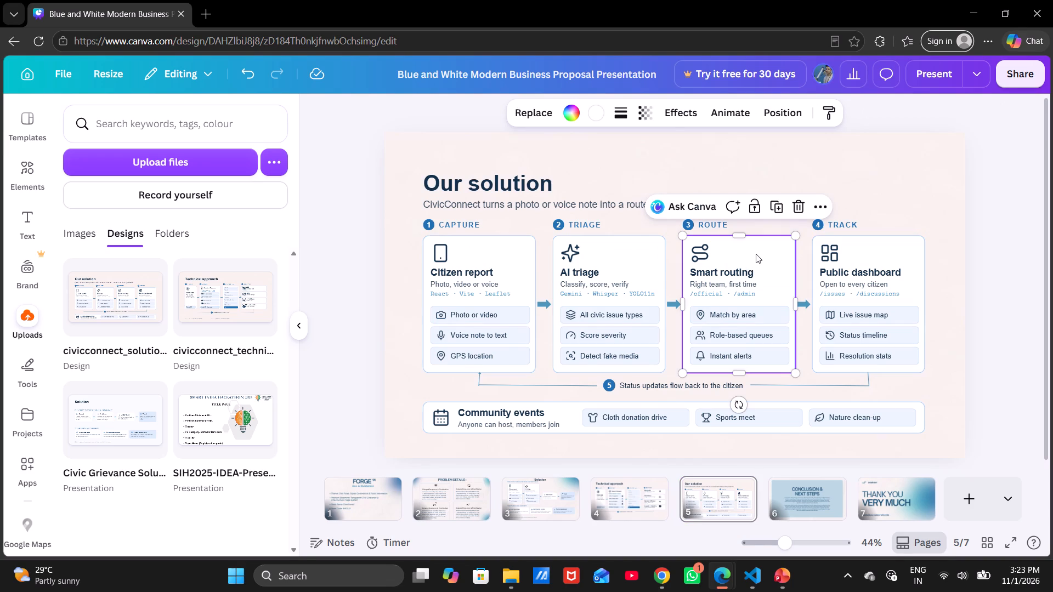
shift+click(702, 256)
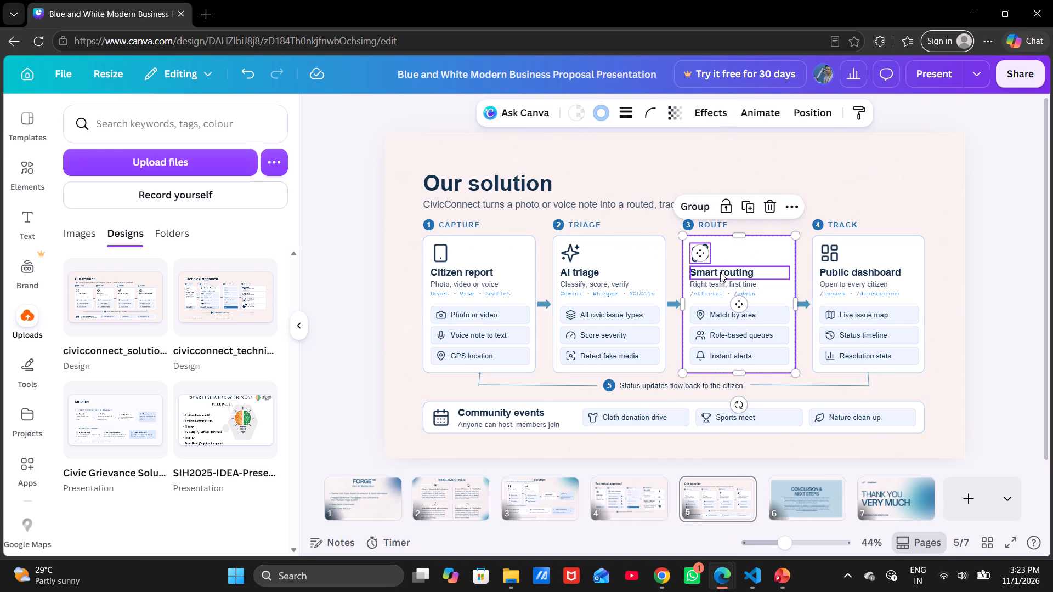
shift+click(720, 272)
shift+click(714, 288)
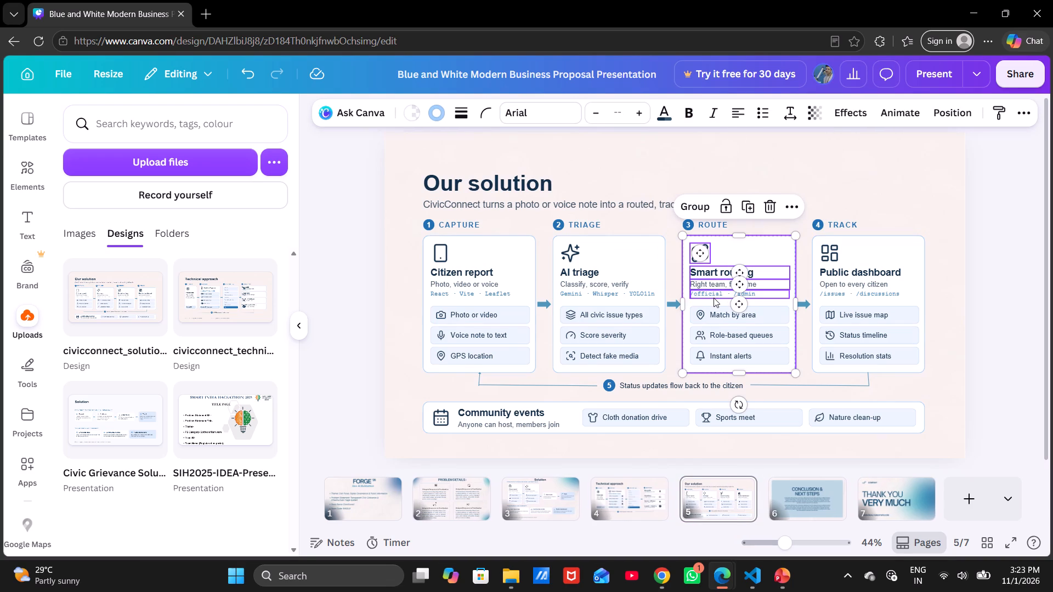
shift+click(715, 295)
click(714, 312)
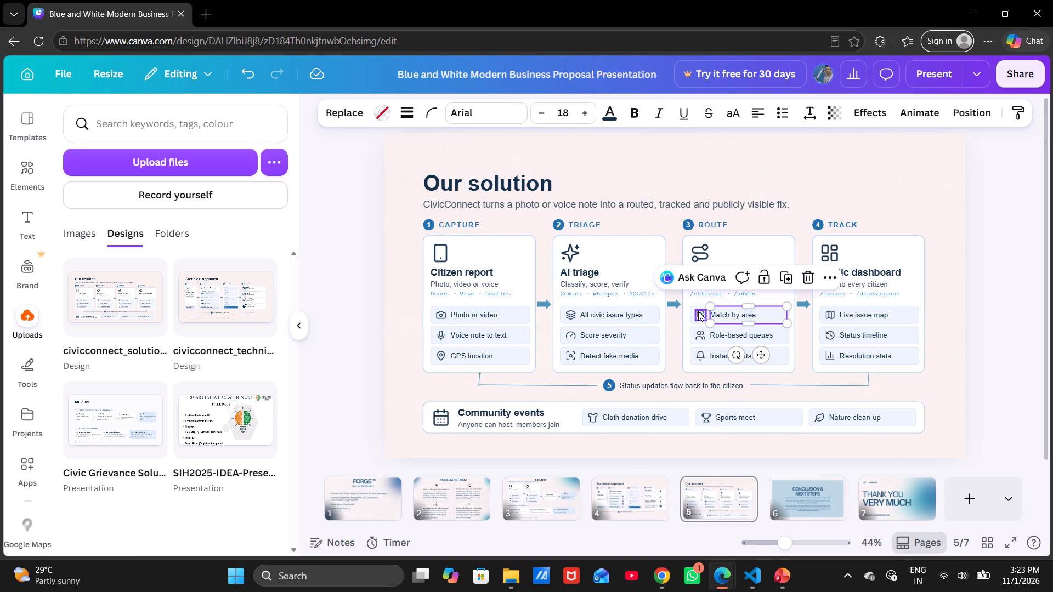
shift+click(697, 314)
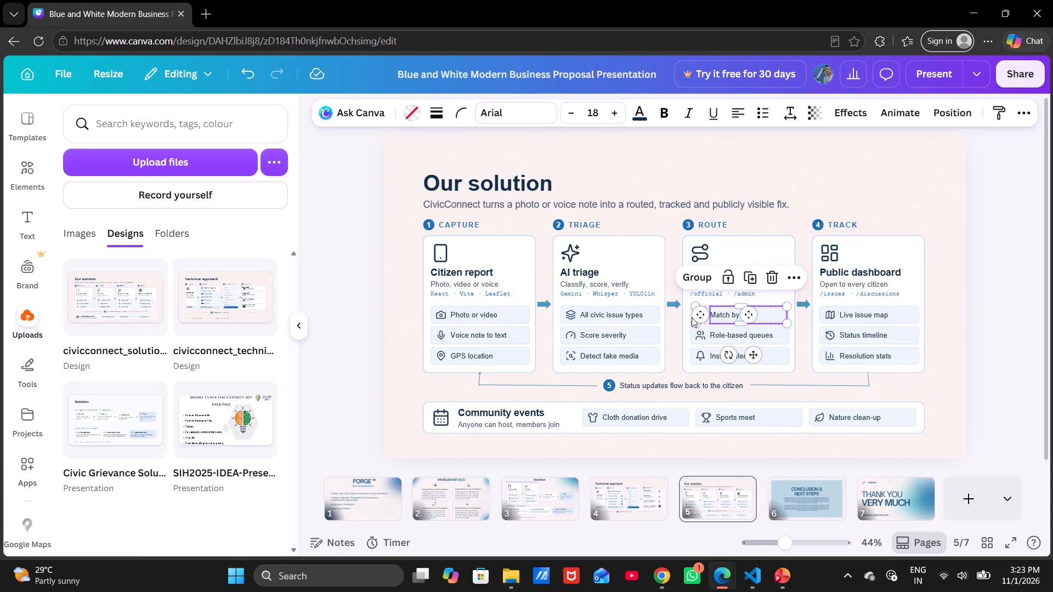
shift+click(690, 316)
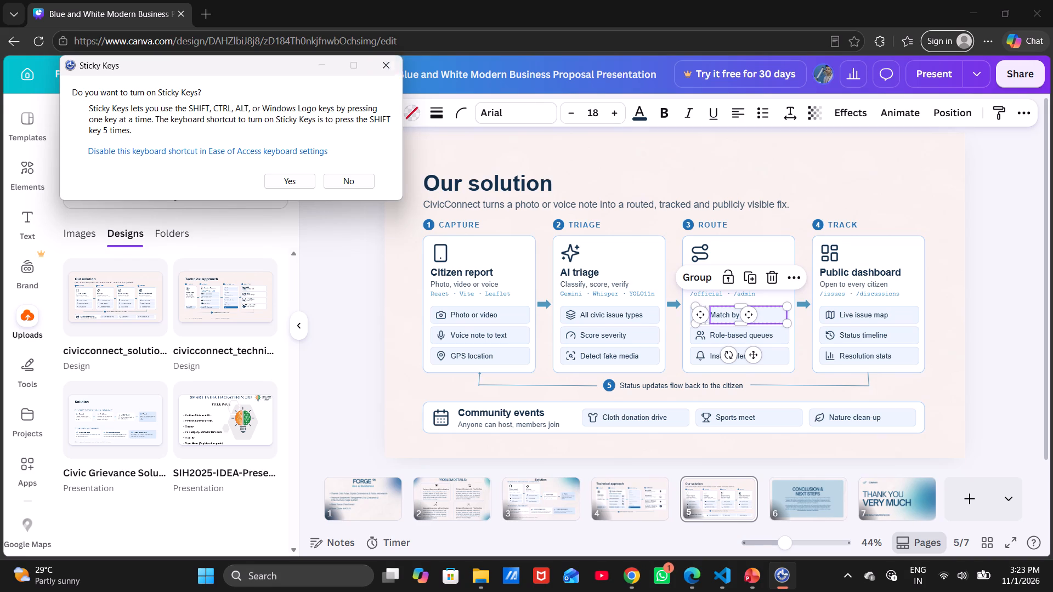
shift+click(730, 247)
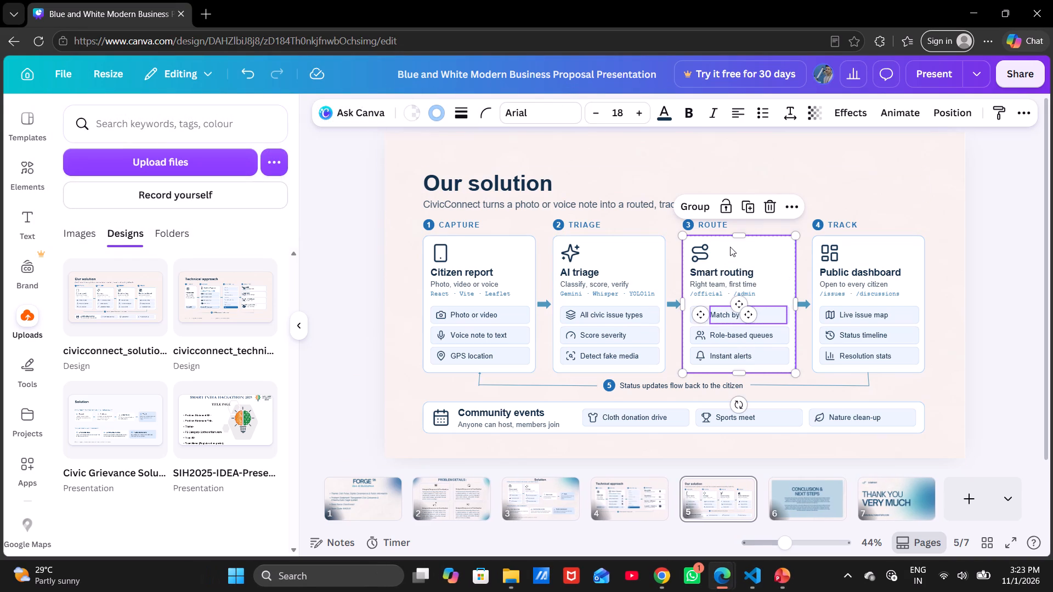
shift+click(711, 275)
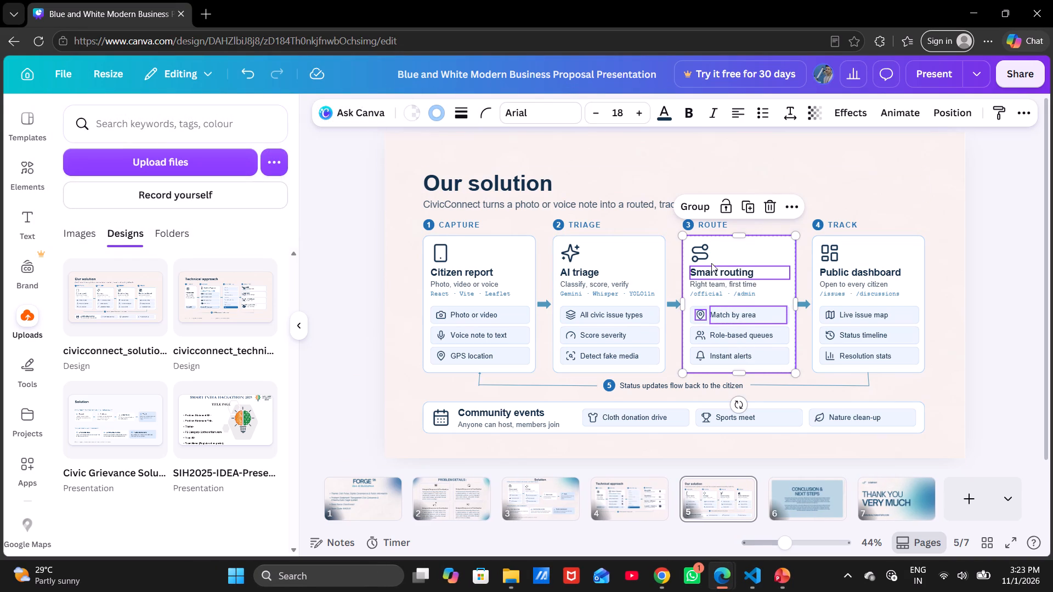
shift+click(705, 251)
shift+click(716, 280)
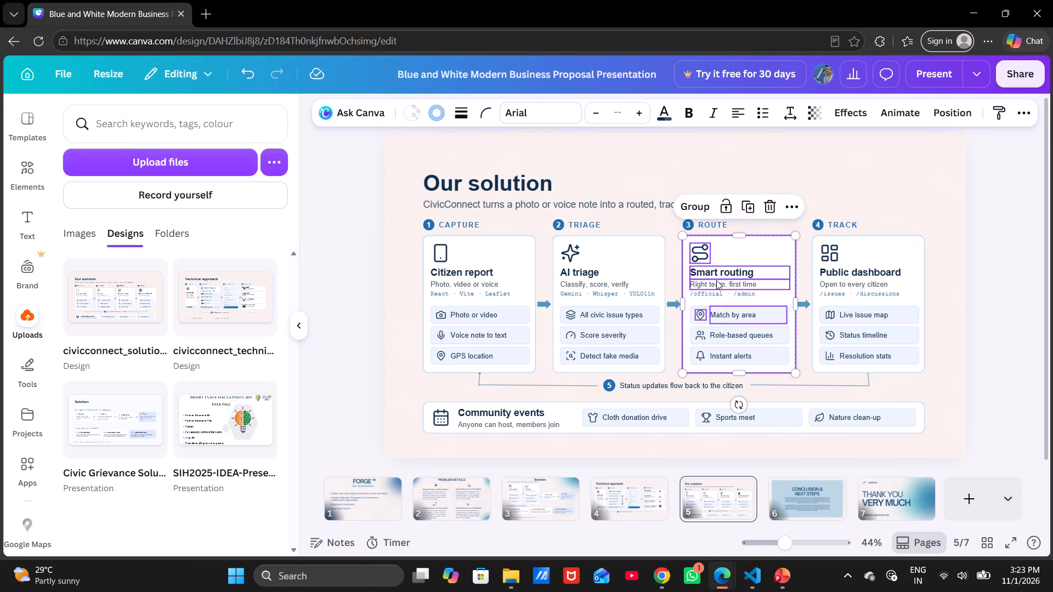
shift+click(717, 293)
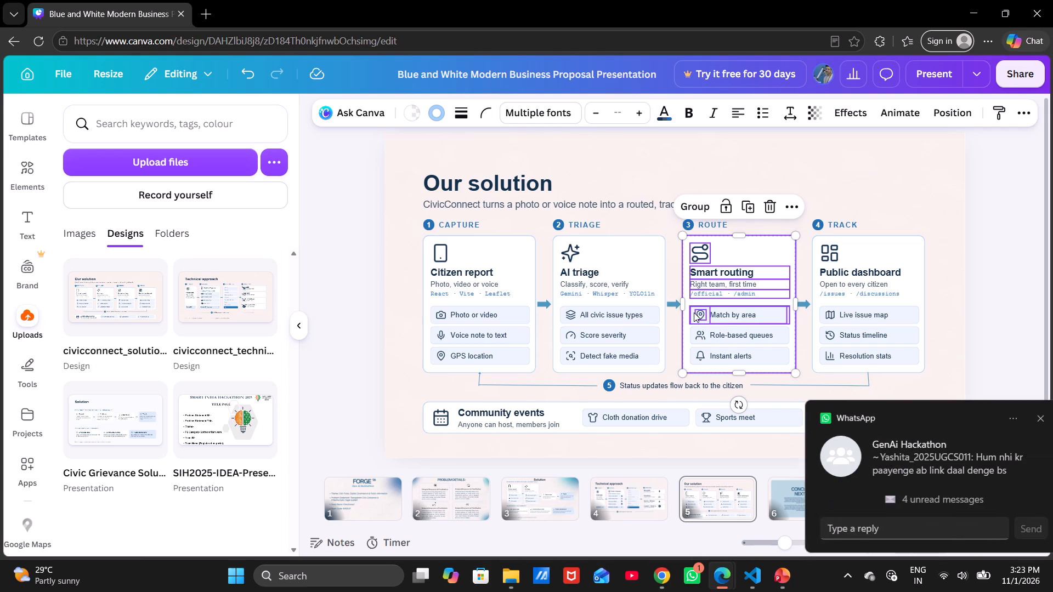
shift+click(694, 312)
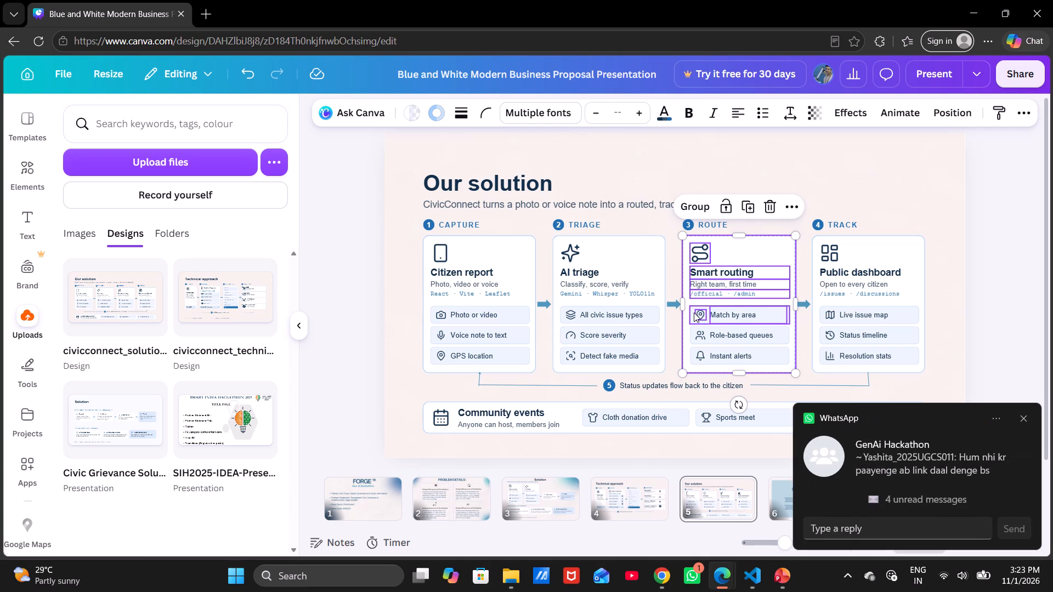
shift+click(750, 337)
shift+click(702, 335)
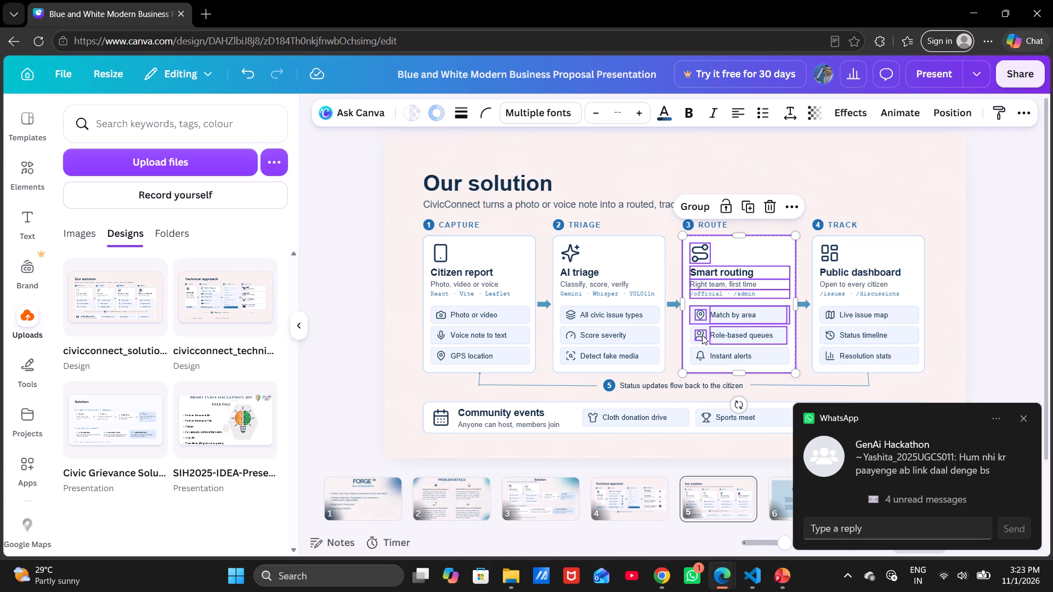
shift+click(693, 338)
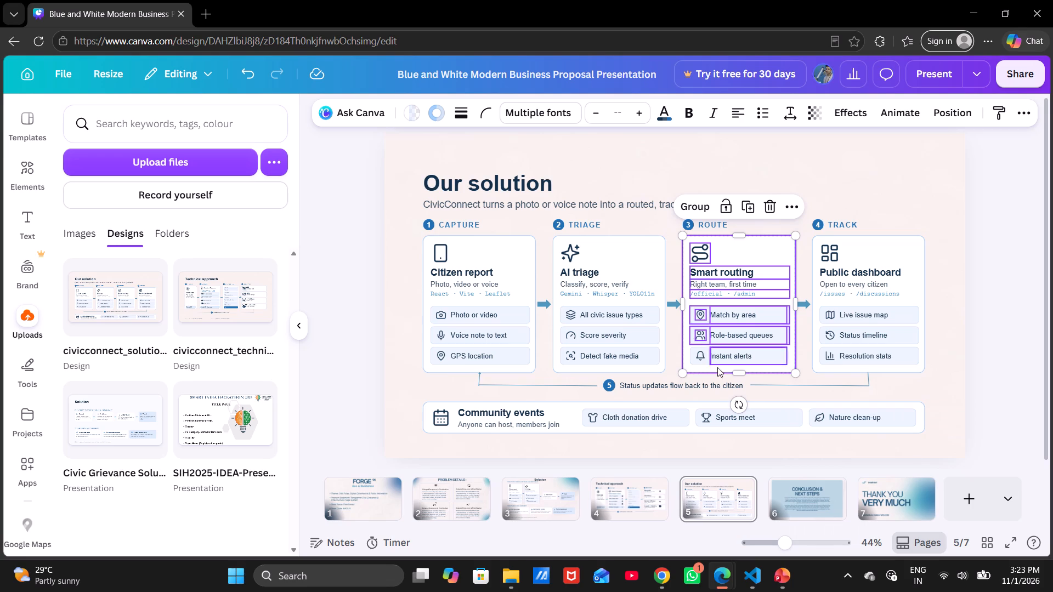
shift+click(745, 358)
shift+click(702, 356)
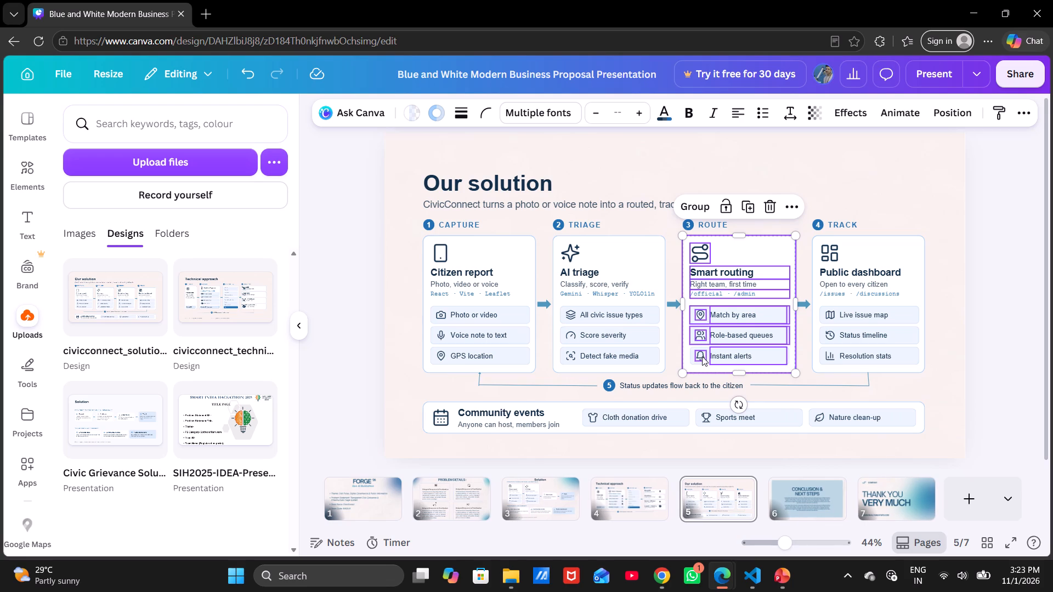
shift+click(691, 356)
key(ctrl+g)
key(ctrl+c)
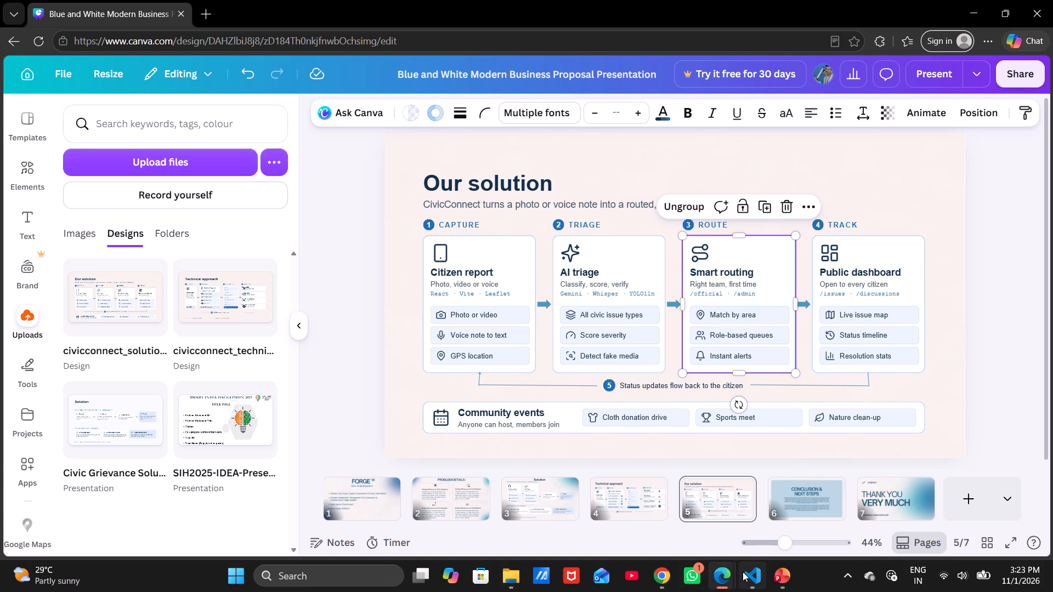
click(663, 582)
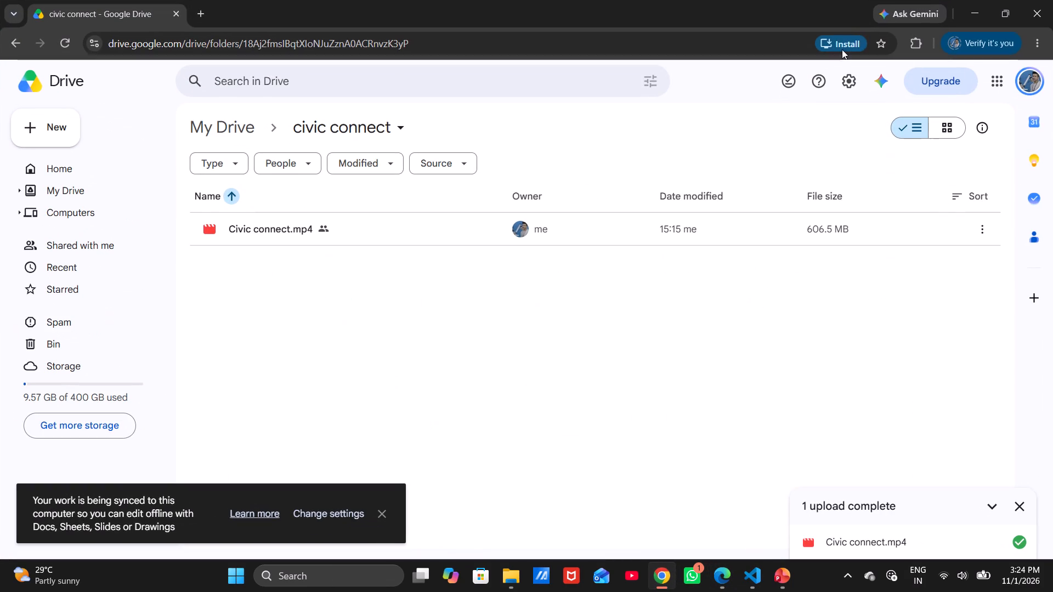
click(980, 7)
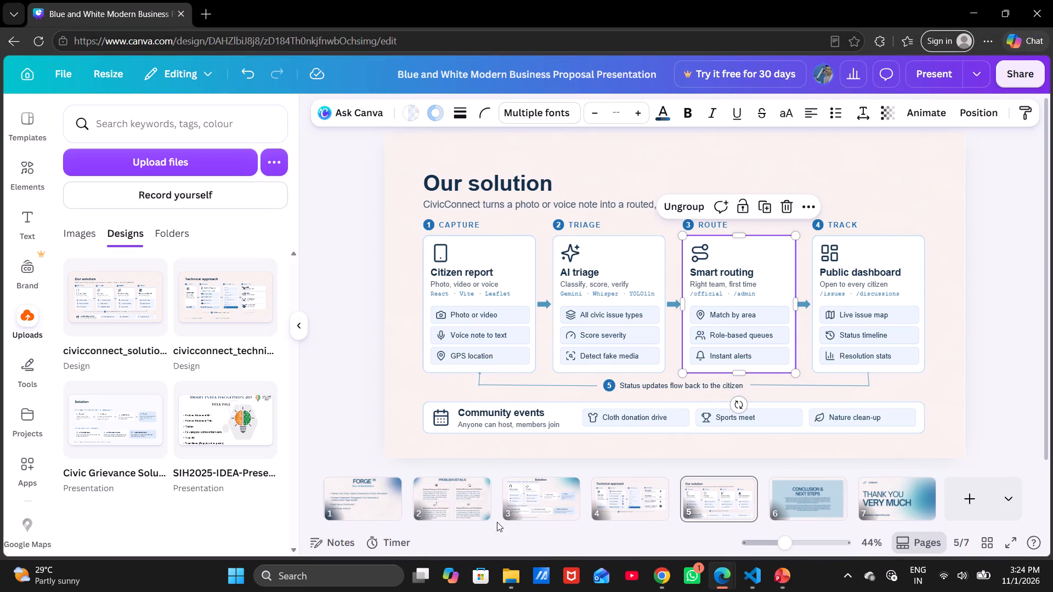
Delete the old Auto-route card from the Solution slide, including its heading, icon, white background and description.
click(535, 493)
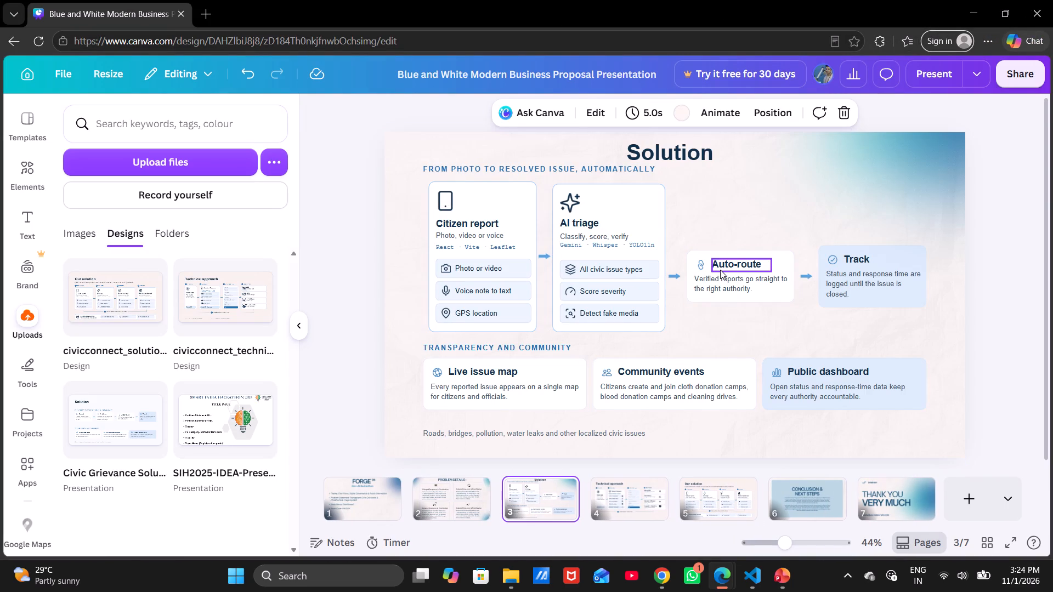
click(720, 270)
key(Delete)
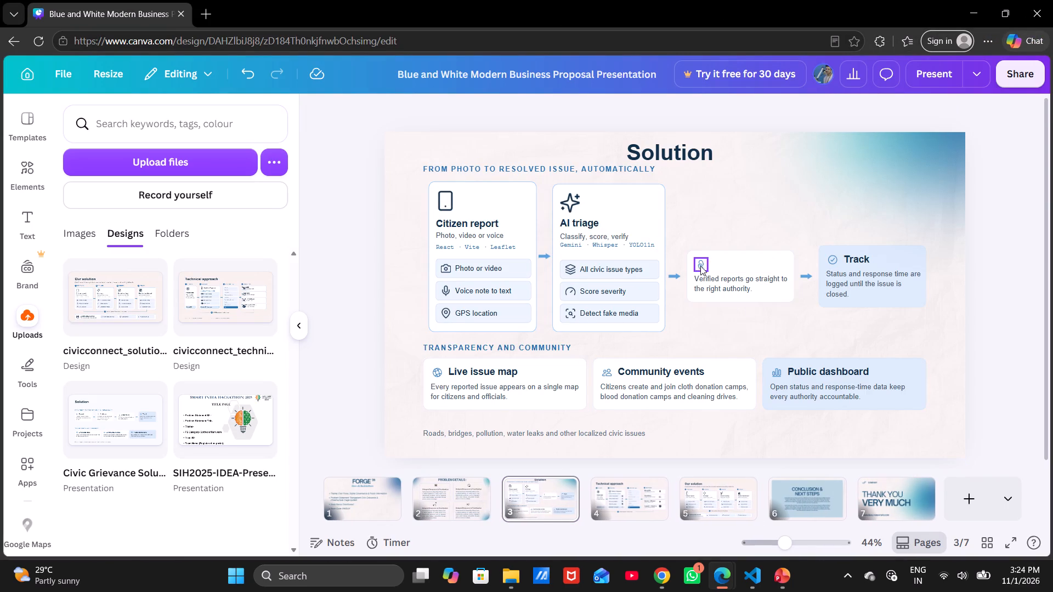
click(703, 265)
key(Delete)
click(736, 273)
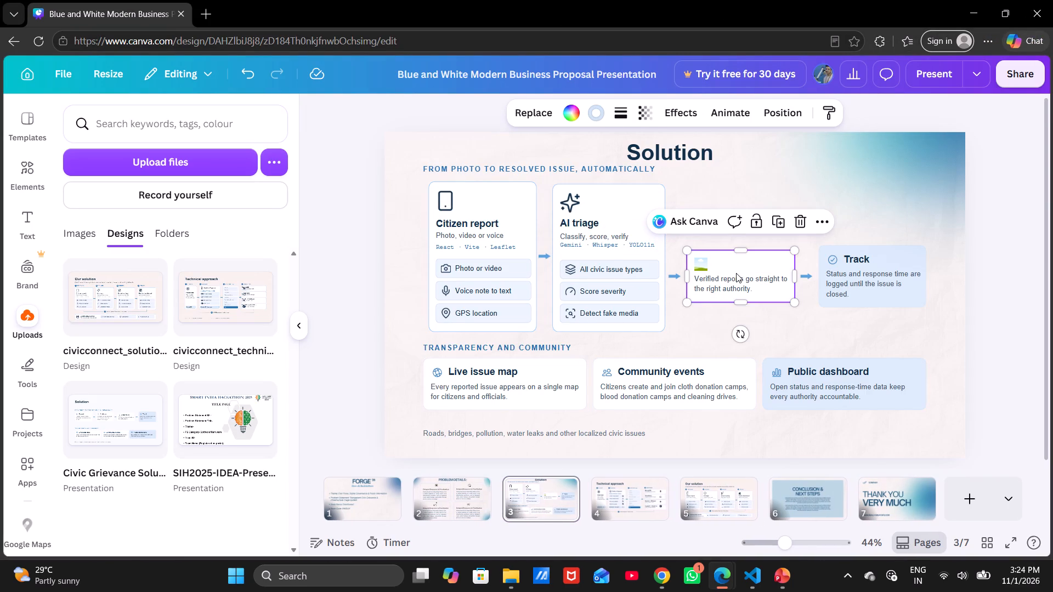
key(Delete)
click(733, 281)
key(Delete)
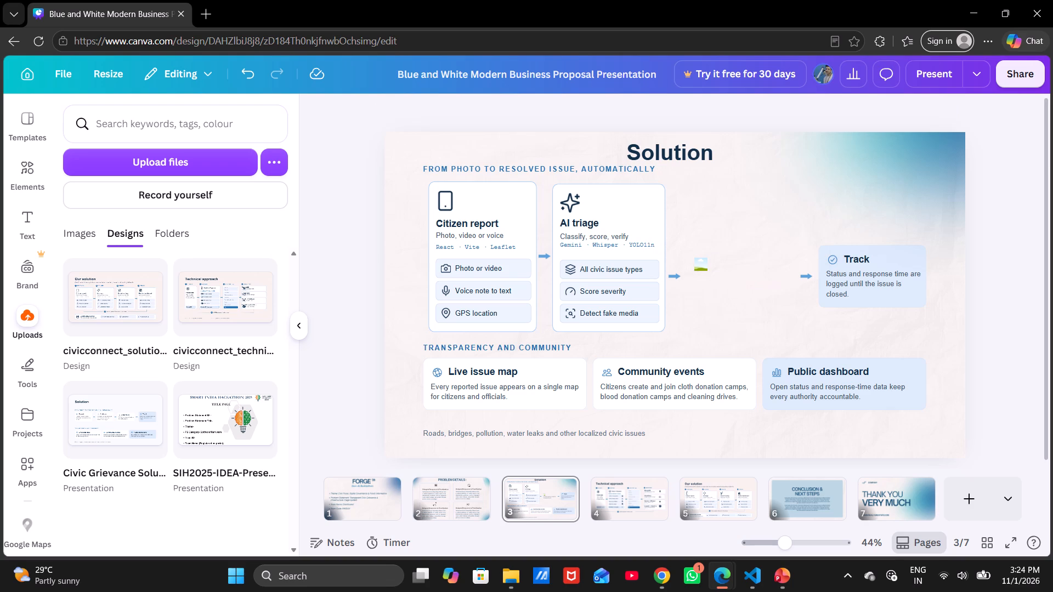
click(696, 261)
key(Delete)
Paste the copied Smart routing card beside the AI triage card, align their tops and stretch it to the same bottom edge.
key(ctrl+v)
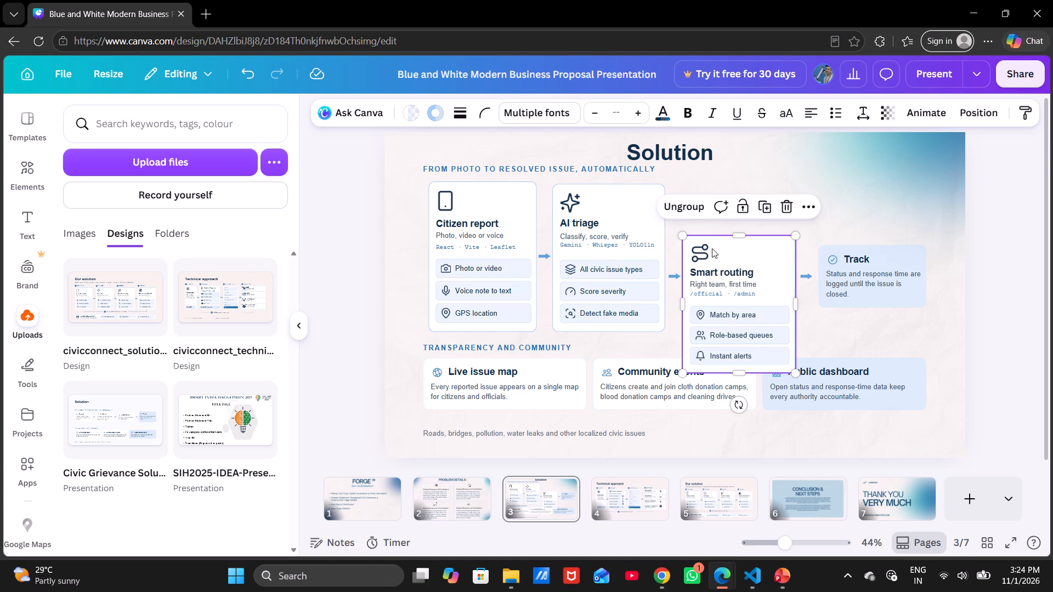
drag(761, 256, 765, 217)
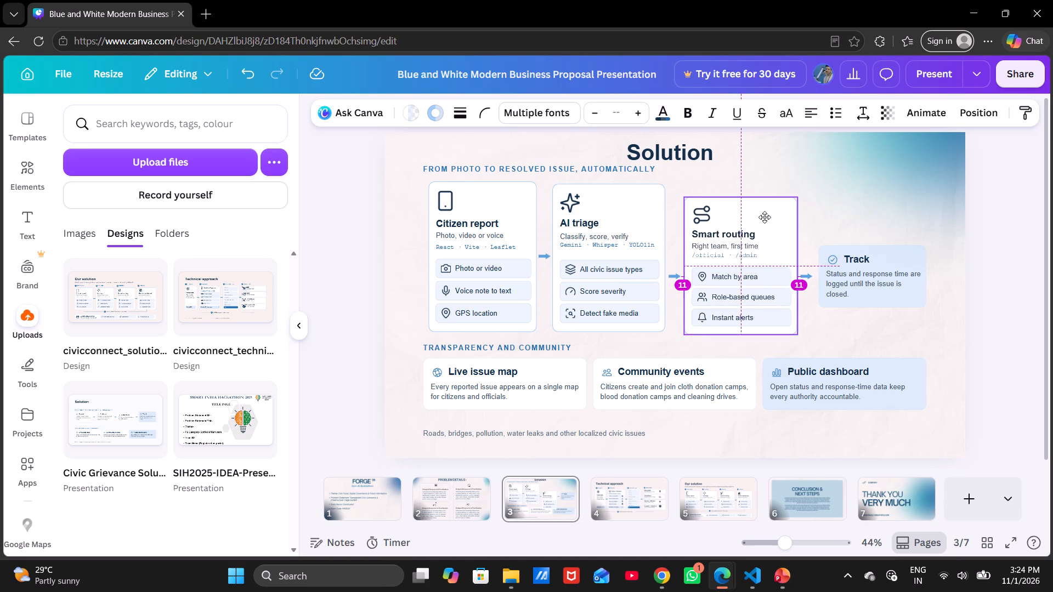
drag(765, 217, 766, 205)
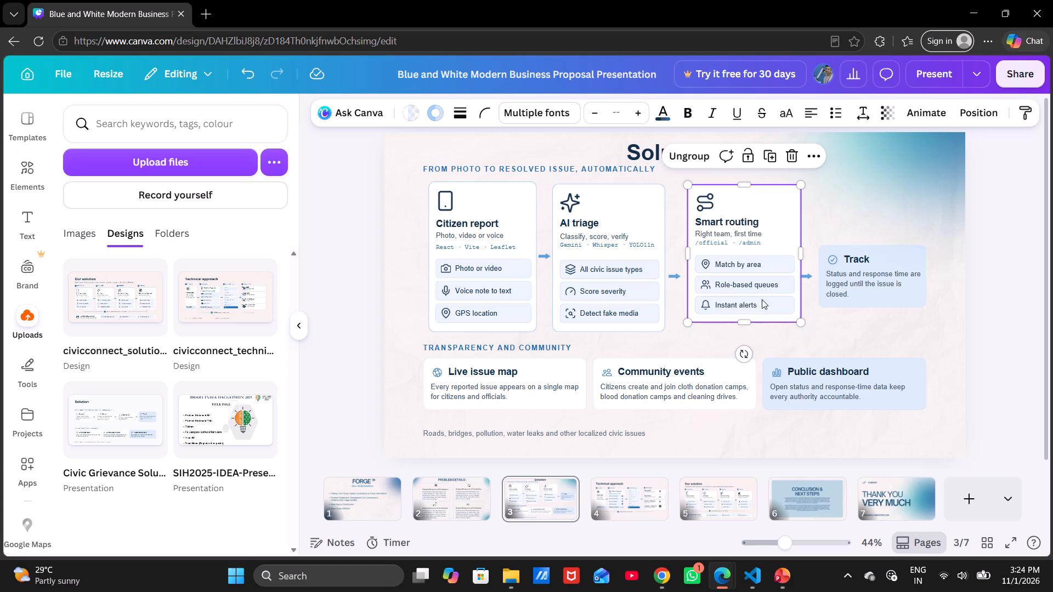
drag(745, 322, 745, 330)
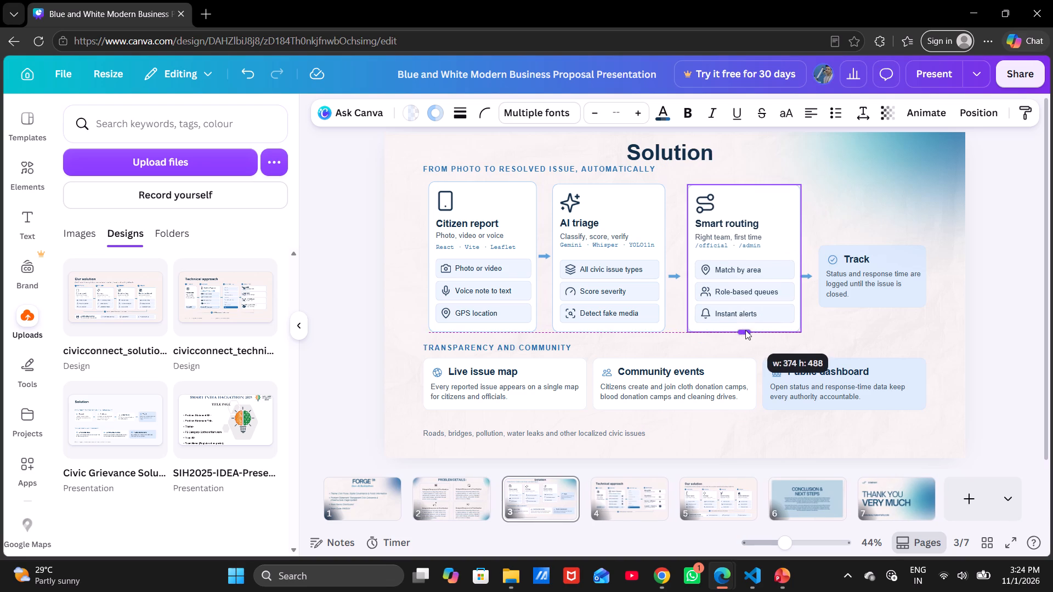
drag(745, 330, 746, 329)
click(860, 198)
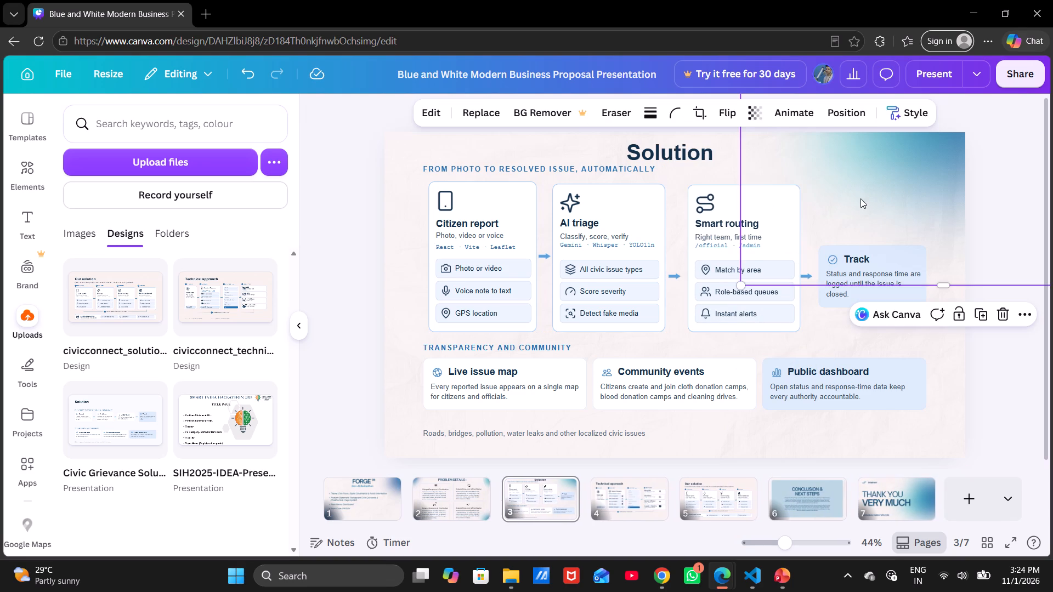
click(996, 406)
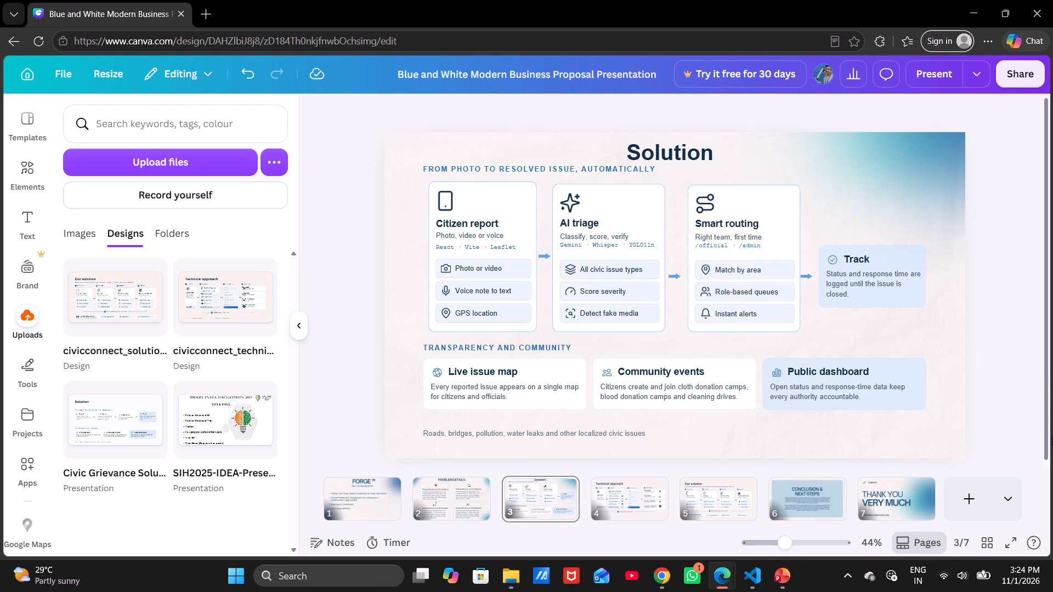
Group all the Public dashboard card's elements on the Our solution slide, including its background and three feature rows, and copy the group.
click(693, 510)
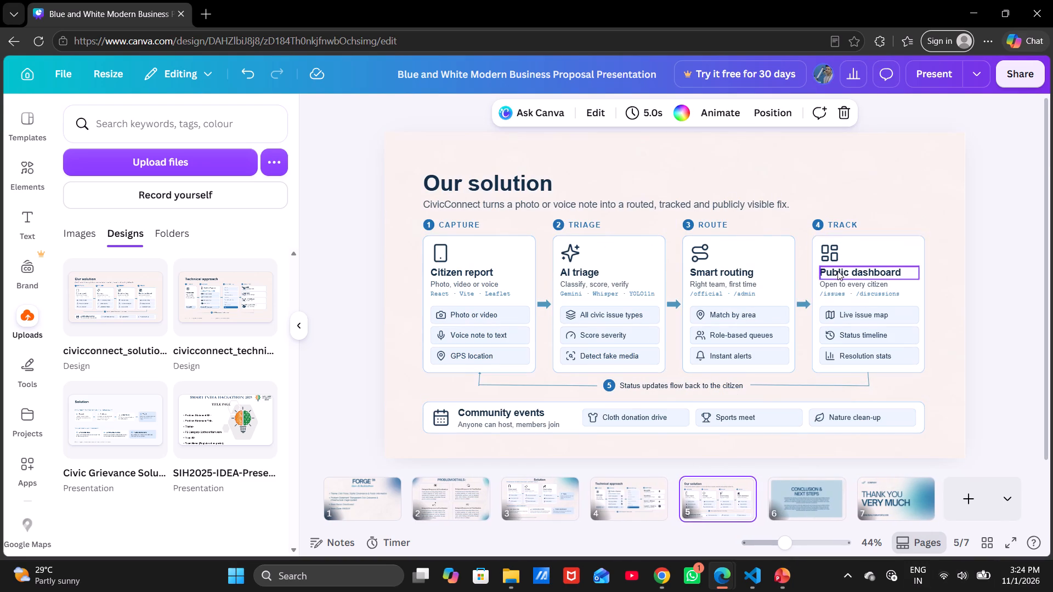
click(829, 257)
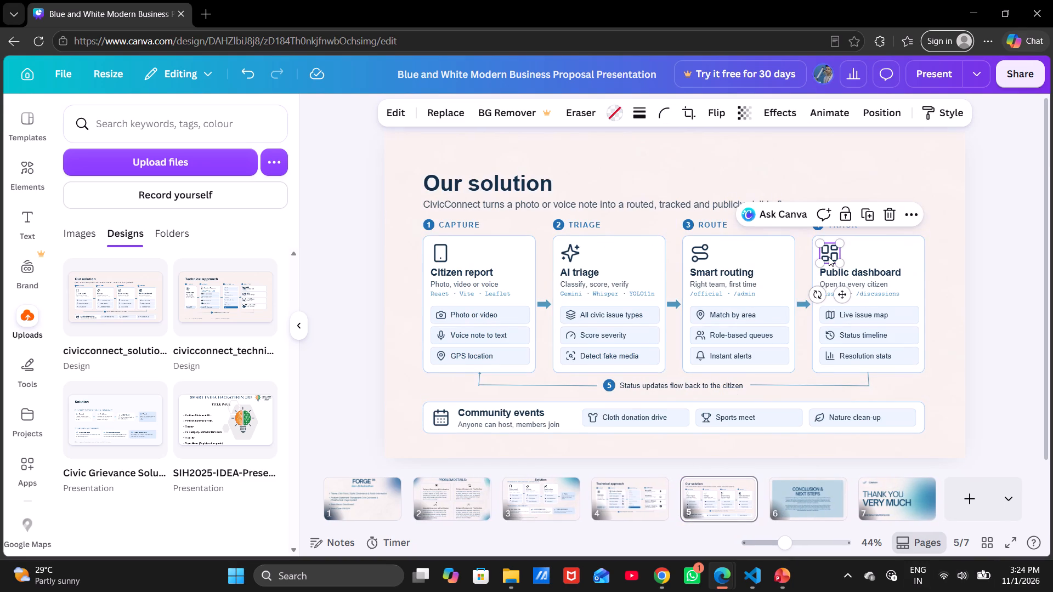
shift+click(877, 247)
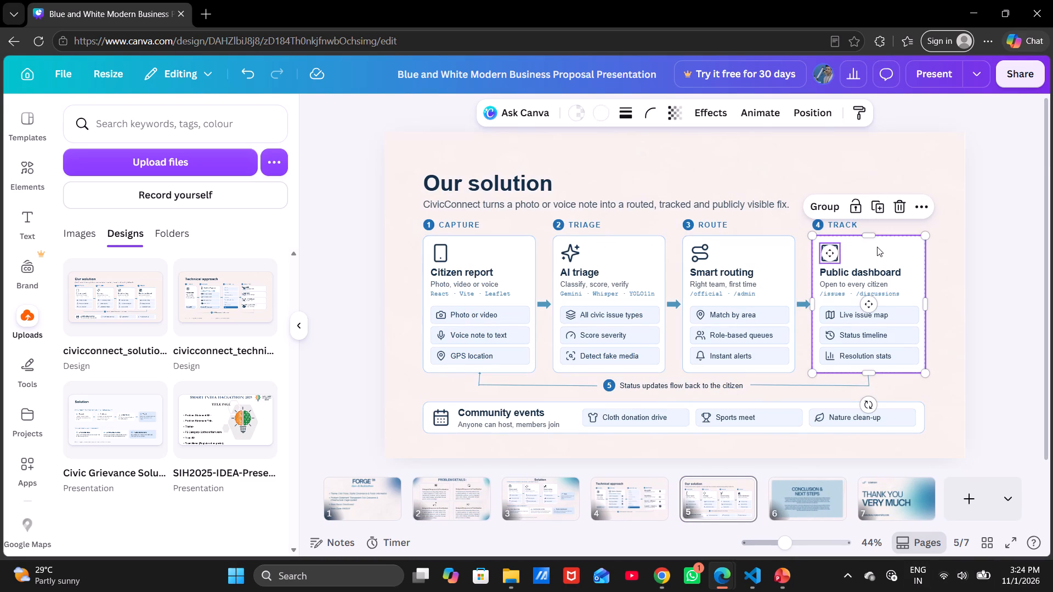
shift+click(853, 268)
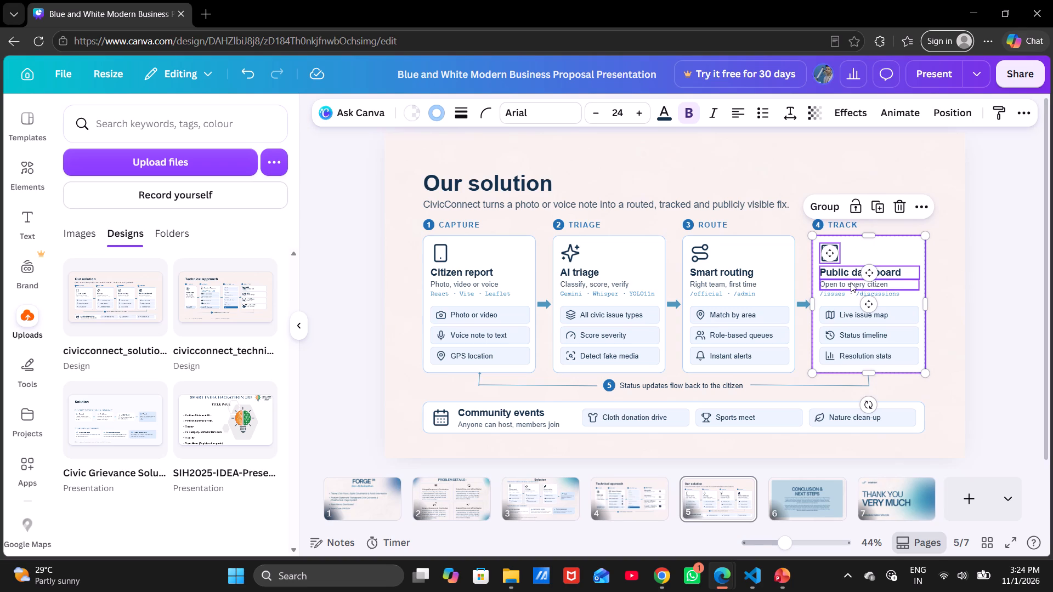
shift+click(851, 282)
shift+click(842, 294)
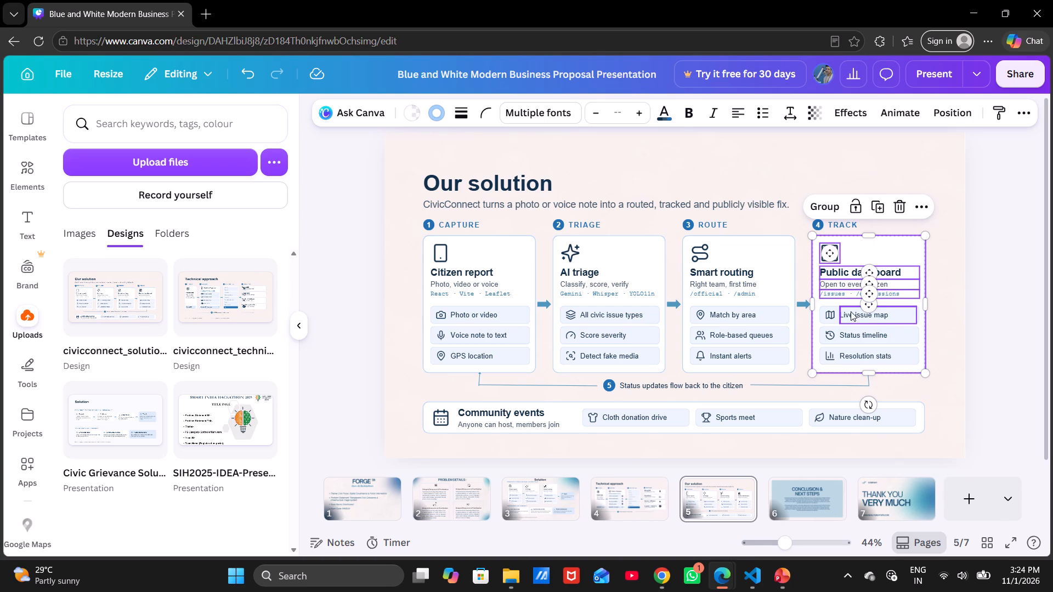
shift+click(861, 316)
shift+click(835, 310)
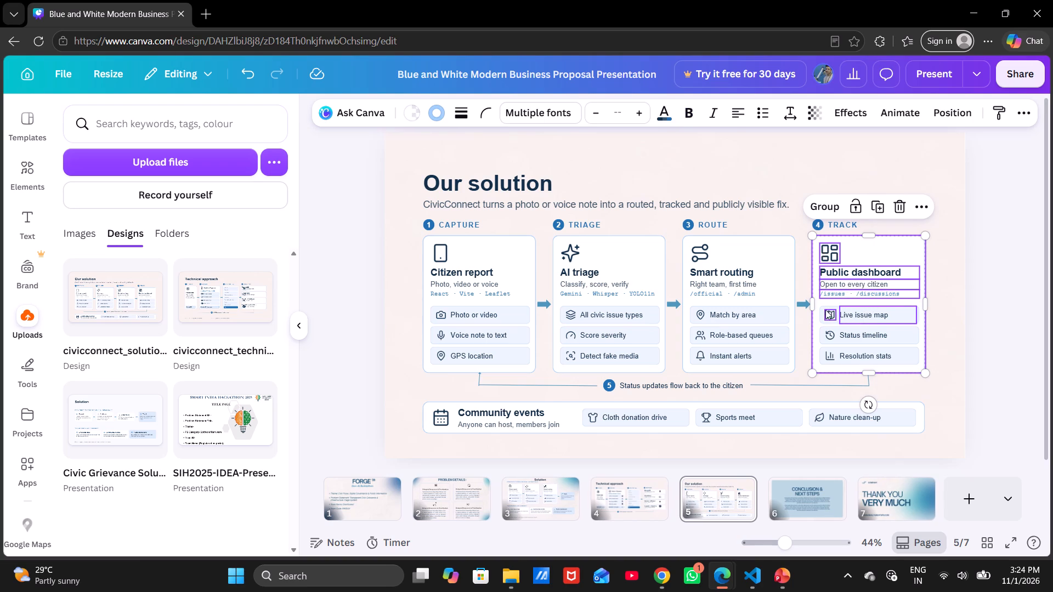
shift+click(821, 311)
shift+click(859, 336)
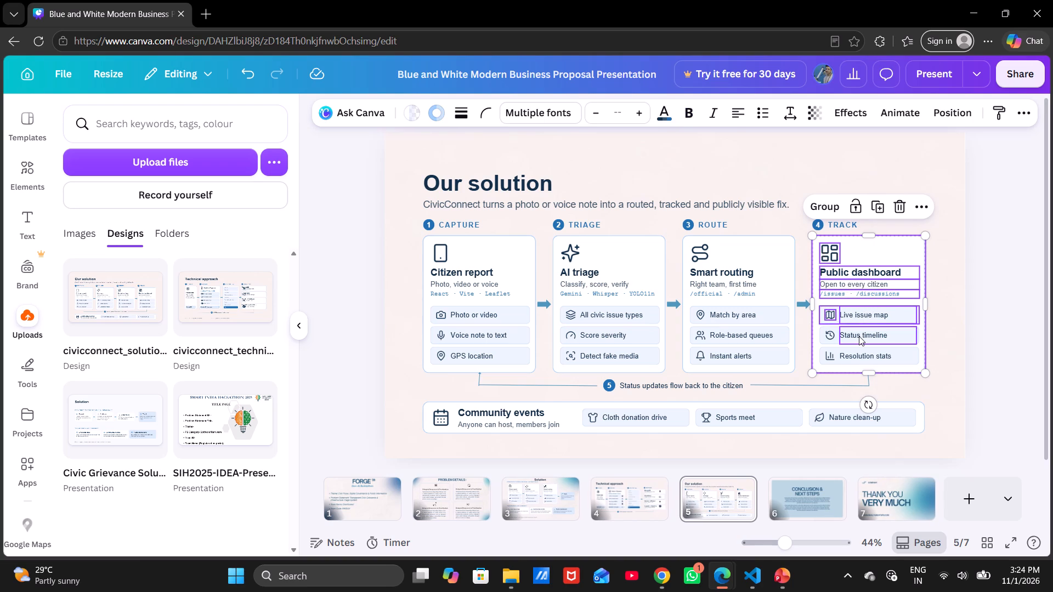
shift+click(833, 335)
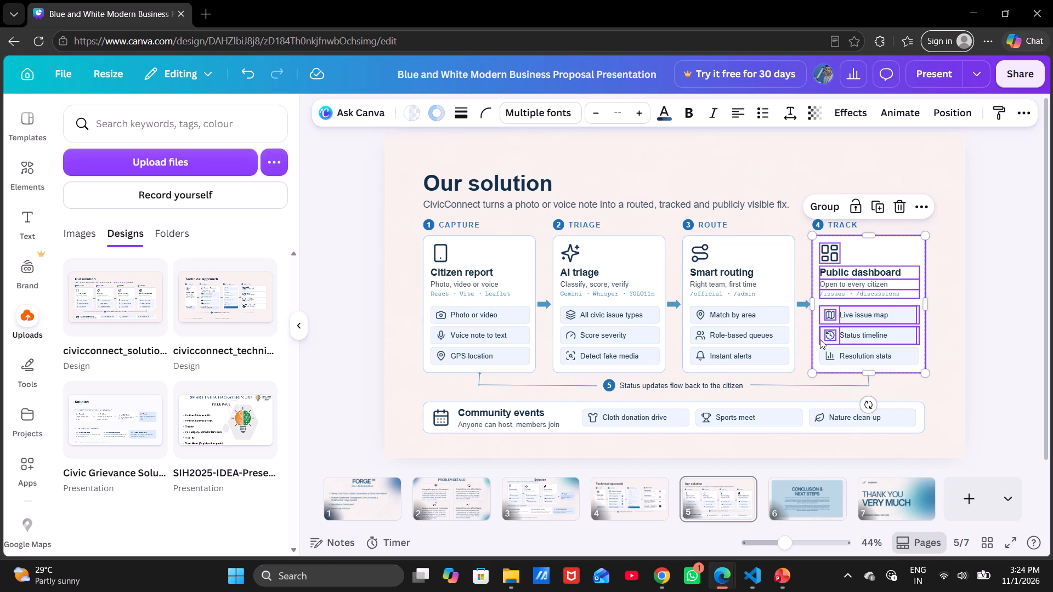
shift+click(820, 339)
shift+click(870, 362)
shift+click(832, 354)
shift+click(821, 352)
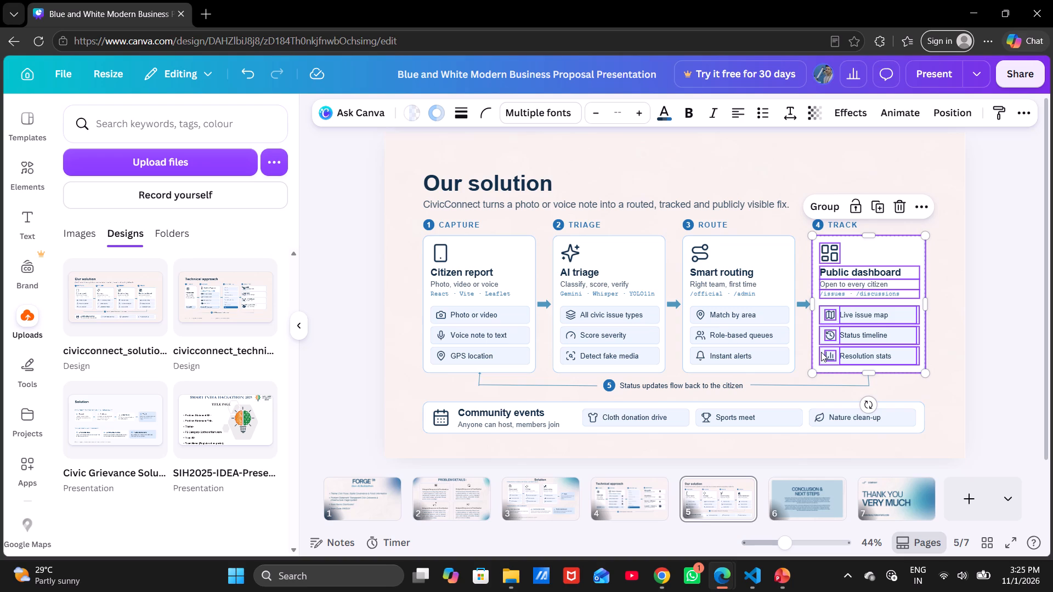
key(ctrl+g)
key(ctrl+c)
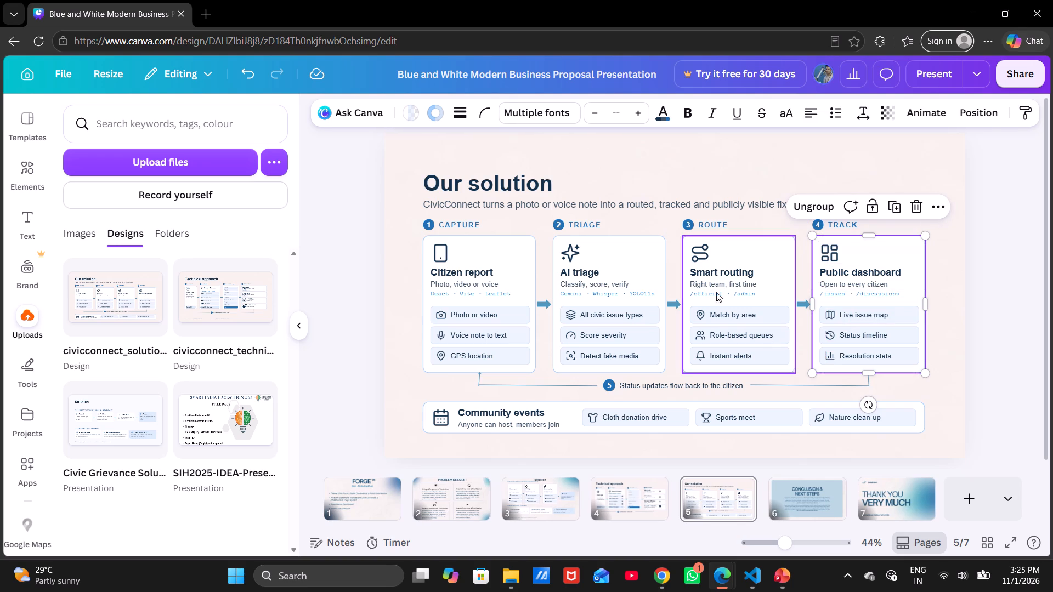
Delete the old Track card's description text and light-blue background from the Solution slide.
click(632, 500)
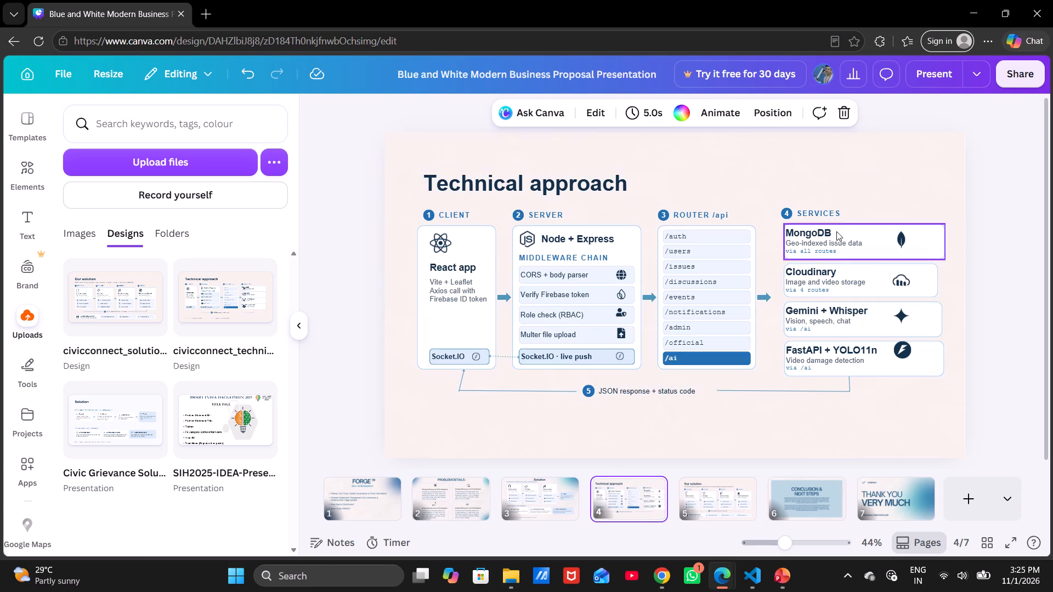
click(550, 496)
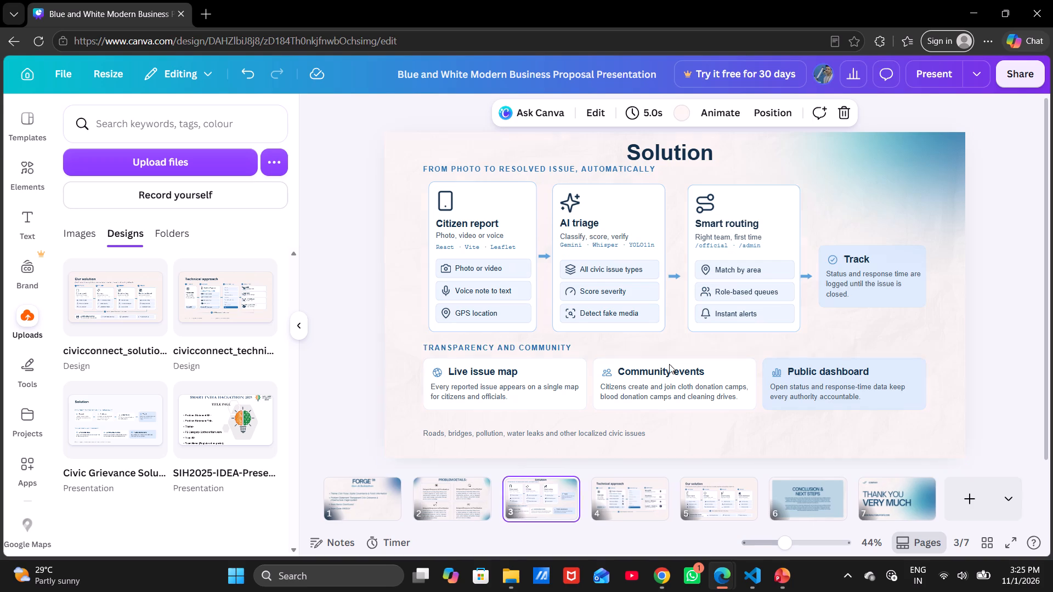
click(864, 257)
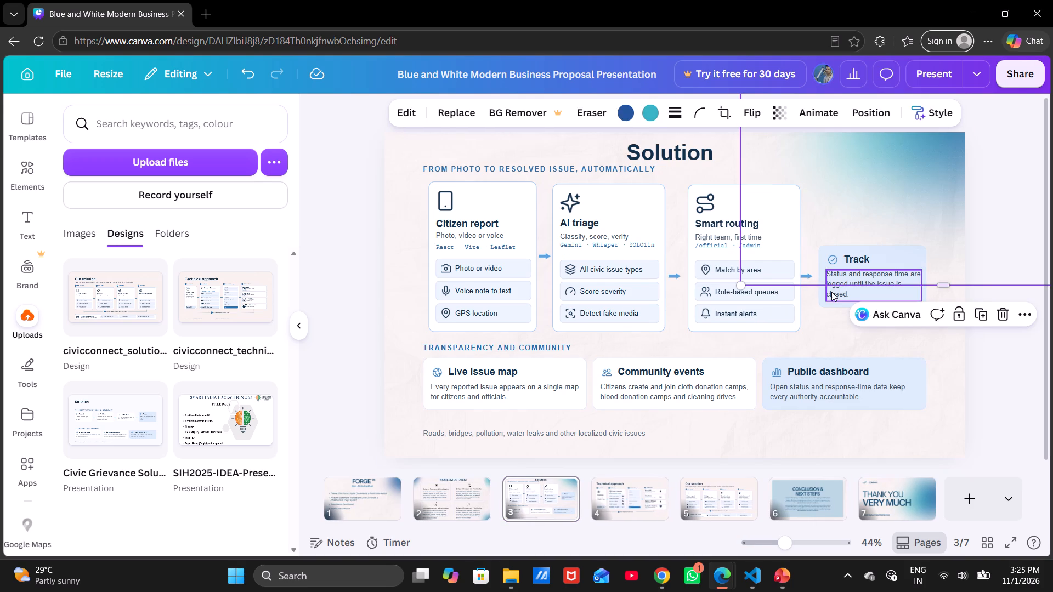
click(833, 298)
key(Delete)
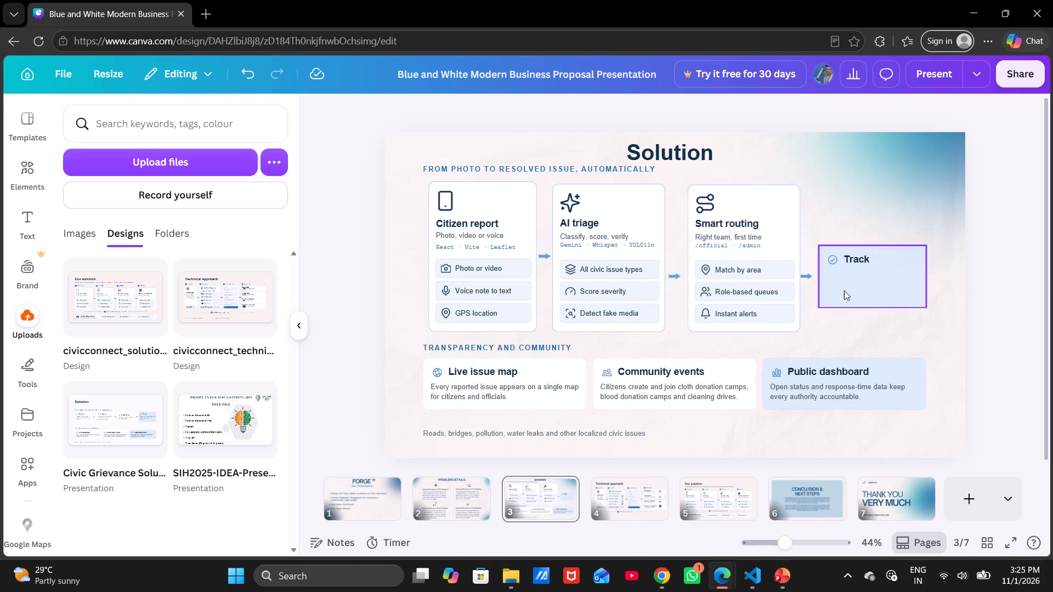
click(844, 291)
key(Delete)
Move the blue gradient decoration out past the Solution slide's upper-right corner, clearing it from behind the Track heading.
double_click(850, 261)
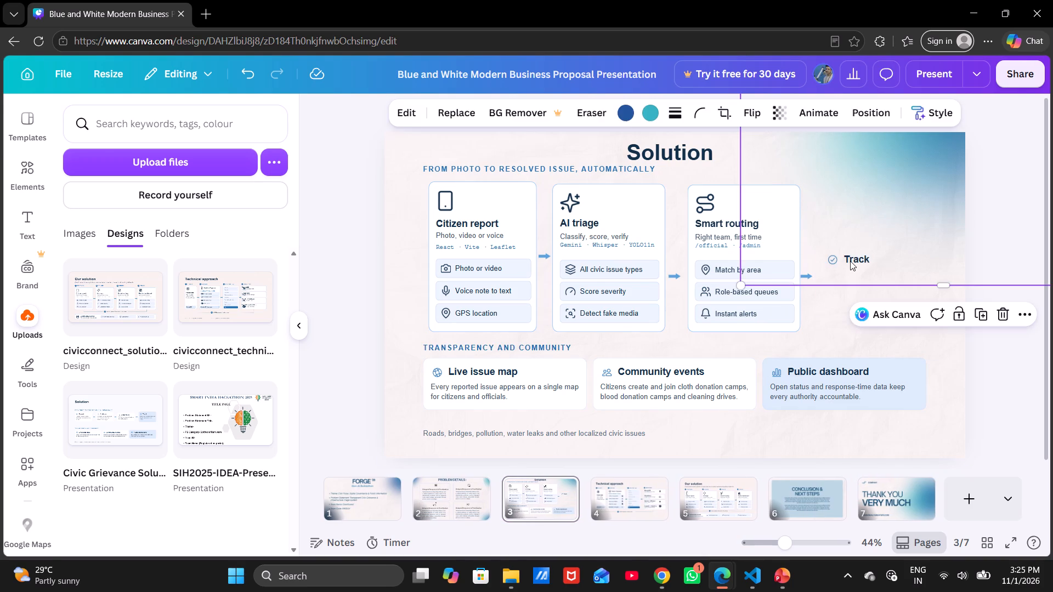
drag(874, 218, 913, 112)
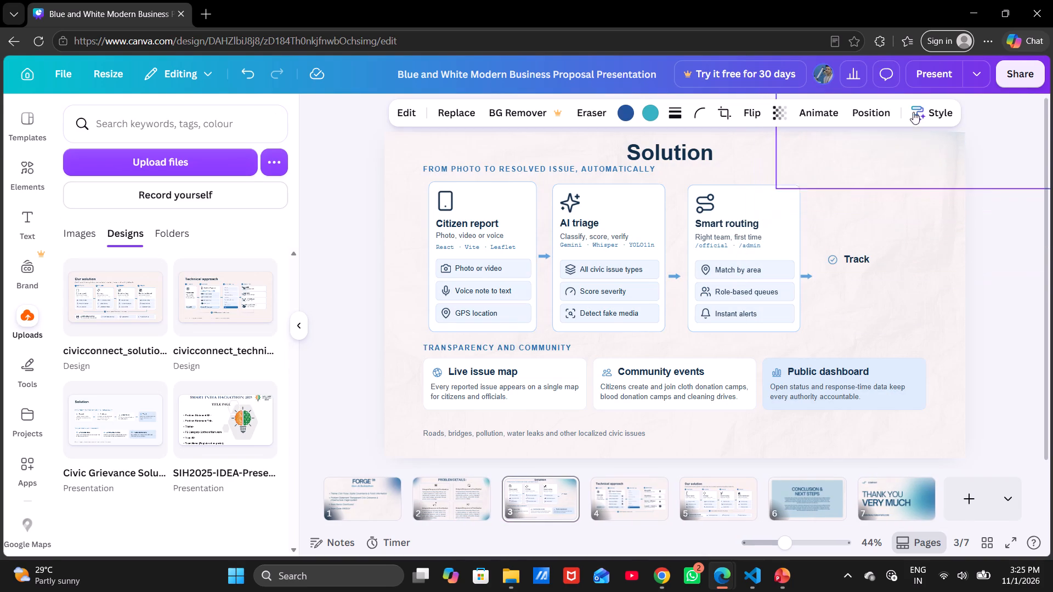
drag(913, 112, 976, 126)
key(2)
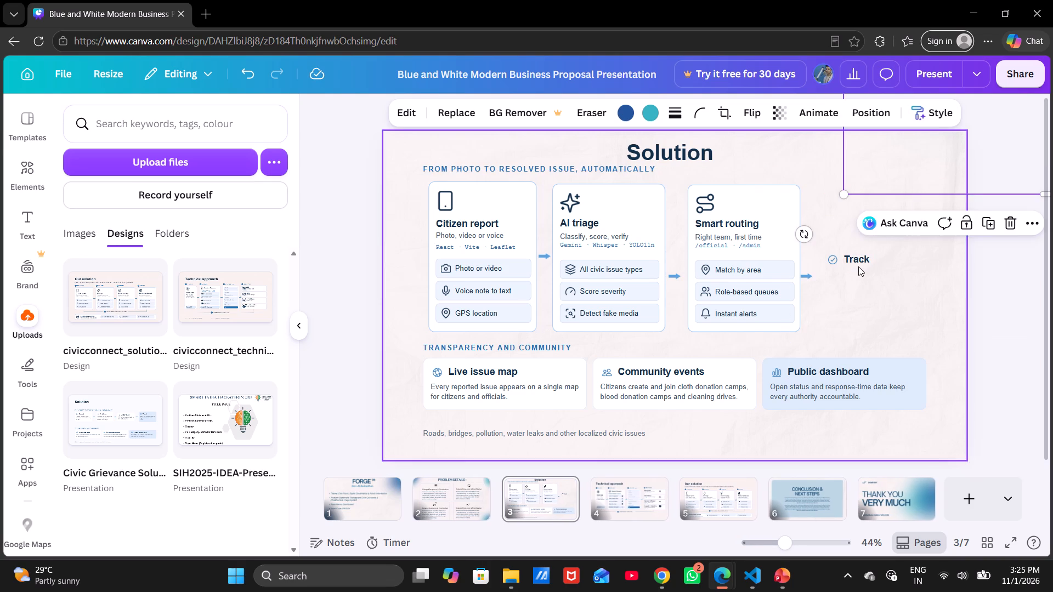
Delete the remaining Track heading and its check-mark icon from the Solution slide.
click(858, 266)
click(864, 252)
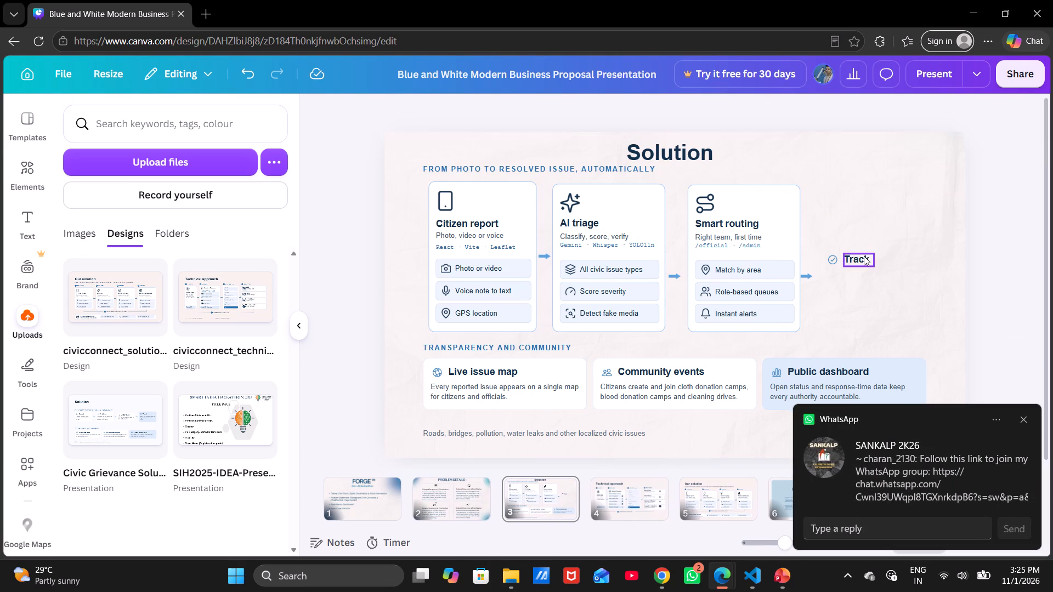
click(864, 256)
key(Delete)
click(831, 259)
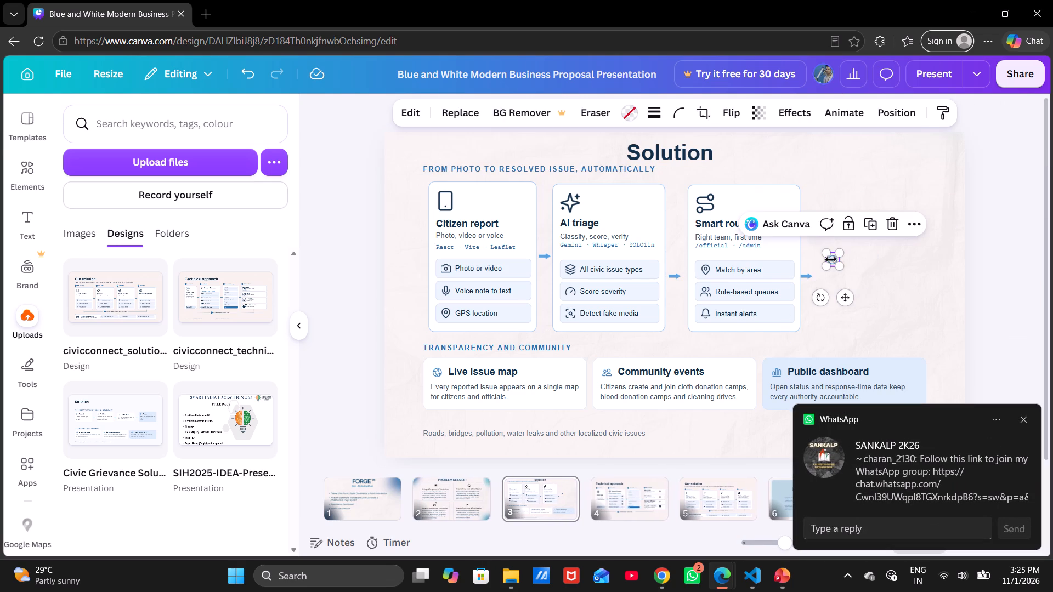
key(Delete)
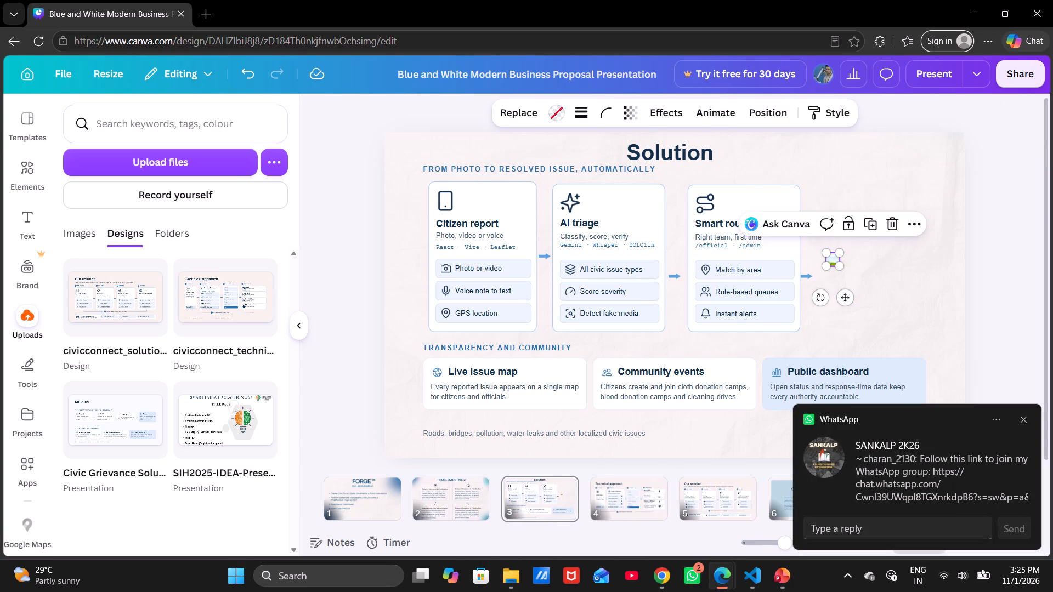
key(Delete)
Paste the copied Public dashboard card beside the Smart routing card, roughly align their tops and stretch it to the same bottom edge.
key(ctrl+v)
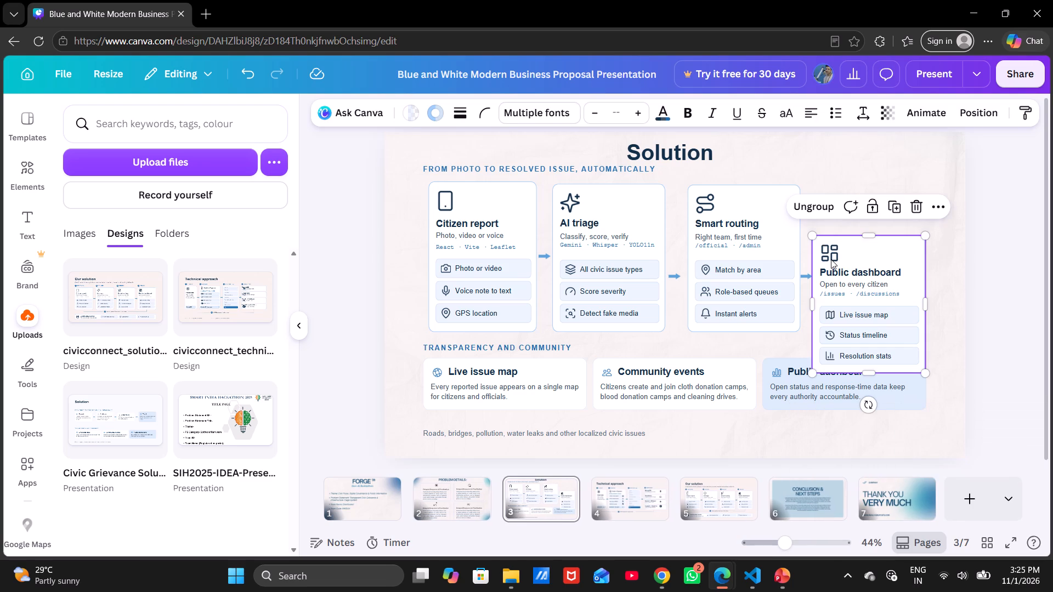
drag(867, 257, 869, 214)
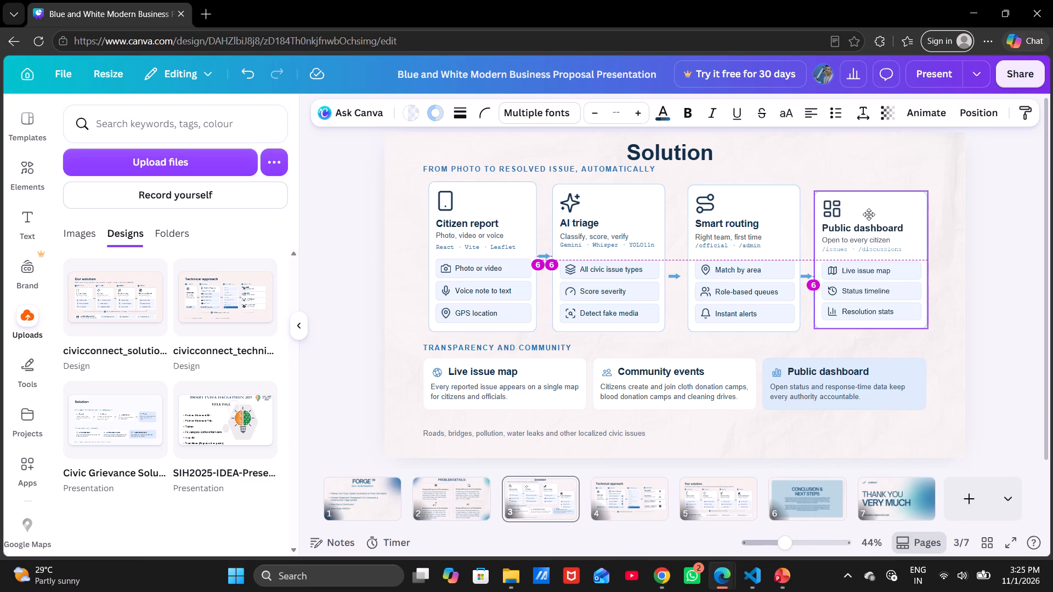
drag(869, 214, 874, 209)
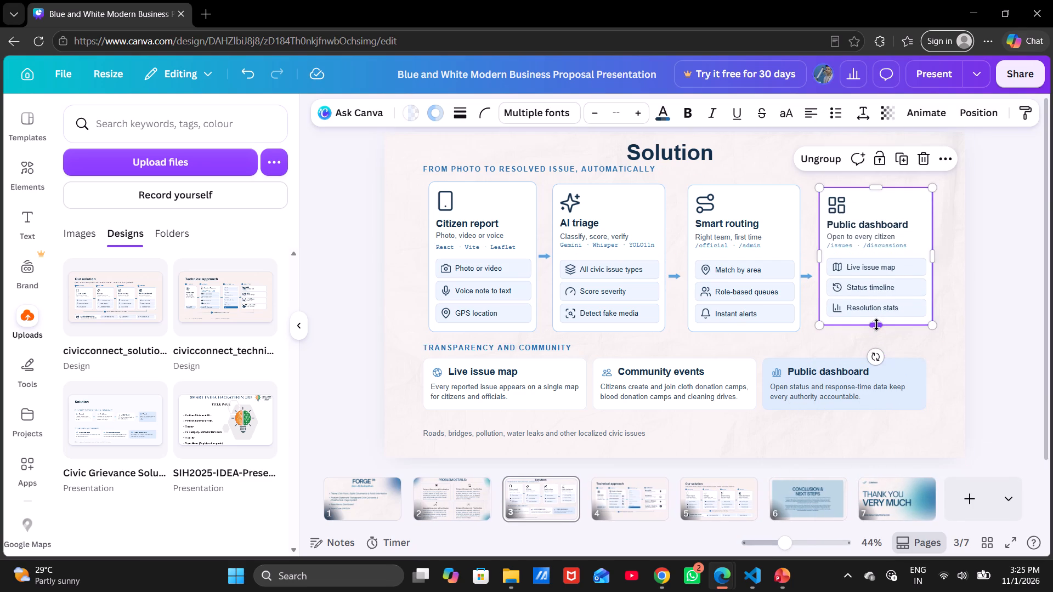
drag(876, 325, 877, 329)
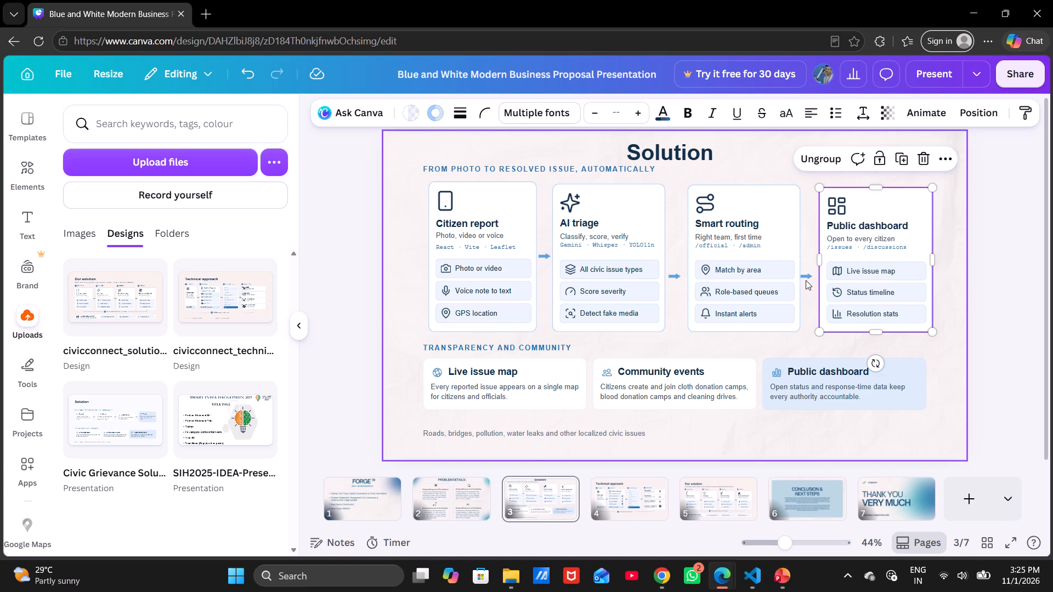
Even out the card row by shifting the AI triage card slightly right and placing the three arrows in the gaps at similar heights.
drag(807, 277, 809, 264)
drag(678, 276, 678, 257)
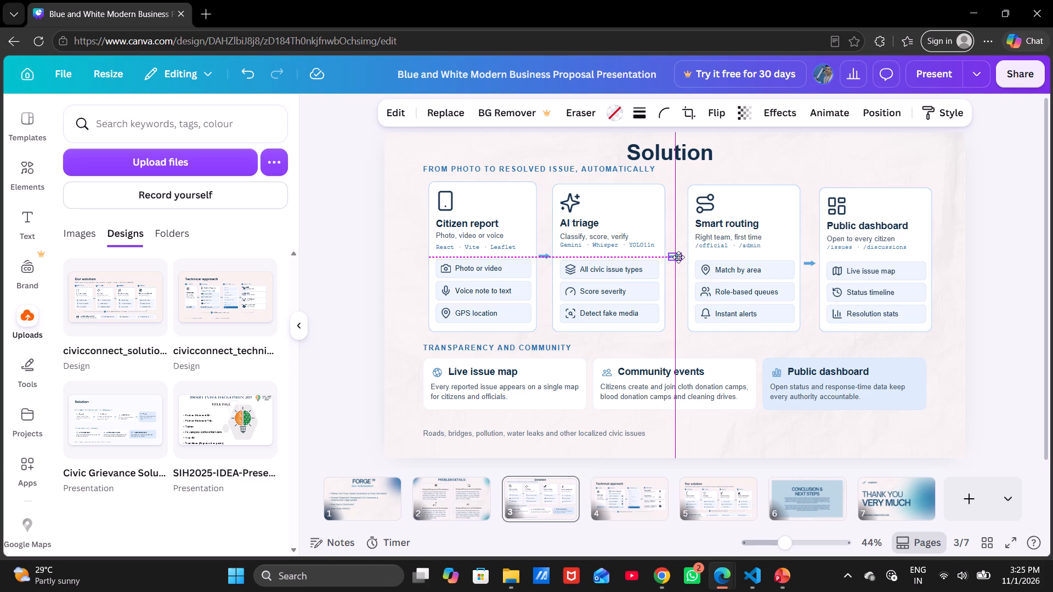
drag(678, 257, 680, 258)
click(601, 245)
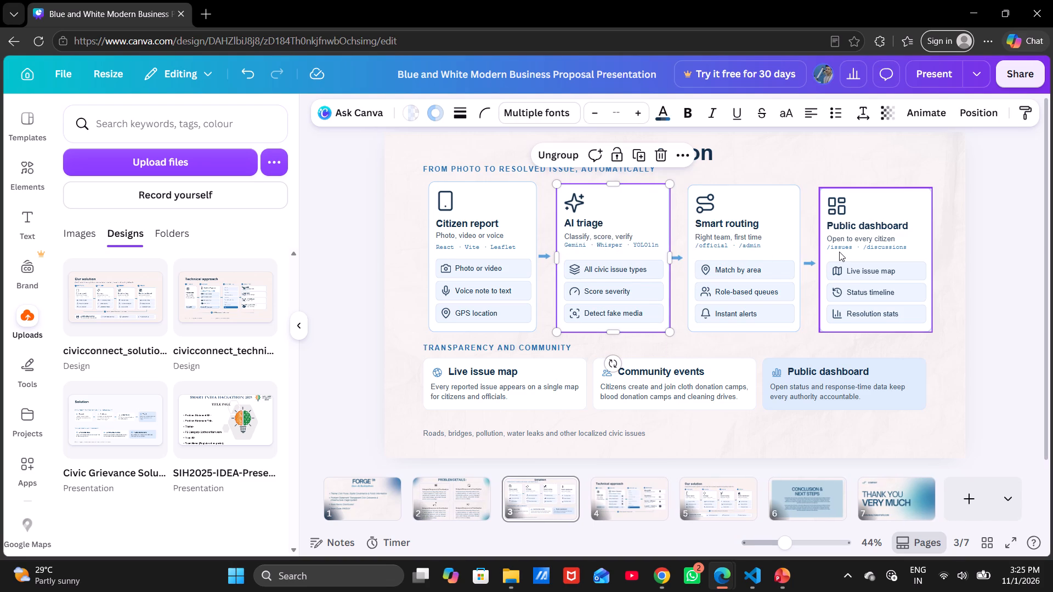
click(545, 255)
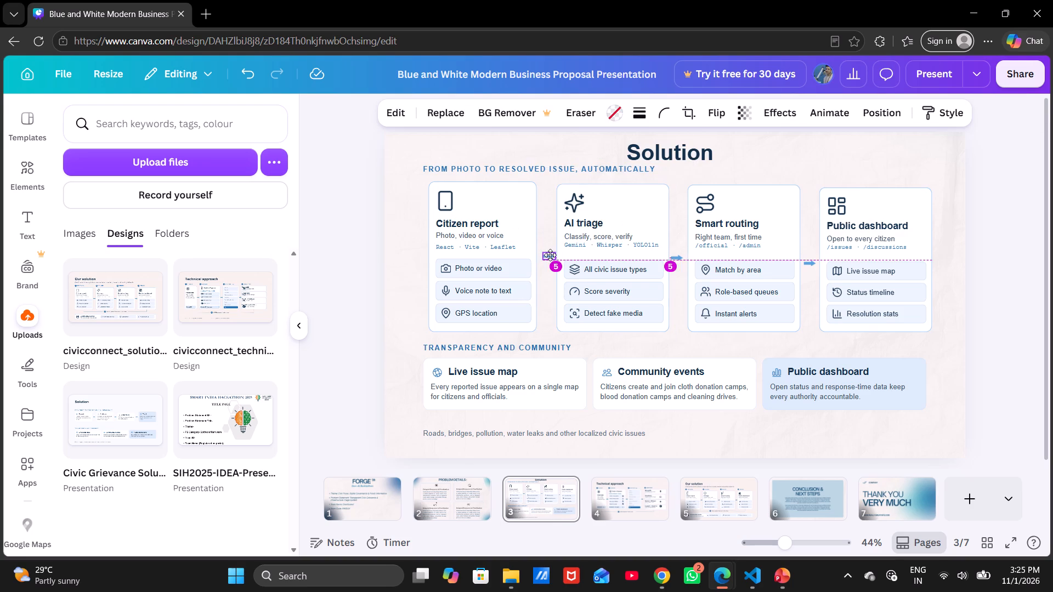
click(680, 256)
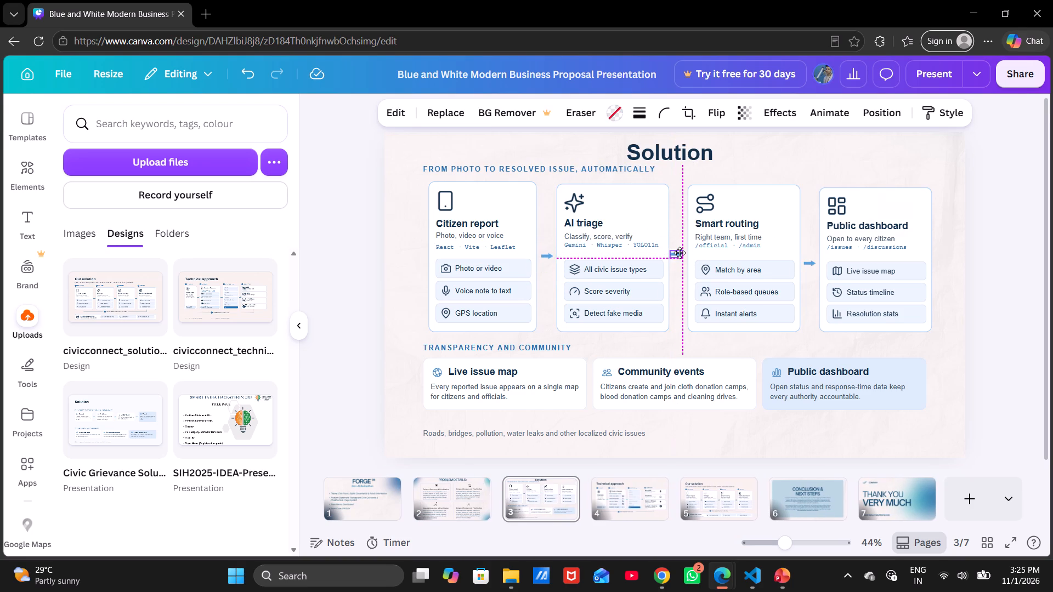
click(809, 264)
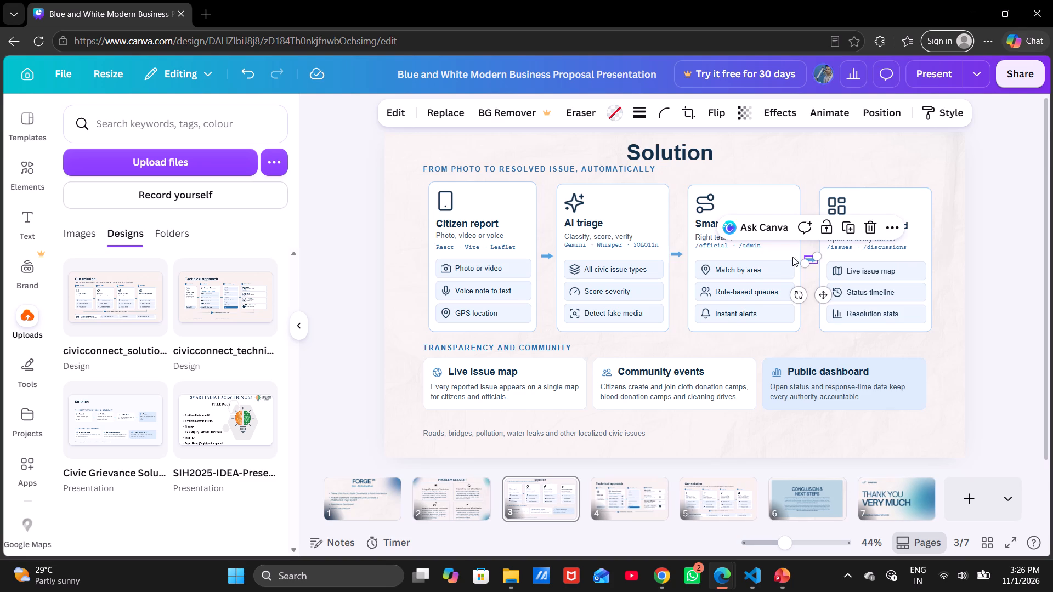
click(676, 254)
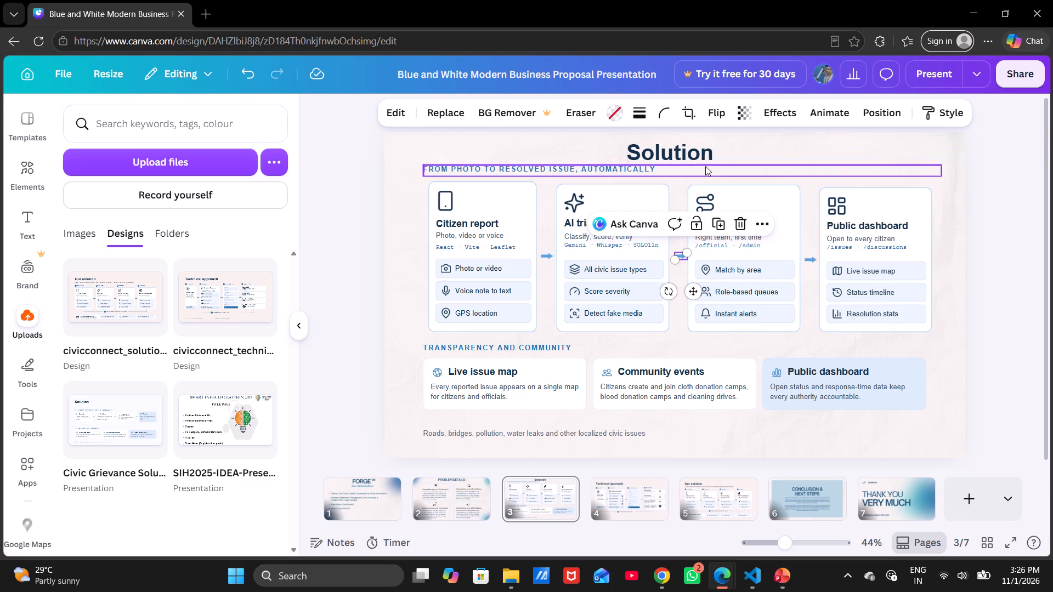
click(313, 213)
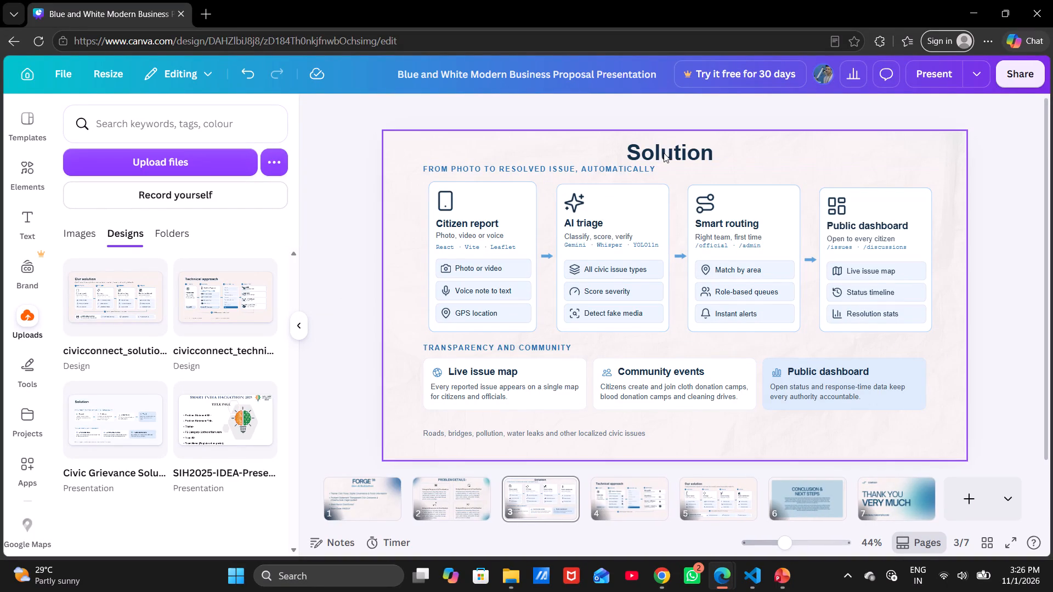
Move the Solution slide's heading slightly up, away from the subtitle line beneath it.
click(613, 511)
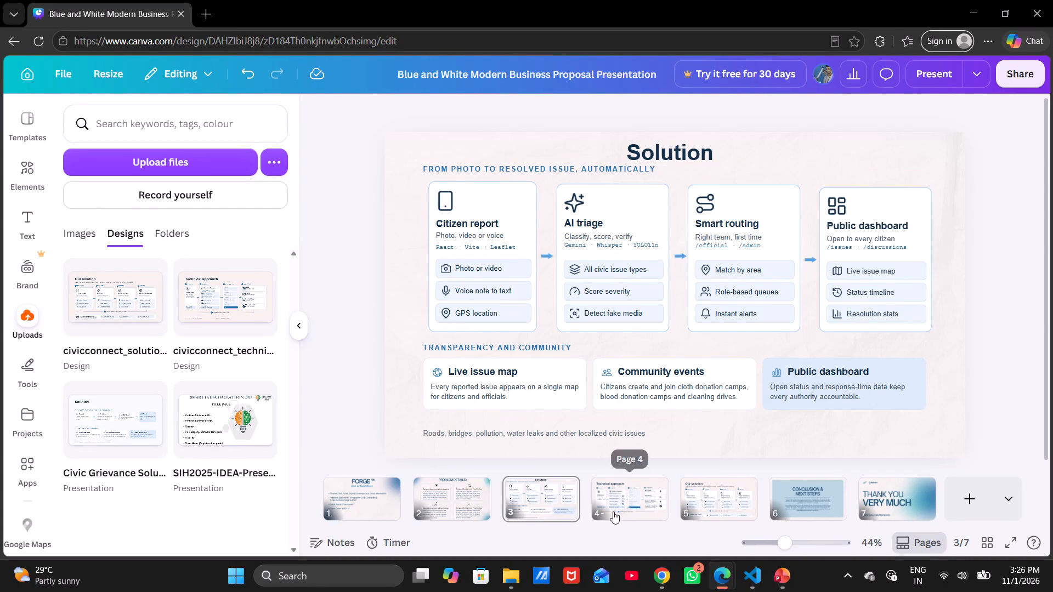
click(507, 485)
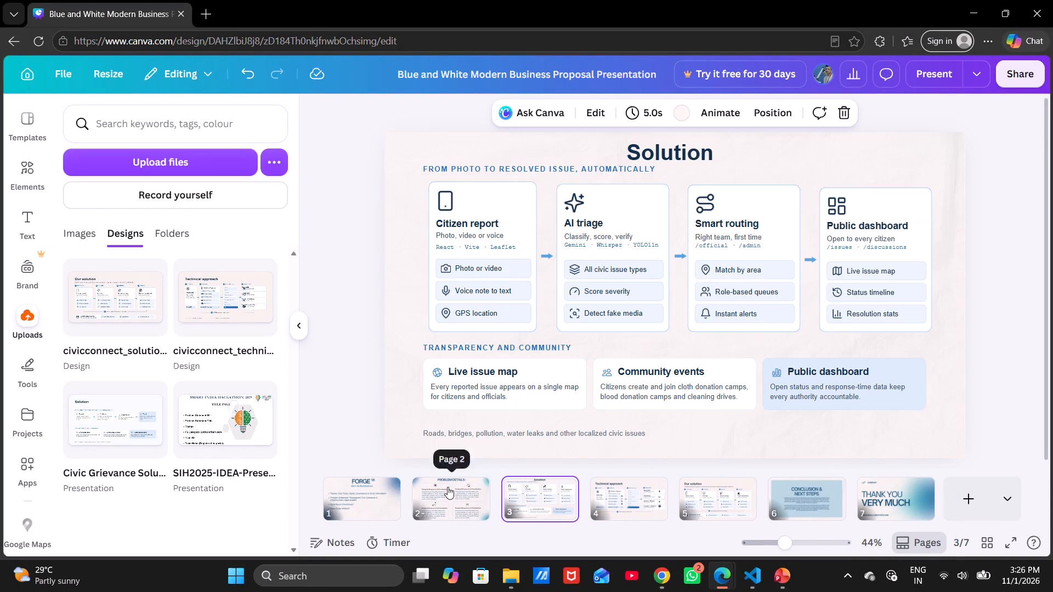
click(448, 487)
click(539, 493)
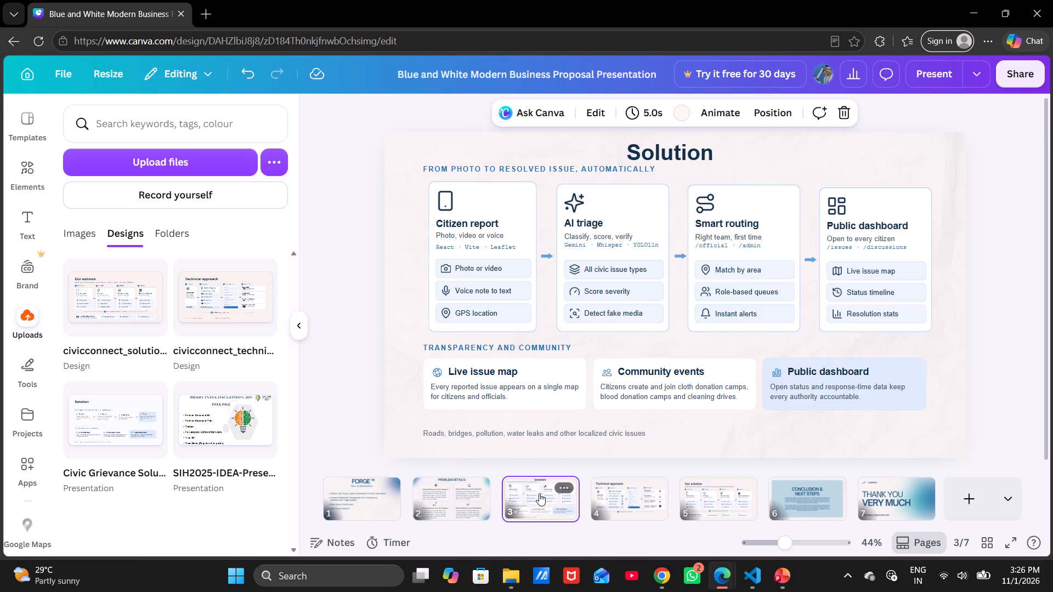
click(664, 155)
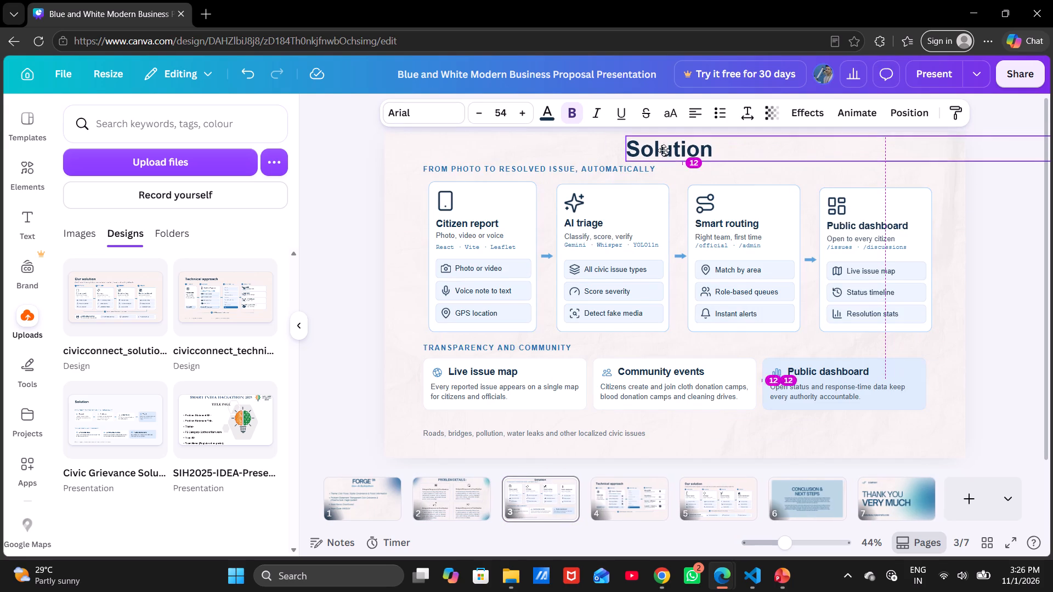
click(344, 258)
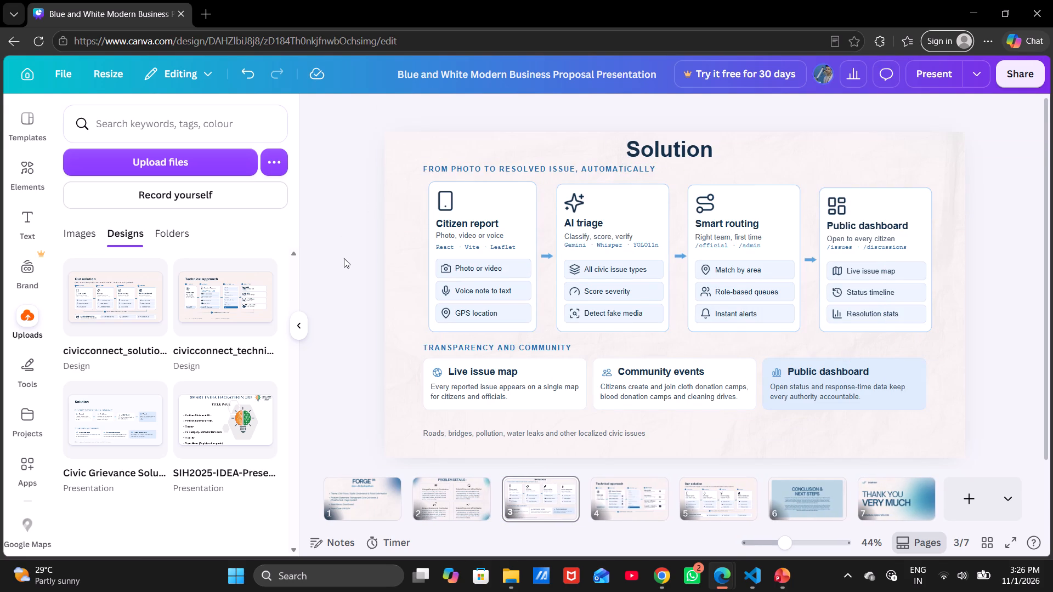
Delete the Our solution slide from the presentation.
click(460, 490)
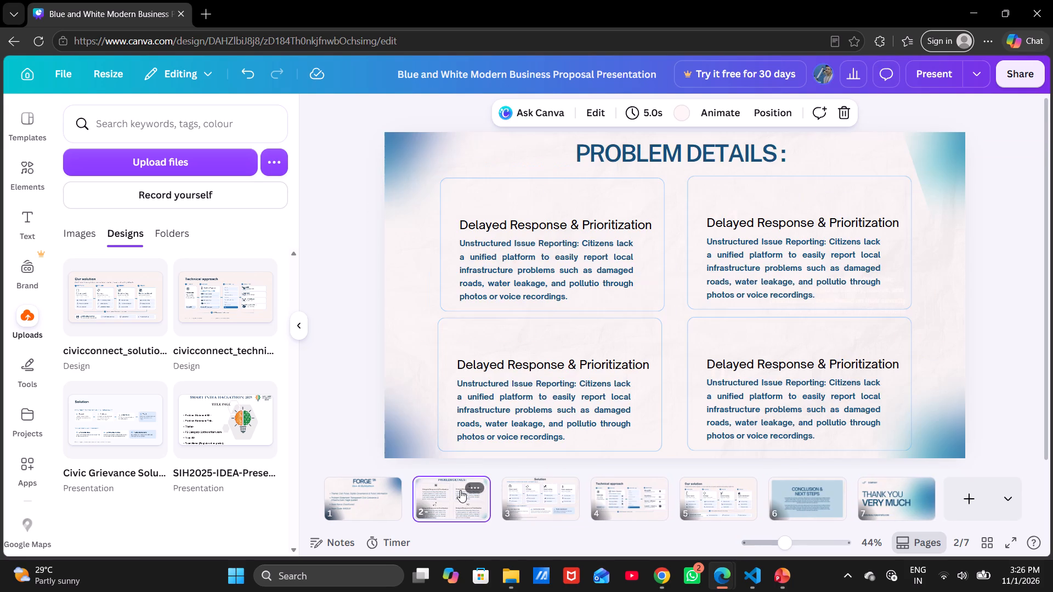
click(542, 495)
click(612, 500)
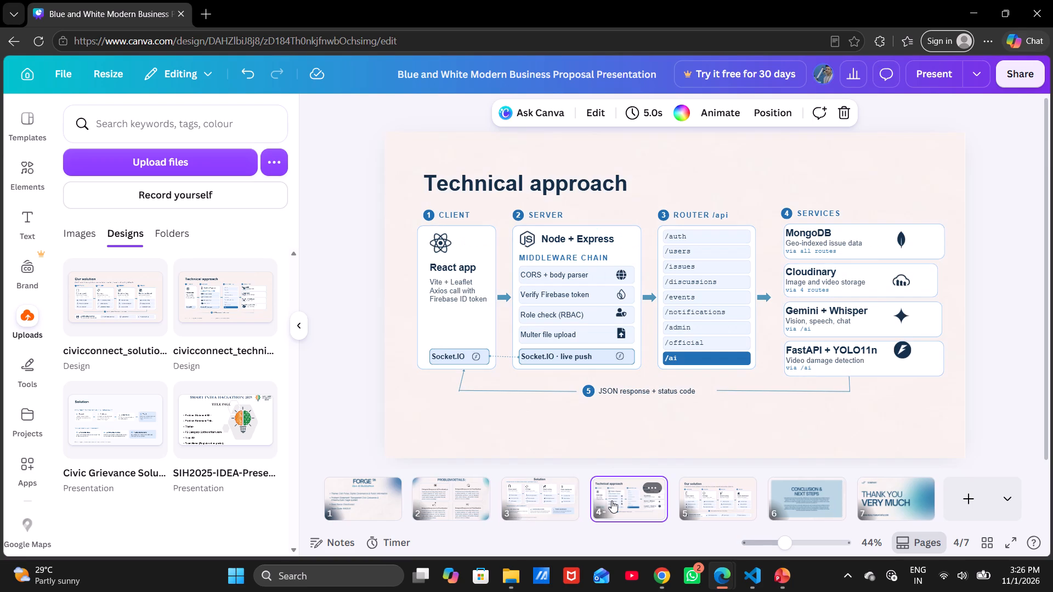
click(708, 496)
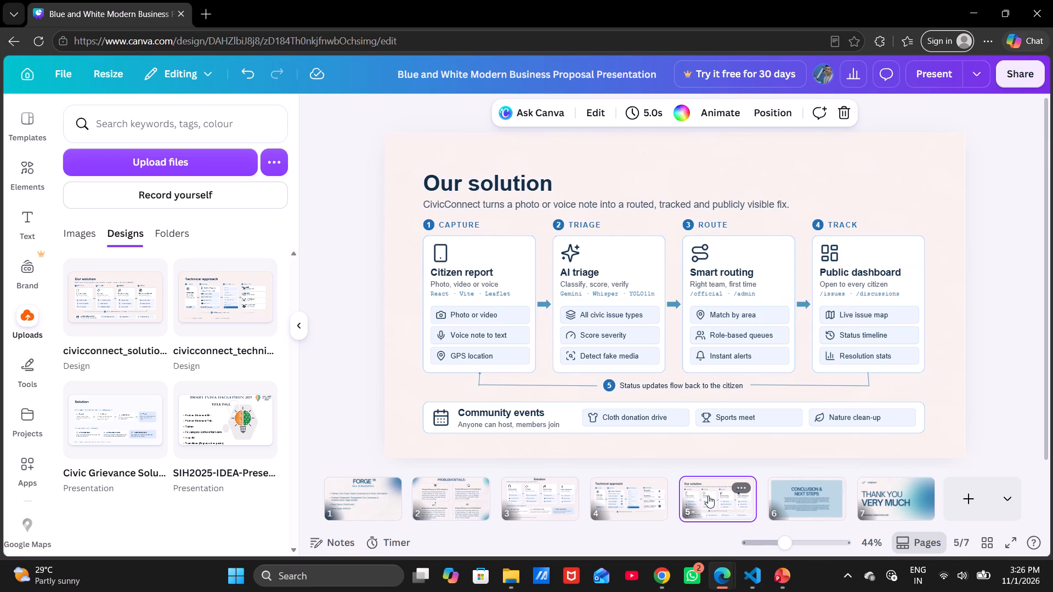
key(Delete)
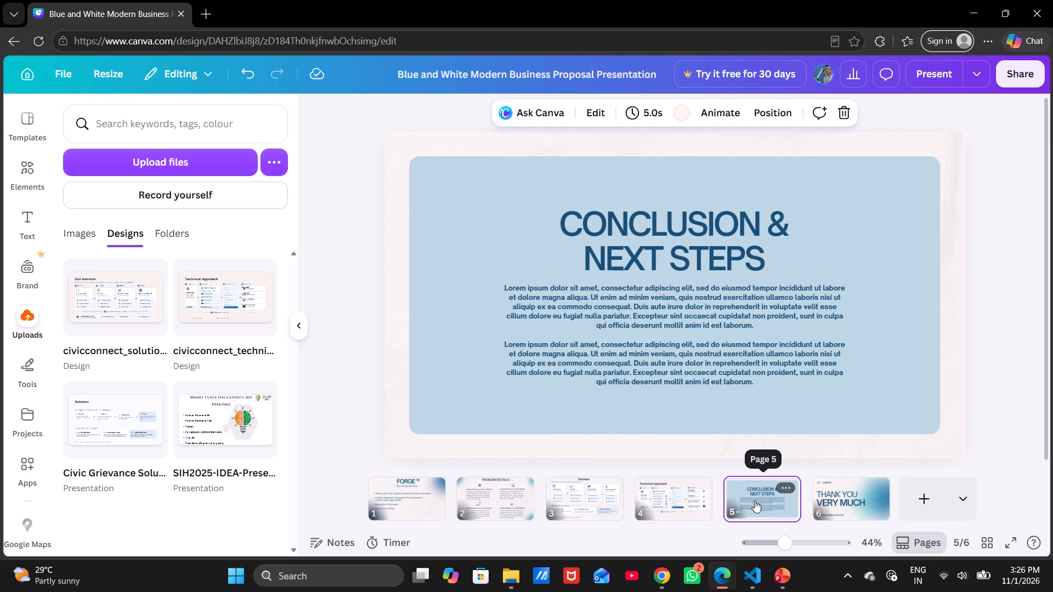
Review the Problem Details, Solution and Technical approach slides.
click(589, 499)
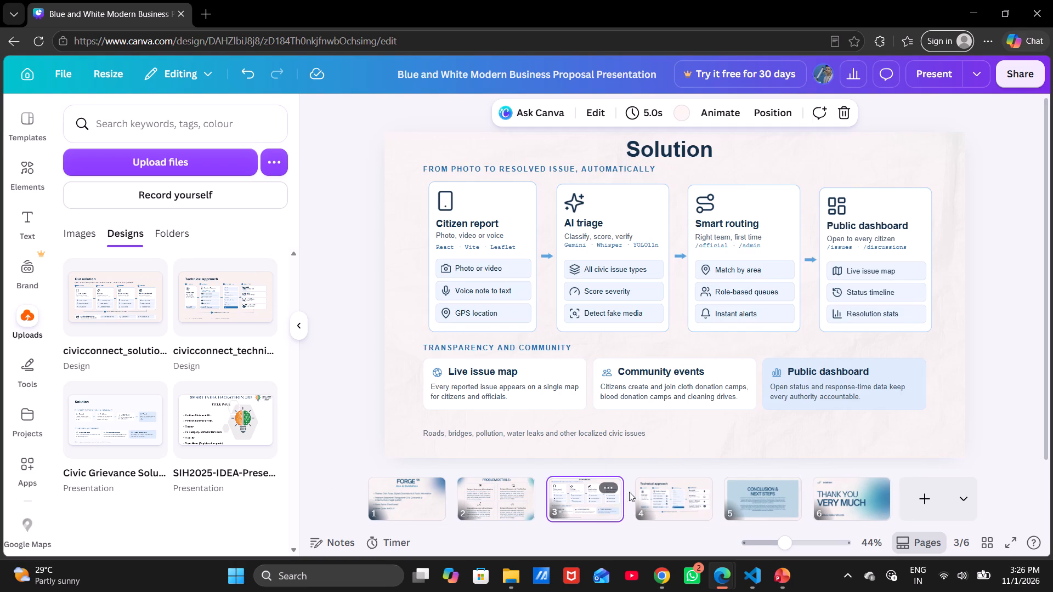
click(658, 510)
click(574, 508)
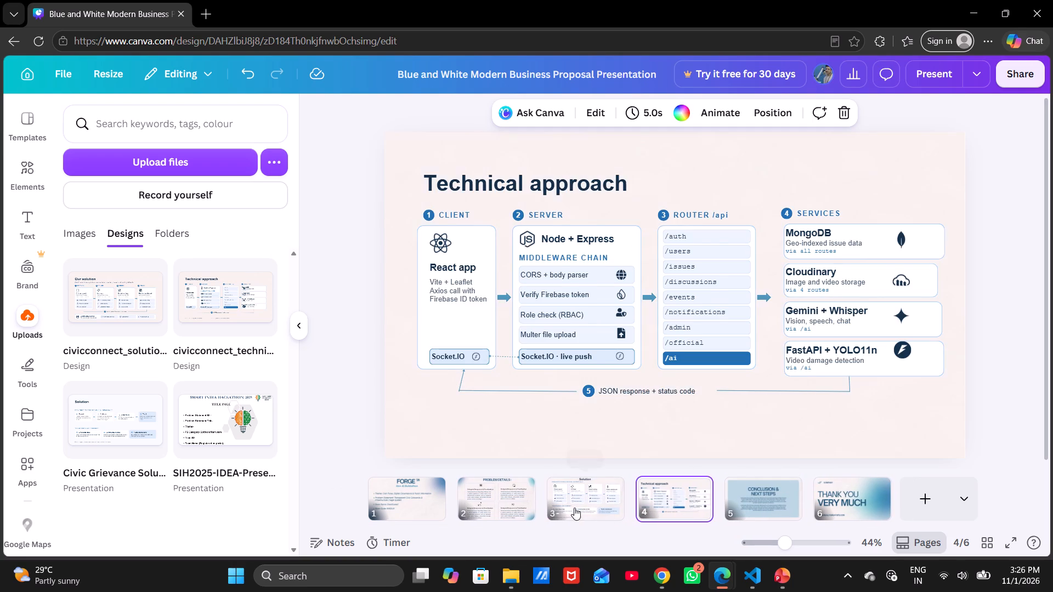
click(473, 502)
click(595, 497)
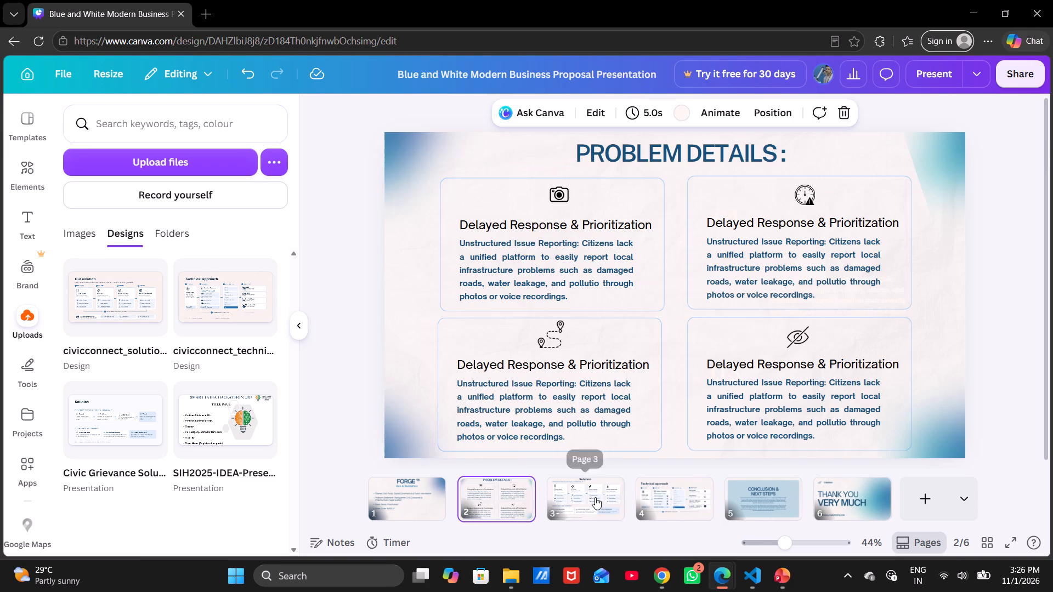
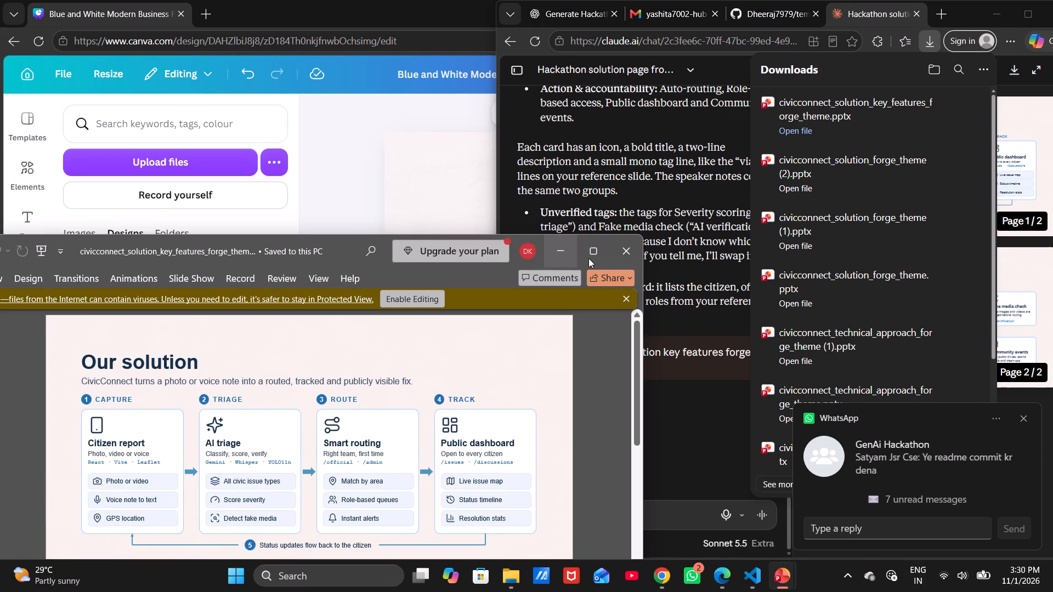
Enlarge the downloaded civicconnect_solution_key_features_forge_theme presentation to full screen and view its Key features slide.
click(588, 258)
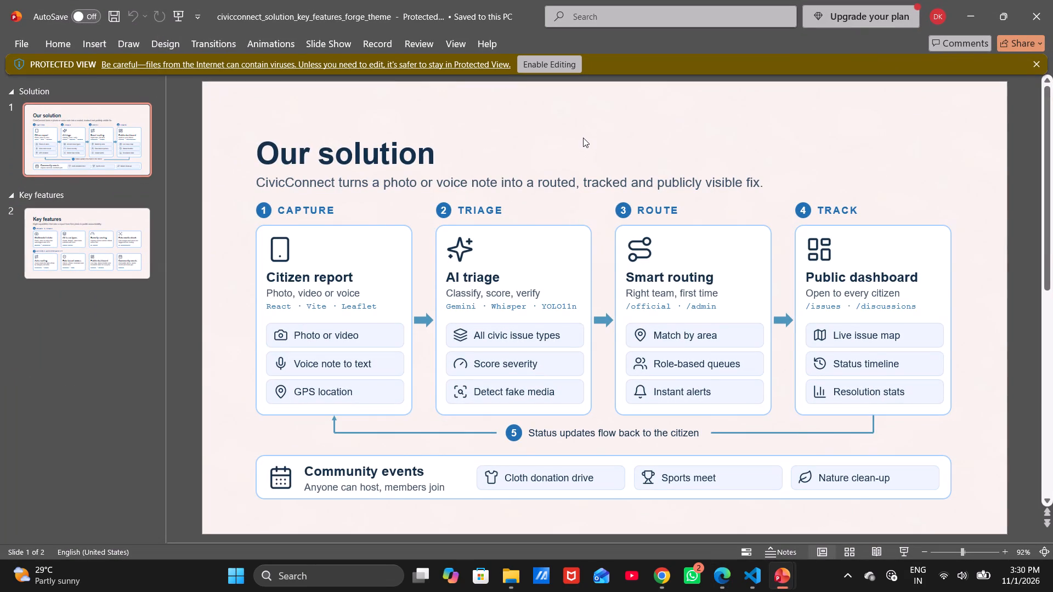
click(76, 257)
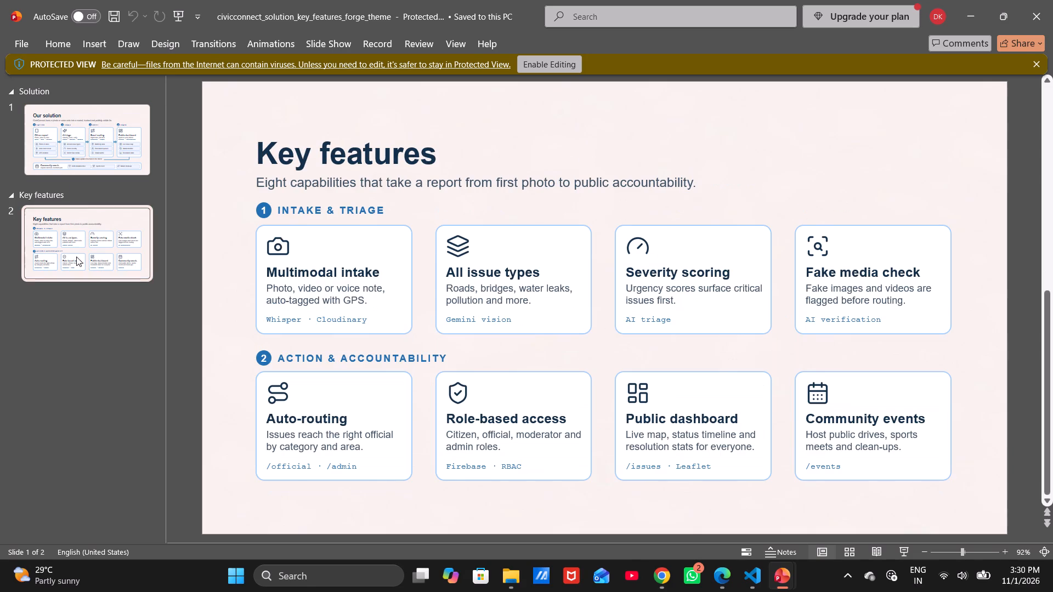
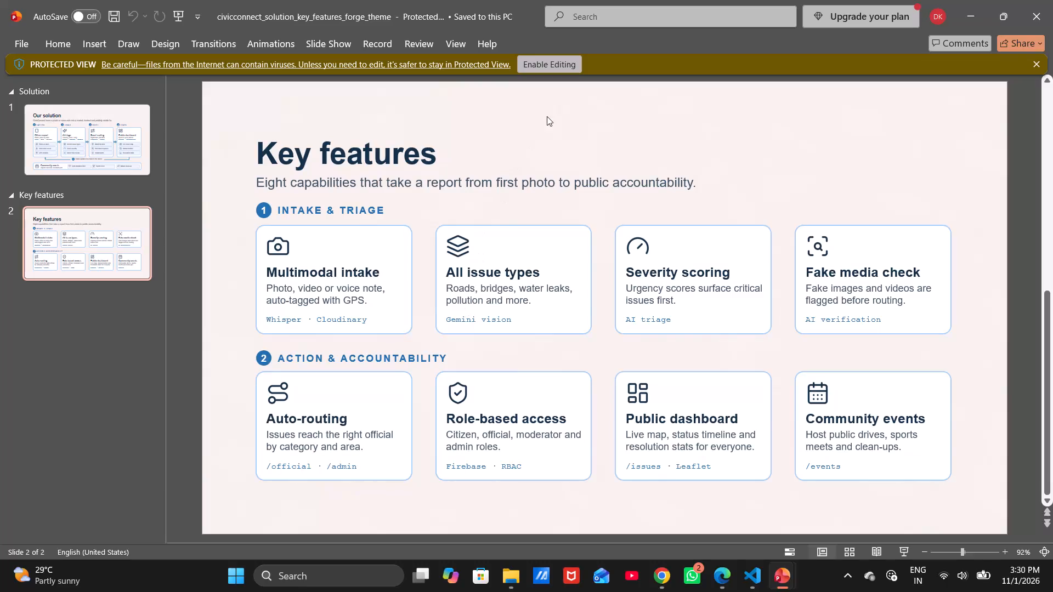
Enable editing for the downloaded civicconnect_solution_key_features_forge_theme presentation.
click(562, 66)
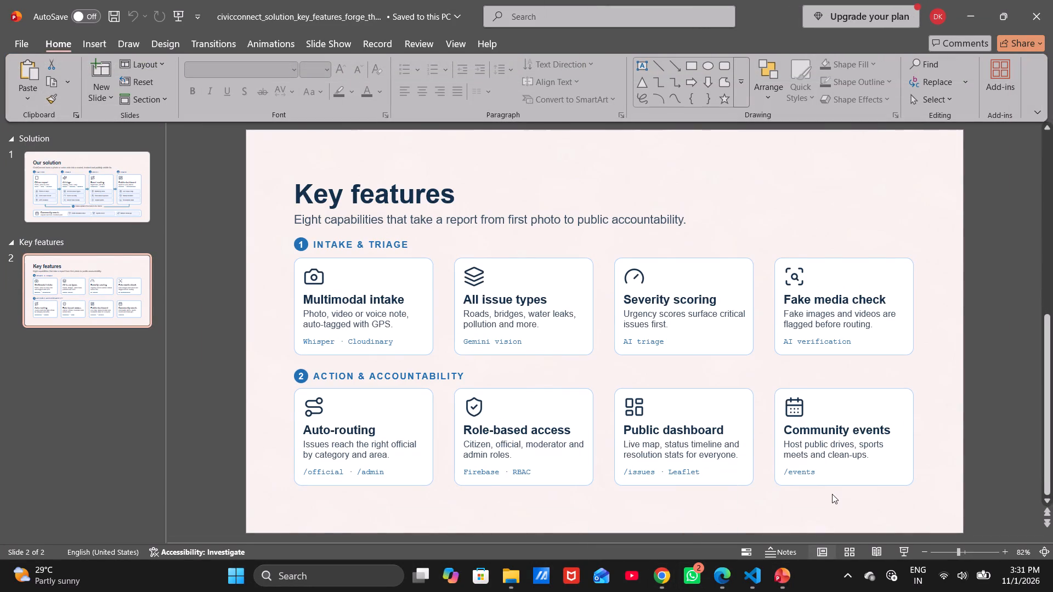
Switch to the Canva presentation and upload the civicconnect_solution_key_features_forge_theme file from Downloads.
click(727, 580)
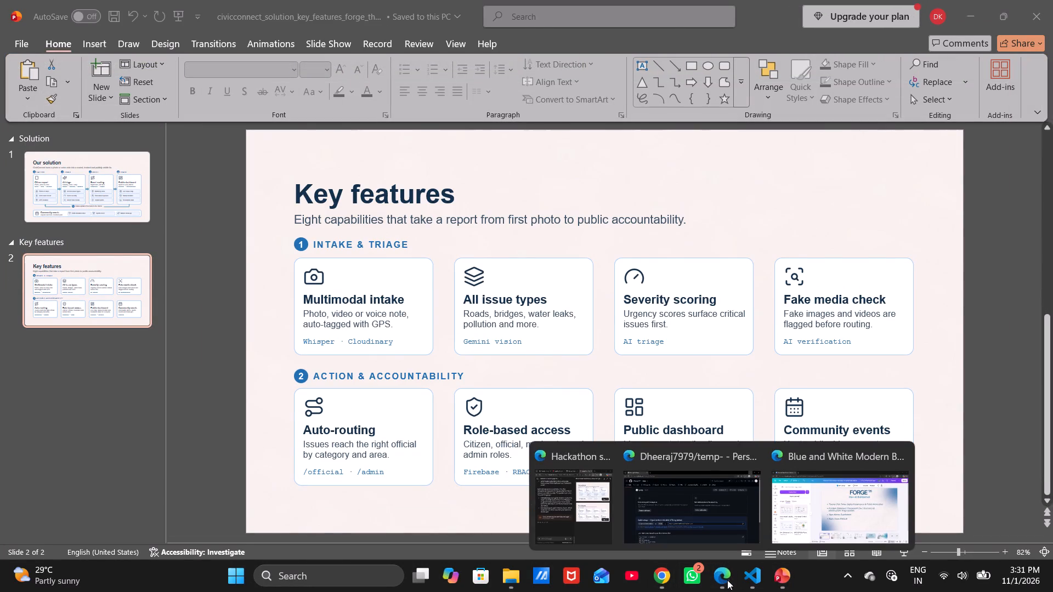
click(587, 499)
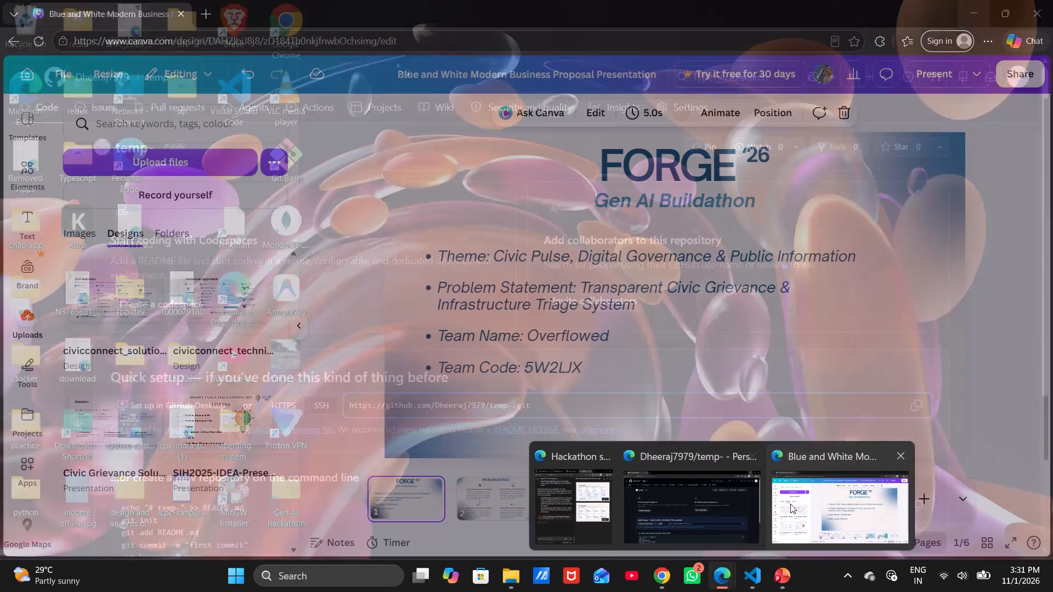
click(792, 504)
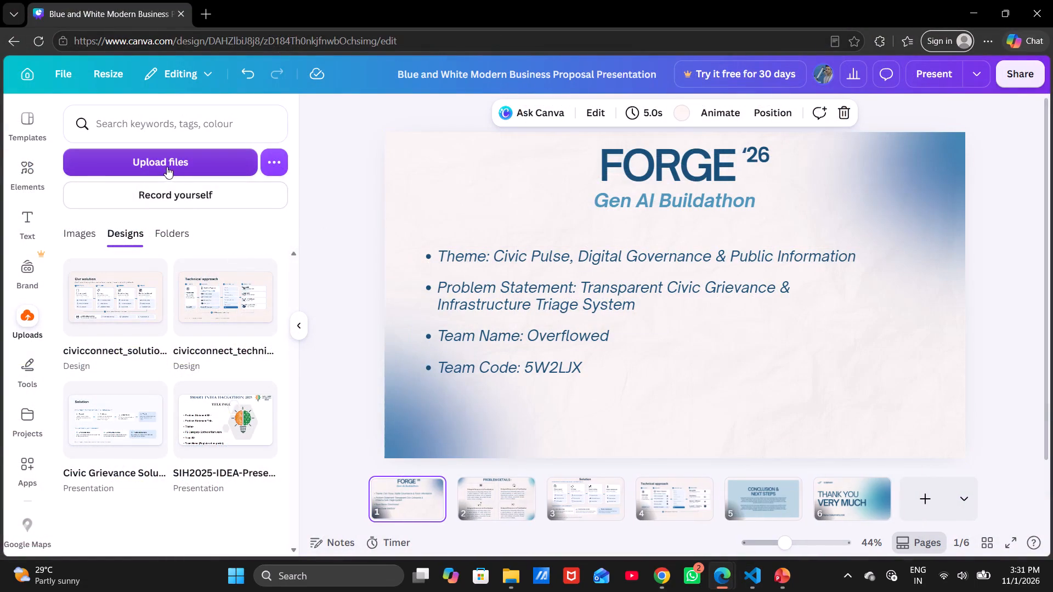
click(166, 166)
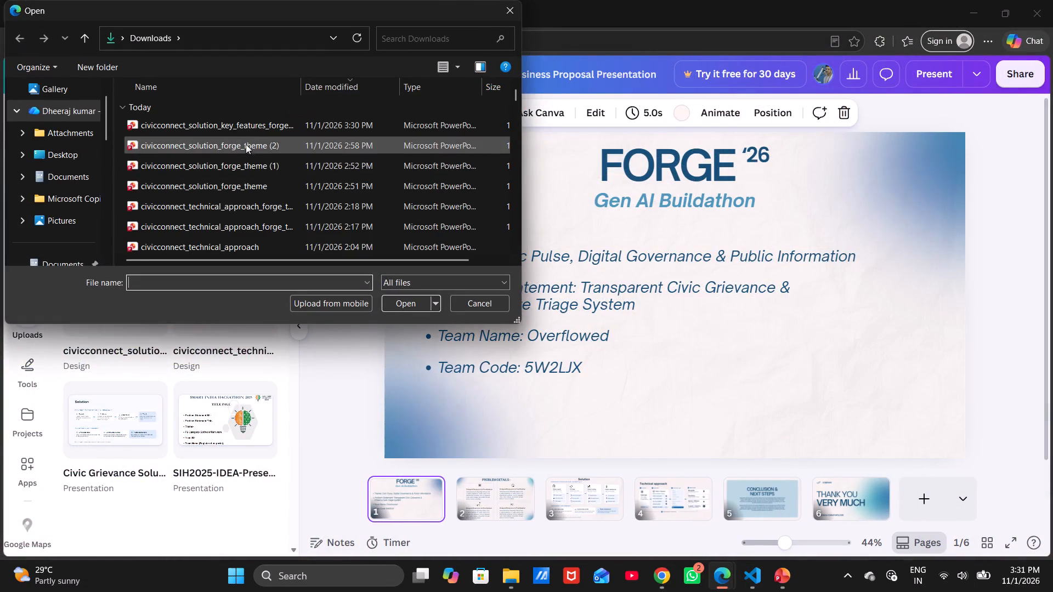
click(251, 132)
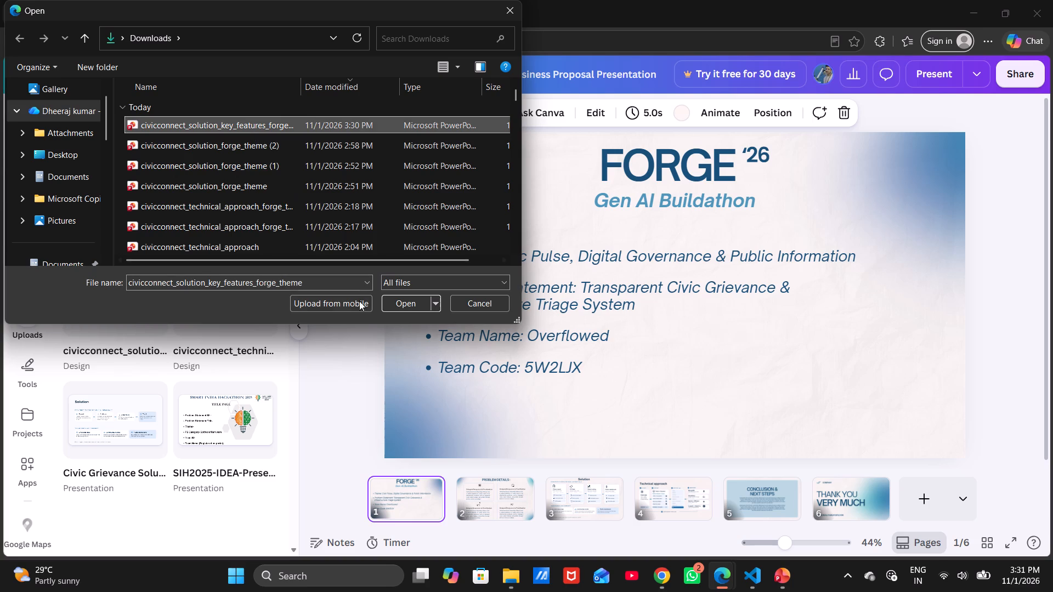
click(403, 299)
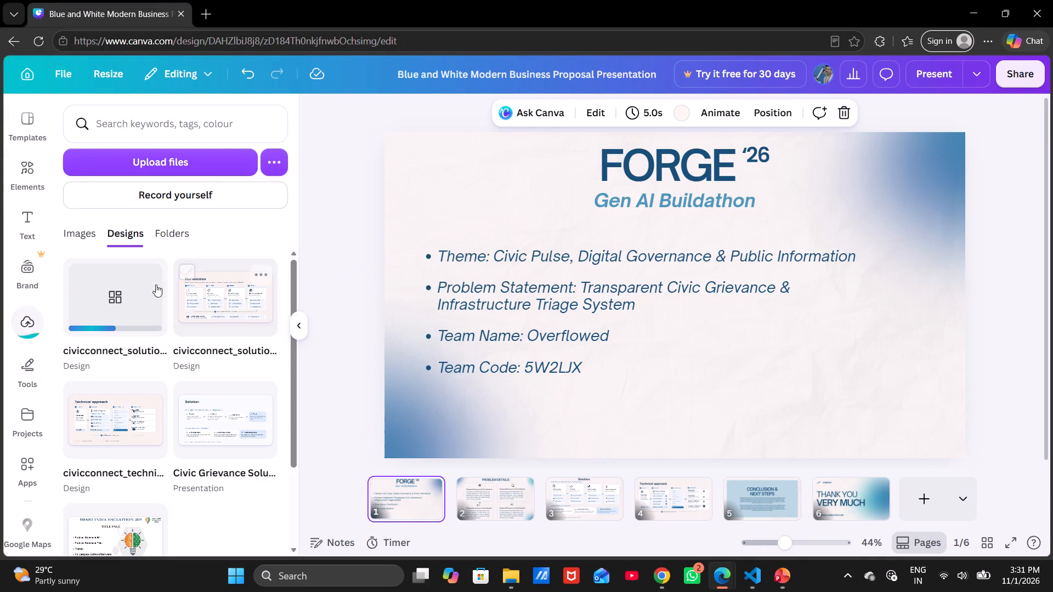
Add a new page at the end of the presentation and apply the uploaded design's Key features page to it.
click(927, 496)
click(548, 307)
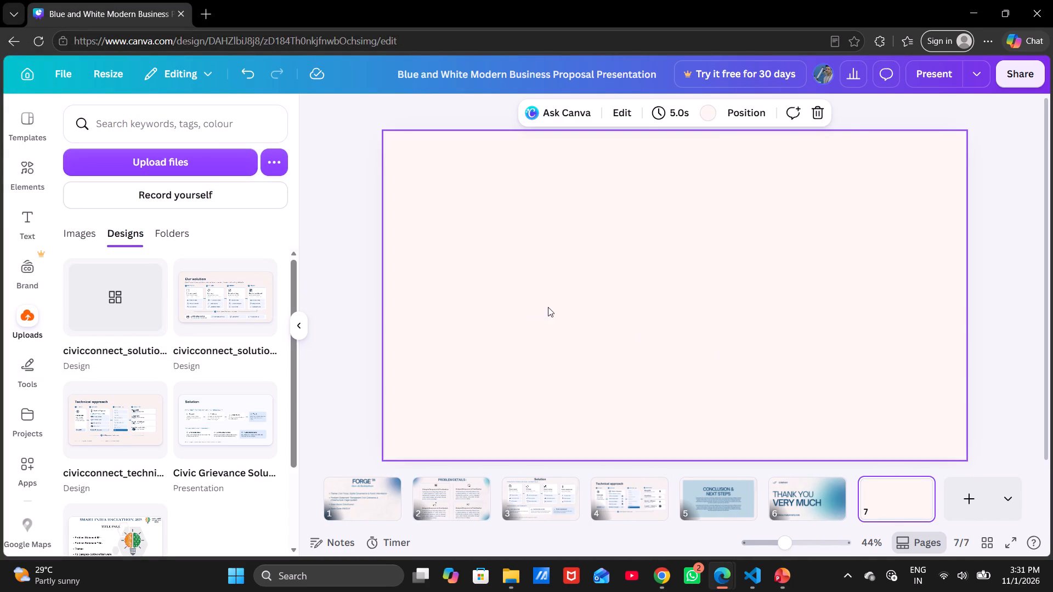
click(115, 321)
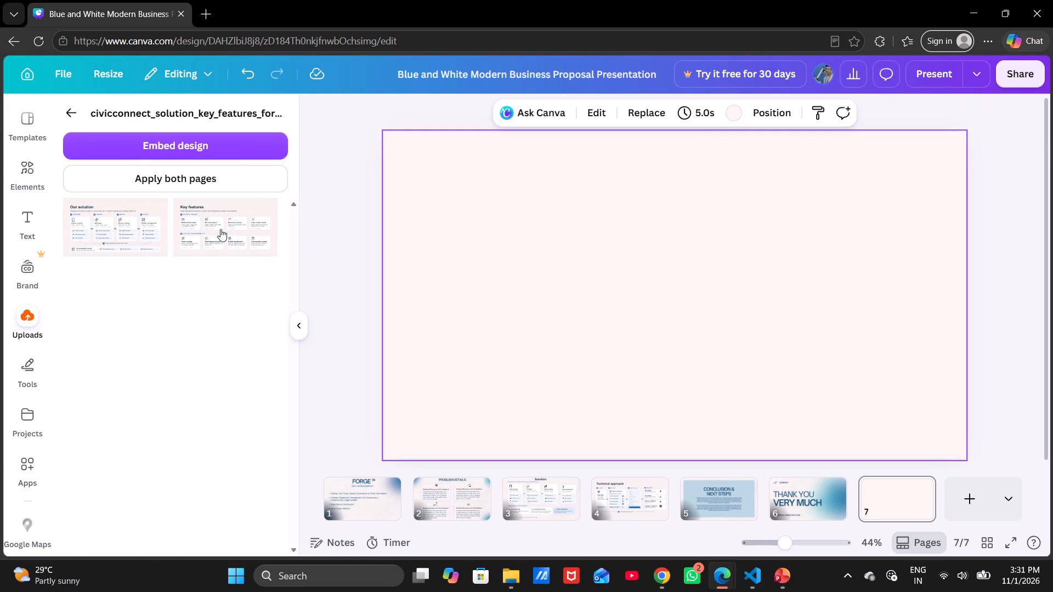
click(220, 229)
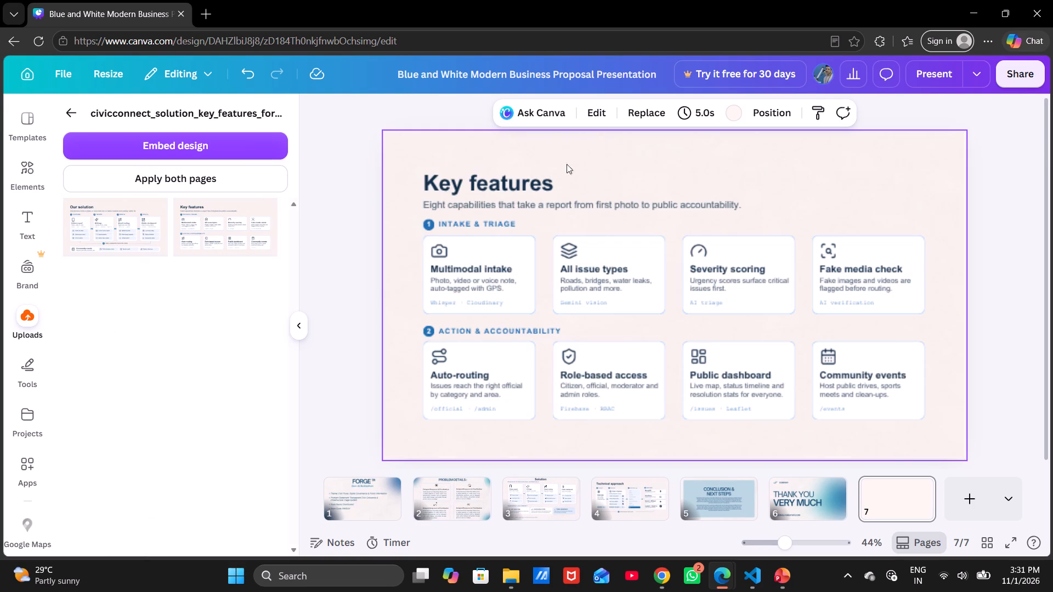
click(562, 259)
click(618, 259)
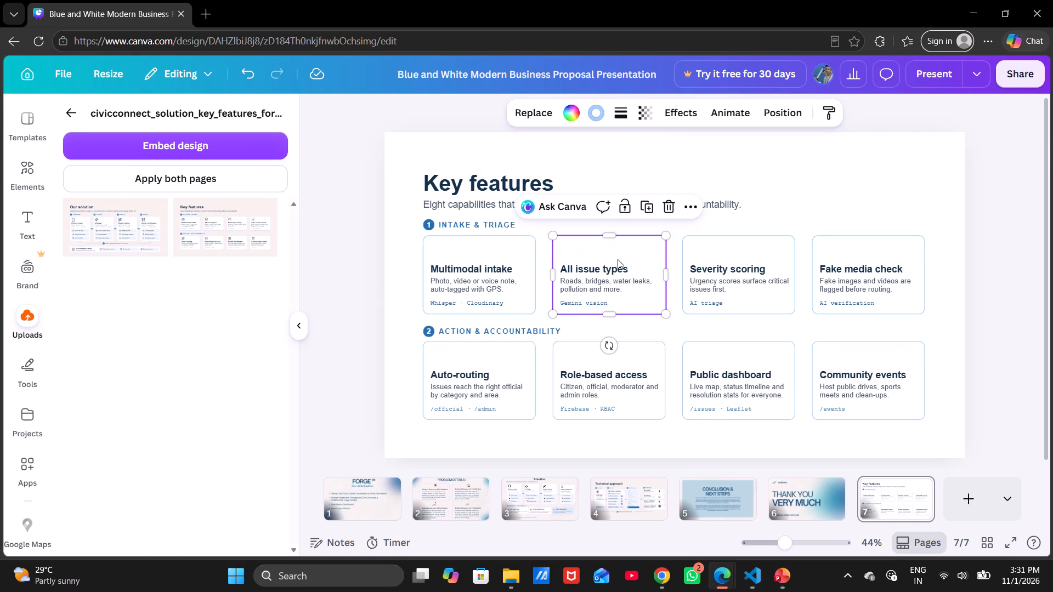
click(791, 164)
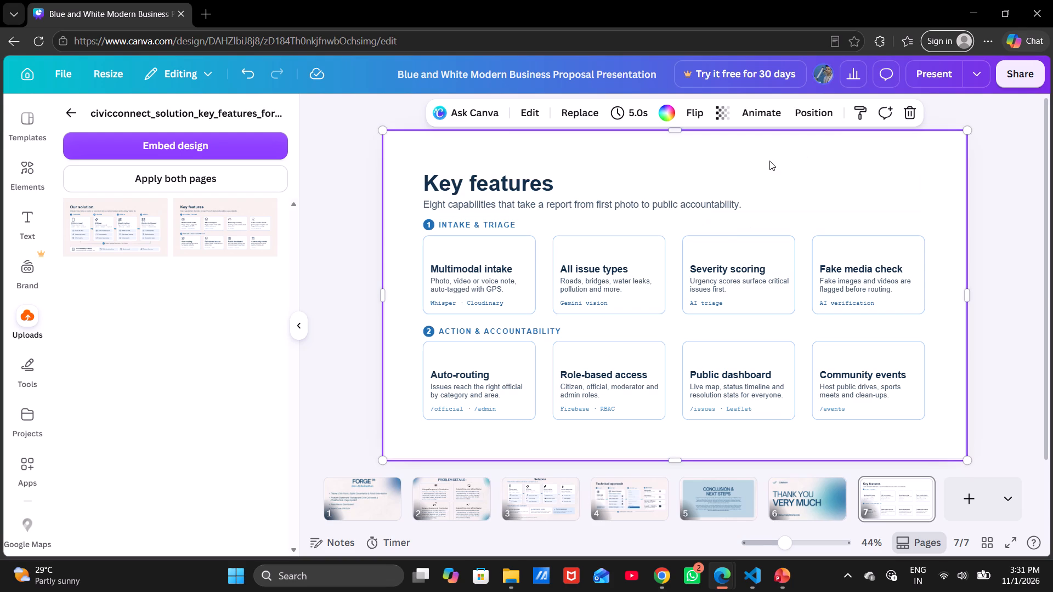
click(434, 253)
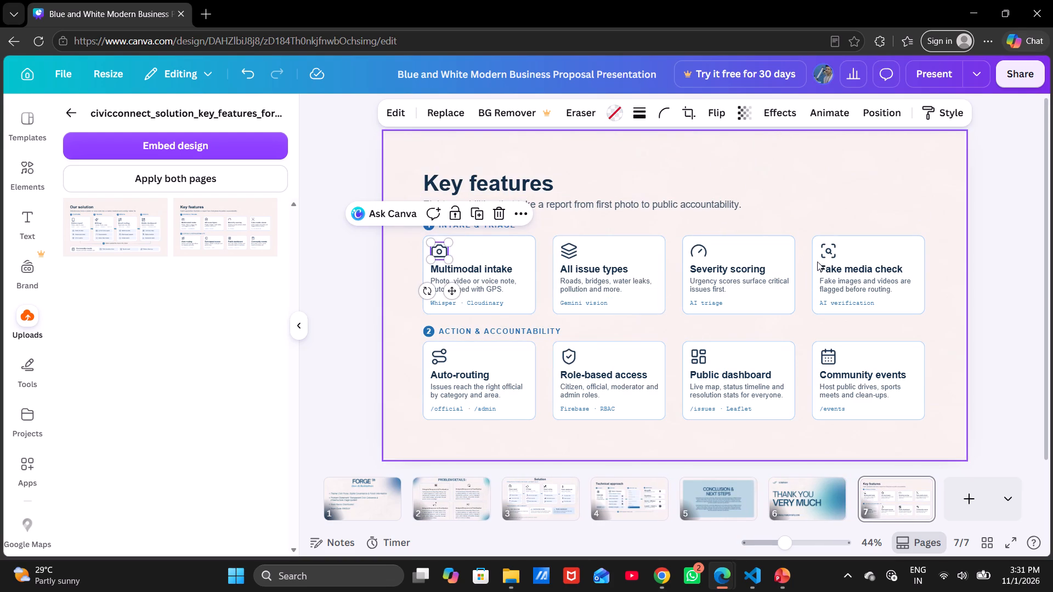
Move the Key features slide to page 4, between the Solution and Technical approach slides.
drag(902, 503, 838, 502)
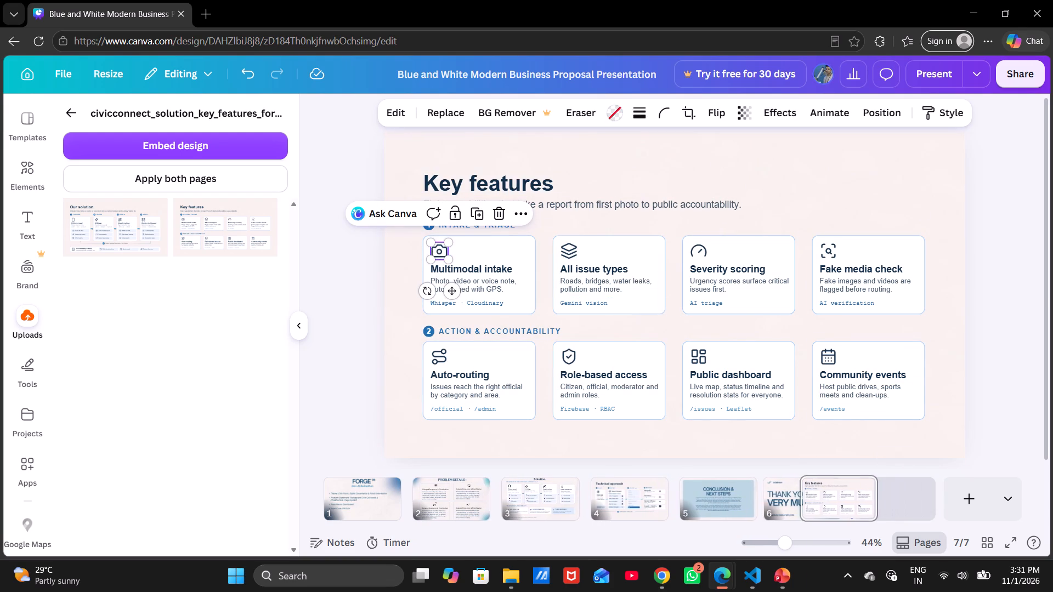
drag(838, 502, 646, 501)
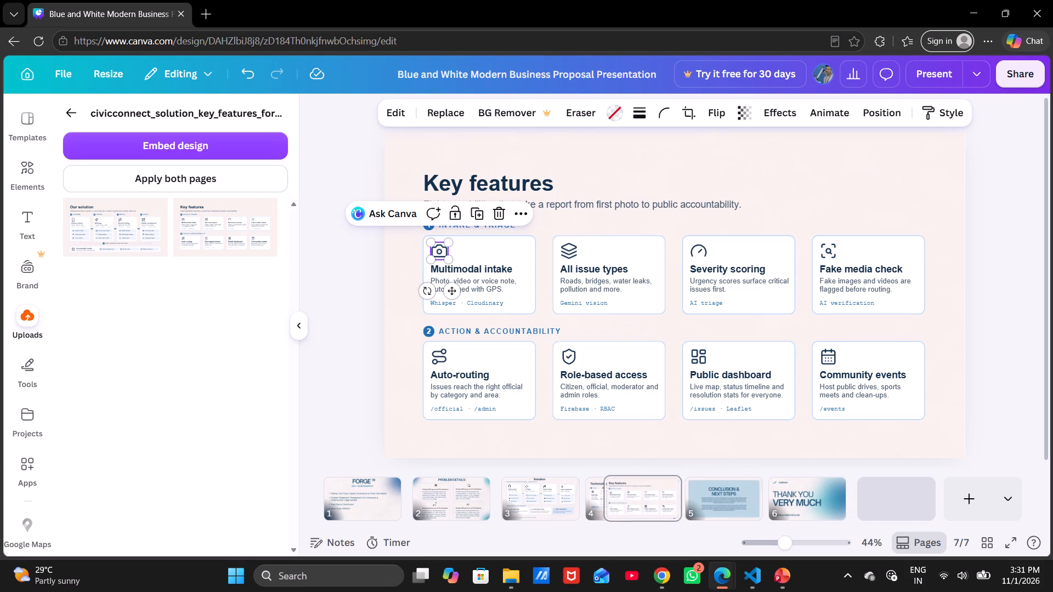
drag(646, 501, 605, 509)
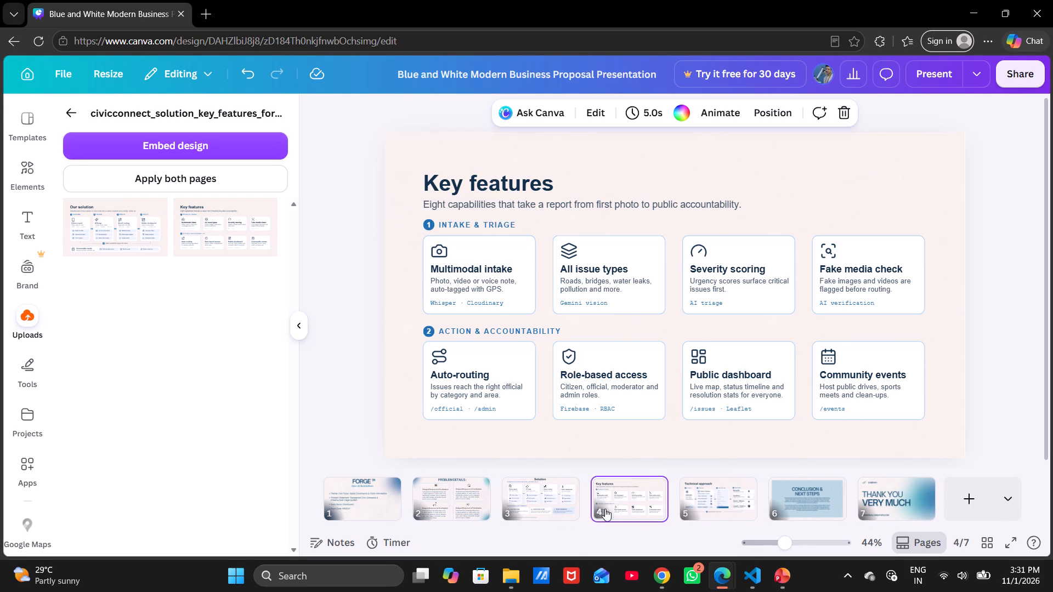
Review the Key features slide against the neighbouring slides and check the Conclusion & Next Steps slide, dismissing any notification.
click(737, 491)
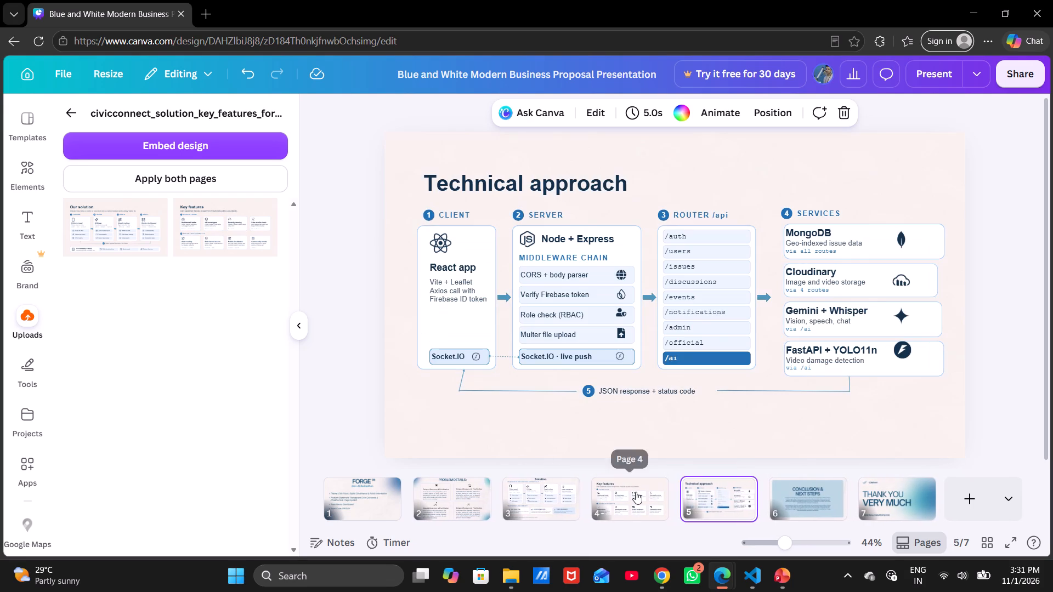
click(636, 492)
click(526, 498)
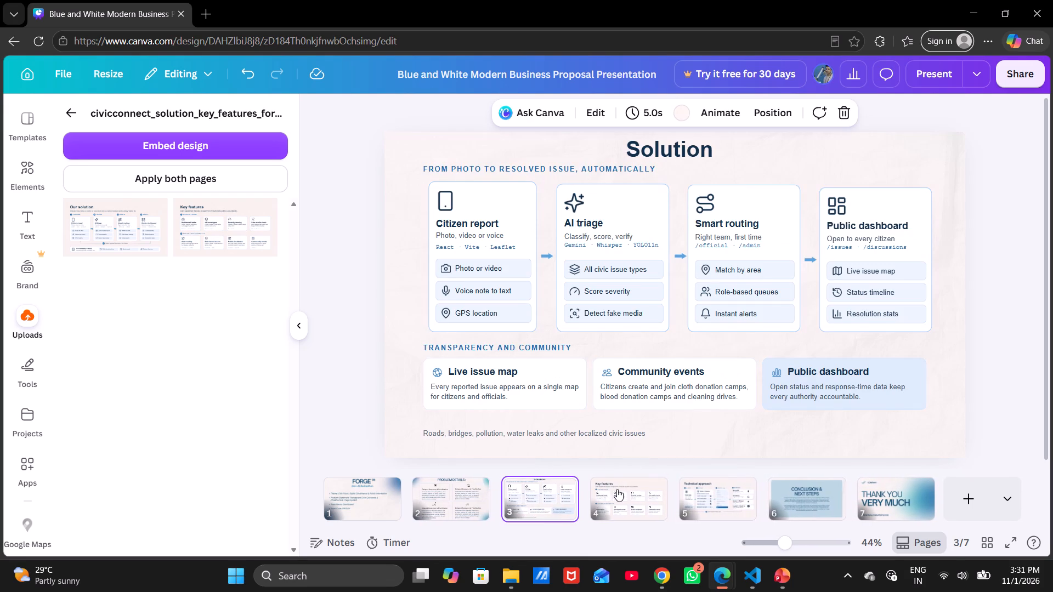
click(635, 504)
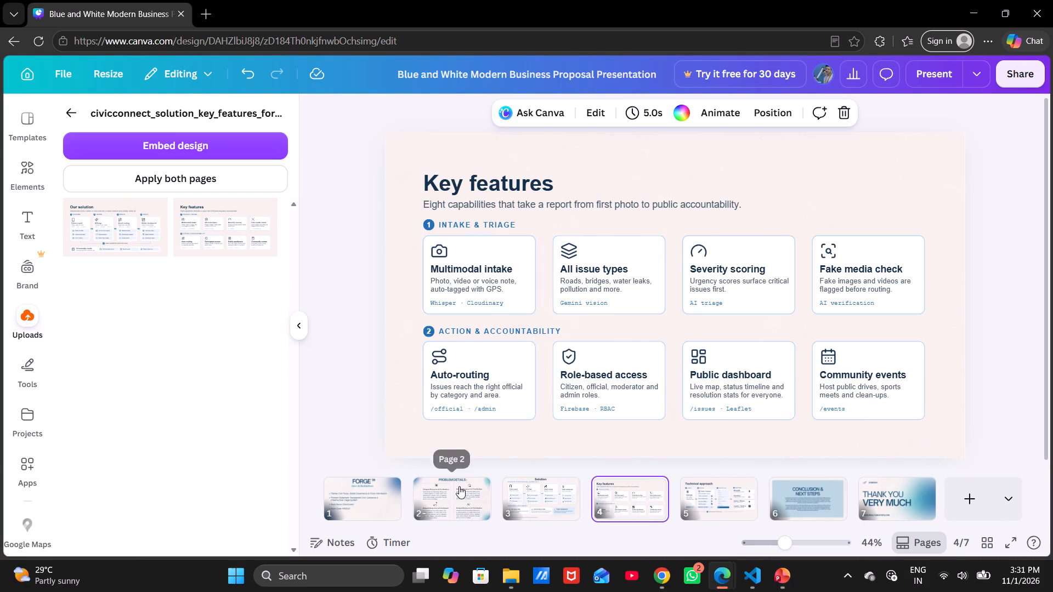
click(459, 486)
click(641, 505)
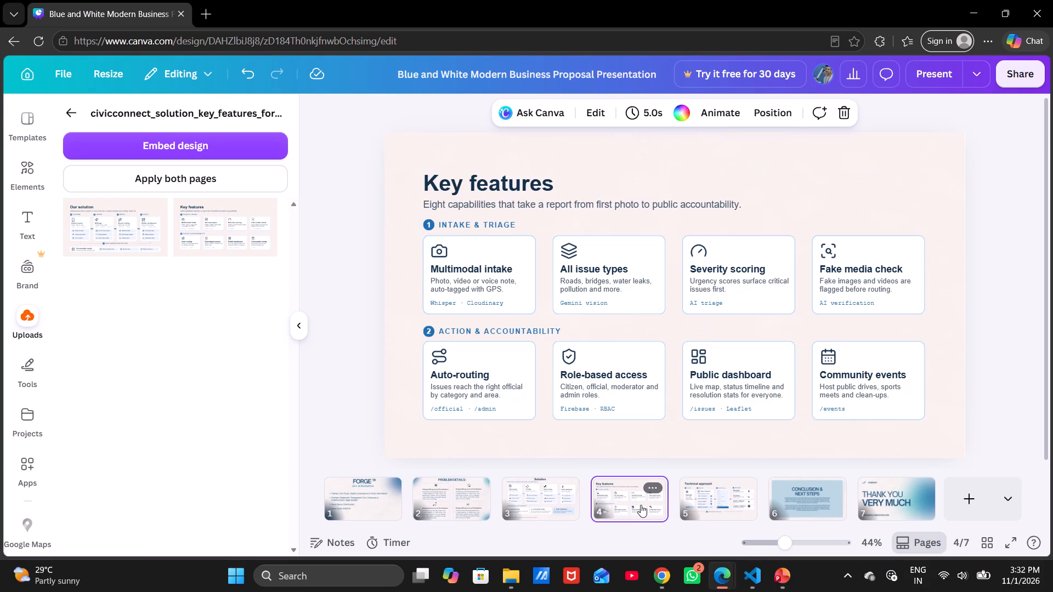
click(727, 496)
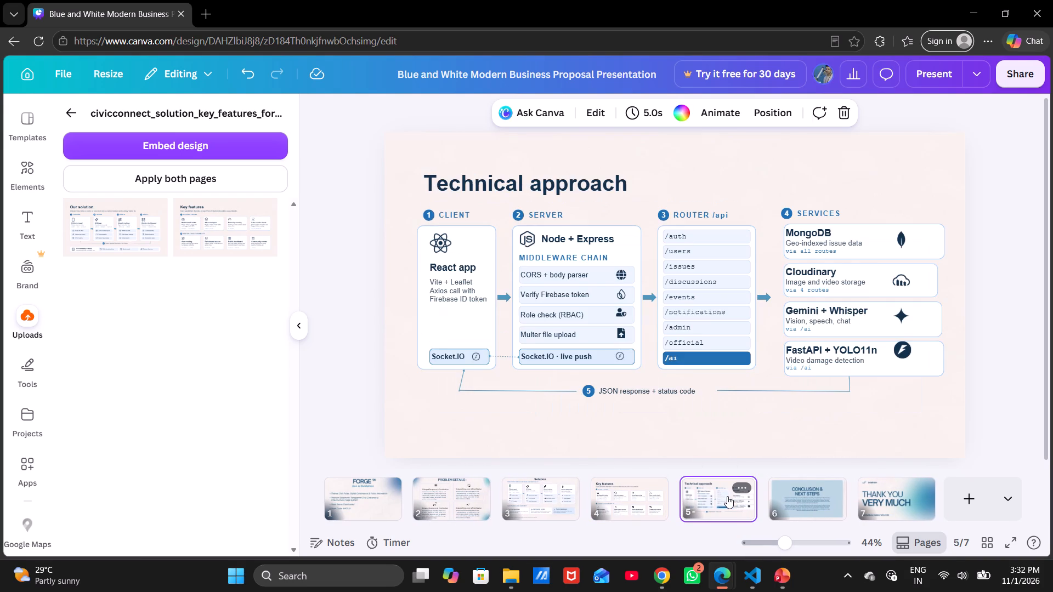
click(785, 493)
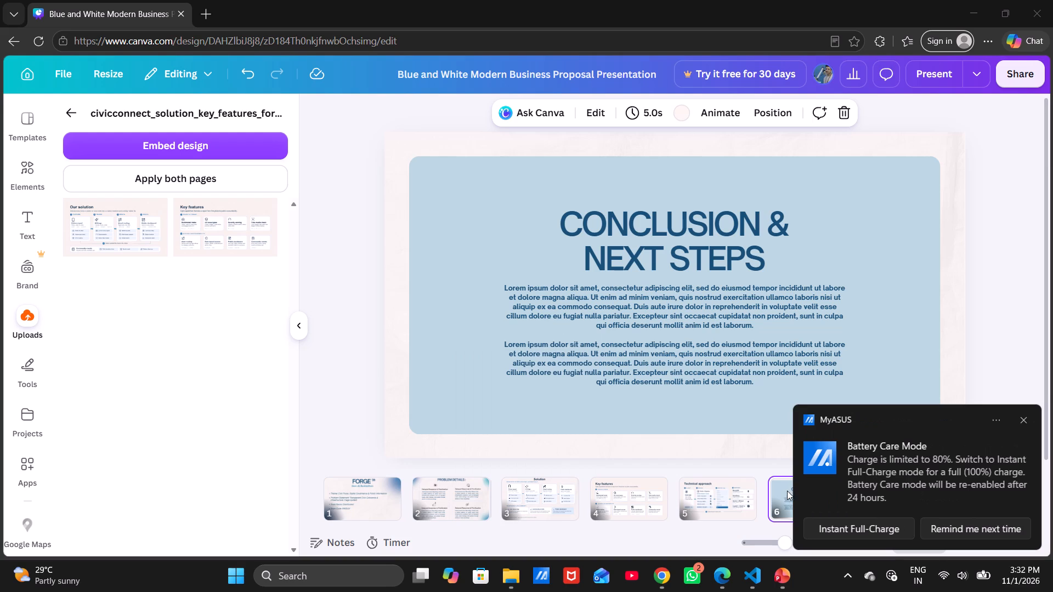
click(1023, 424)
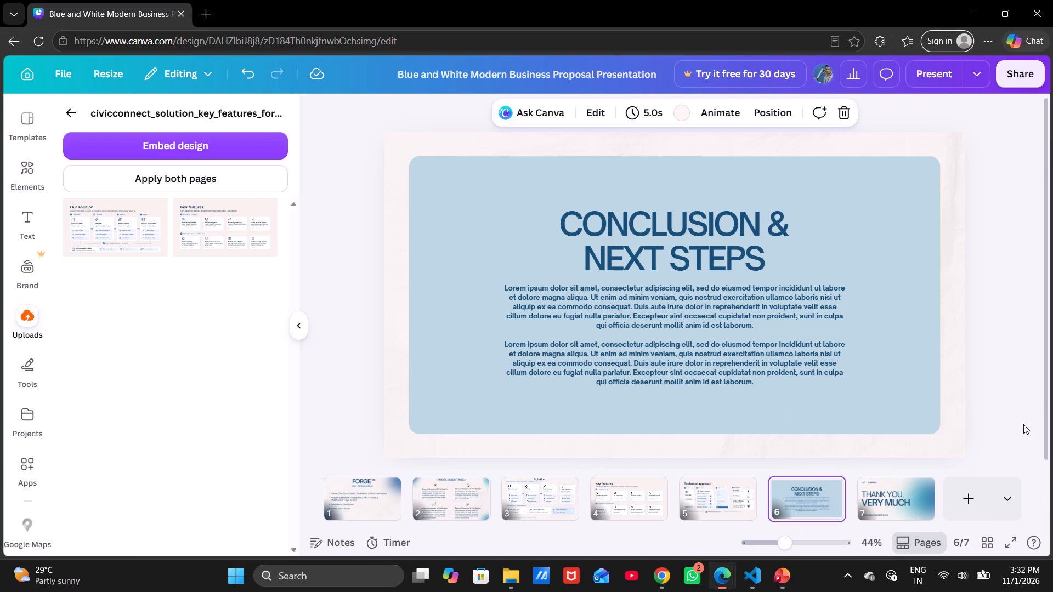
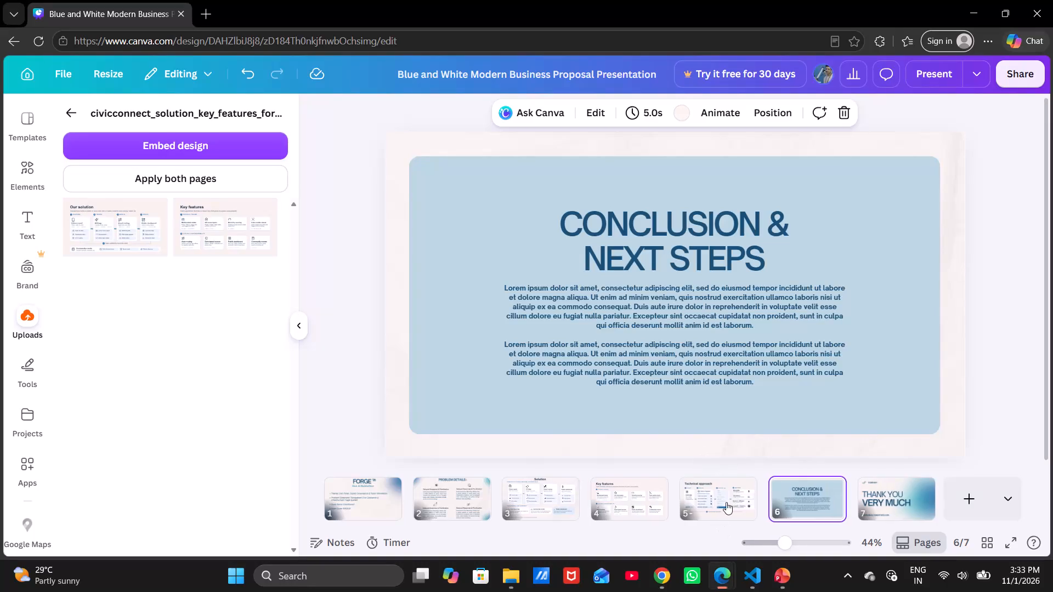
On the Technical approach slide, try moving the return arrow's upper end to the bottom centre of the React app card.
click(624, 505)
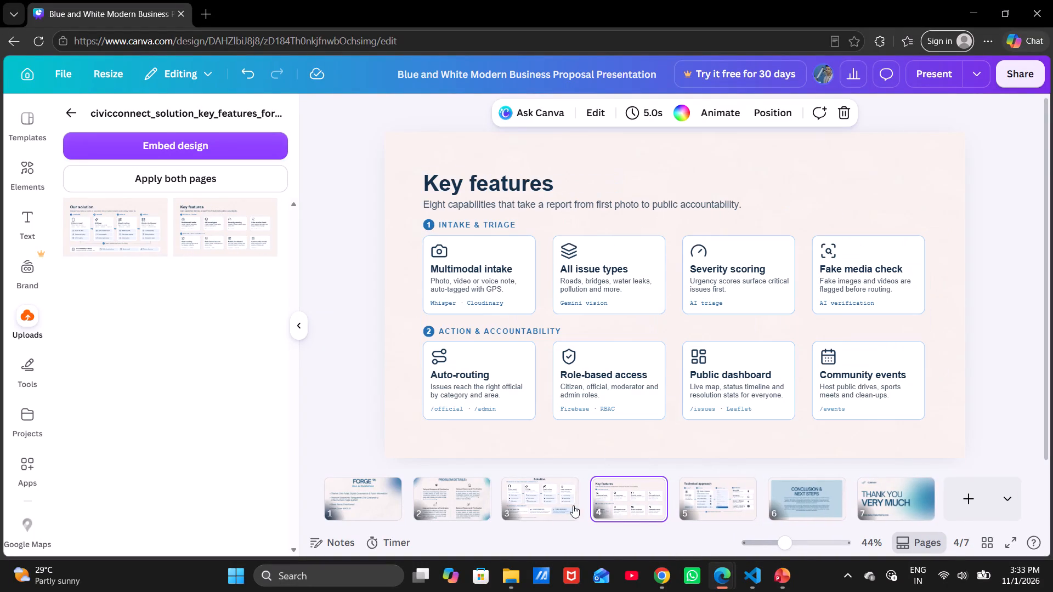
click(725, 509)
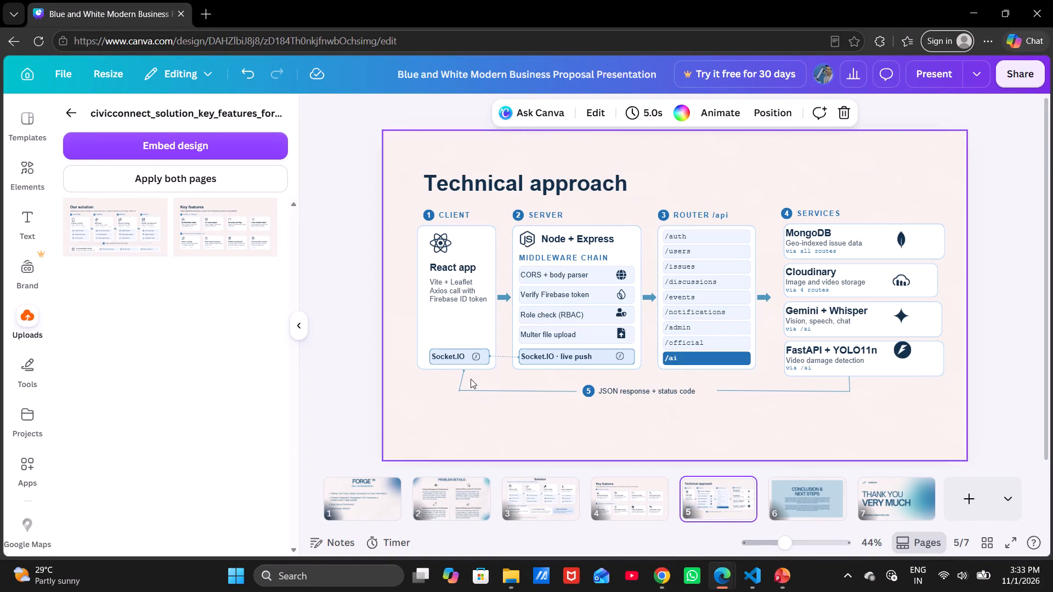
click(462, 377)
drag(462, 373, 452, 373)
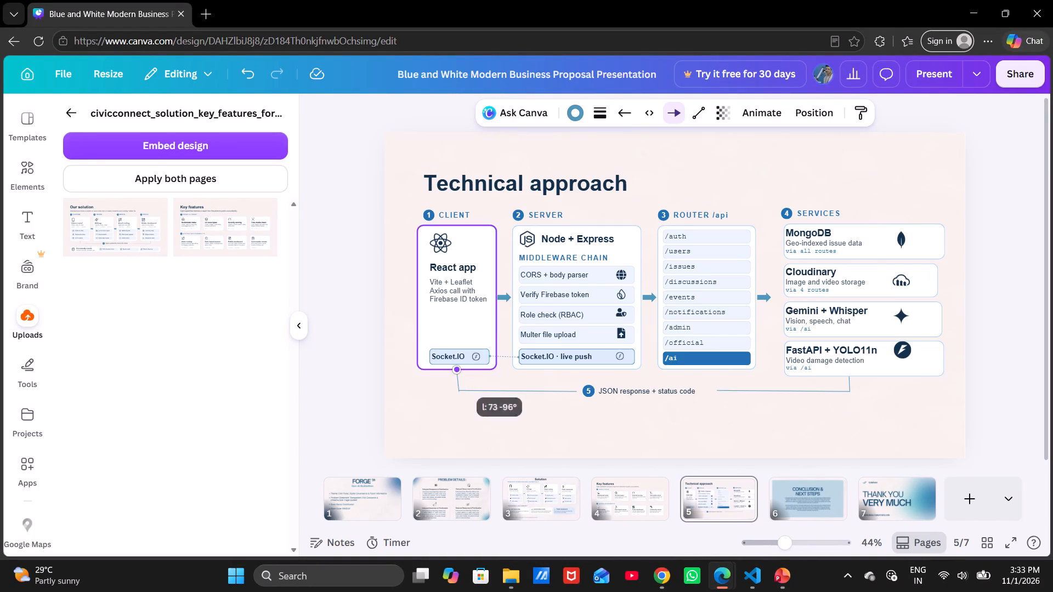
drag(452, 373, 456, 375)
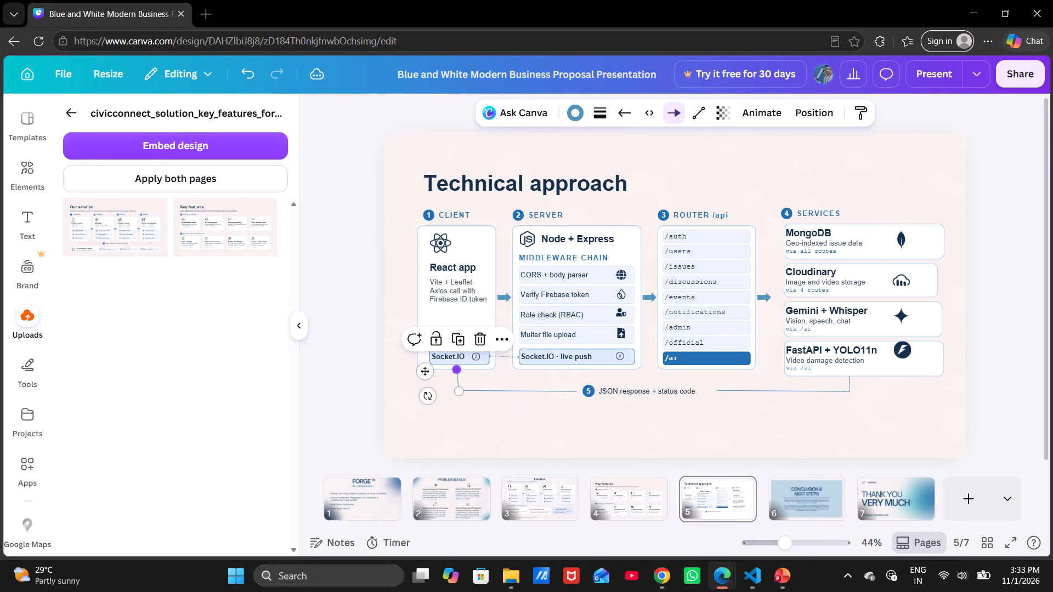
Extend the horizontal return line beside the JSON response label outward under the Client card, keeping it level at about 414 long.
click(472, 390)
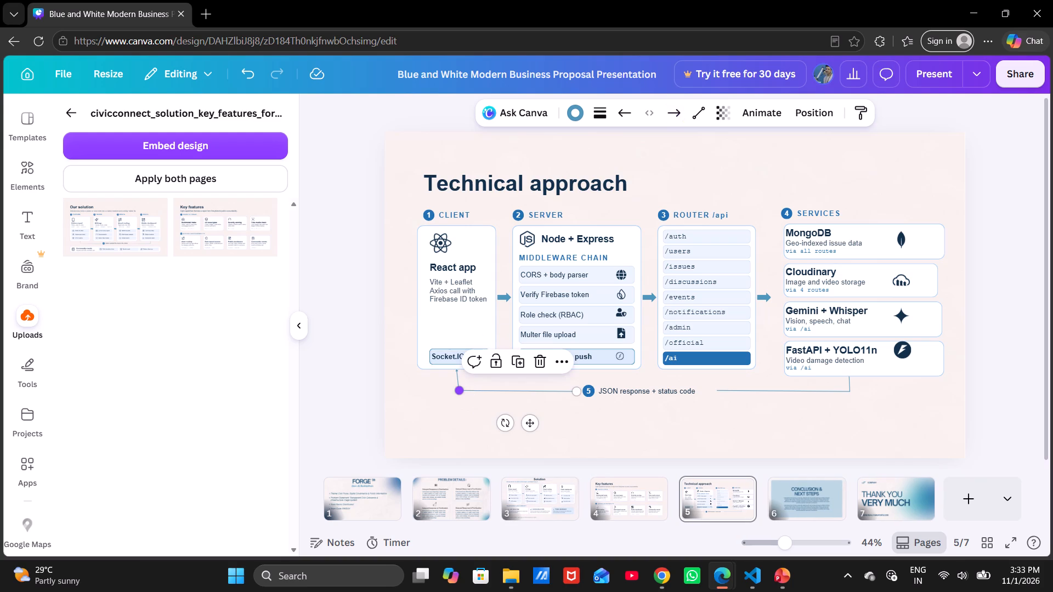
drag(457, 392, 450, 391)
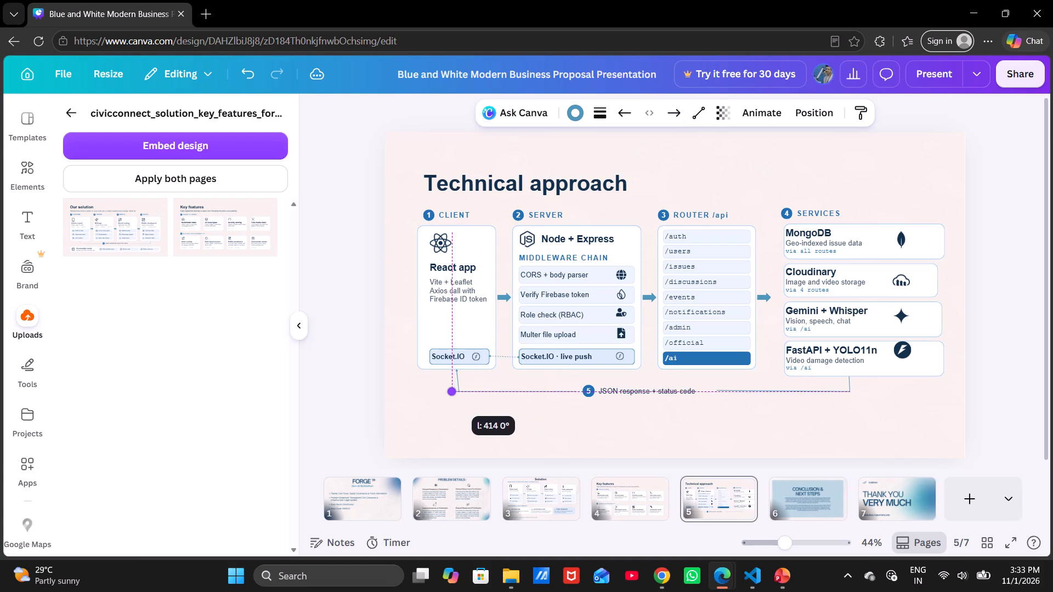
drag(450, 391, 450, 391)
Align the return arrow's lower end with the horizontal line's end and attach its upper end to the Client Socket.IO box, vertical at about 87 long.
click(458, 380)
drag(456, 391, 452, 391)
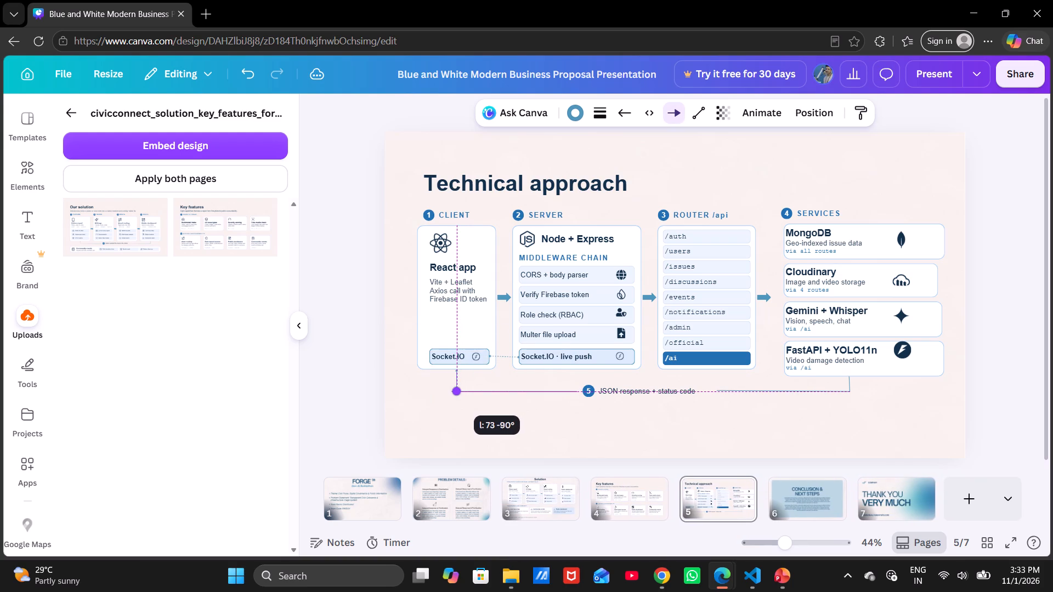
drag(452, 391, 450, 390)
drag(457, 372, 457, 372)
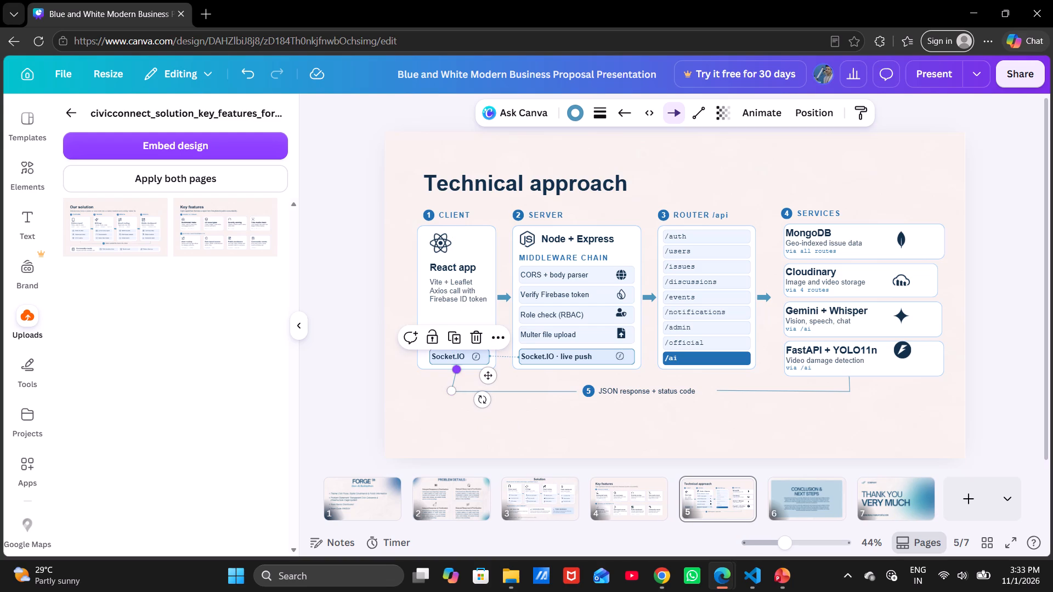
drag(457, 372, 454, 376)
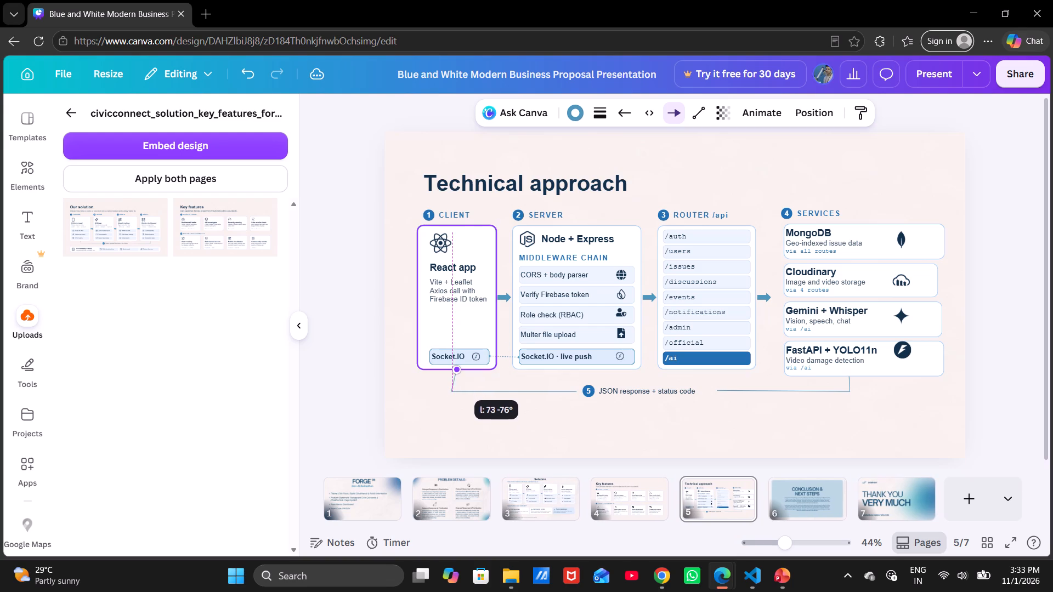
drag(454, 376, 451, 374)
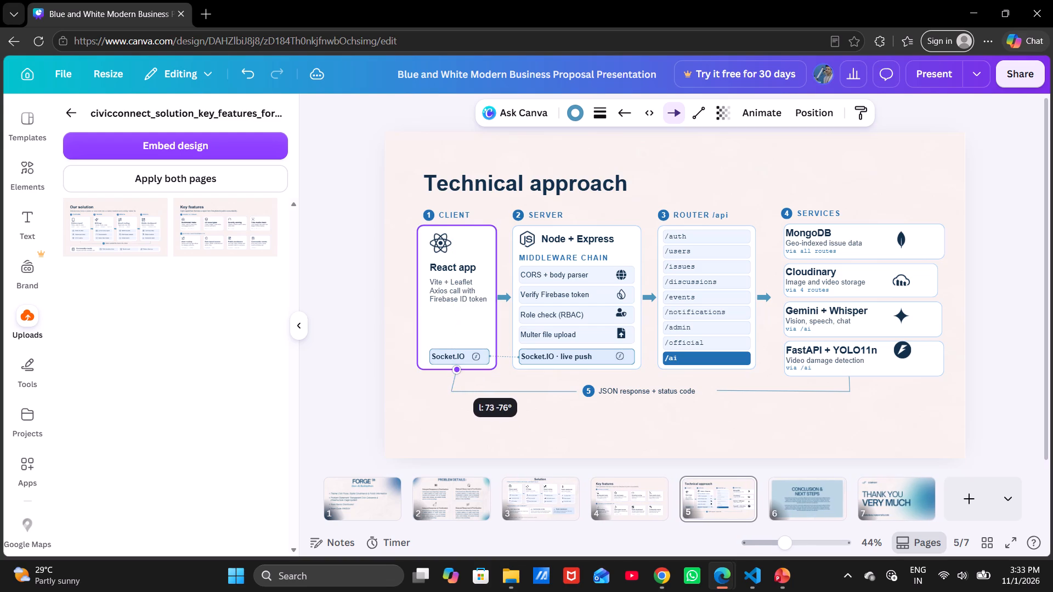
drag(451, 374, 452, 372)
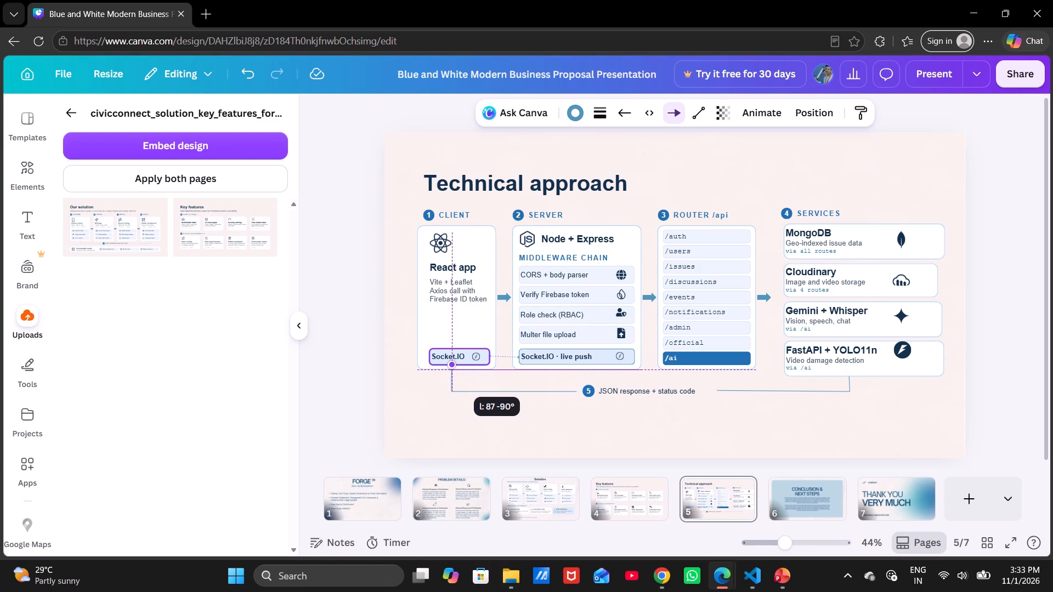
drag(452, 372, 452, 372)
click(424, 396)
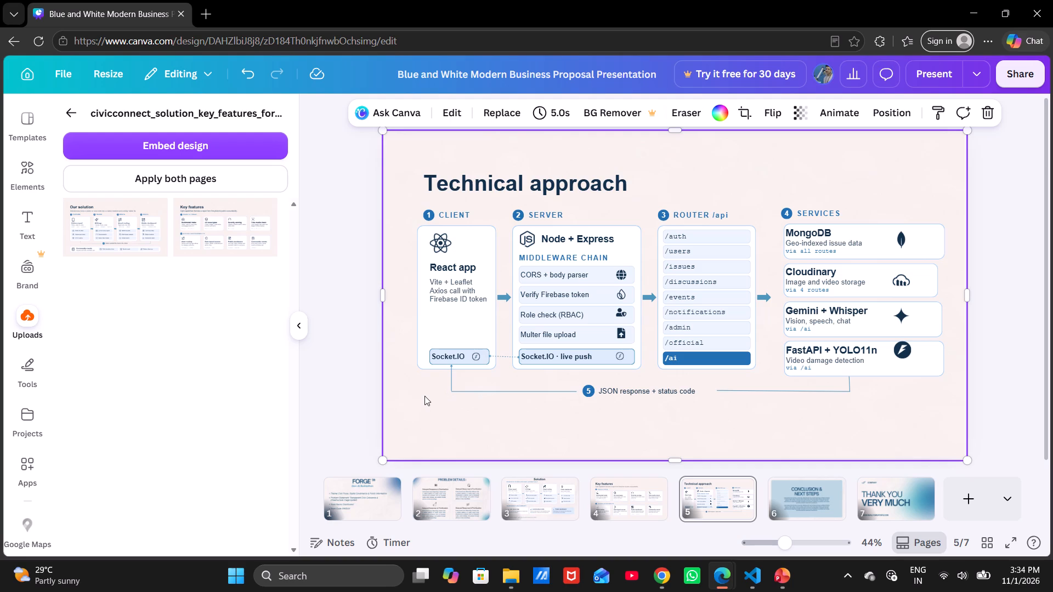
Review the Key features slide and the Solution slide.
click(627, 494)
click(533, 502)
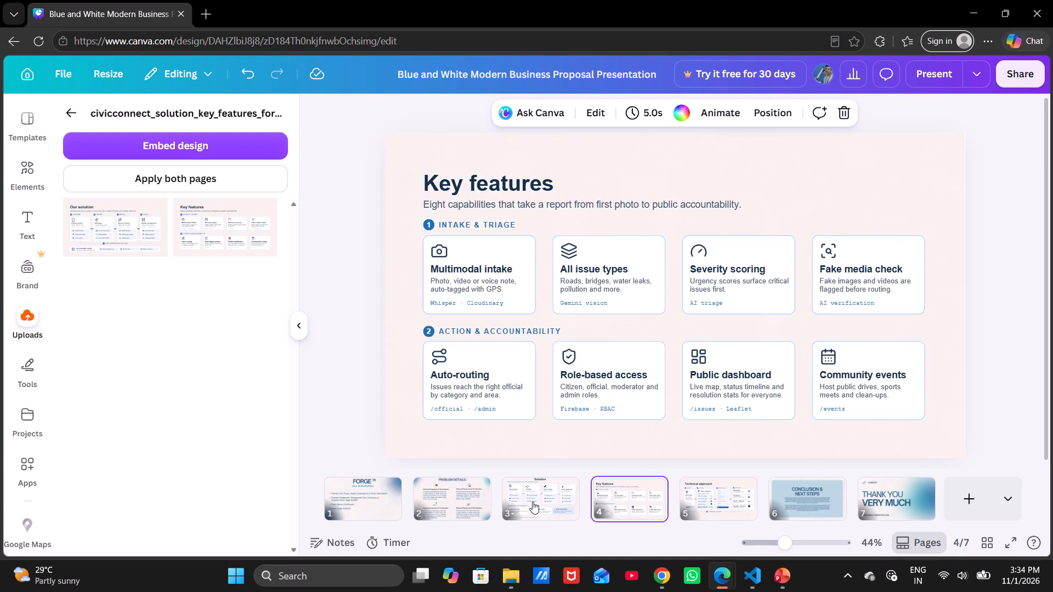
click(622, 499)
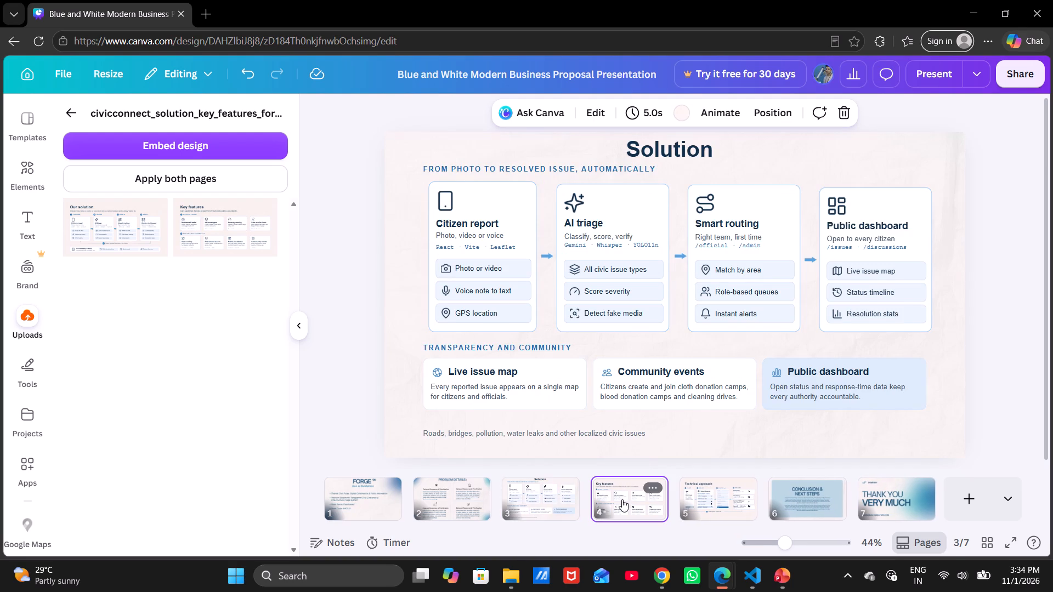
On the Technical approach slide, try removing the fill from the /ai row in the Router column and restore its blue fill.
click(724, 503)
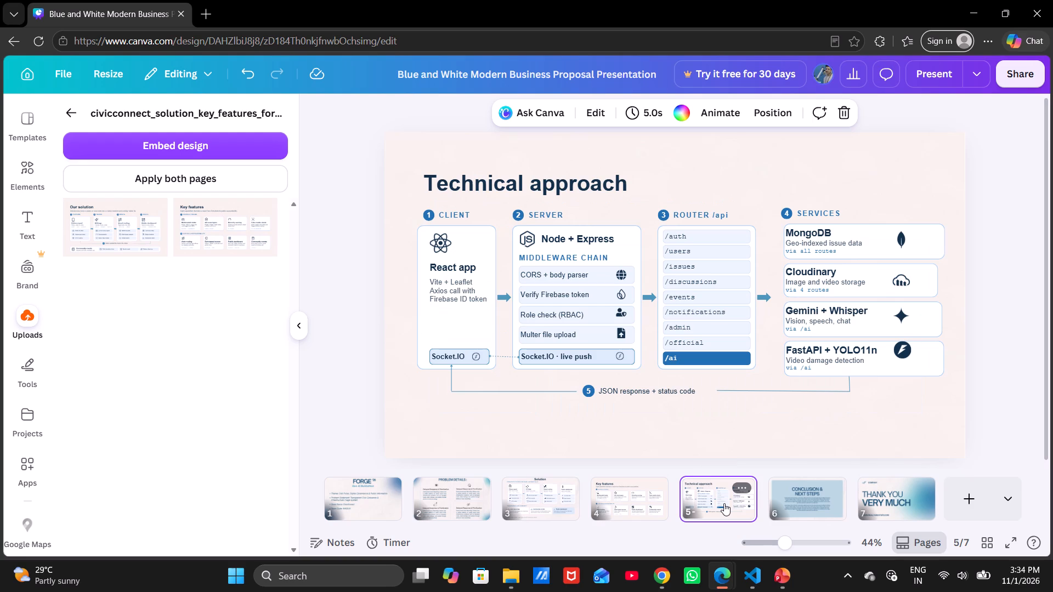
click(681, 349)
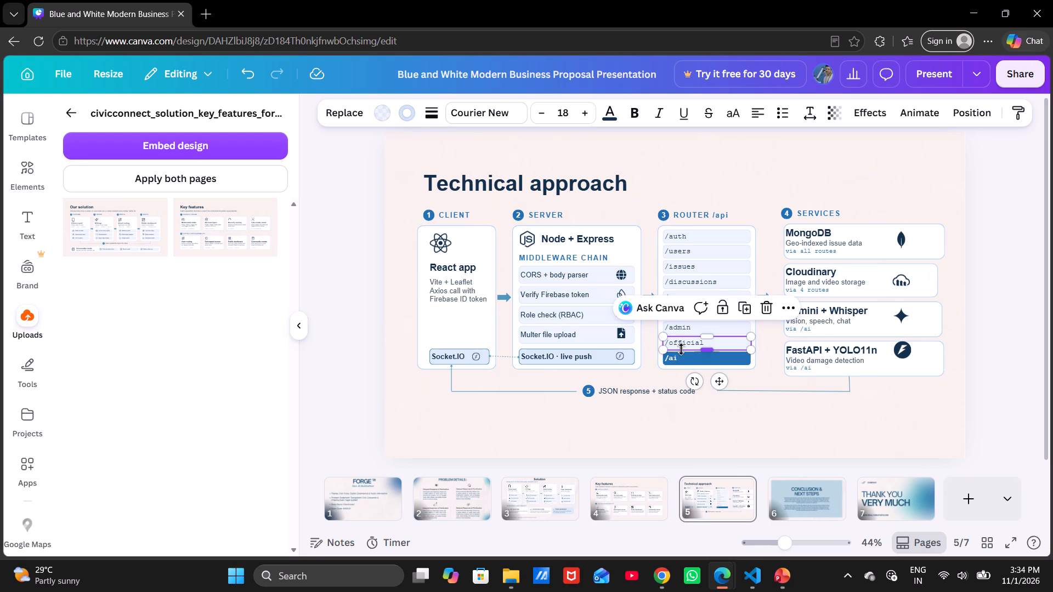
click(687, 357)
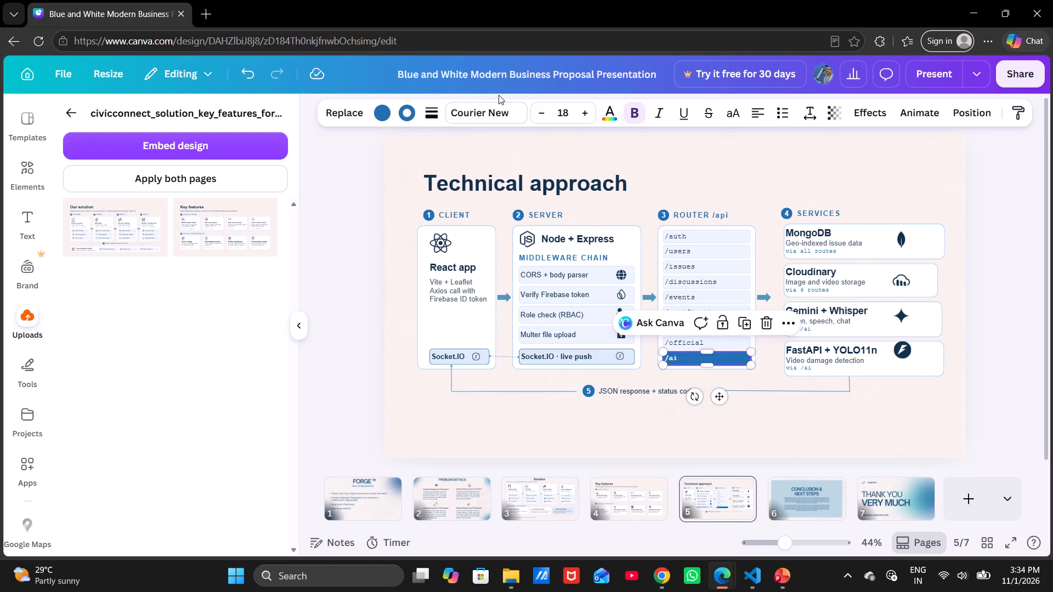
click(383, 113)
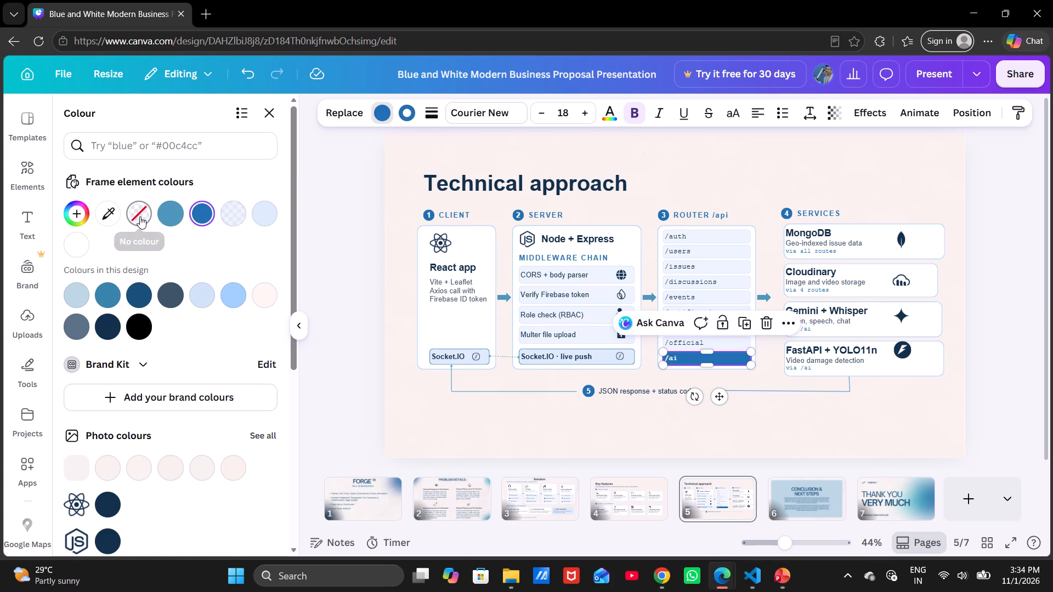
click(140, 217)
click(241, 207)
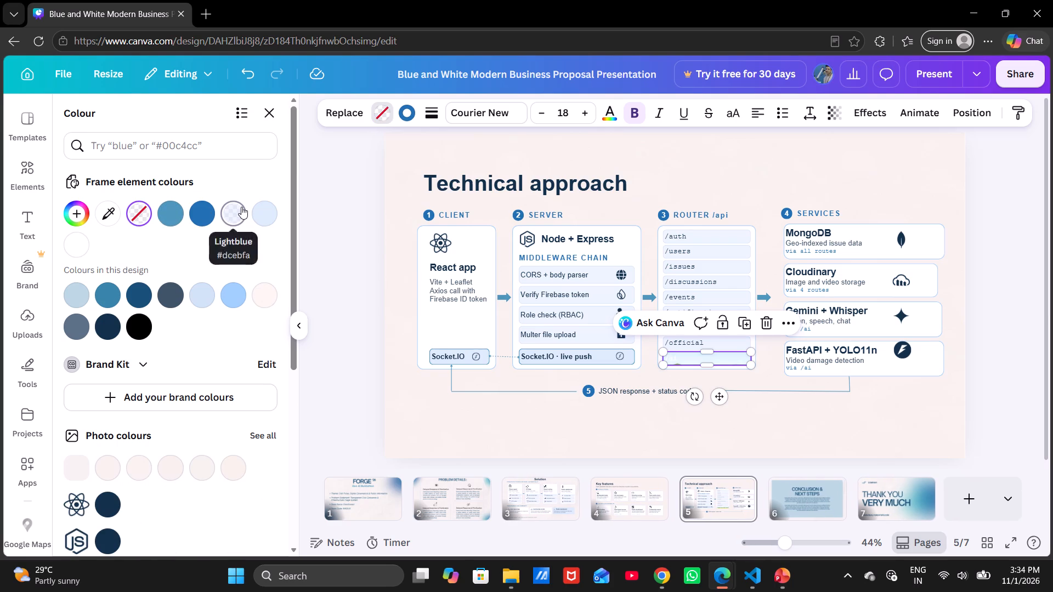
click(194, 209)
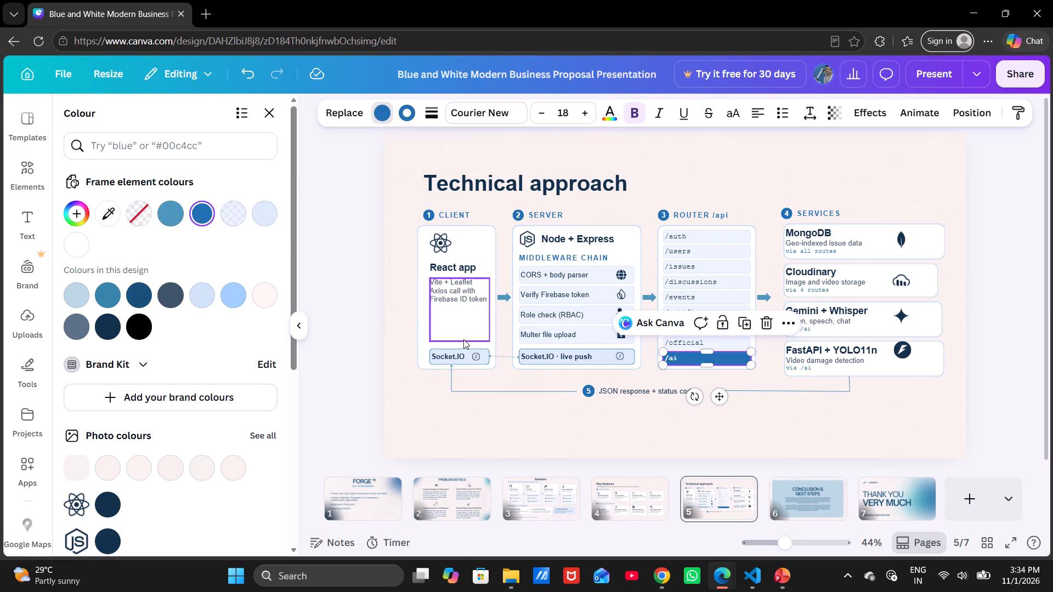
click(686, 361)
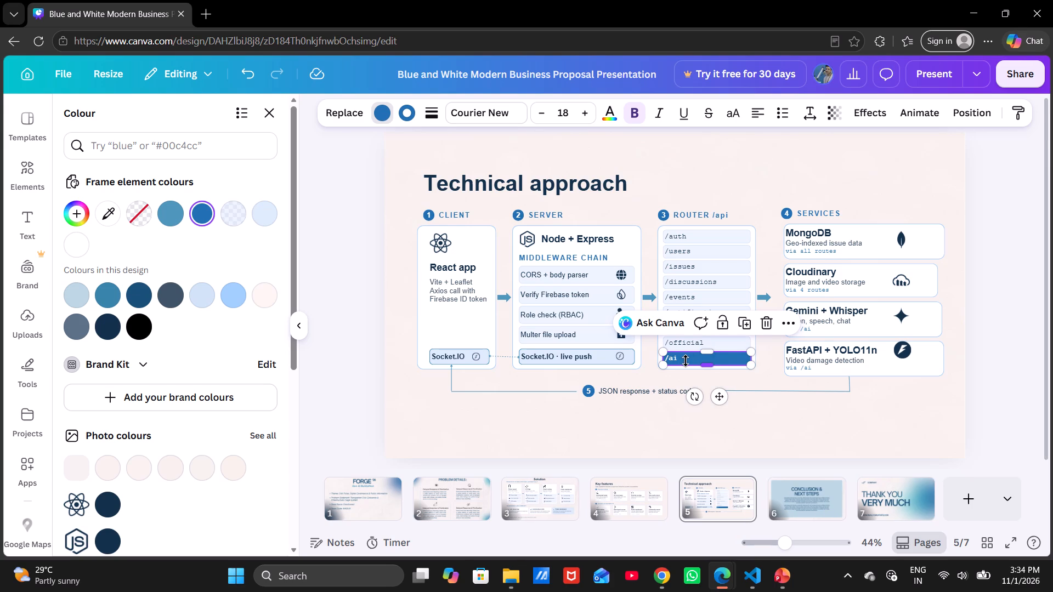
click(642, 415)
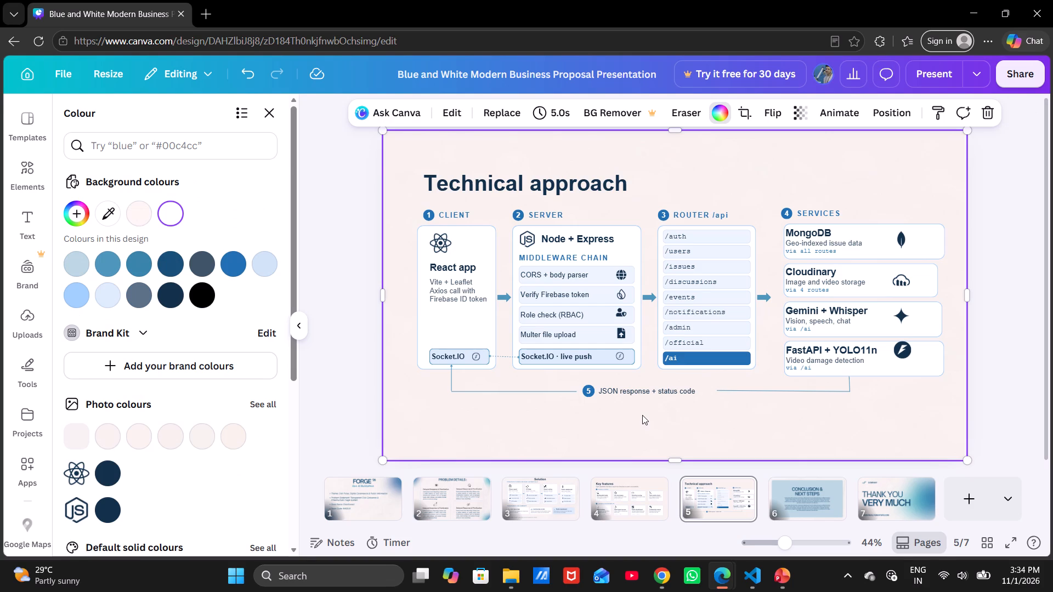
Open the FORGE '26 title slide on page 1 for review.
click(381, 497)
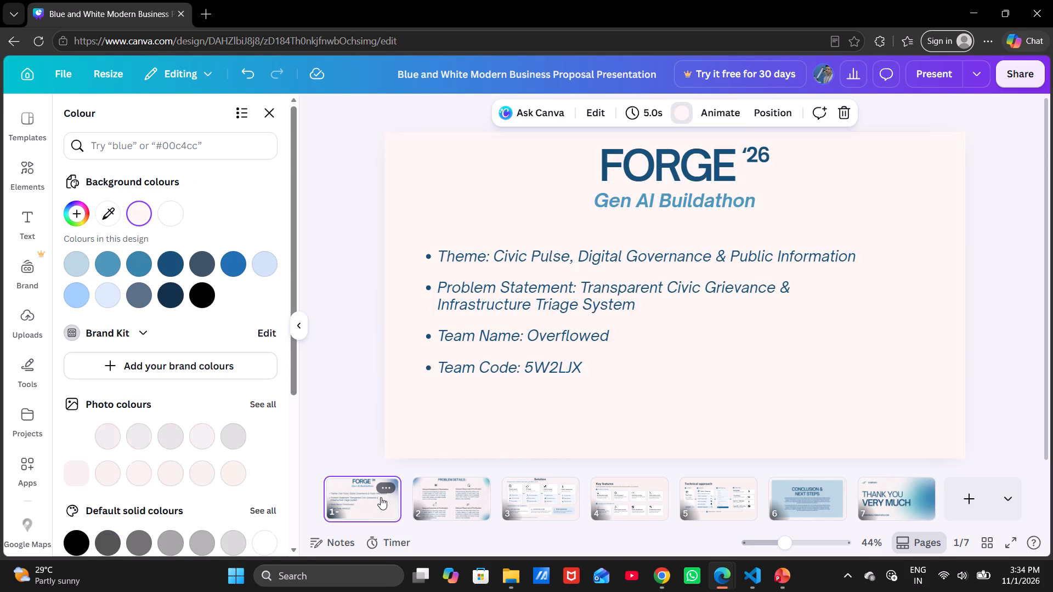
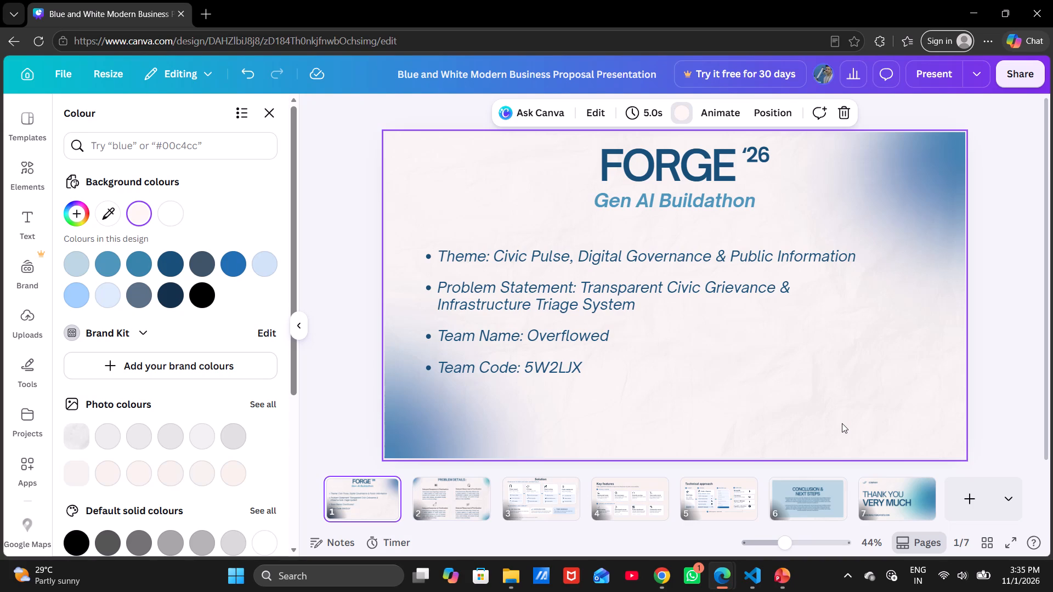
Review all seven slides, from the FORGE '26 title slide through Conclusion & Next Steps and Thank You, for visual consistency.
click(341, 203)
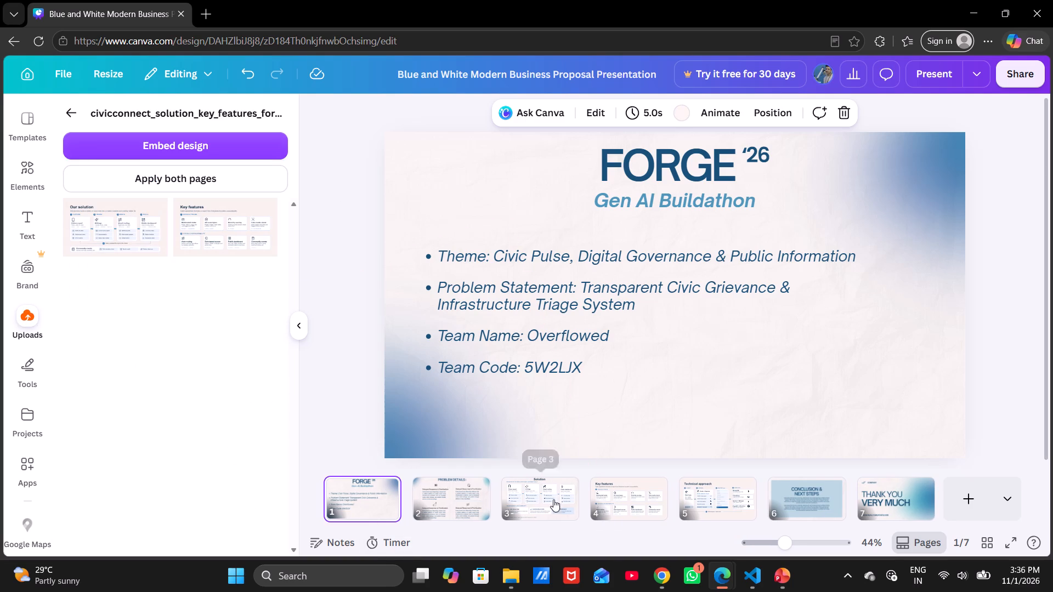
click(728, 495)
click(367, 502)
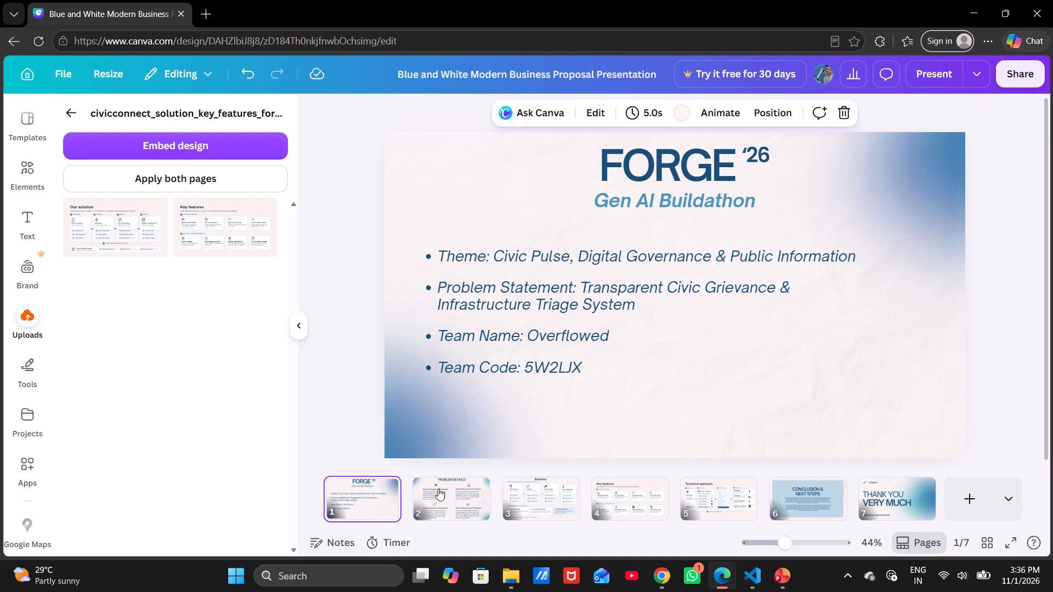
click(446, 493)
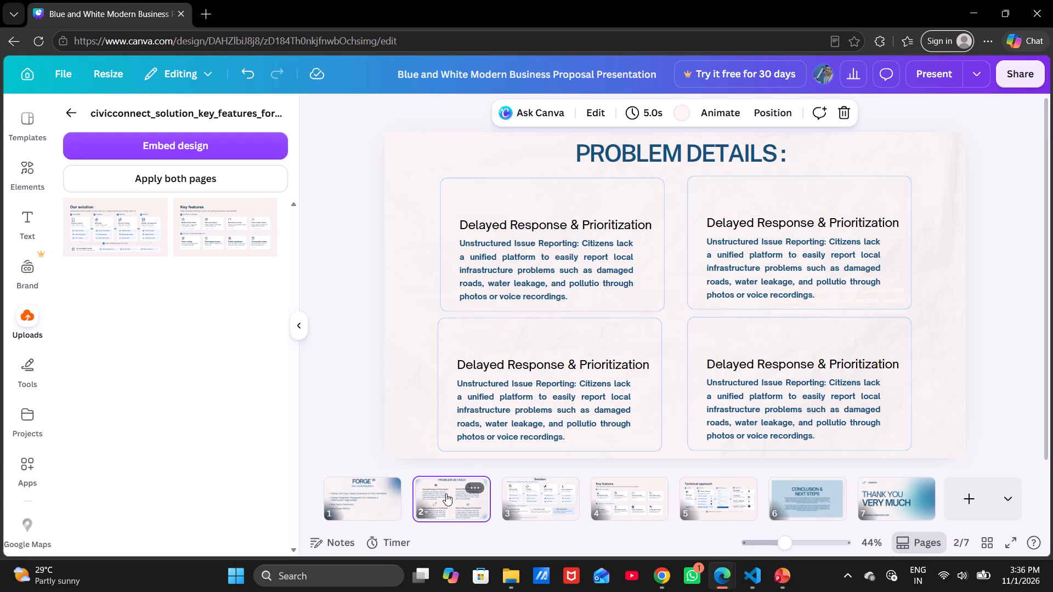
click(528, 505)
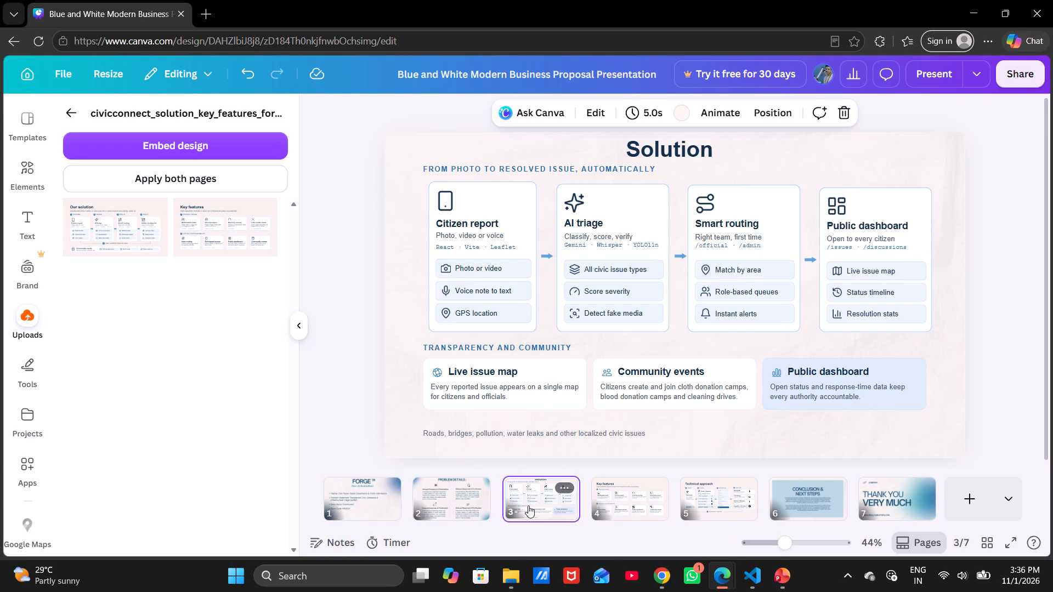
click(637, 510)
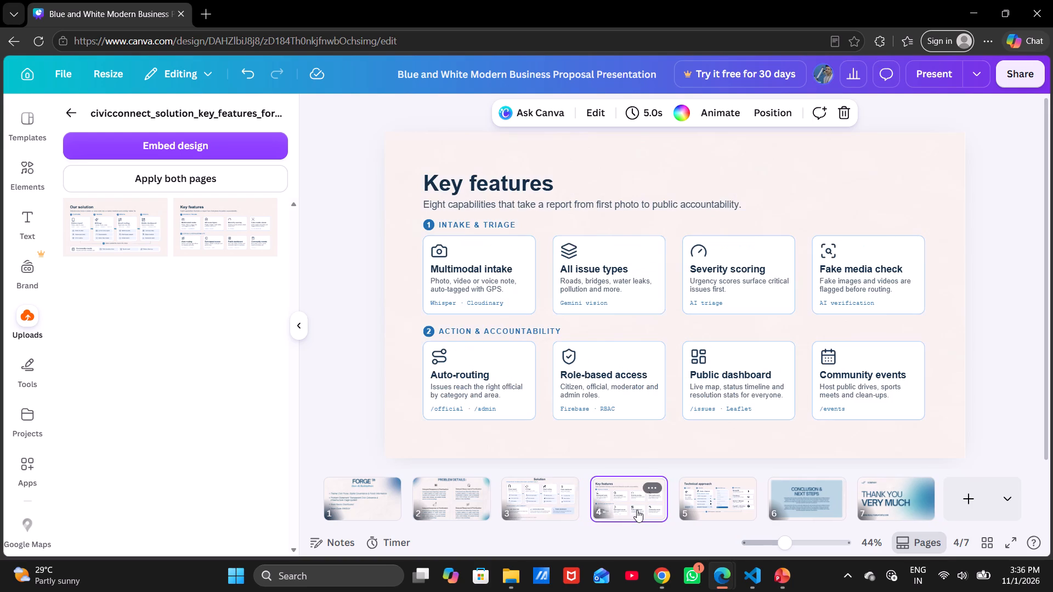
click(728, 498)
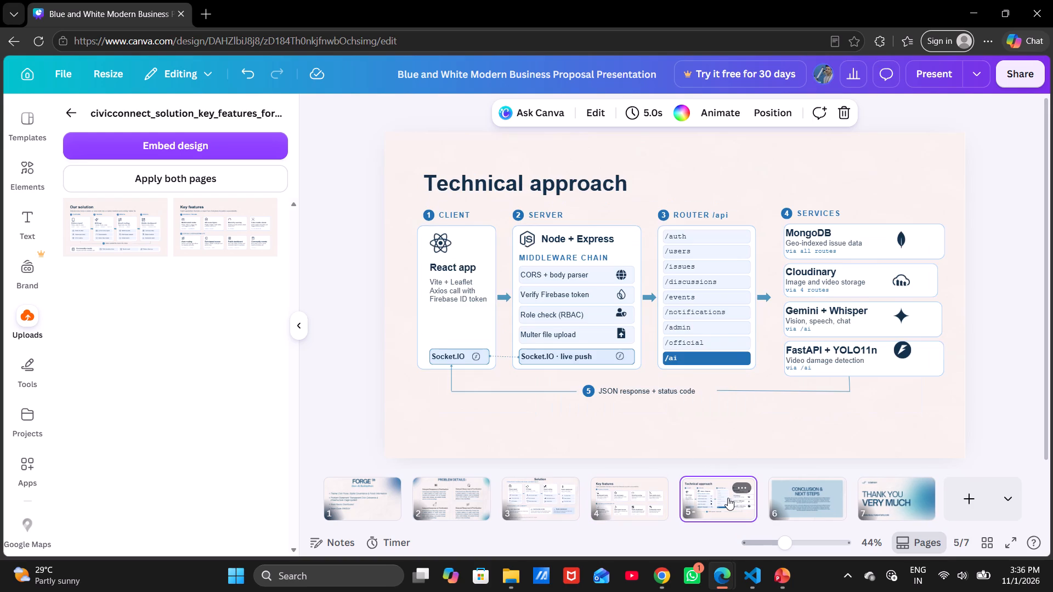
click(372, 497)
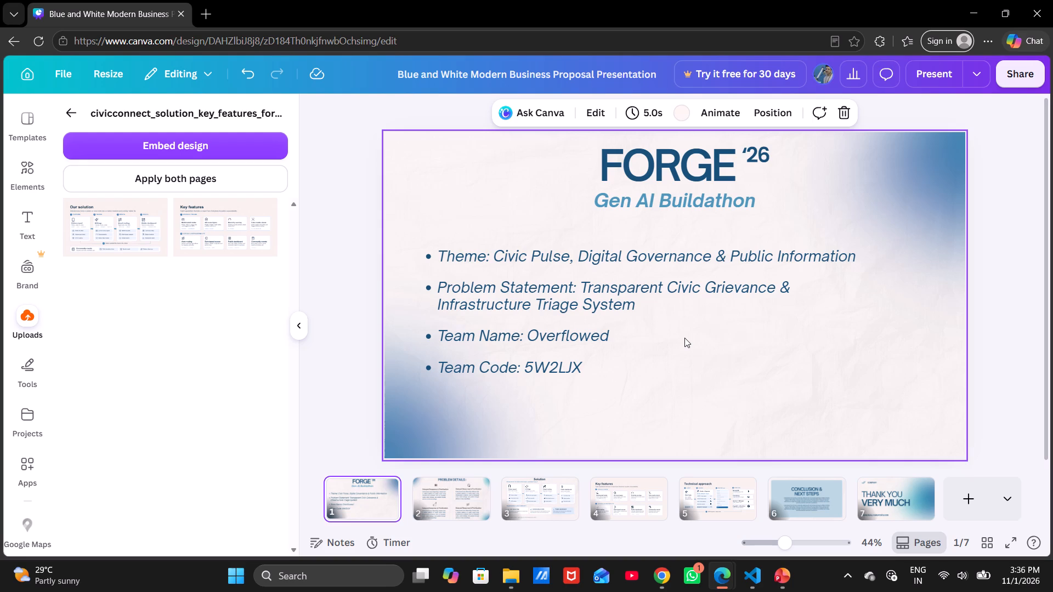
click(807, 485)
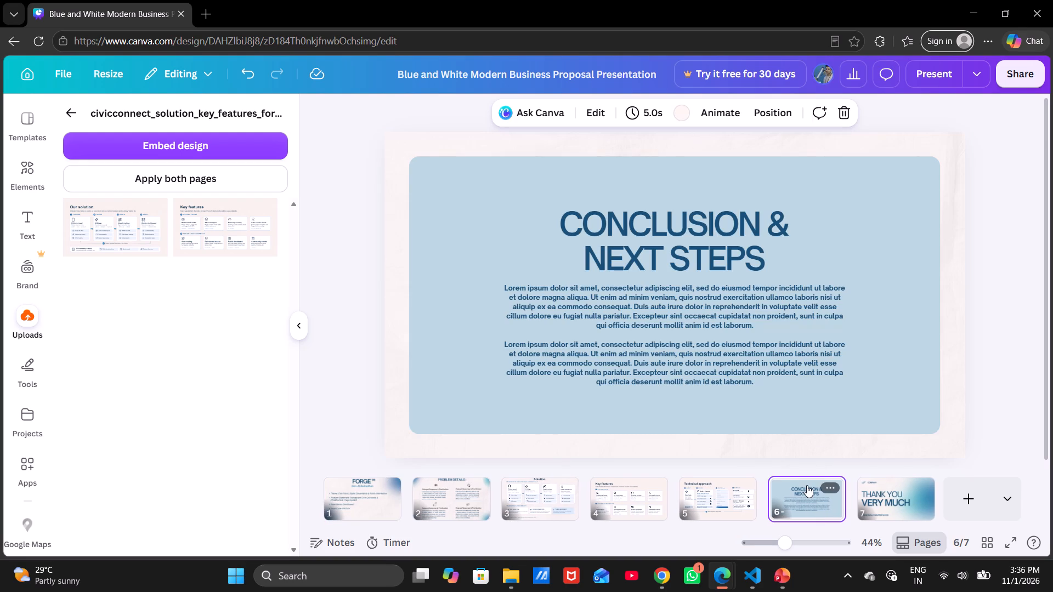
click(877, 479)
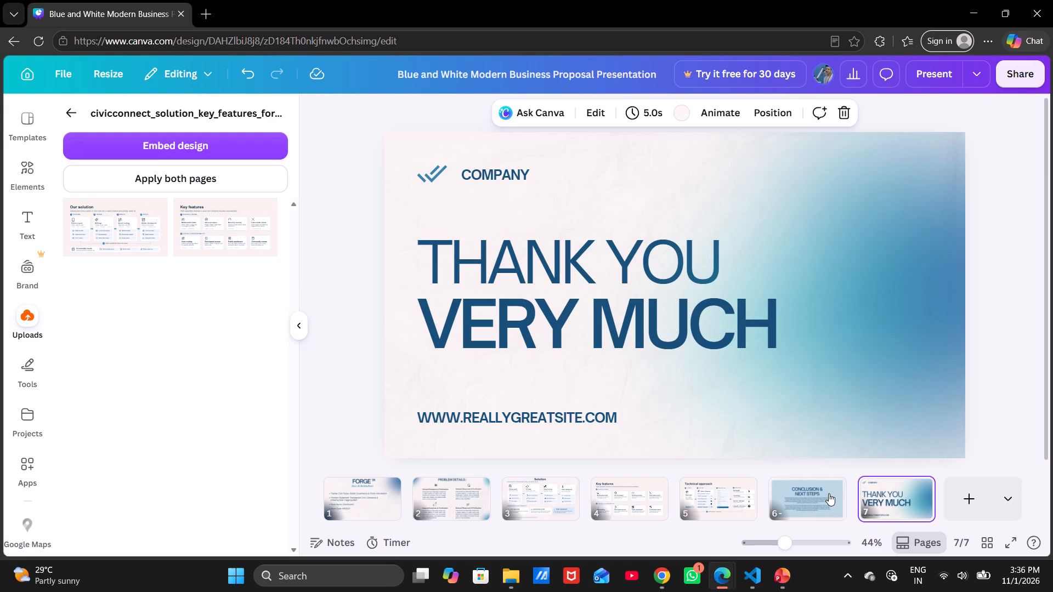
click(829, 493)
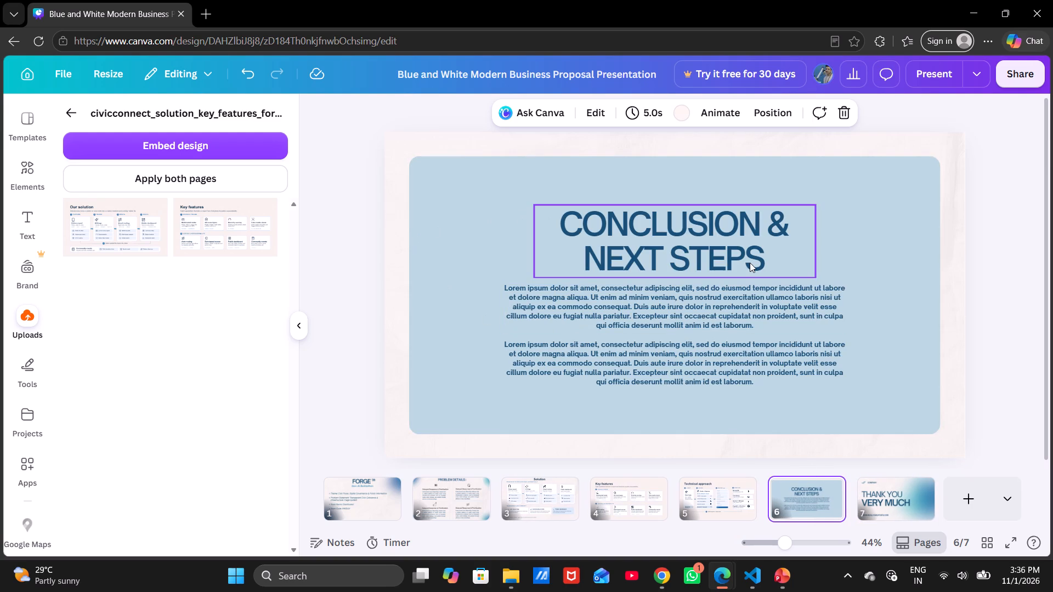
Compare the title slide's corner gradient and background with the Problem Details, Solution, Key features and Technical approach slides.
click(361, 497)
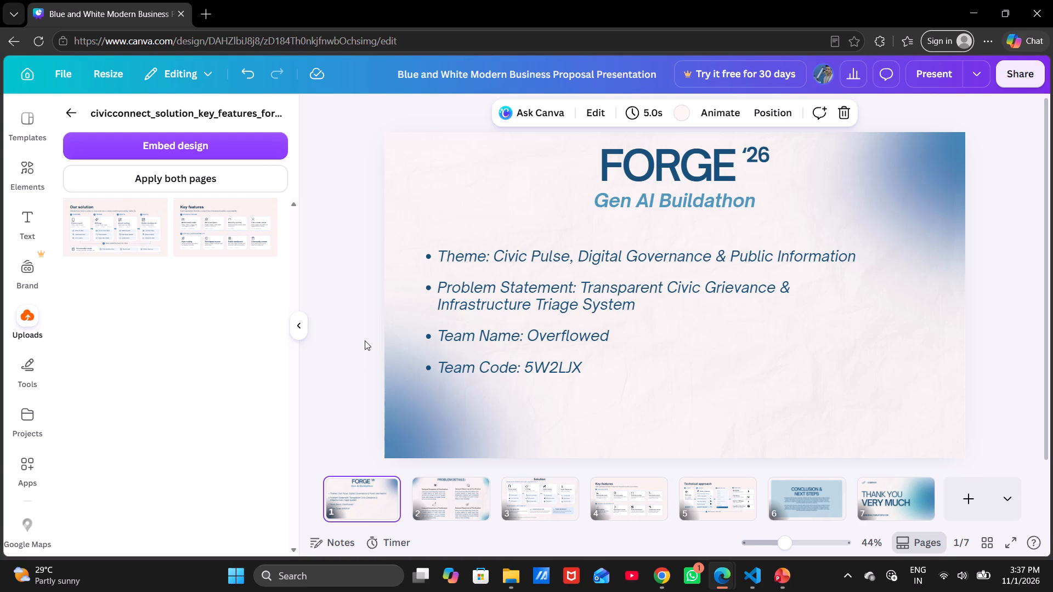
drag(365, 340, 423, 445)
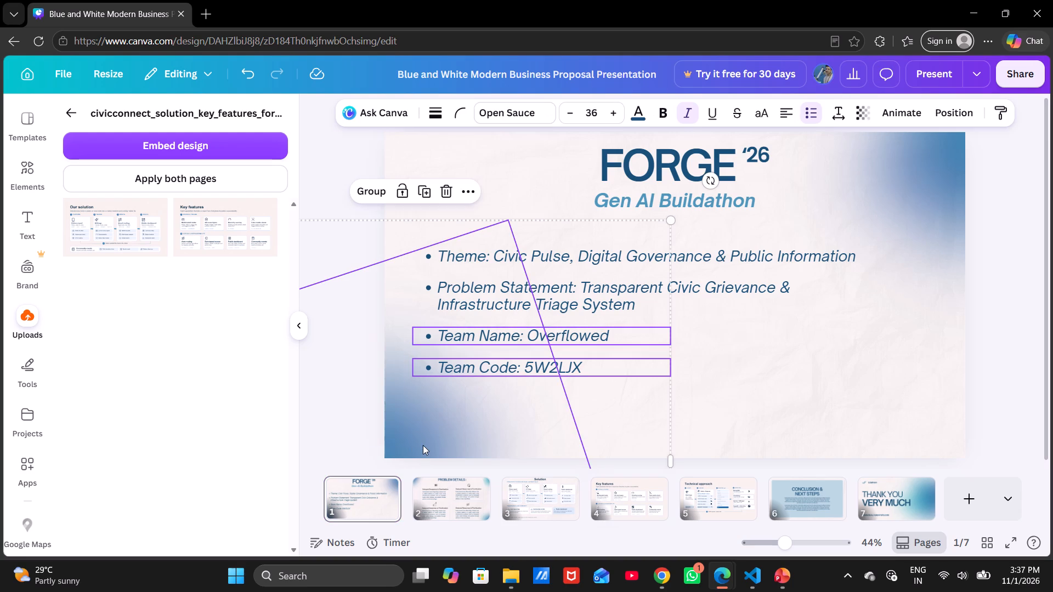
click(333, 183)
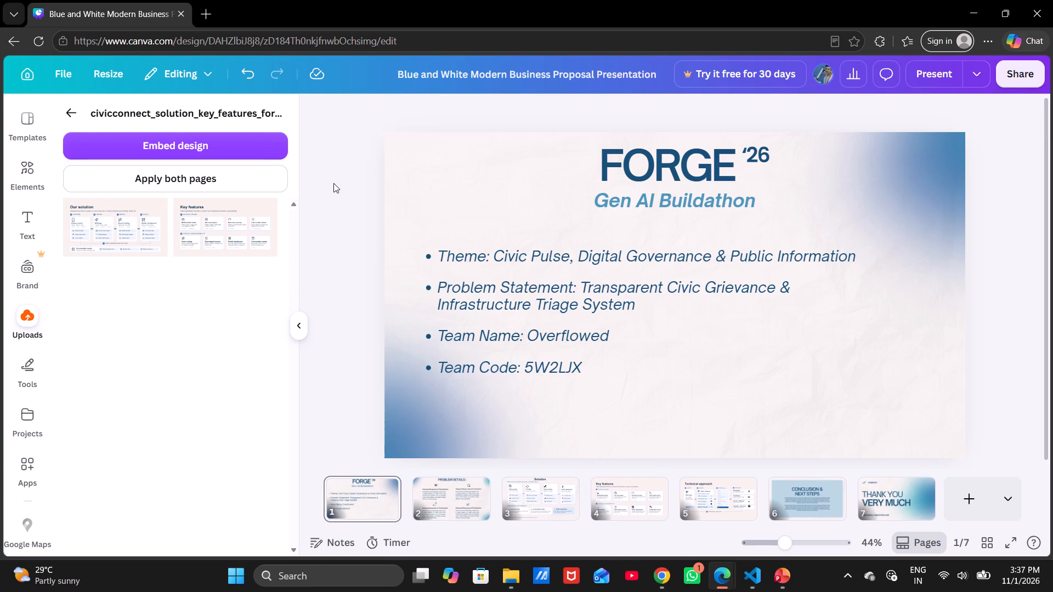
click(465, 513)
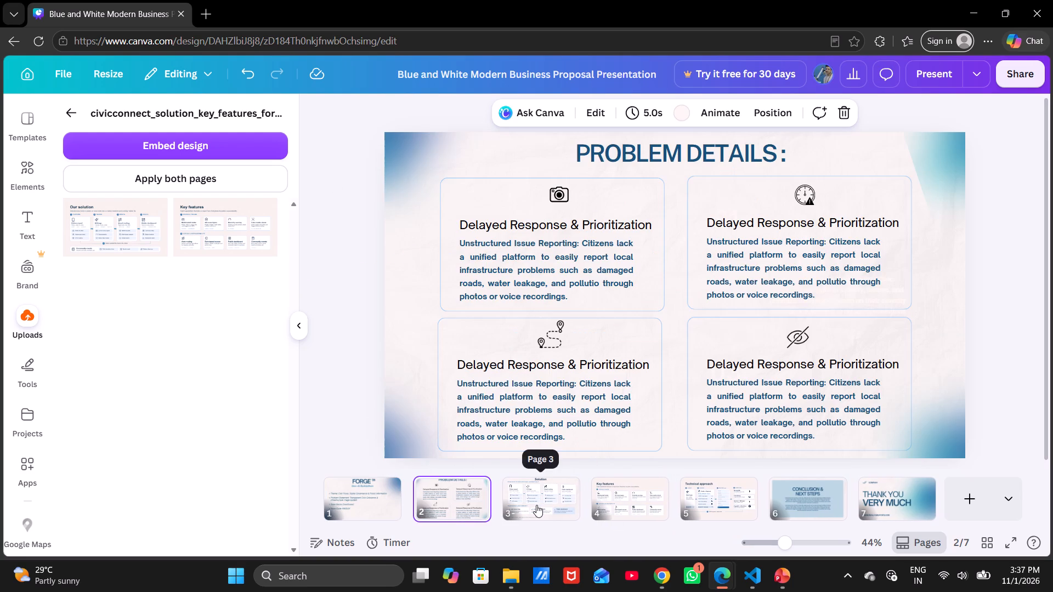
click(536, 505)
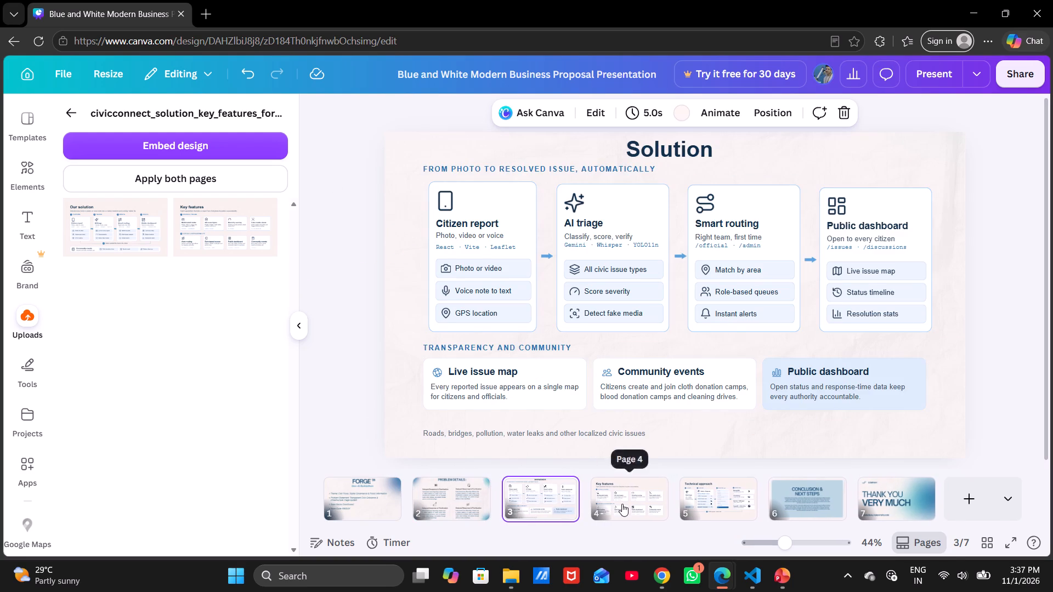
click(622, 504)
click(692, 506)
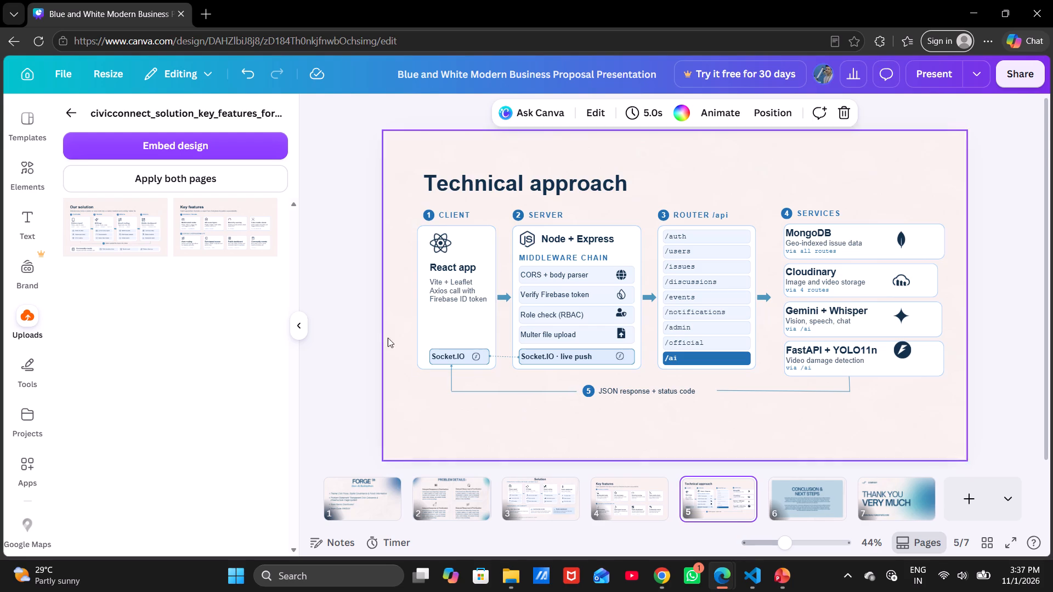
click(401, 208)
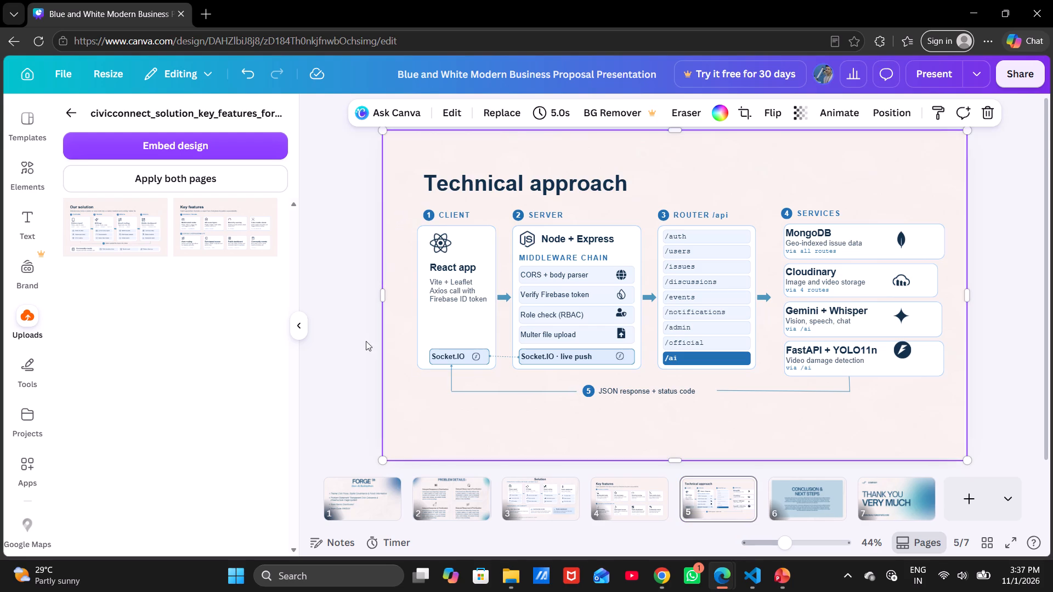
click(363, 513)
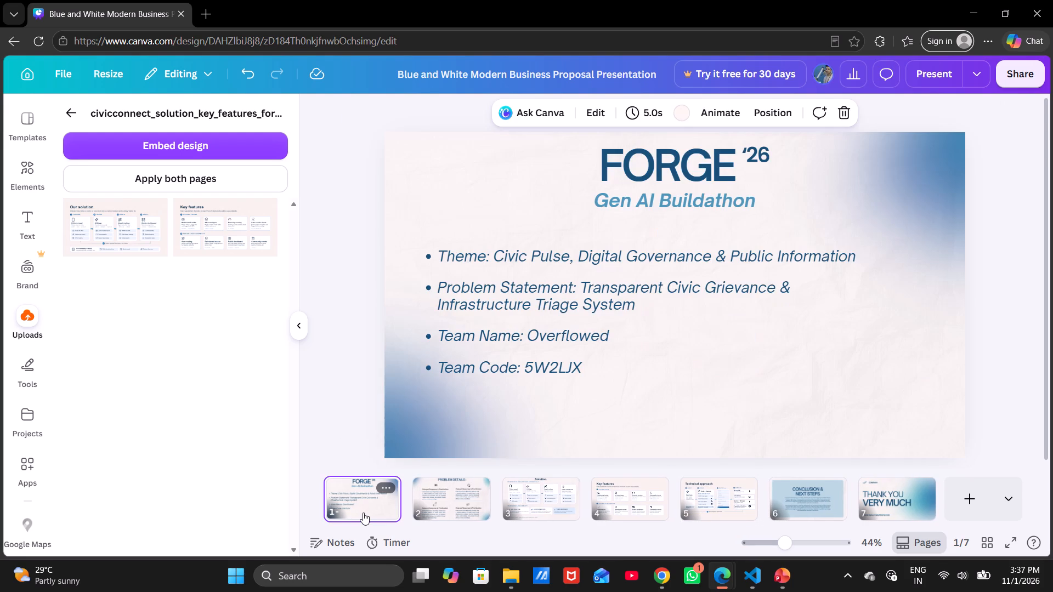
click(415, 418)
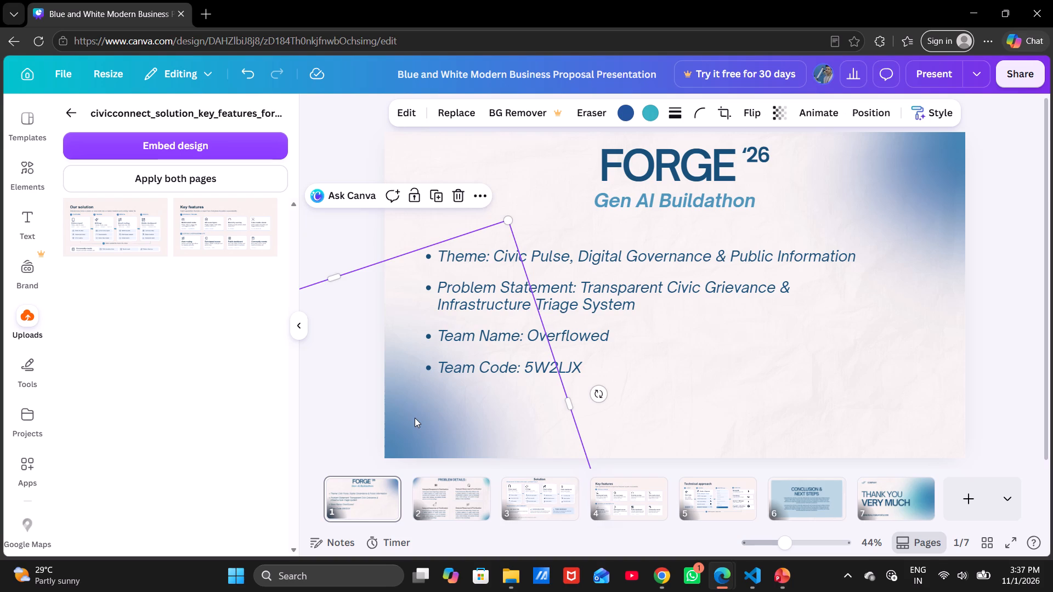
click(742, 360)
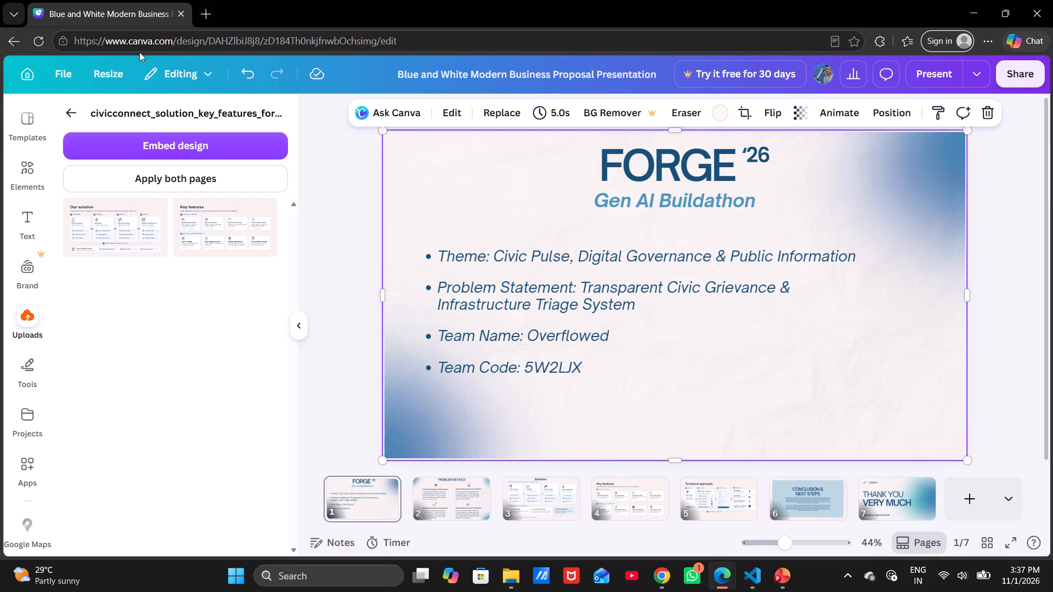
Browse the presentation templates and examine the page layouts of the Blue and White Modern Business Proposal template.
click(26, 134)
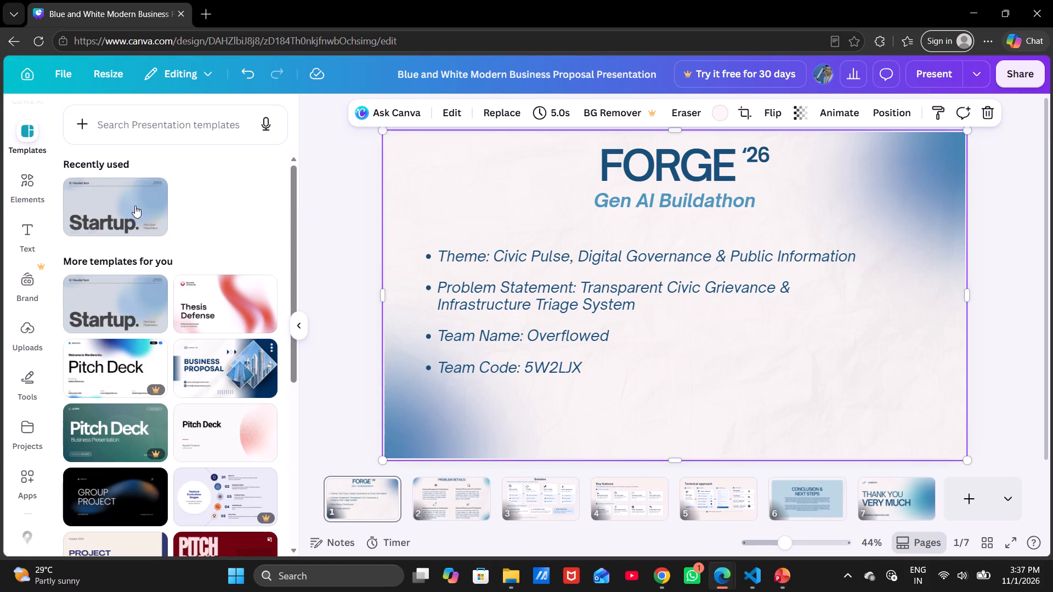
scroll(154, 326, down, 5)
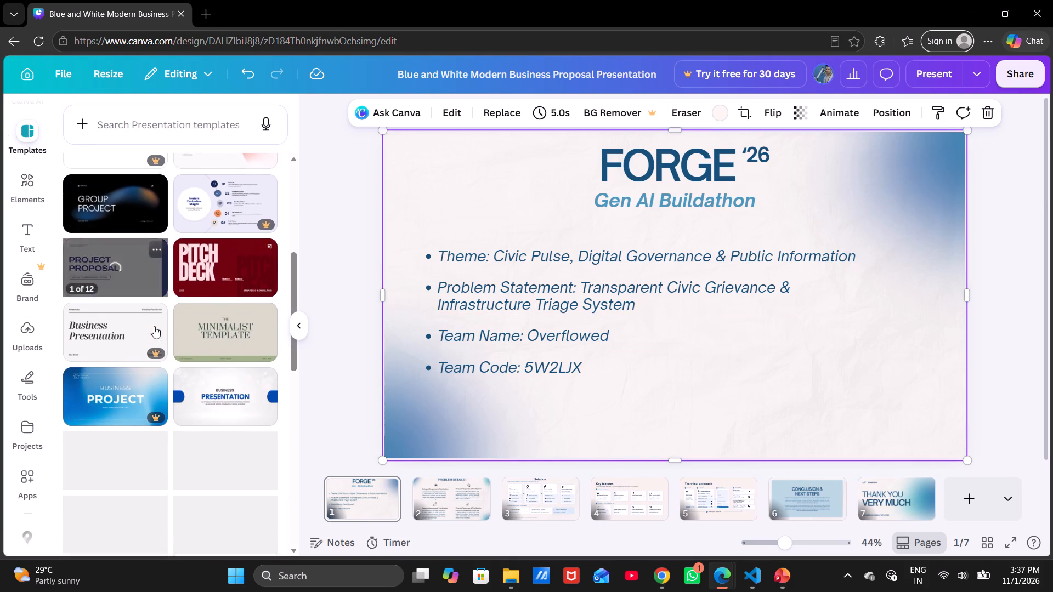
scroll(154, 326, down, 2)
scroll(199, 366, down, 1)
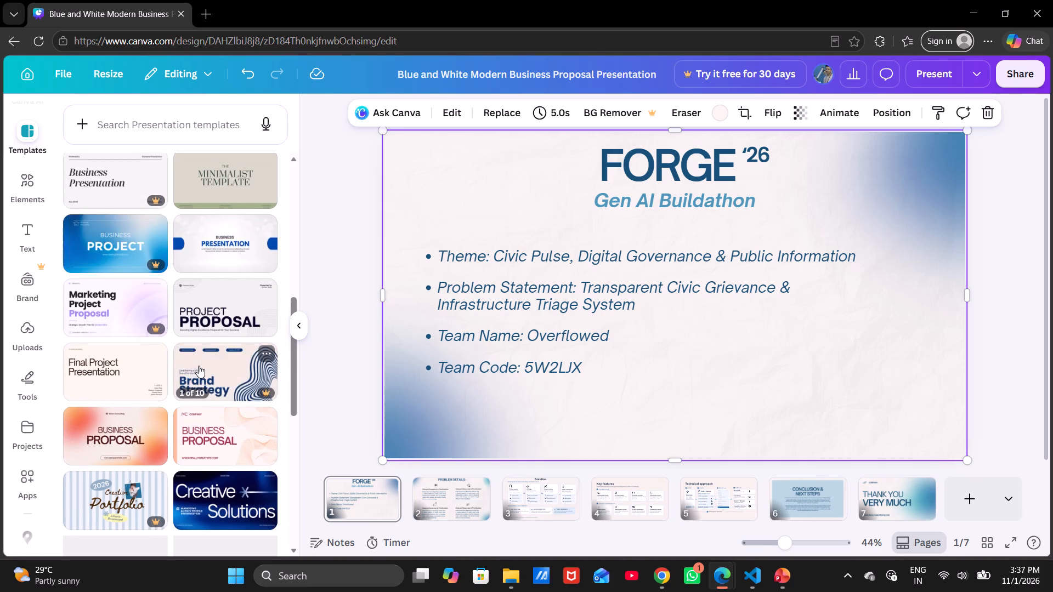
scroll(199, 366, down, 6)
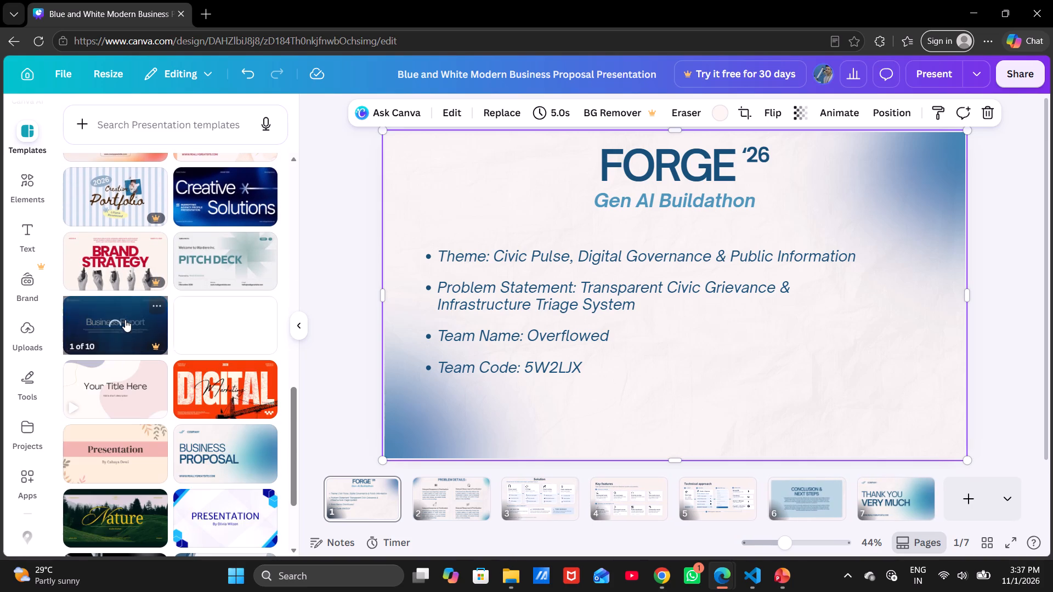
scroll(117, 323, down, 3)
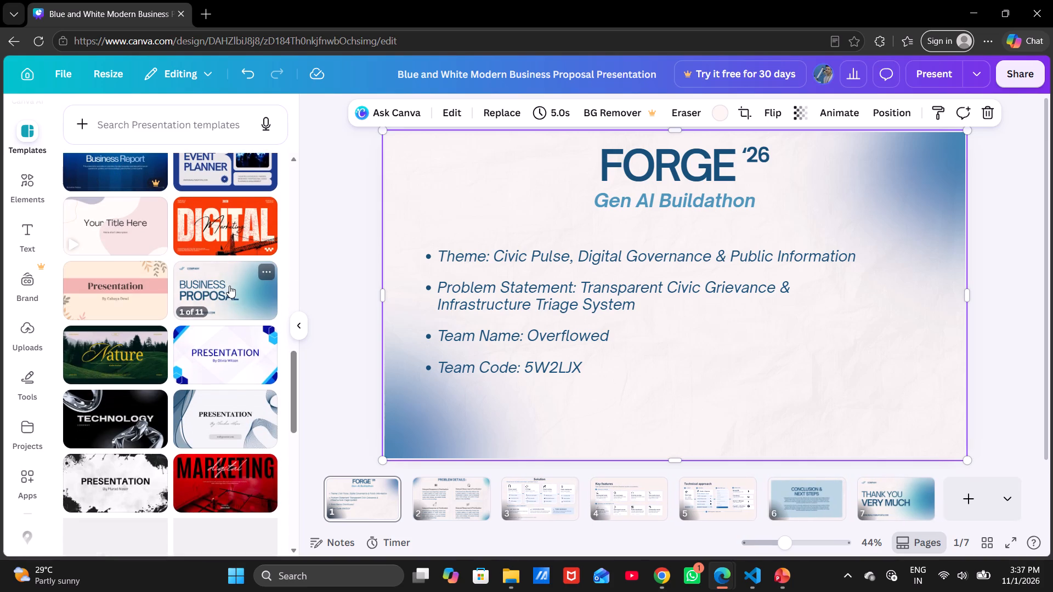
click(229, 286)
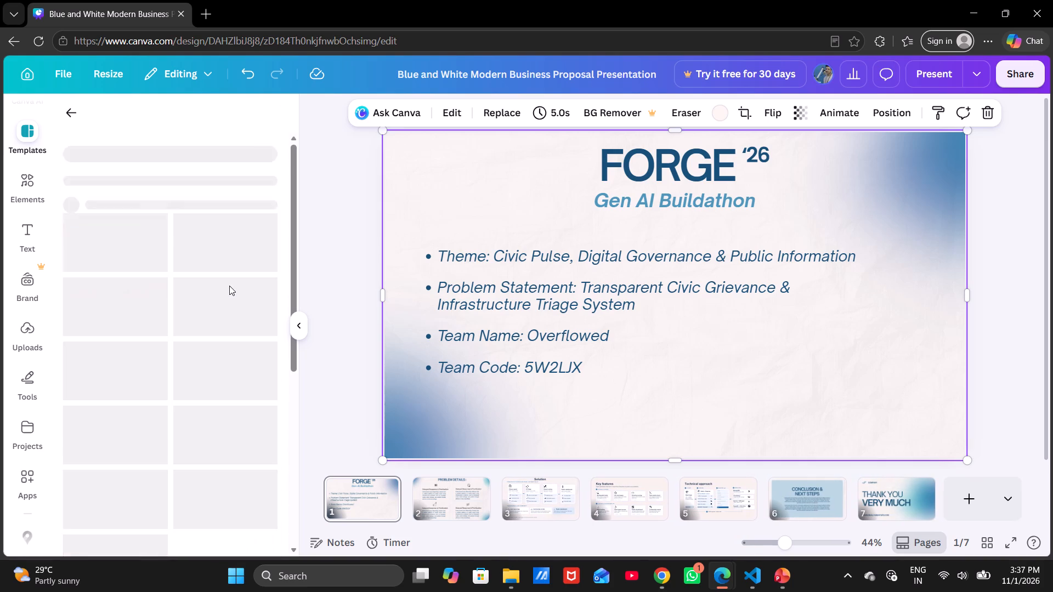
scroll(195, 346, down, 4)
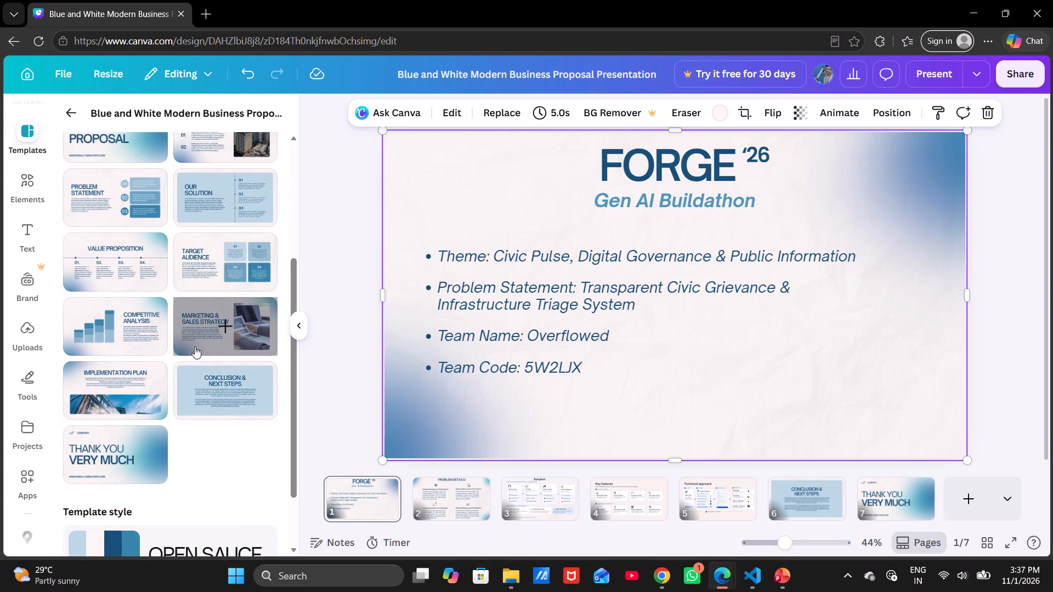
scroll(195, 346, down, 2)
scroll(195, 346, up, 3)
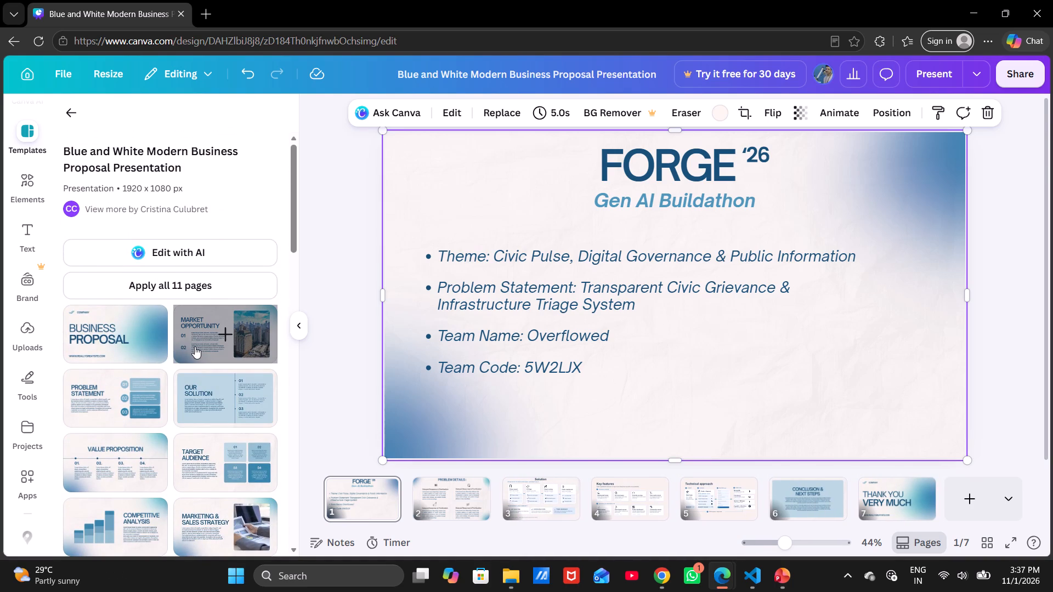
scroll(195, 346, down, 5)
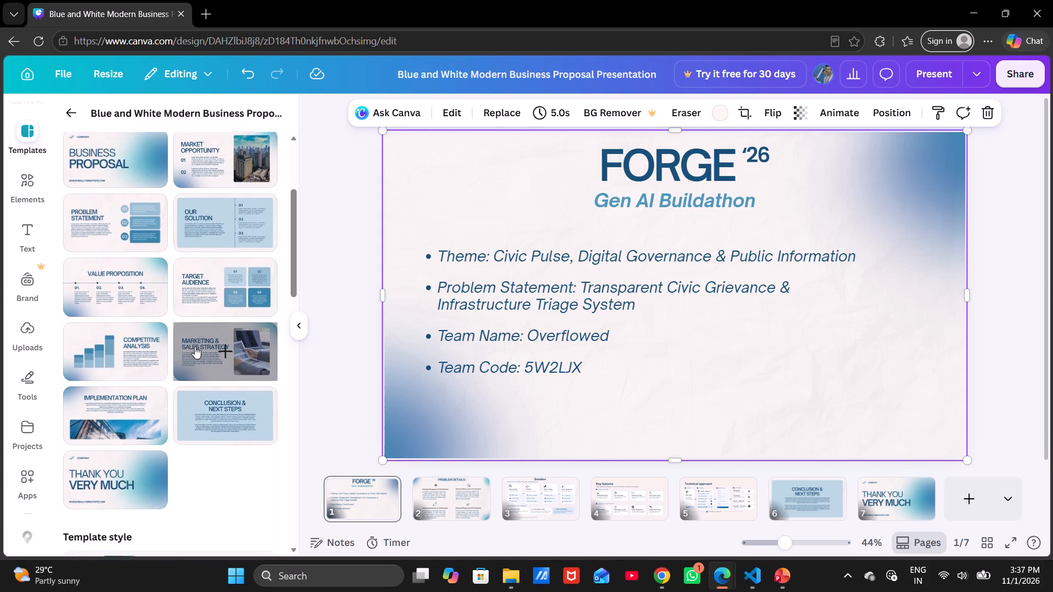
scroll(195, 346, up, 5)
click(73, 112)
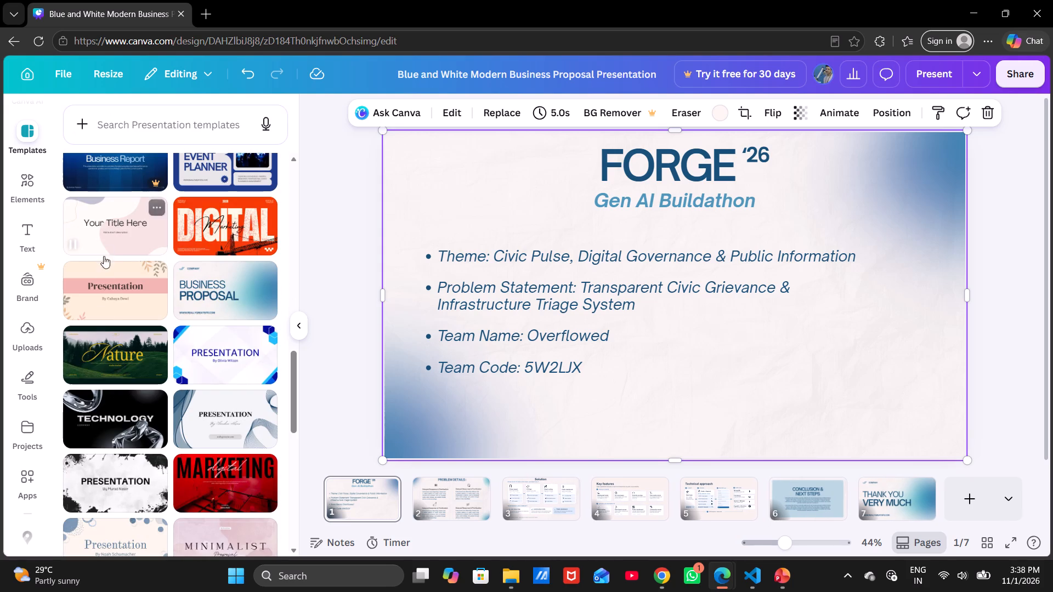
Examine the page layouts of the green and yellow Nature presentation template.
click(106, 355)
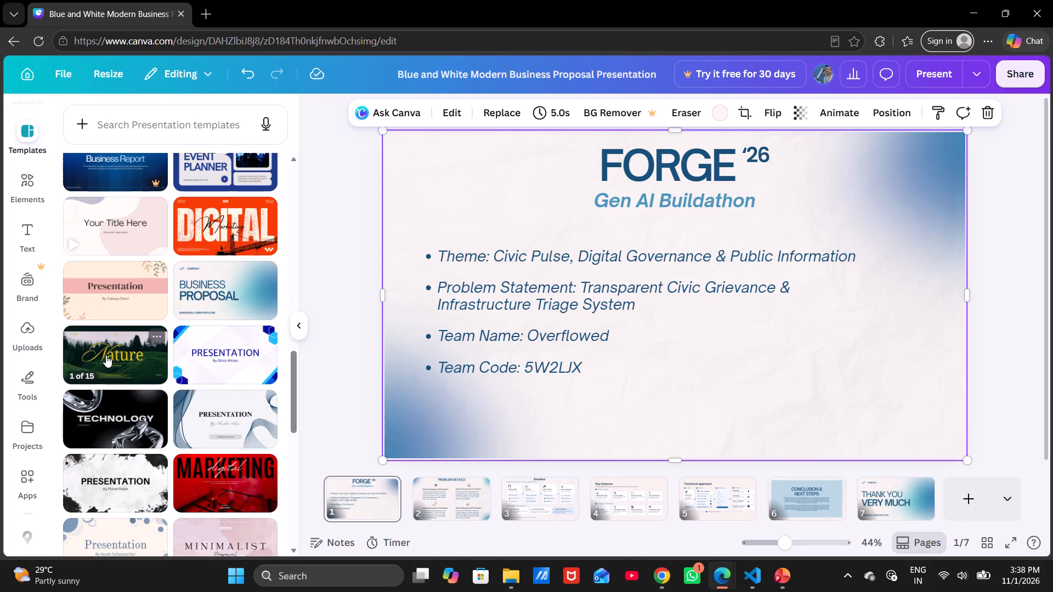
scroll(190, 316, down, 1)
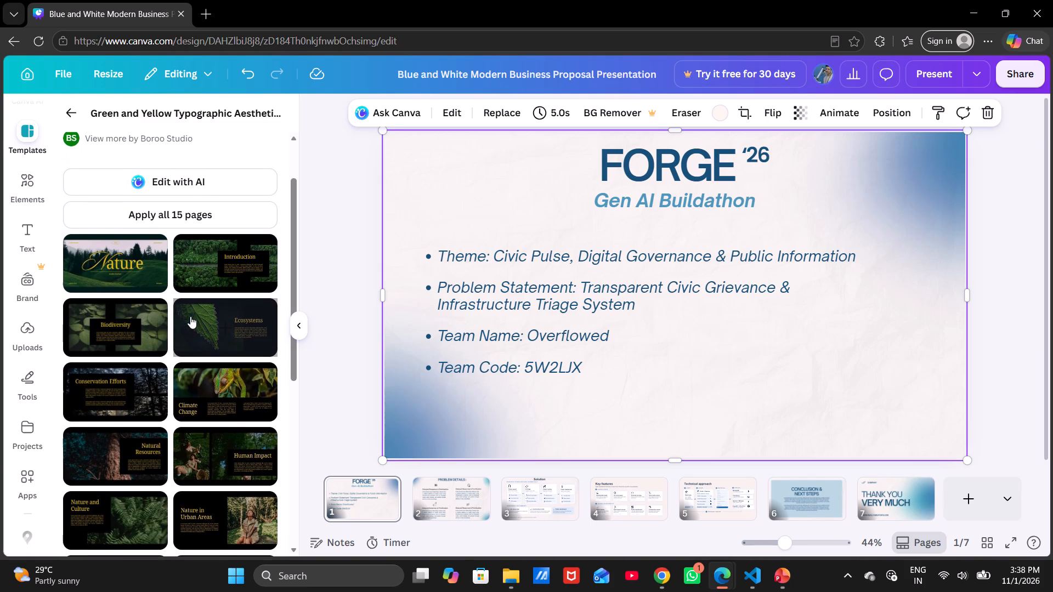
scroll(190, 316, down, 3)
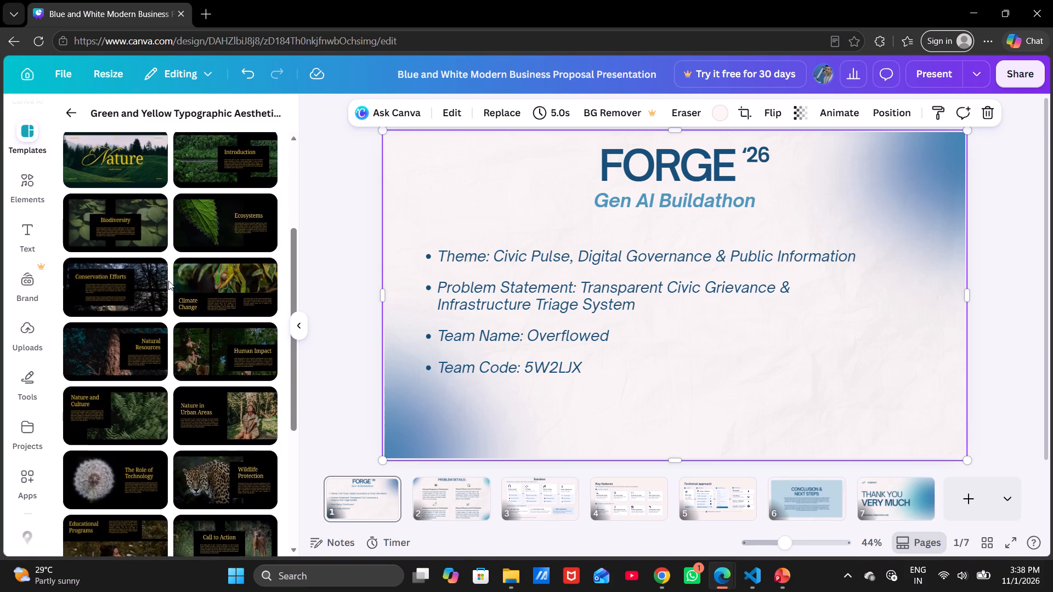
scroll(168, 281, down, 3)
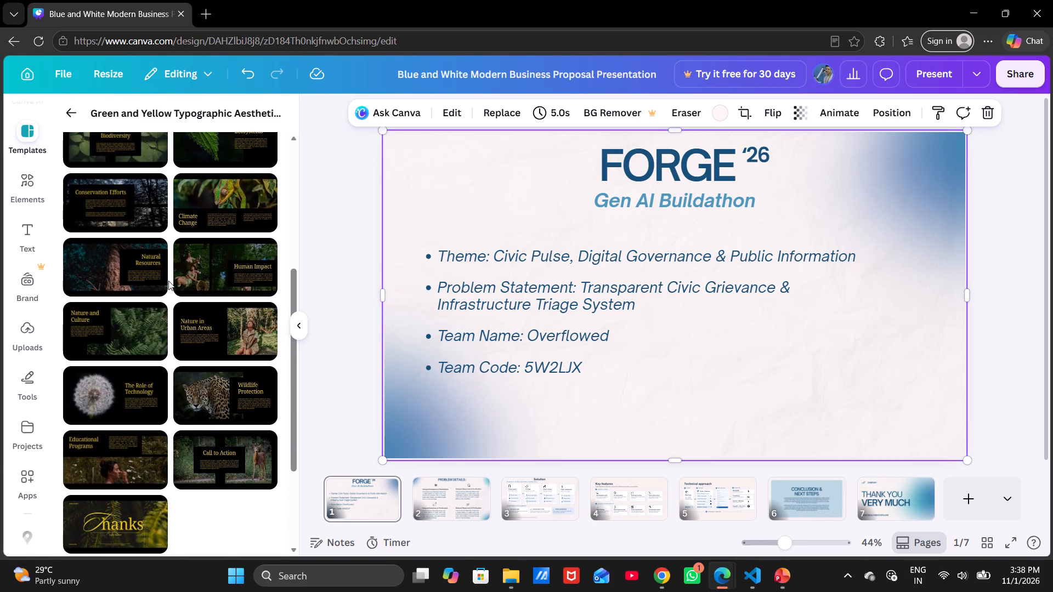
scroll(168, 281, down, 2)
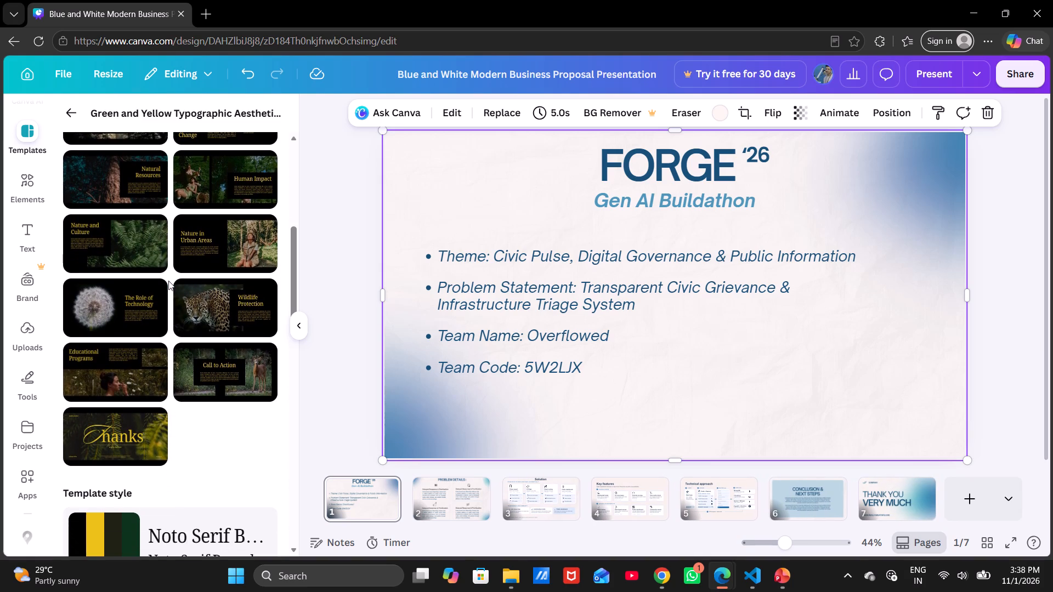
Look back over the first page layouts of the green and yellow Nature template and return to the presentation template list.
scroll(168, 281, up, 3)
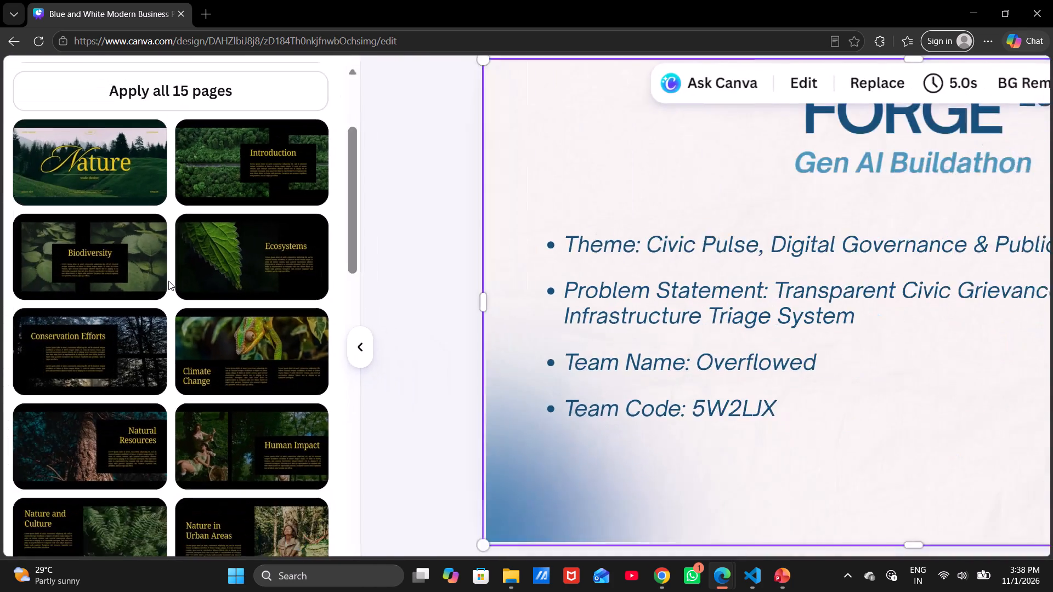
scroll(168, 281, up, 2)
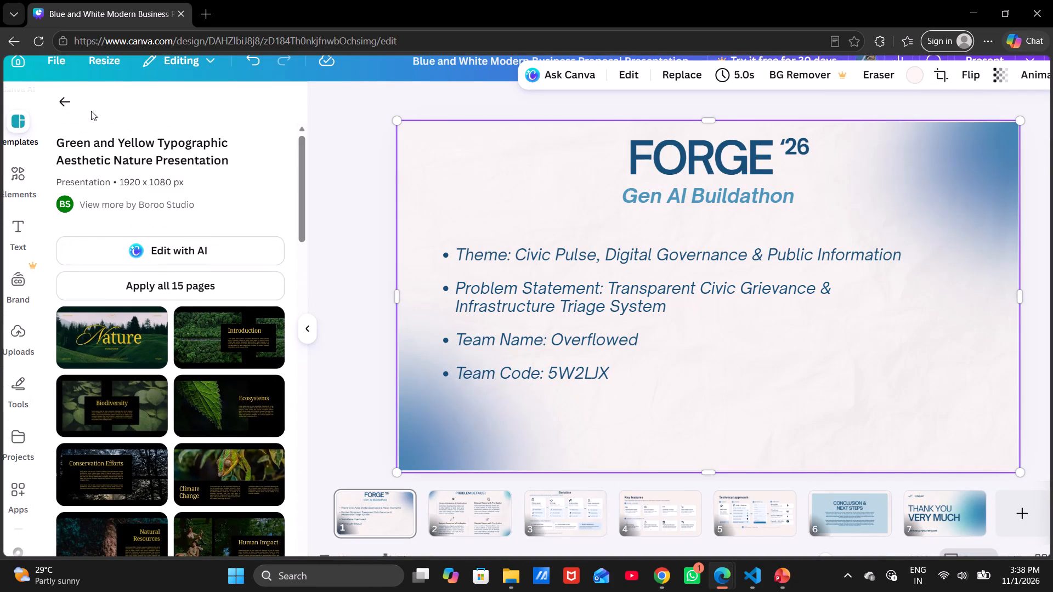
click(66, 104)
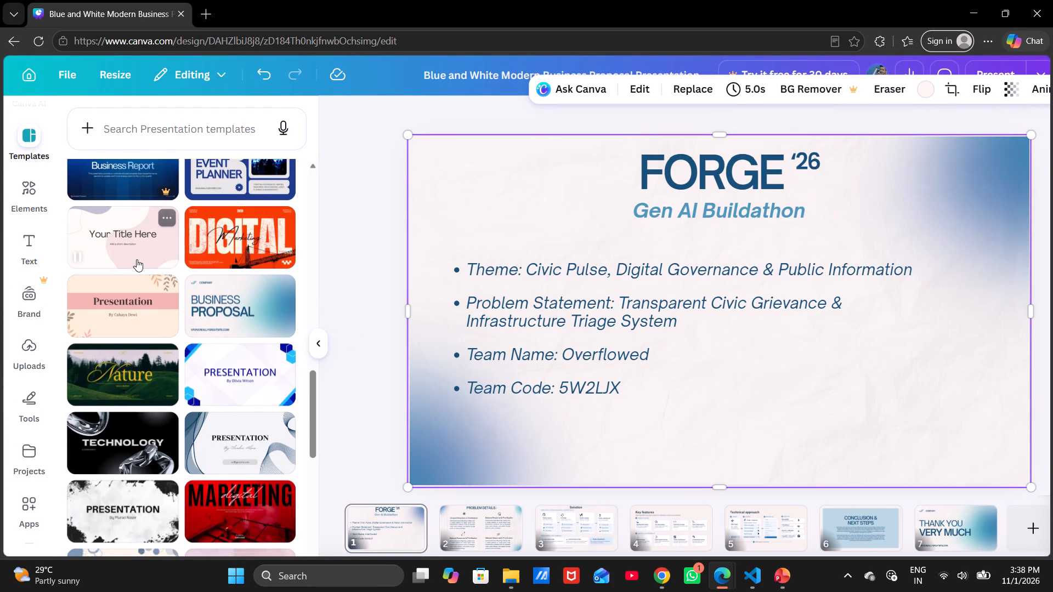
Examine the page layouts of the Black and Grey 3D Shapes Tech Company Presentation template, then return to the template list.
scroll(137, 259, down, 1)
scroll(184, 310, down, 2)
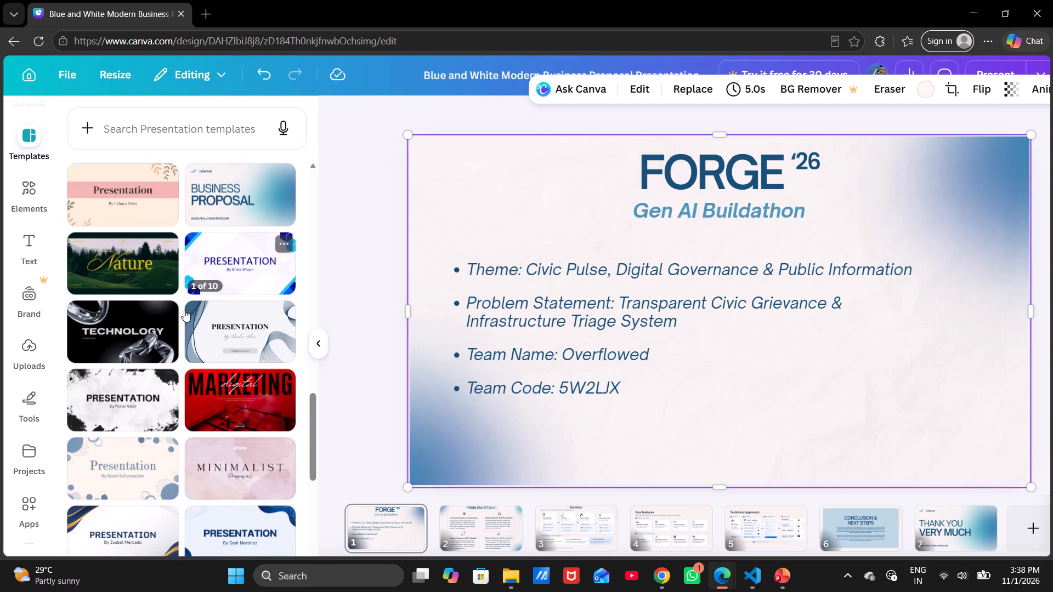
click(140, 316)
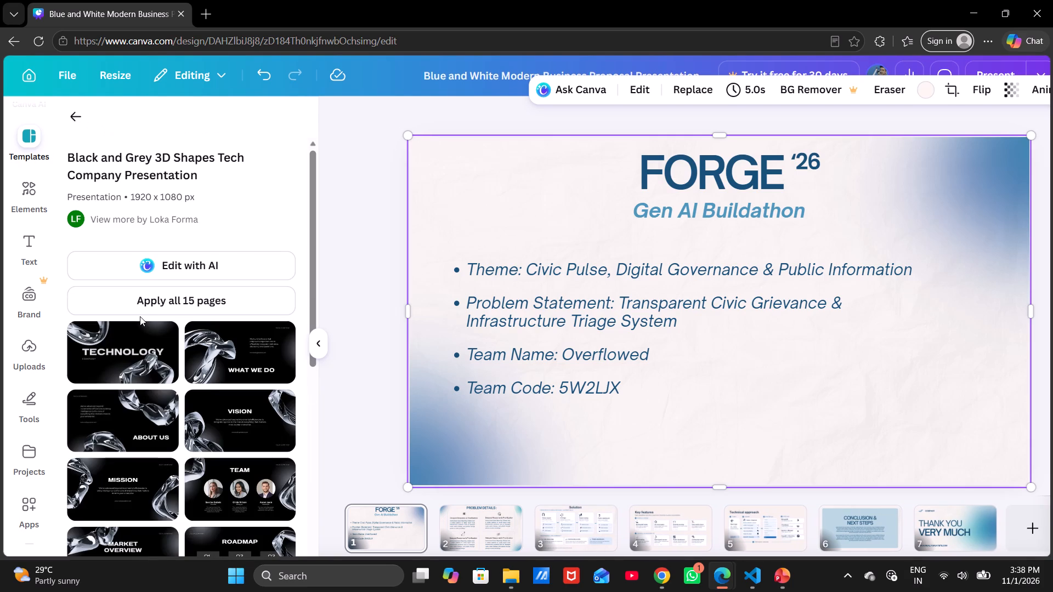
scroll(207, 385, down, 3)
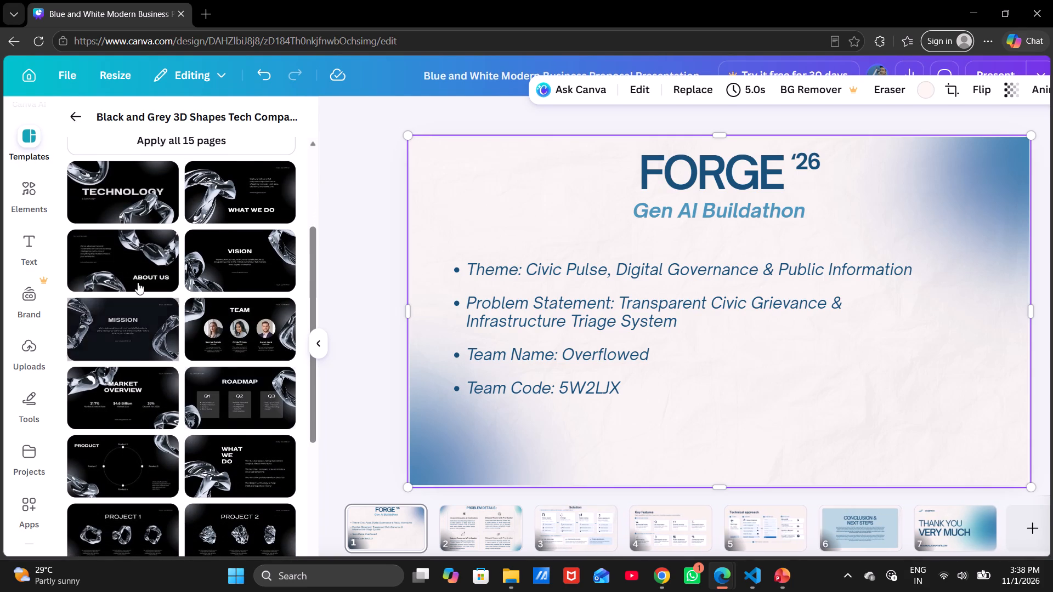
scroll(138, 282, up, 1)
scroll(127, 279, down, 2)
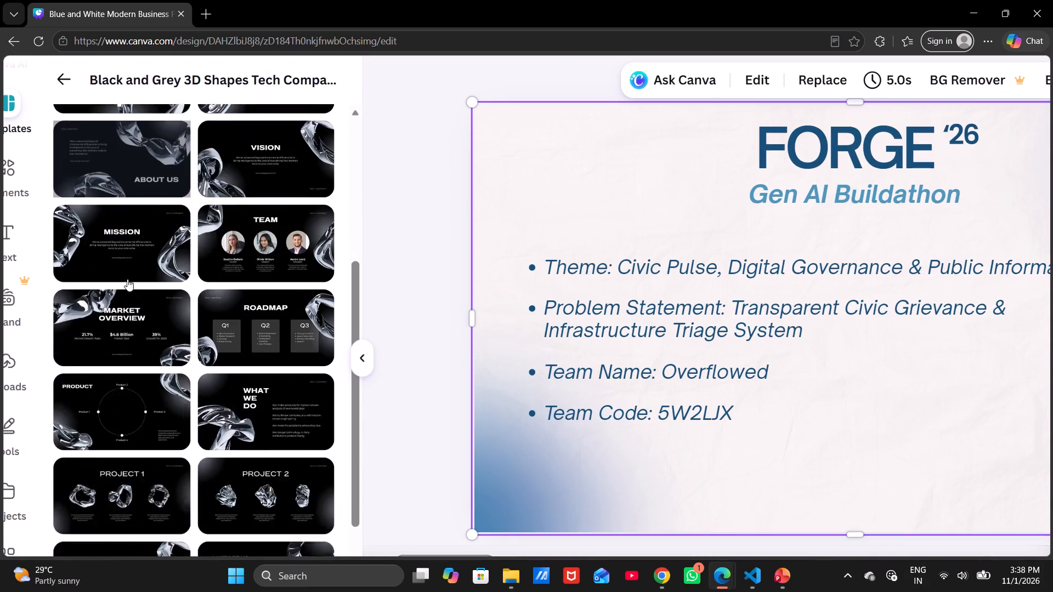
scroll(127, 279, down, 2)
scroll(127, 279, up, 1)
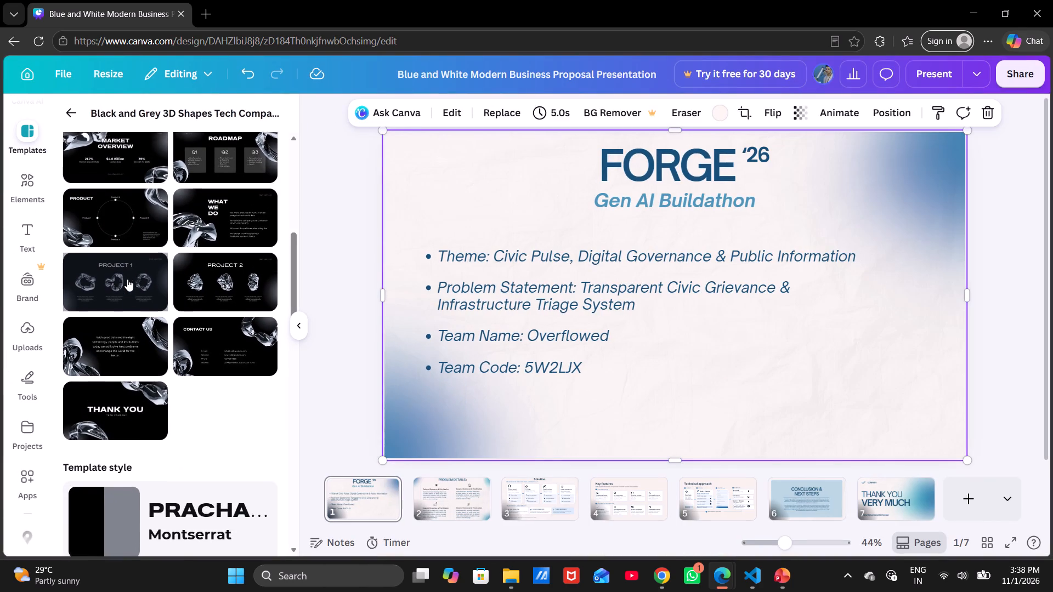
scroll(127, 279, up, 1)
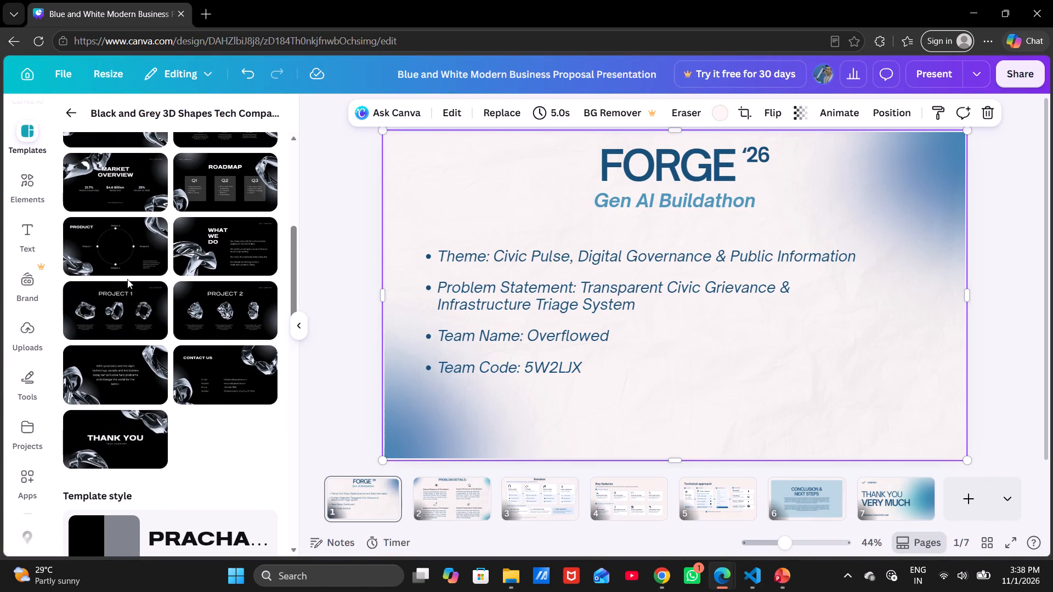
scroll(127, 279, up, 3)
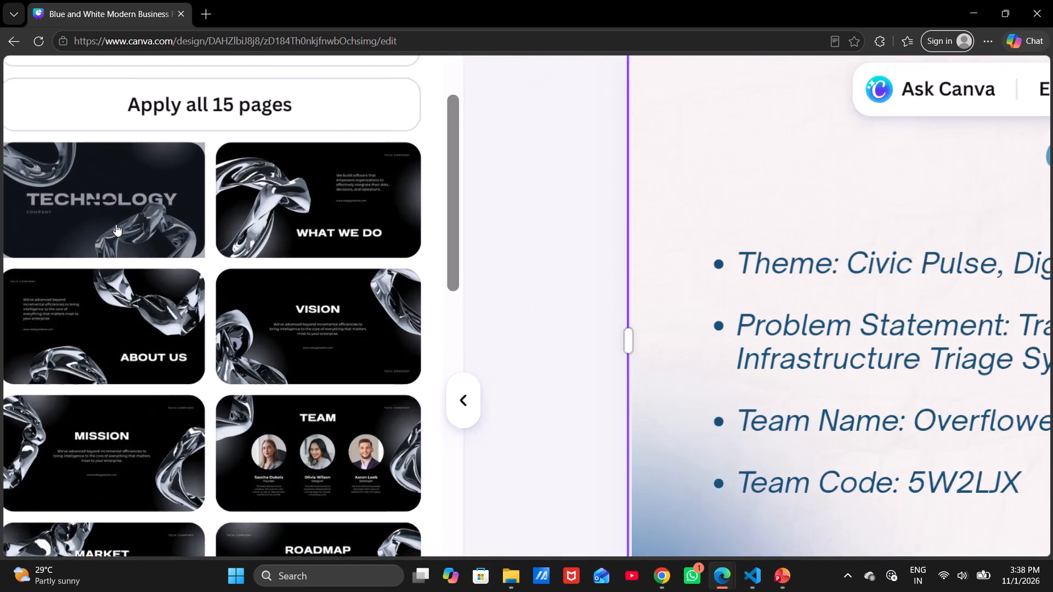
scroll(116, 224, right, 1)
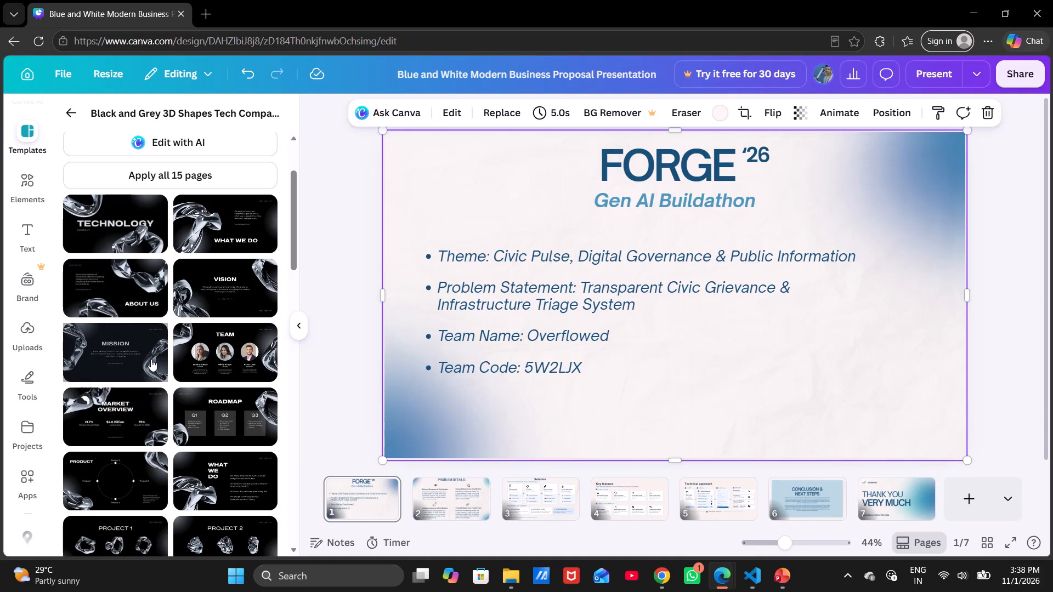
click(70, 109)
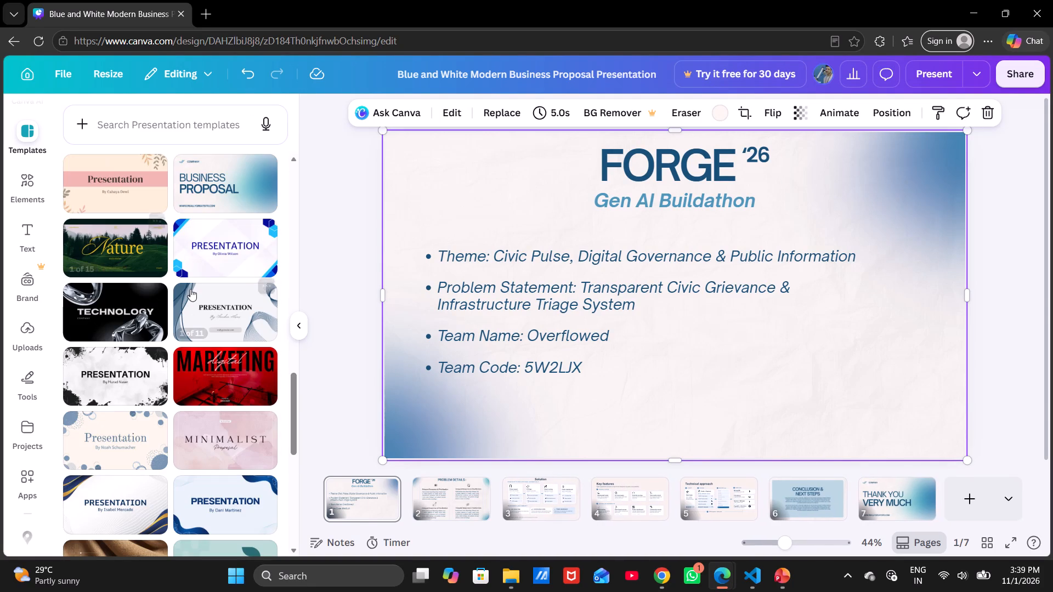
Examine the page layouts of the White Blue Modern Minimalist Project Presentation template and return to the template list.
click(190, 289)
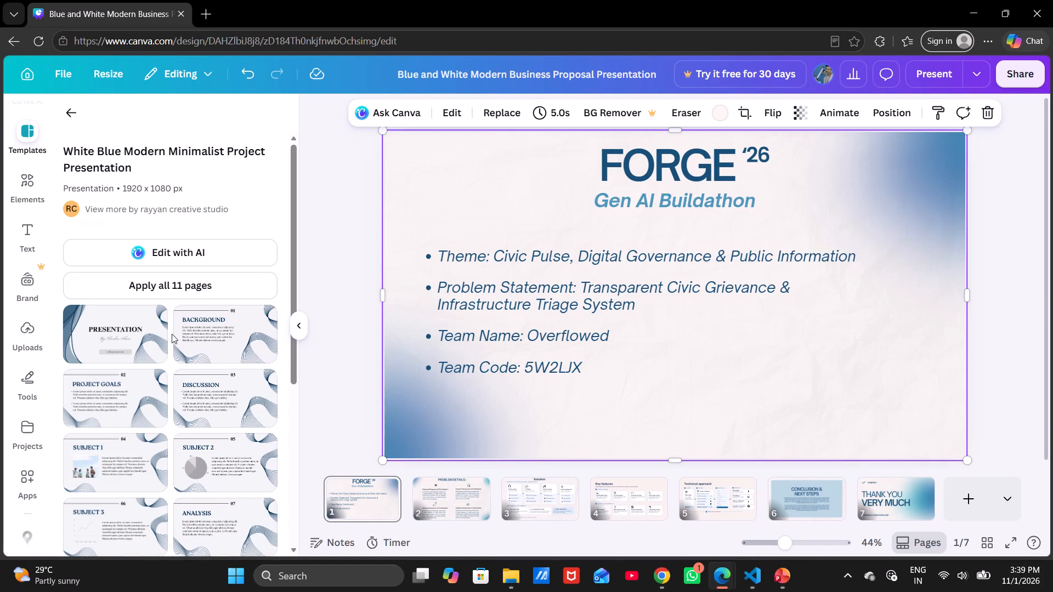
scroll(172, 334, down, 3)
scroll(172, 334, up, 2)
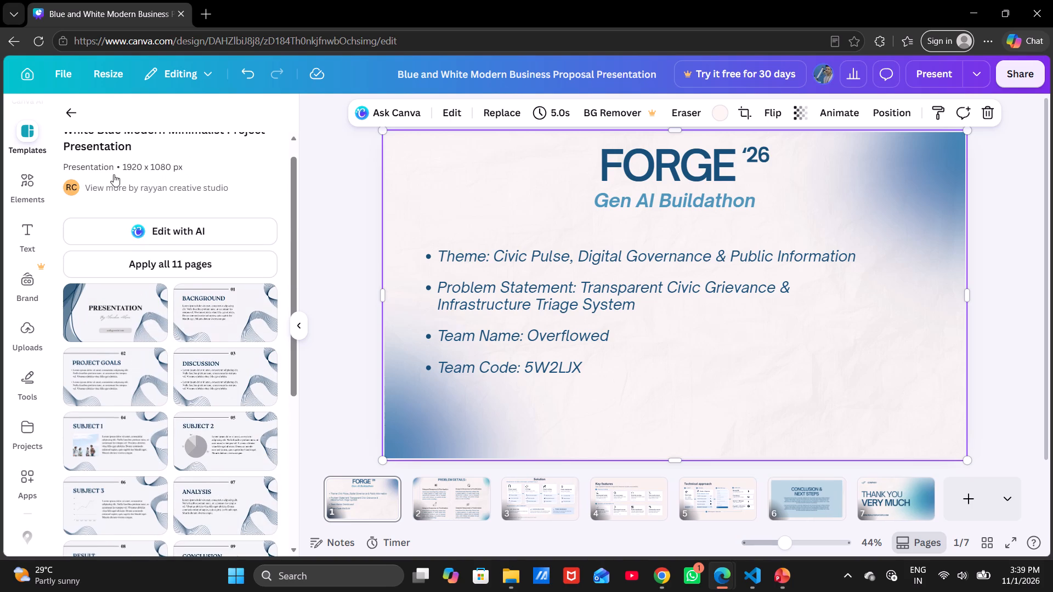
click(77, 115)
Find the Blue Modern Elegant Presentation template, examine its page layouts and return to the template list.
scroll(201, 362, down, 1)
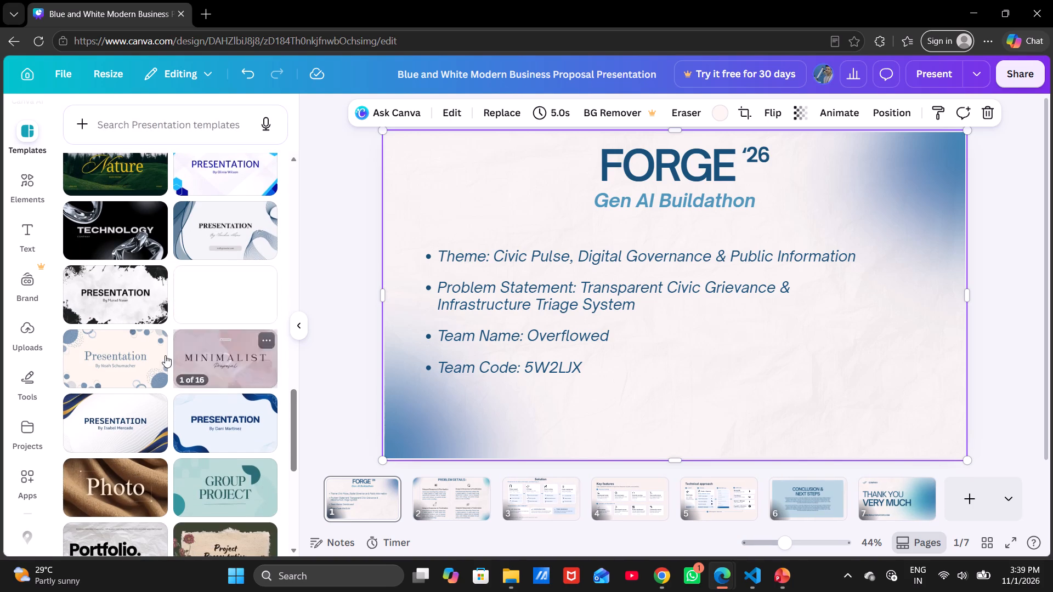
scroll(155, 395, down, 1)
click(132, 378)
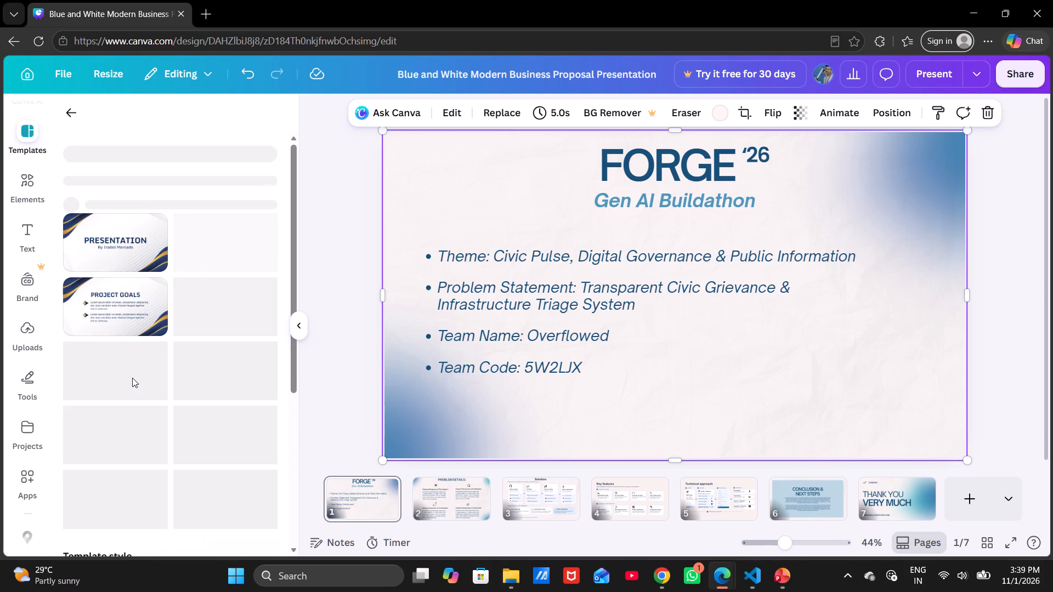
scroll(132, 378, down, 1)
scroll(139, 290, down, 2)
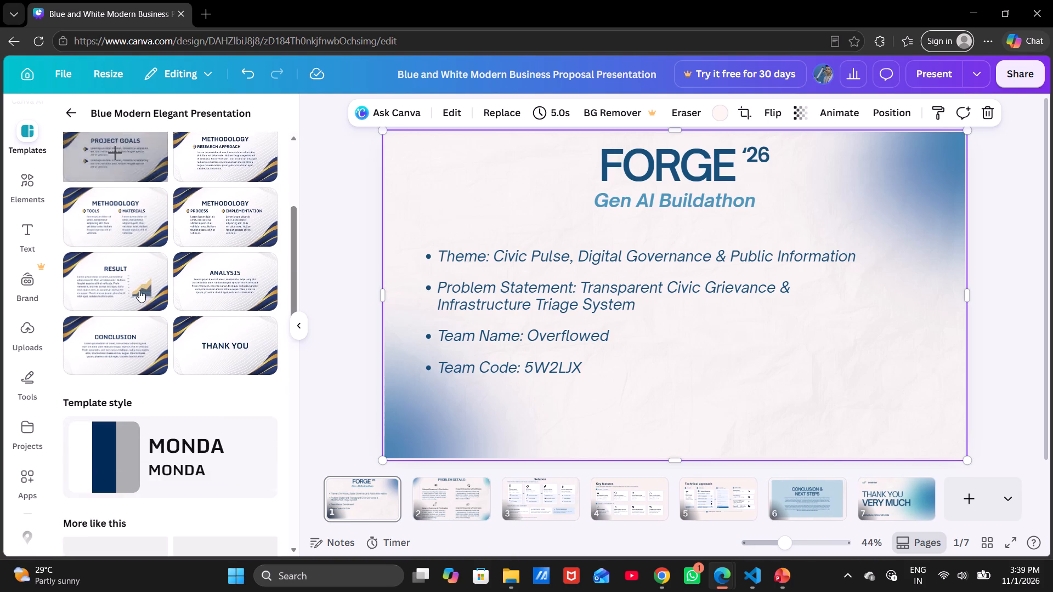
scroll(139, 290, up, 4)
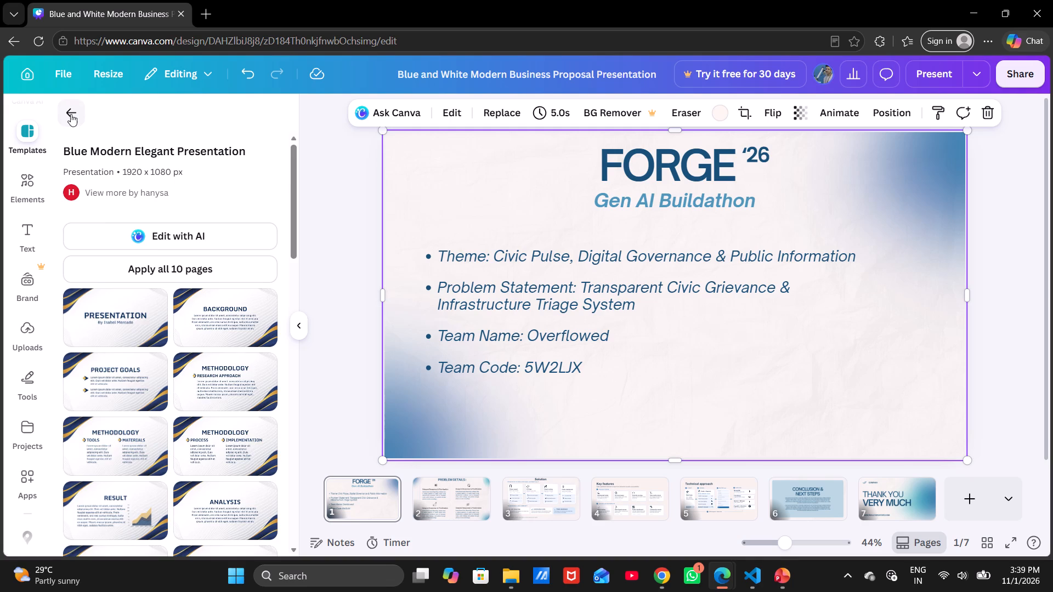
click(71, 114)
Find the Black and White Simple Portfolio Presentation template, examine its page layouts and return to the template list.
scroll(216, 355, down, 2)
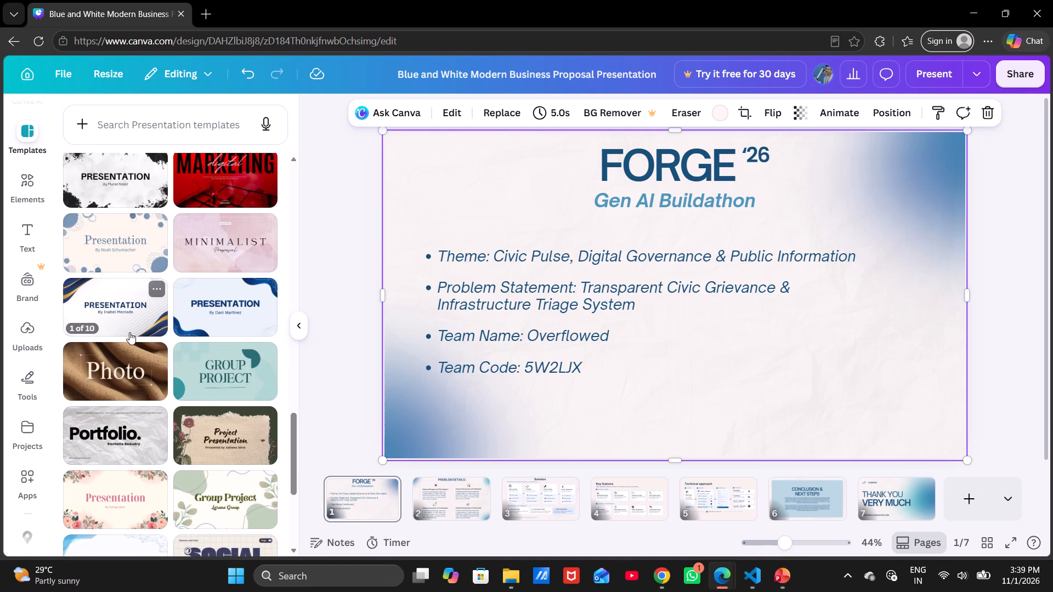
scroll(129, 332, down, 3)
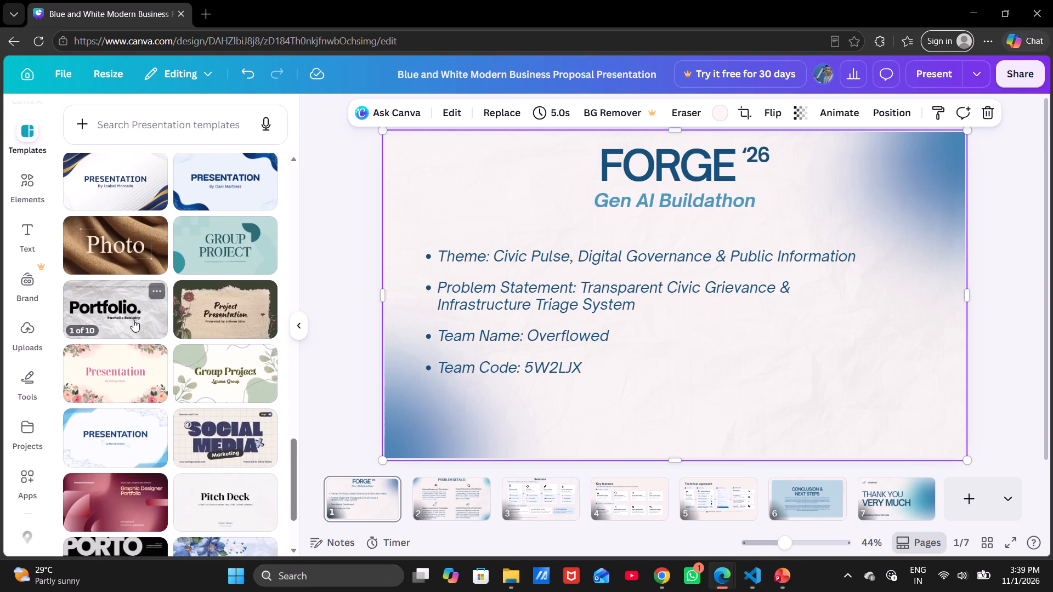
click(133, 320)
scroll(133, 320, down, 1)
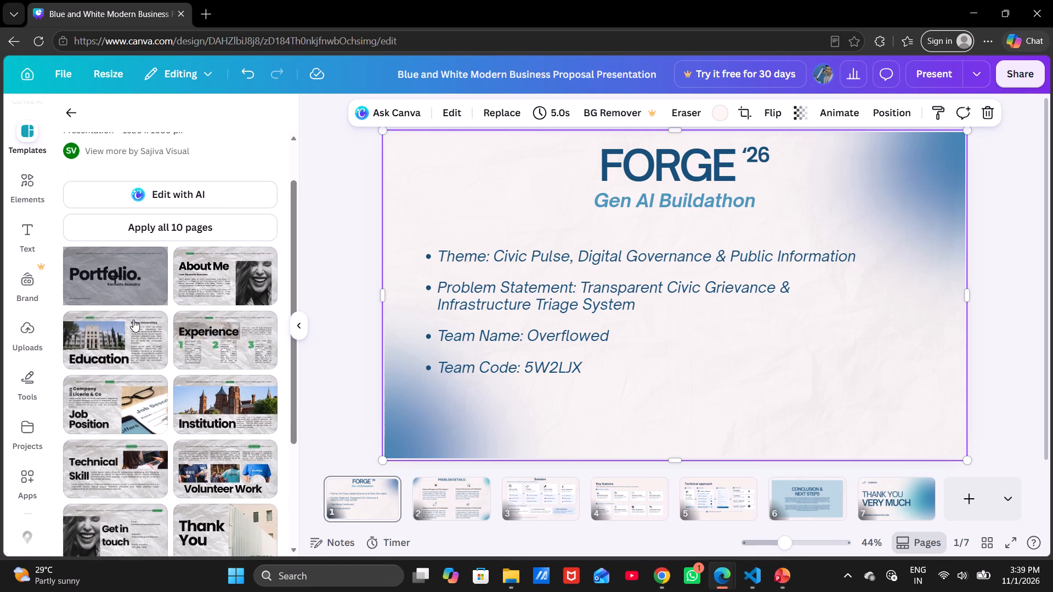
scroll(224, 357, down, 2)
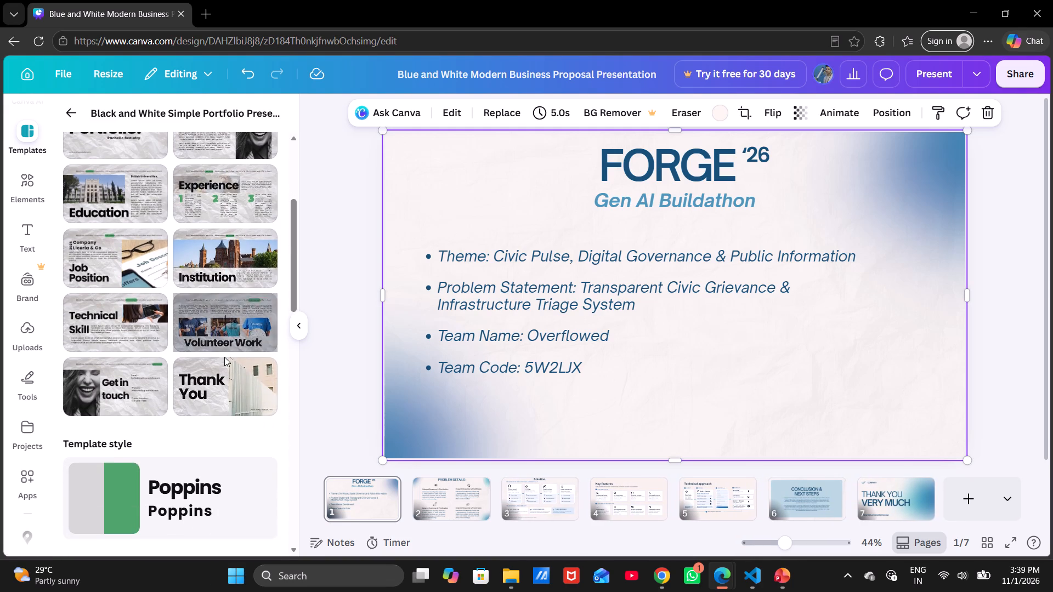
scroll(224, 357, up, 3)
click(71, 118)
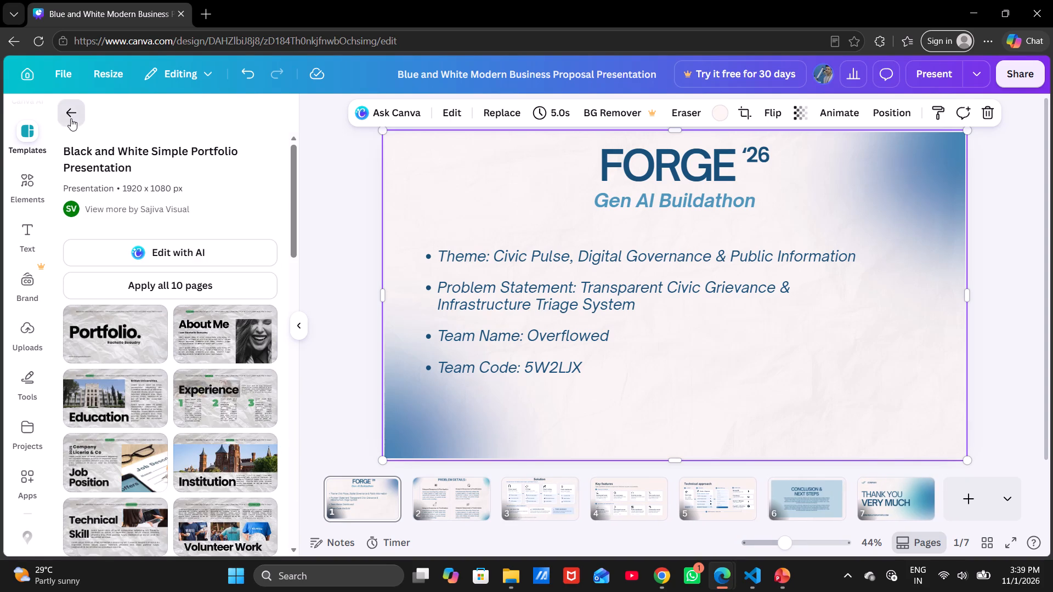
Review the Problem Details, Solution and Key features slides of the presentation again.
click(428, 508)
click(564, 497)
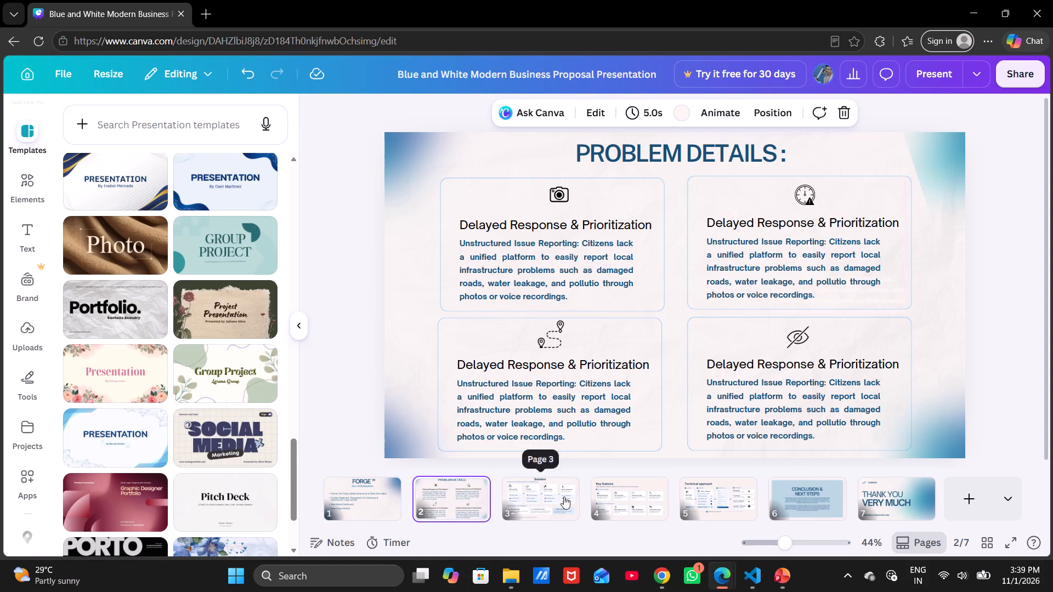
click(642, 501)
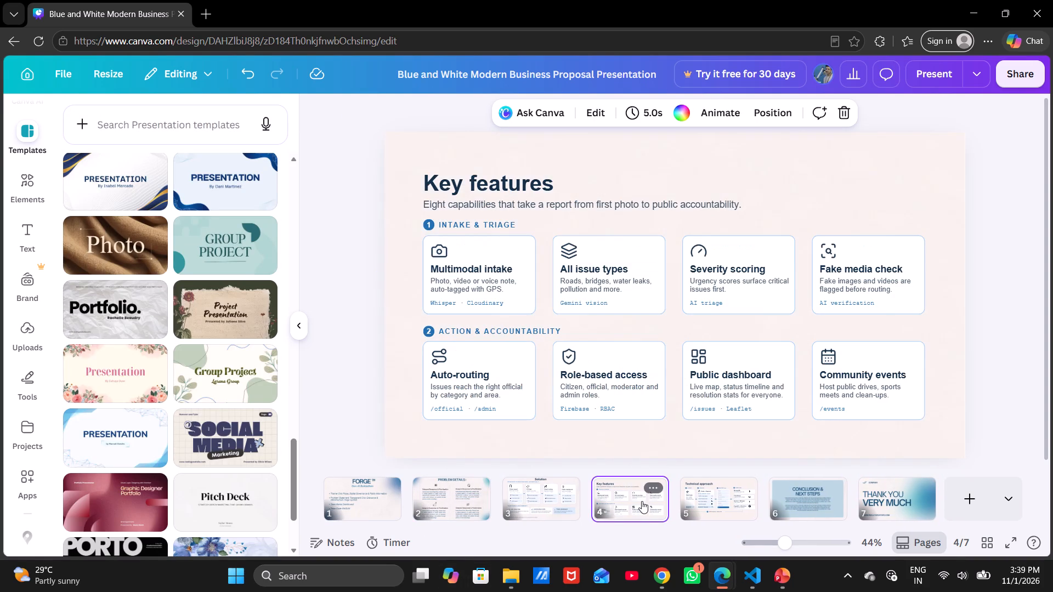
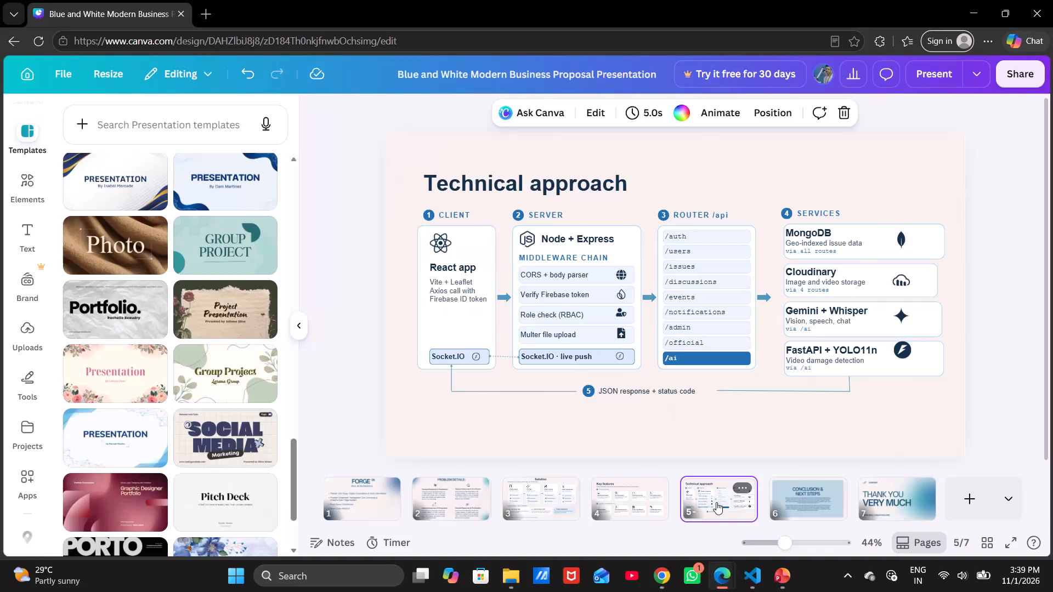
Review the Conclusion, Technical approach, Solution, Key features, Problem Details and title slides of the presentation.
click(795, 497)
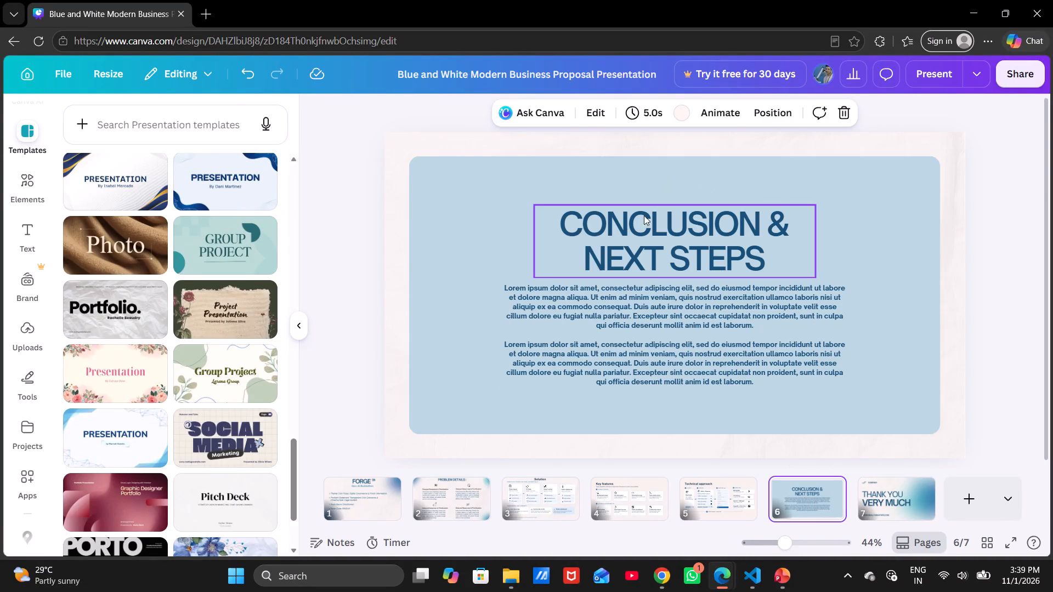
click(684, 231)
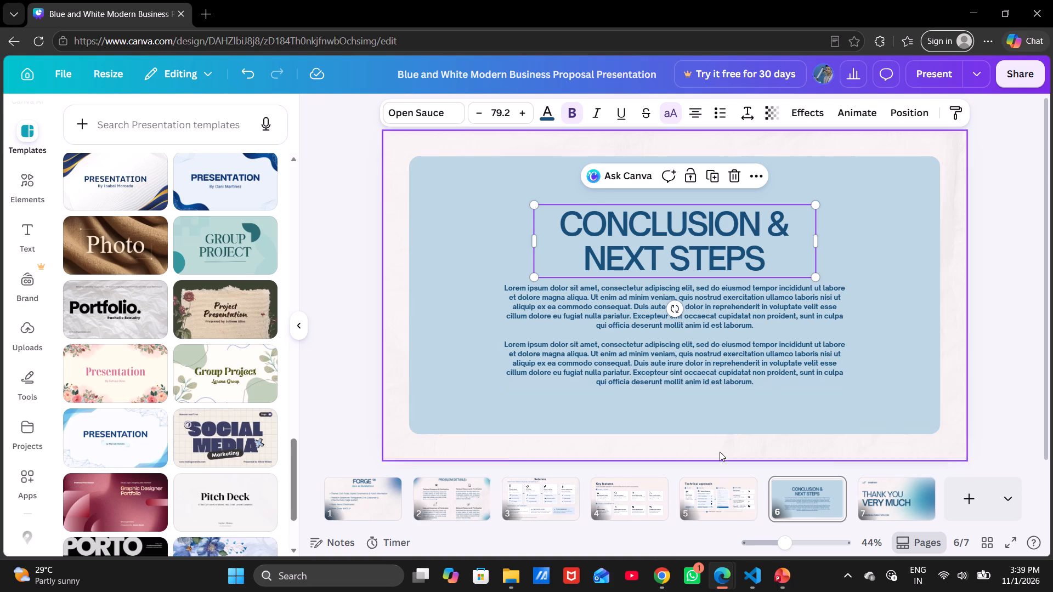
click(718, 504)
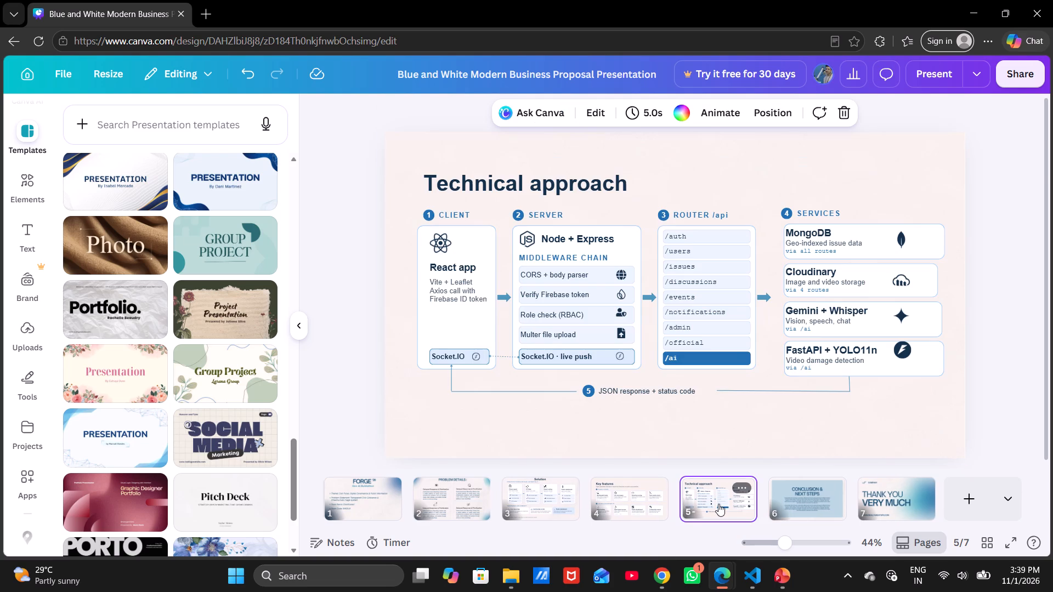
click(541, 498)
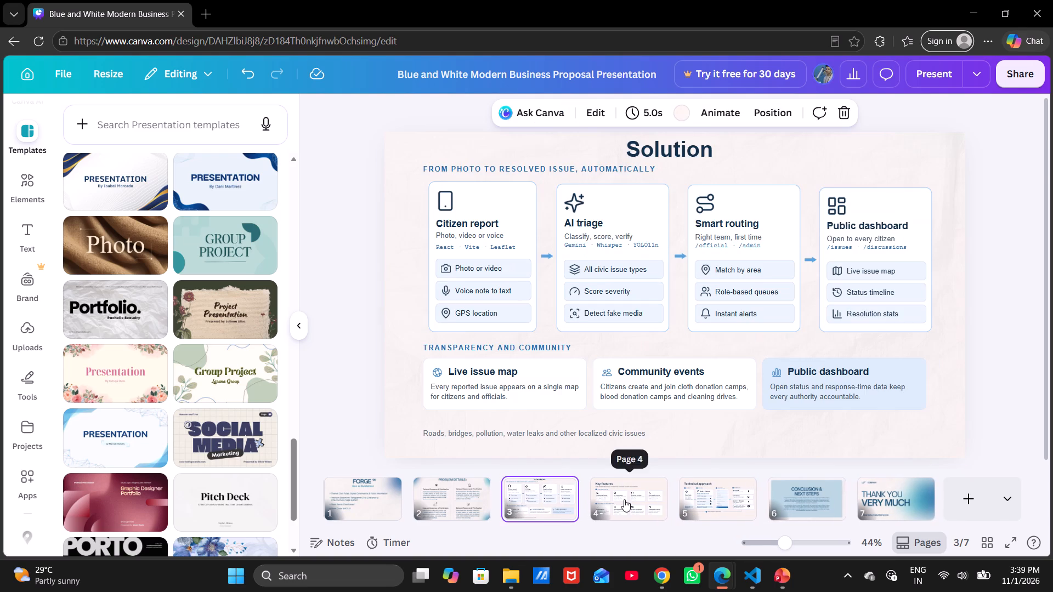
click(624, 499)
click(470, 497)
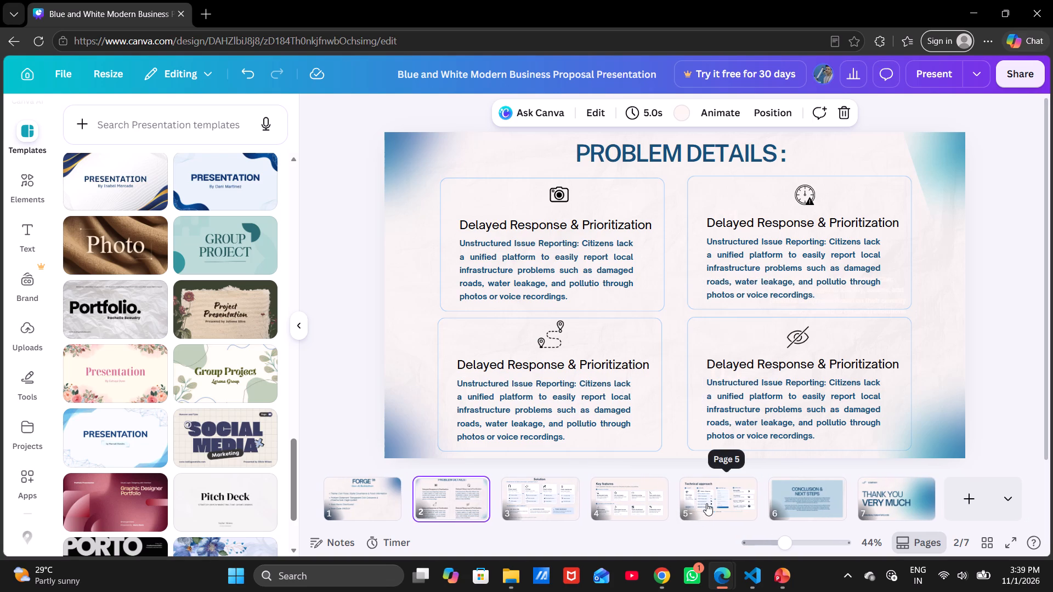
click(381, 493)
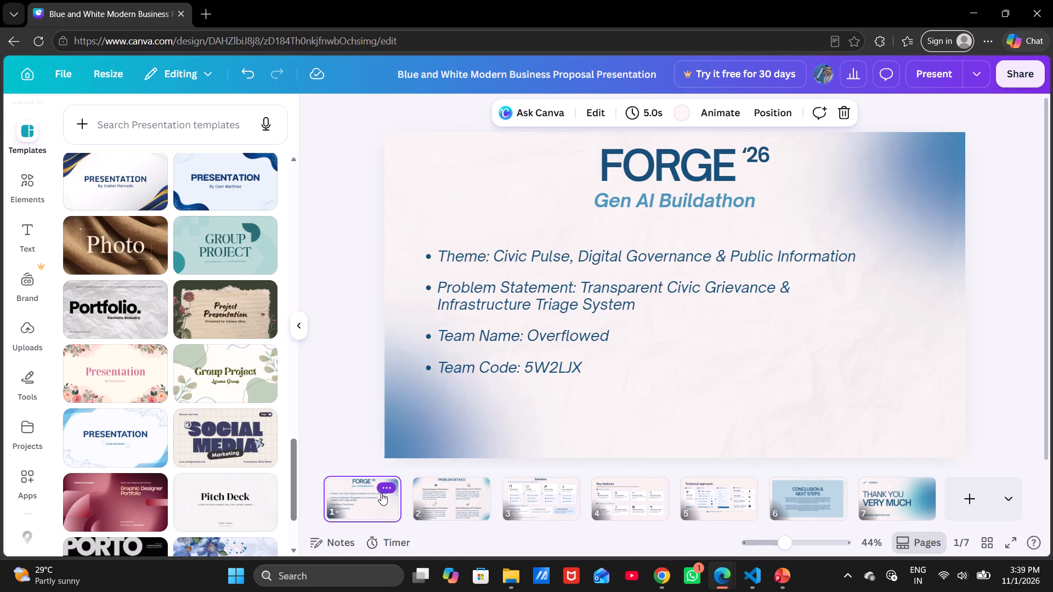
click(356, 233)
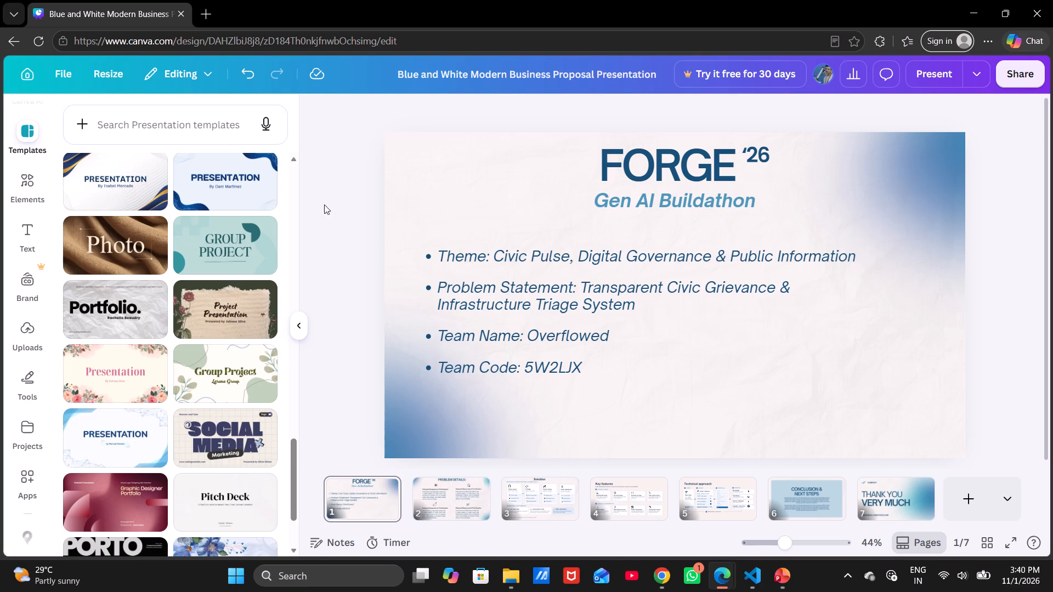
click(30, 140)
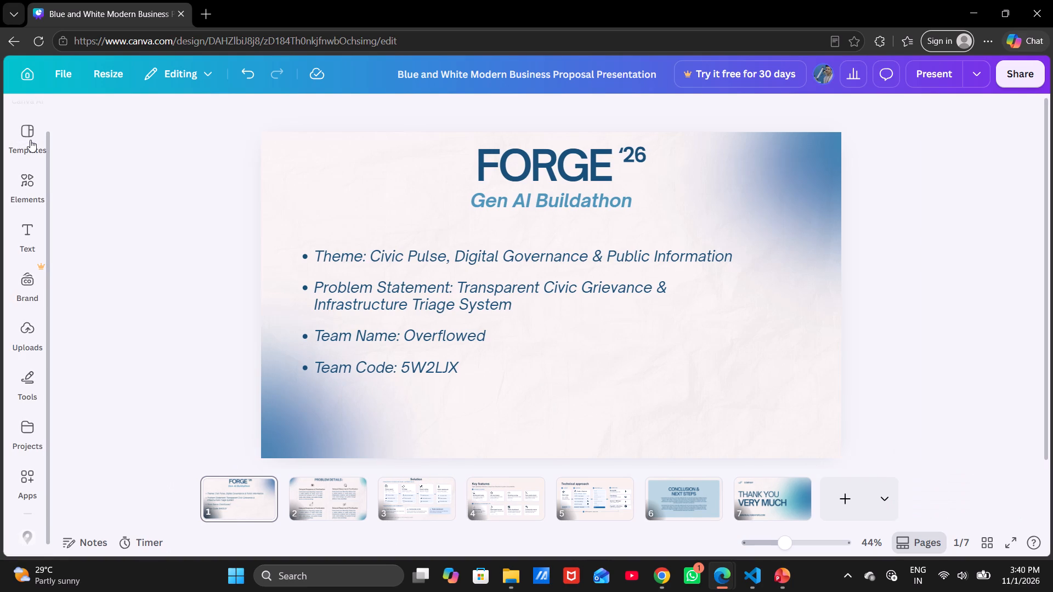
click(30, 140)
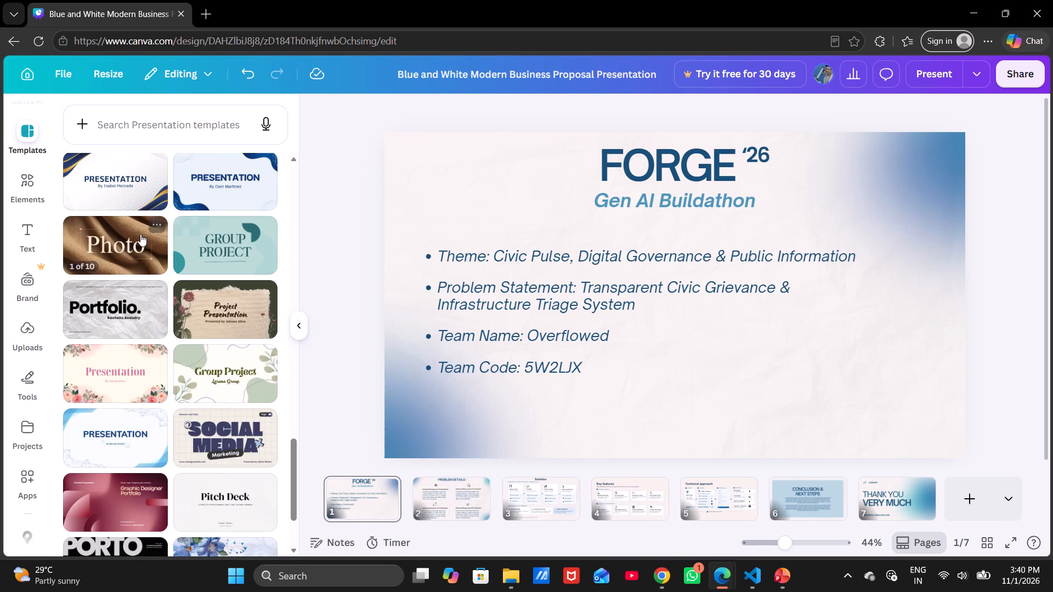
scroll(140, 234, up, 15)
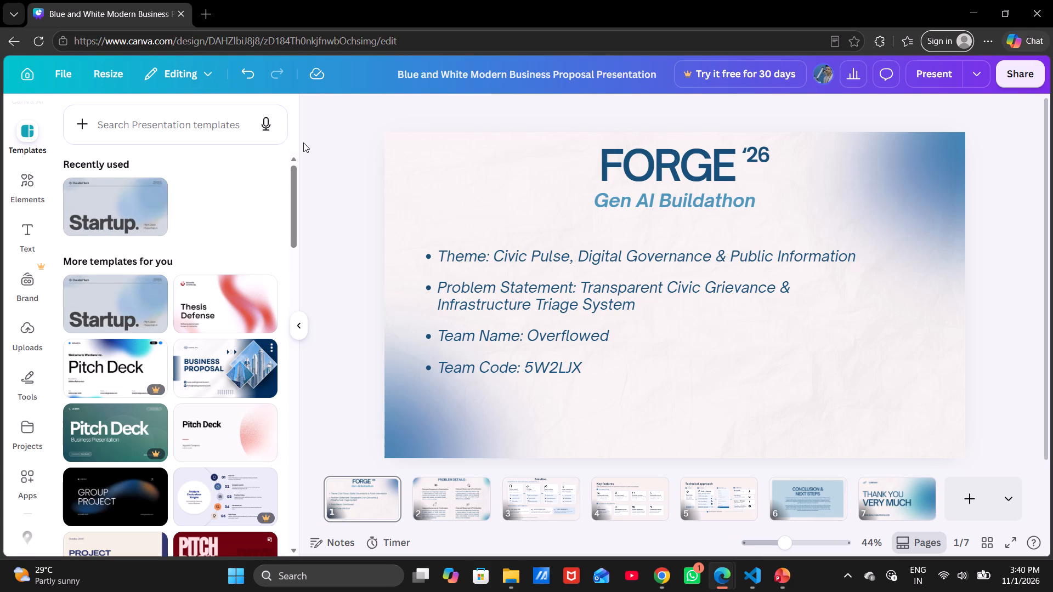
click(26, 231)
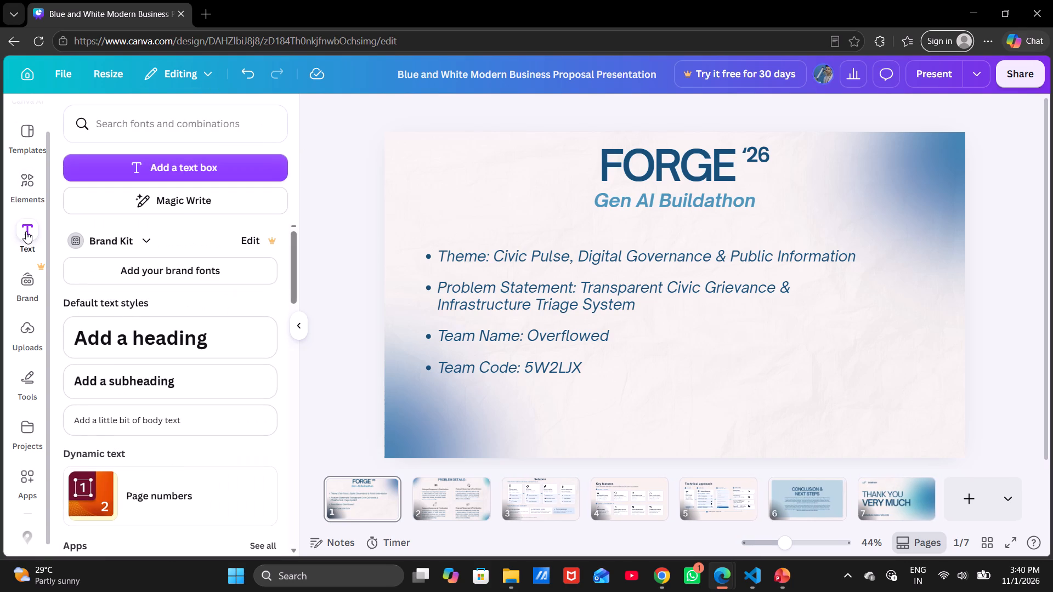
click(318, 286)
Duplicate the Team Name line on the title slide and place the copy on the slide's right side, below the problem statement.
click(520, 336)
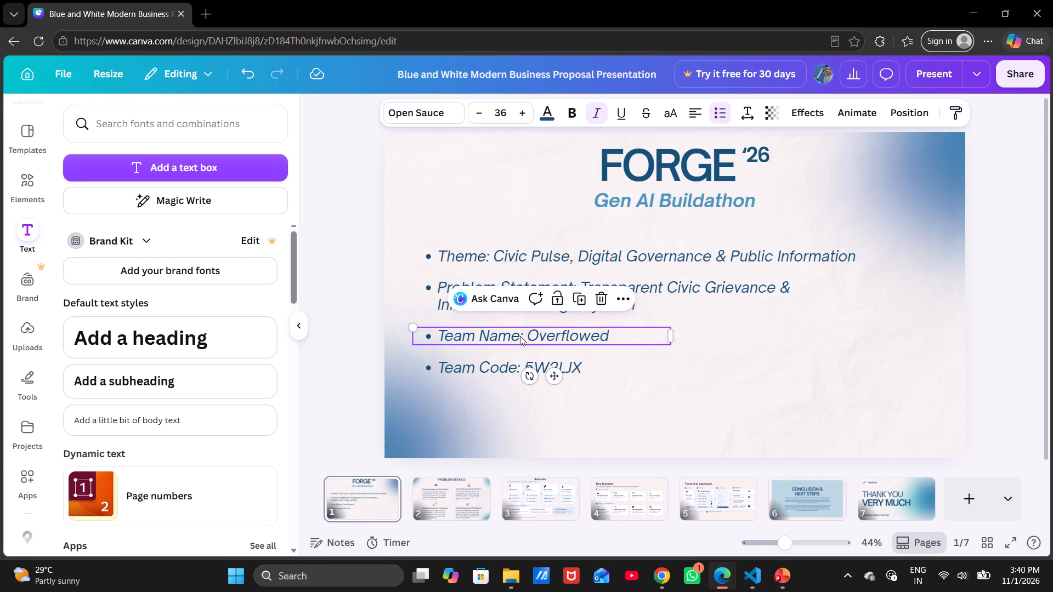
key(ctrl+d)
drag(558, 381, 820, 360)
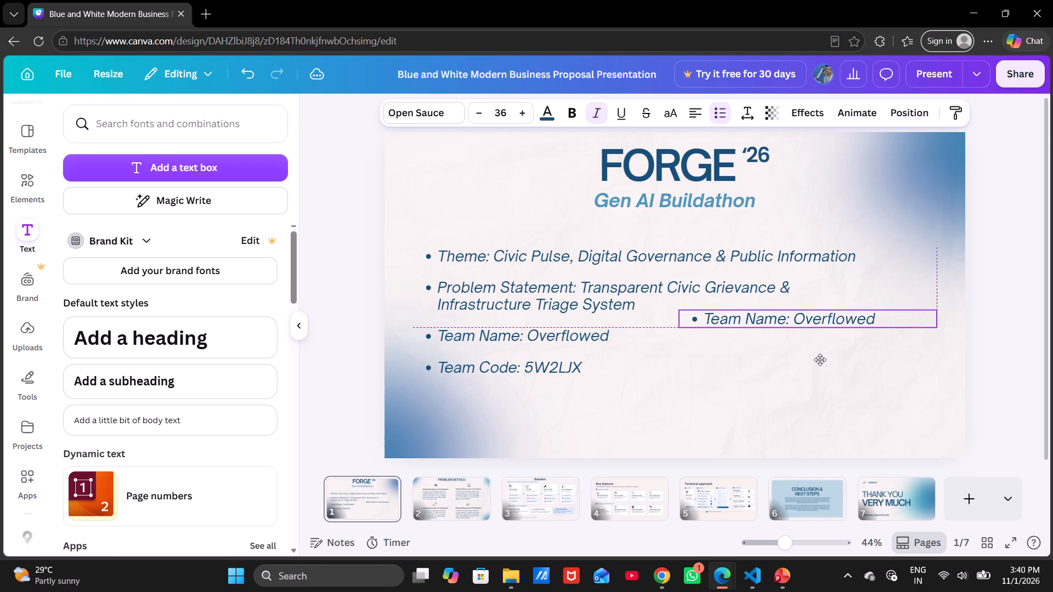
drag(820, 360, 829, 359)
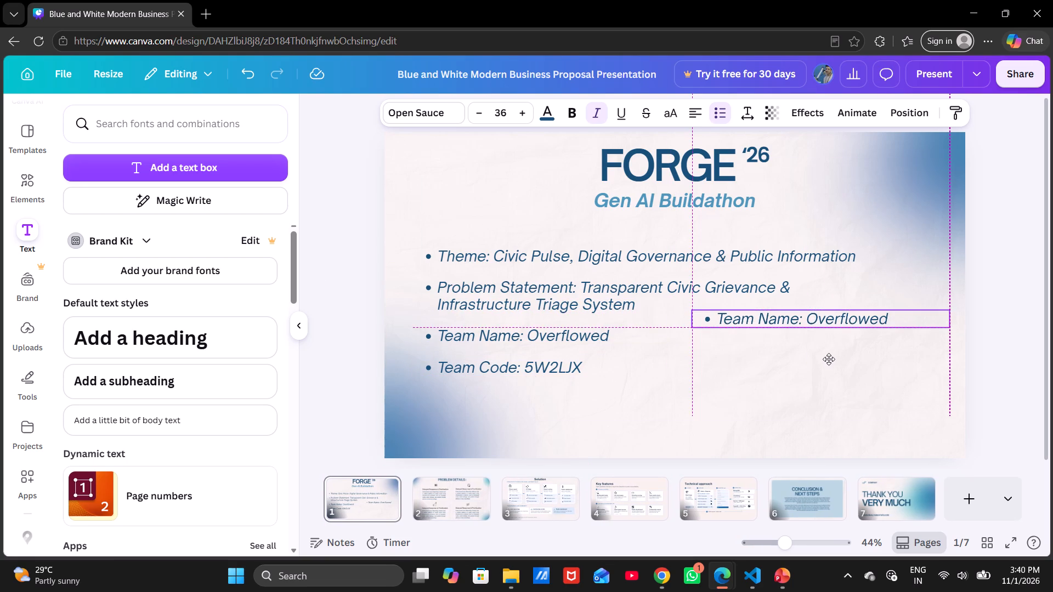
drag(829, 359, 828, 358)
Replace the text of the copied line with "Team Details :-".
click(887, 317)
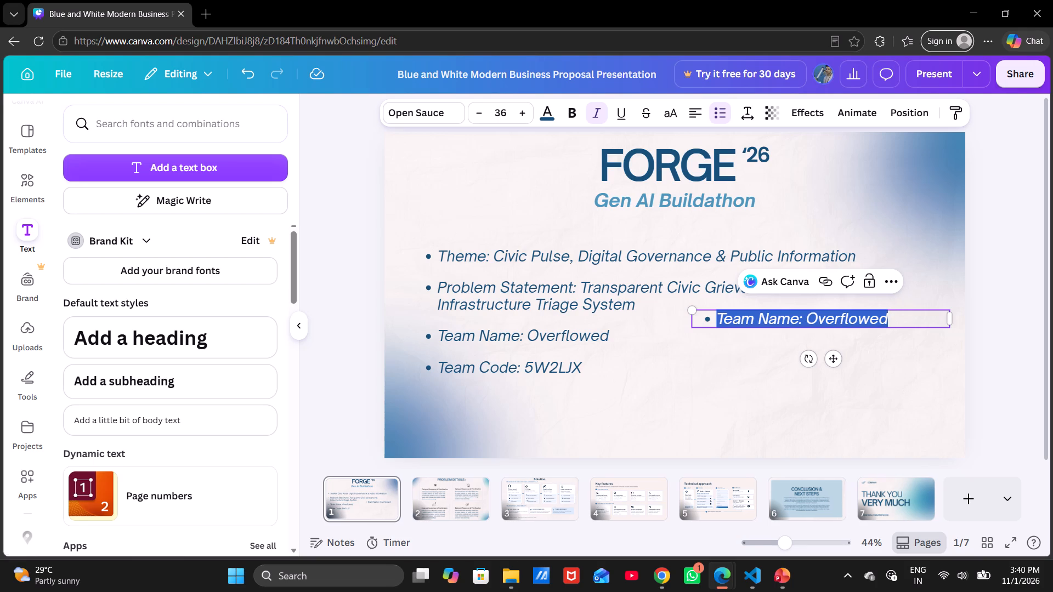
key(BackSpace)
text(TEa)
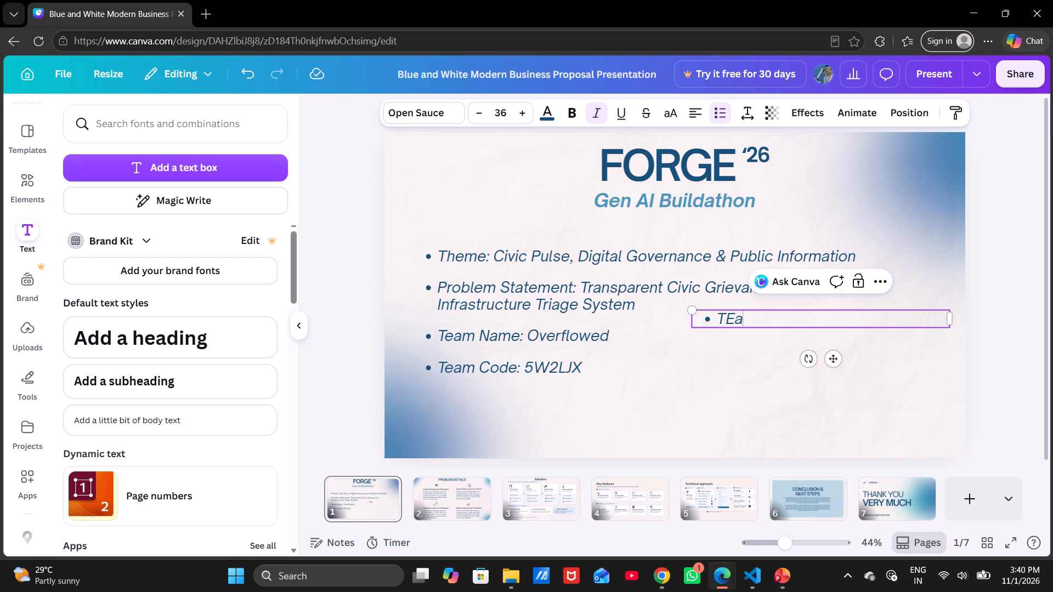
key(BackSpace)
key(BackSpace)
text(eam Details:)
key(space)
key(BackSpace)
key(BackSpace)
key(space)
text(:)
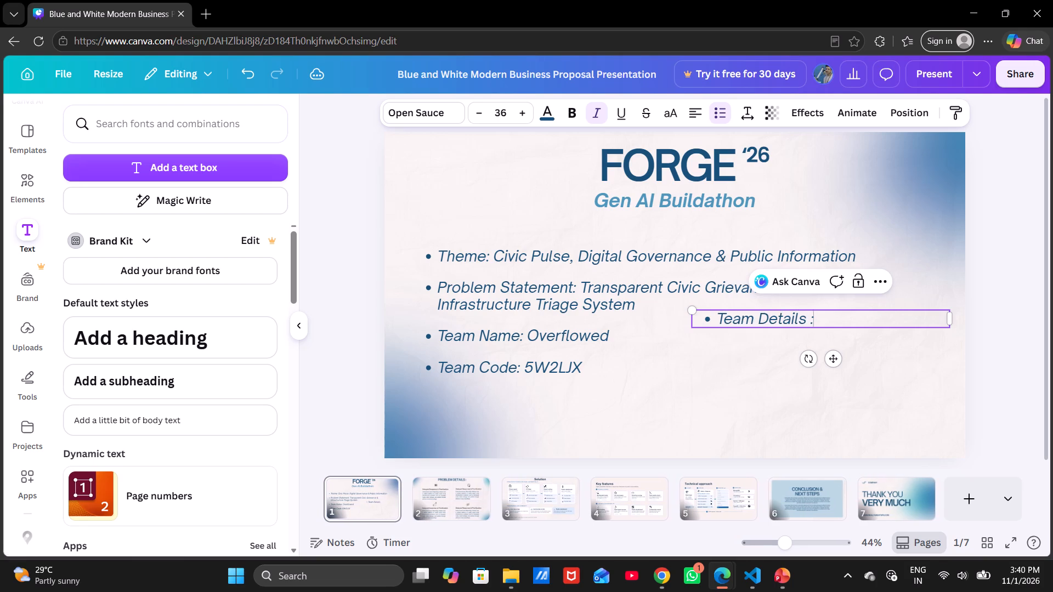
key(space)
key(BackSpace)
key(minus)
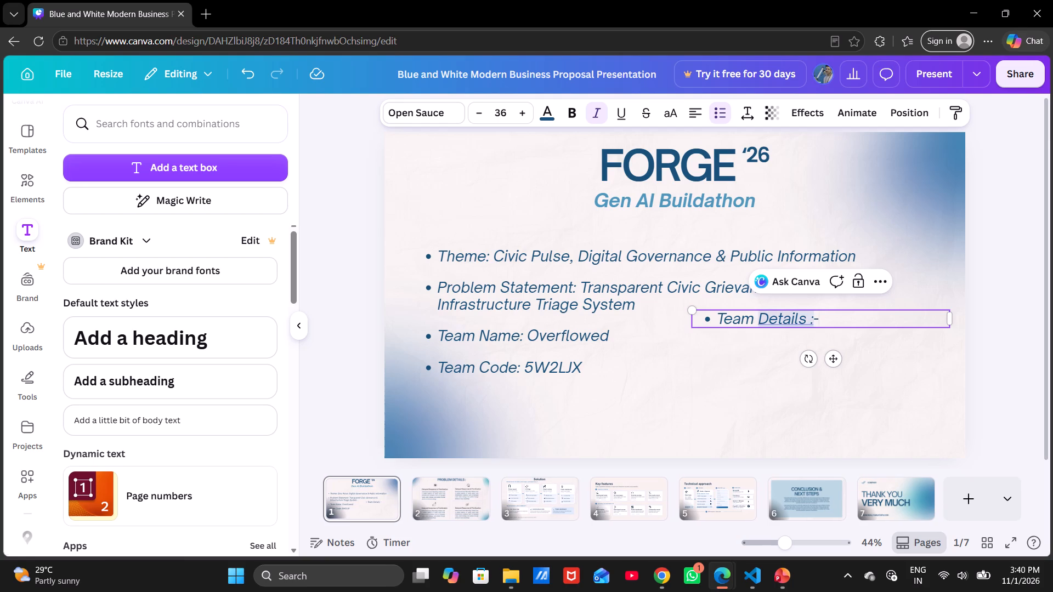
click(809, 320)
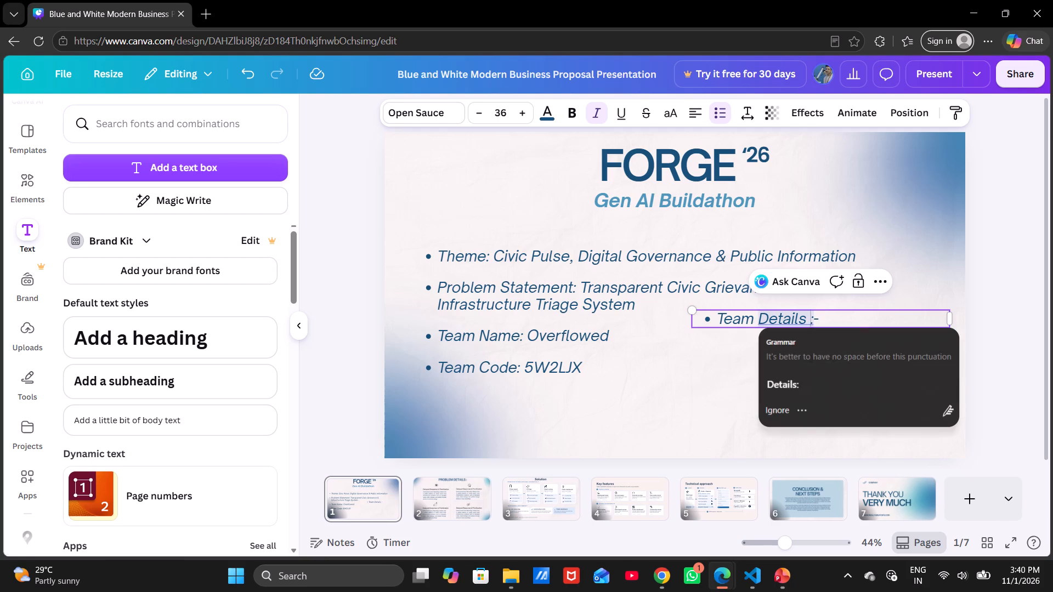
key(BackSpace)
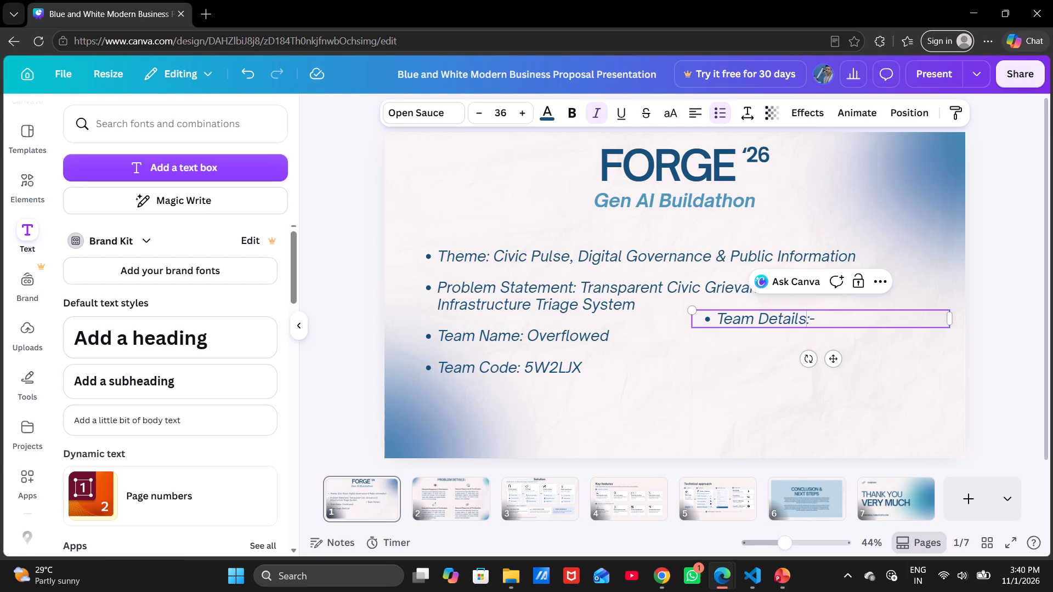
click(848, 319)
click(807, 321)
key(space)
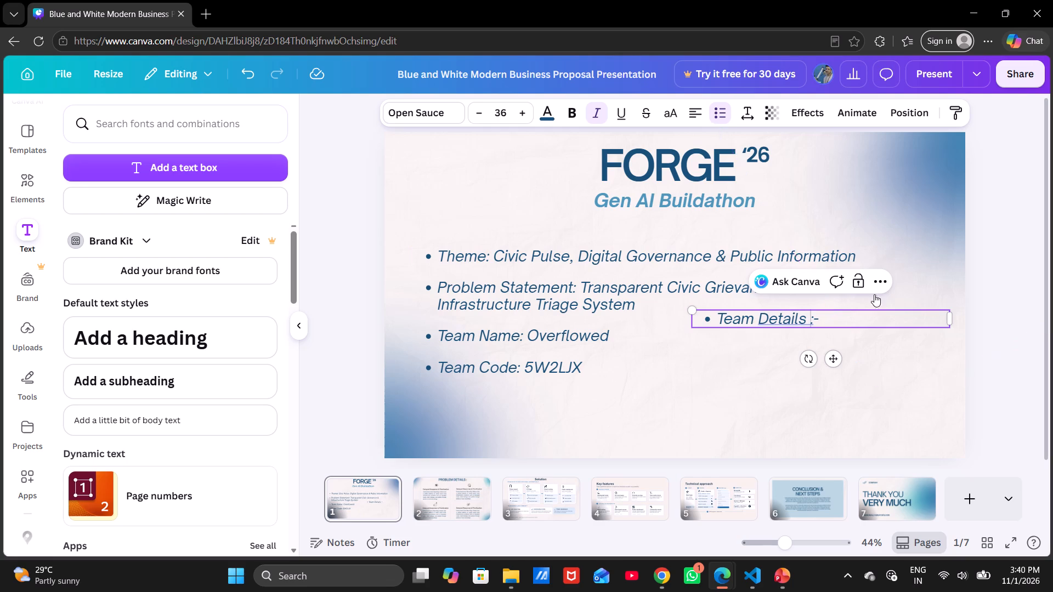
Narrow the Team Details text box to fit its text and shift it farther toward the slide's right side.
drag(952, 322, 854, 321)
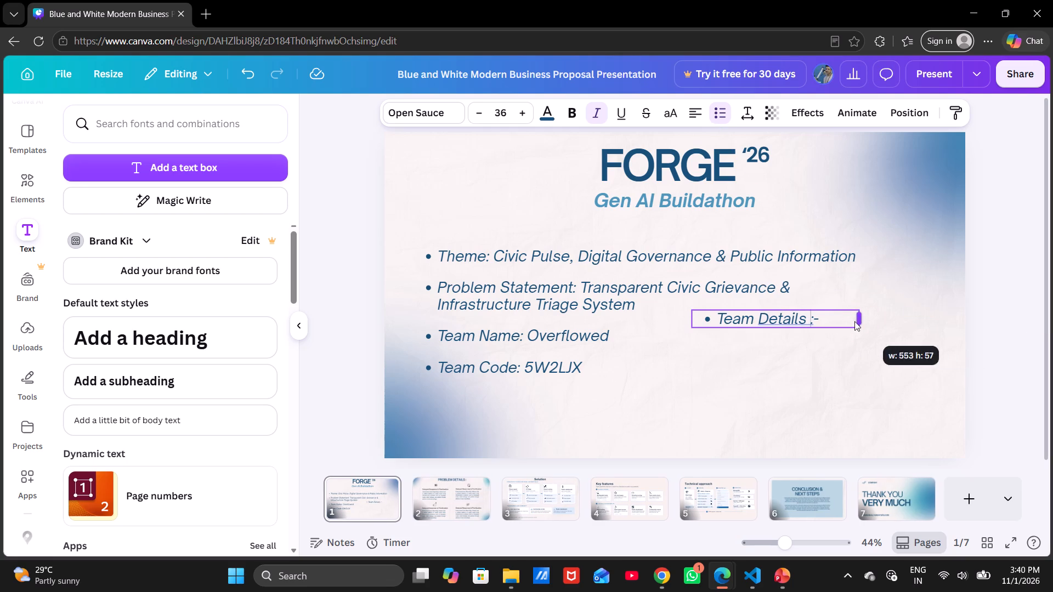
drag(854, 321, 836, 323)
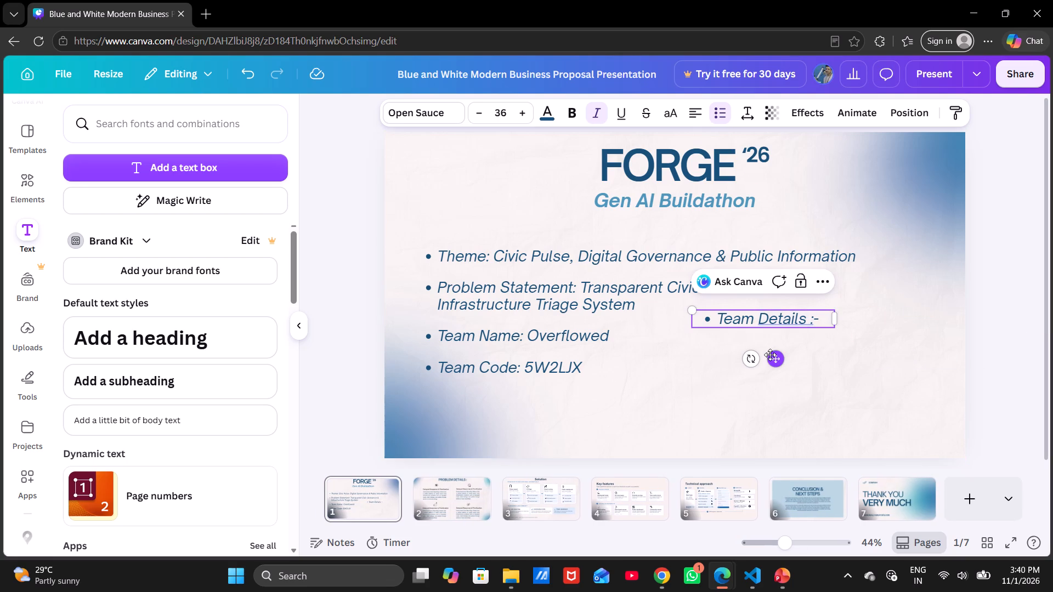
drag(770, 355, 810, 362)
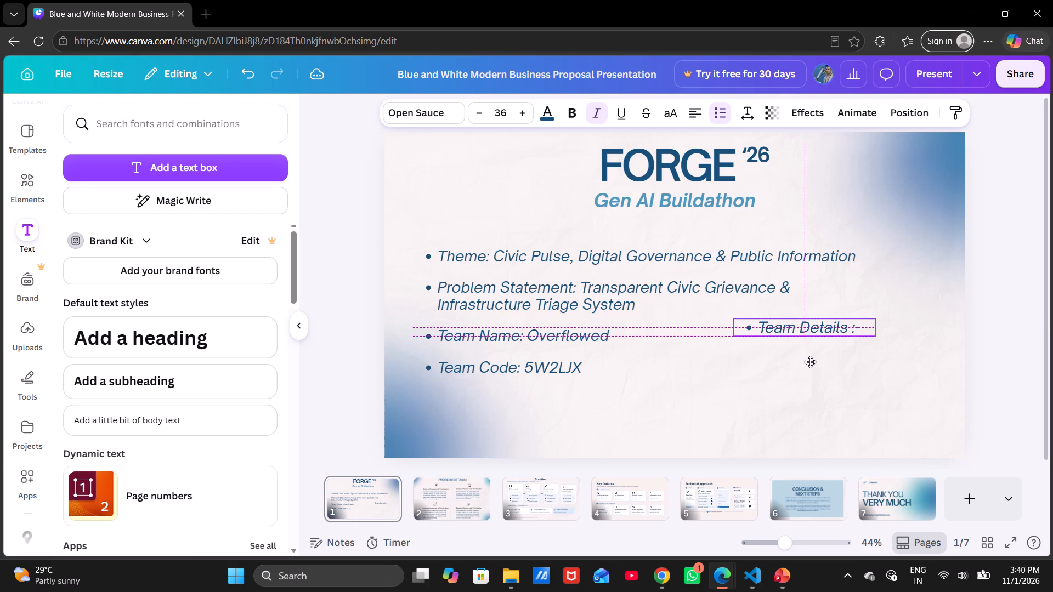
drag(810, 362, 805, 351)
Make the Team Details heading bold.
click(569, 109)
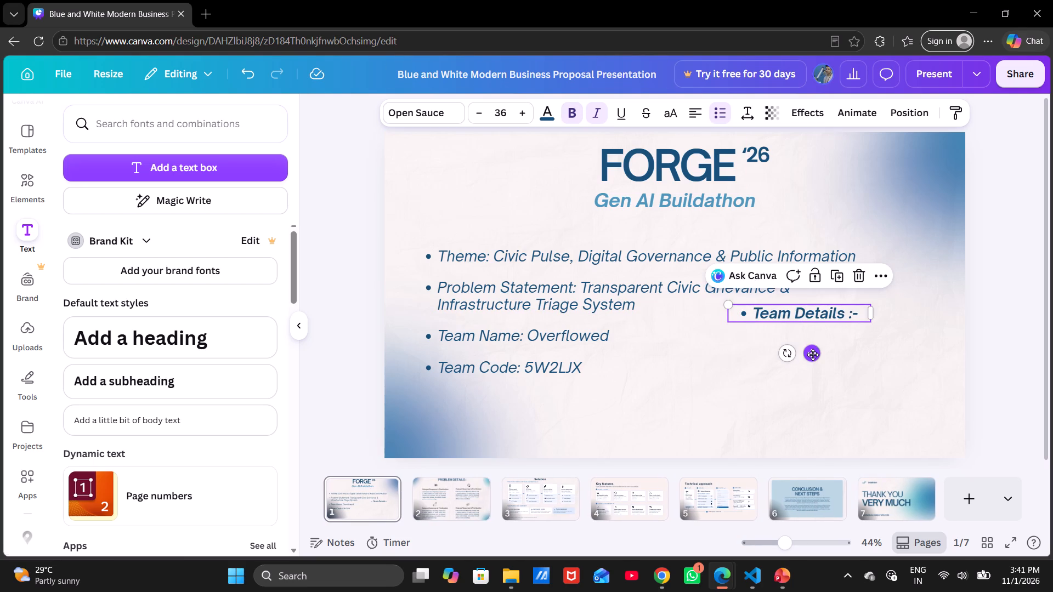
Move the Team Details heading down until it lines up horizontally with the Team Name line.
drag(813, 355, 812, 365)
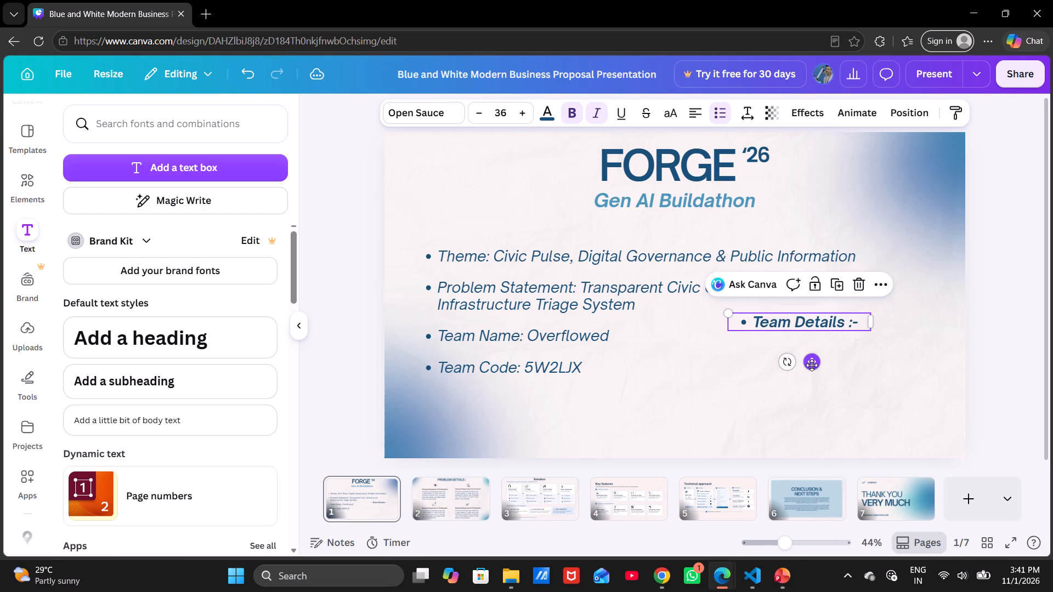
click(674, 352)
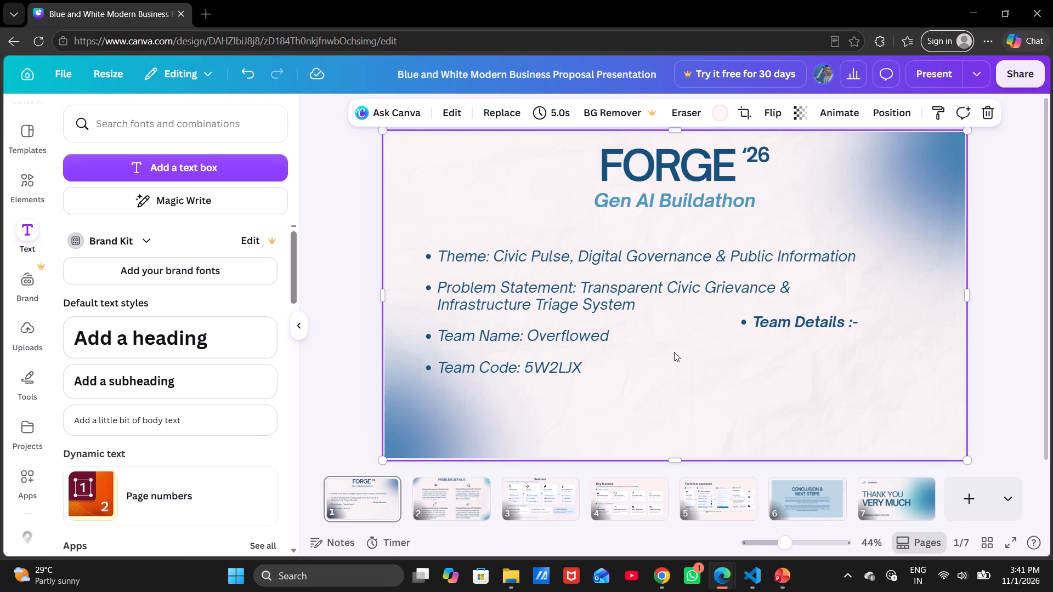
click(789, 314)
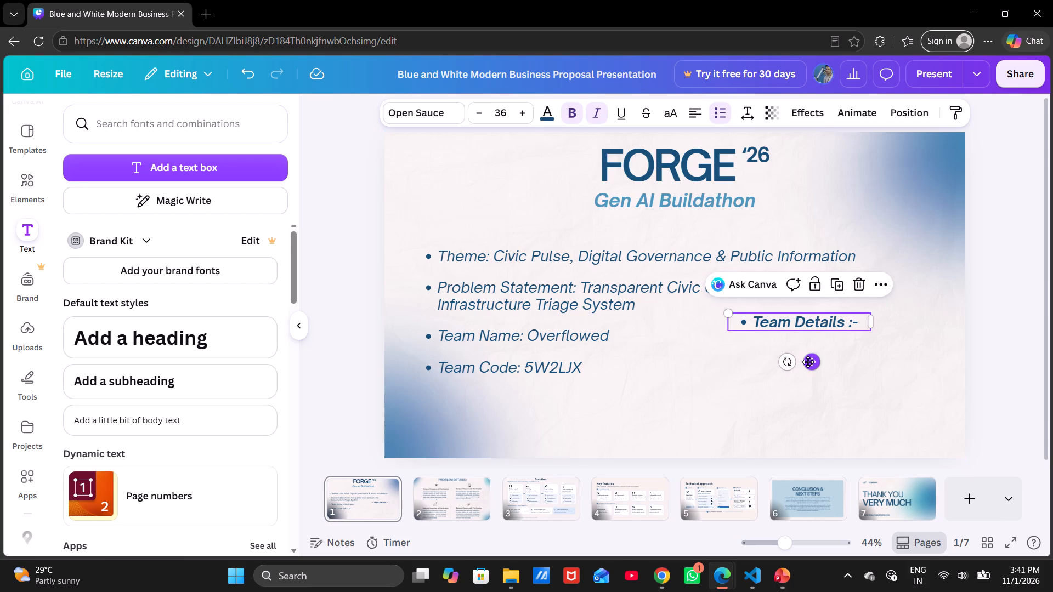
drag(808, 362, 787, 376)
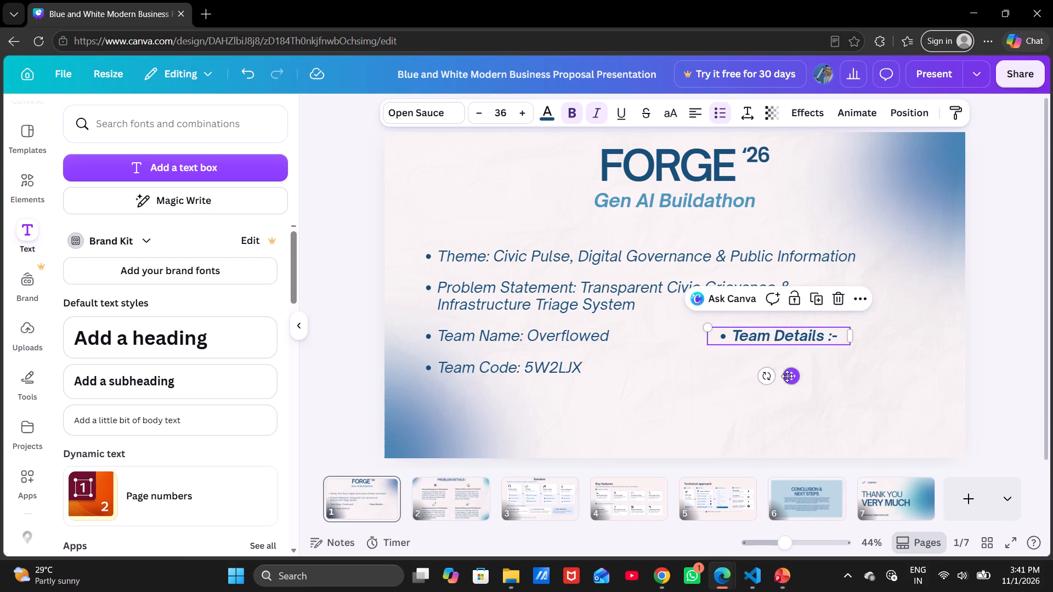
click(670, 380)
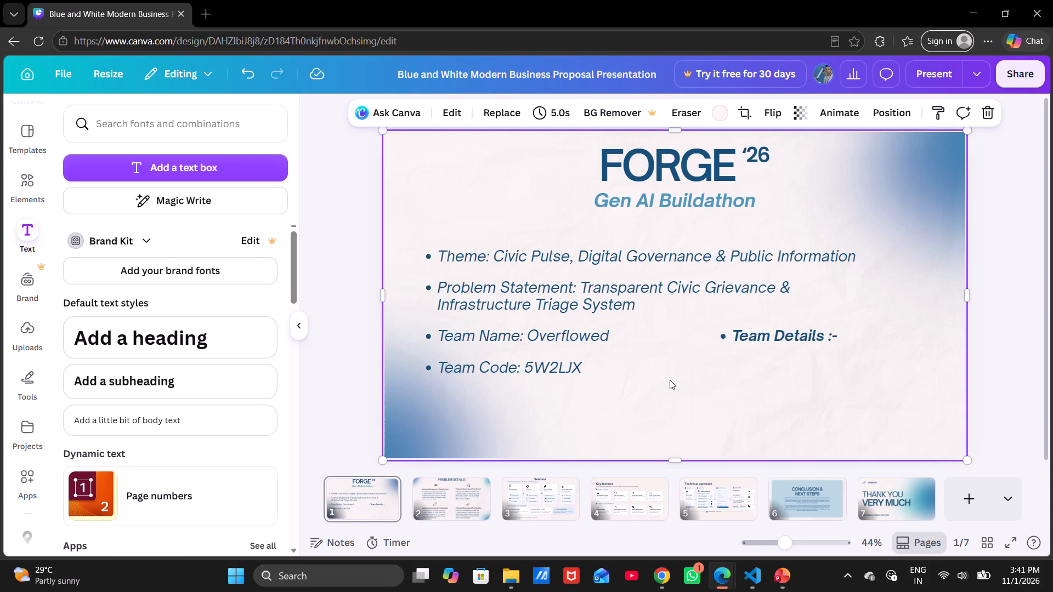
Duplicate the Team Name line again and place the copy directly beneath the Team Details heading.
click(546, 343)
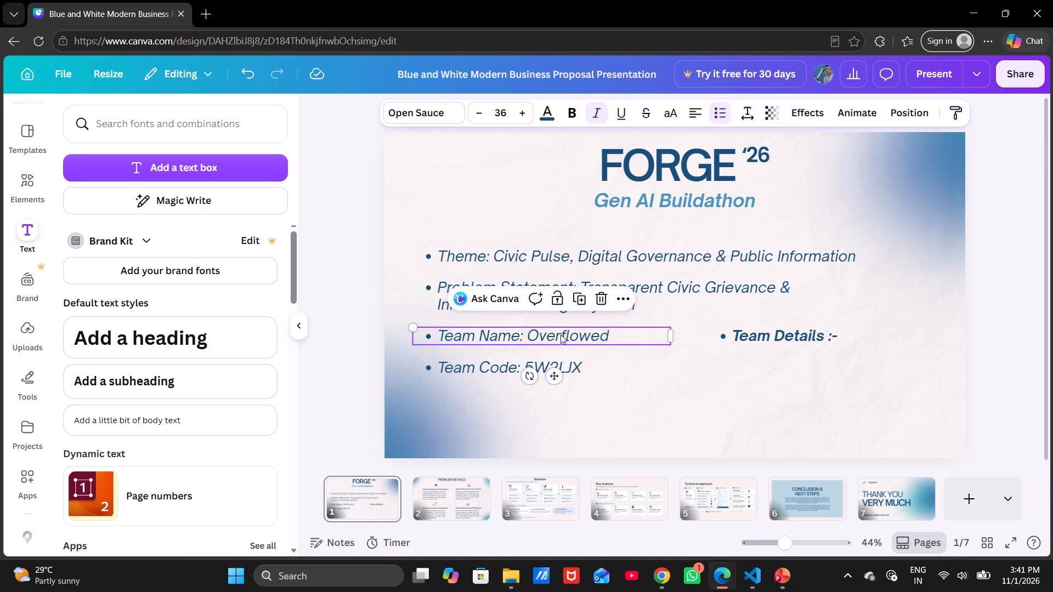
key(ctrl+d)
drag(559, 383, 690, 401)
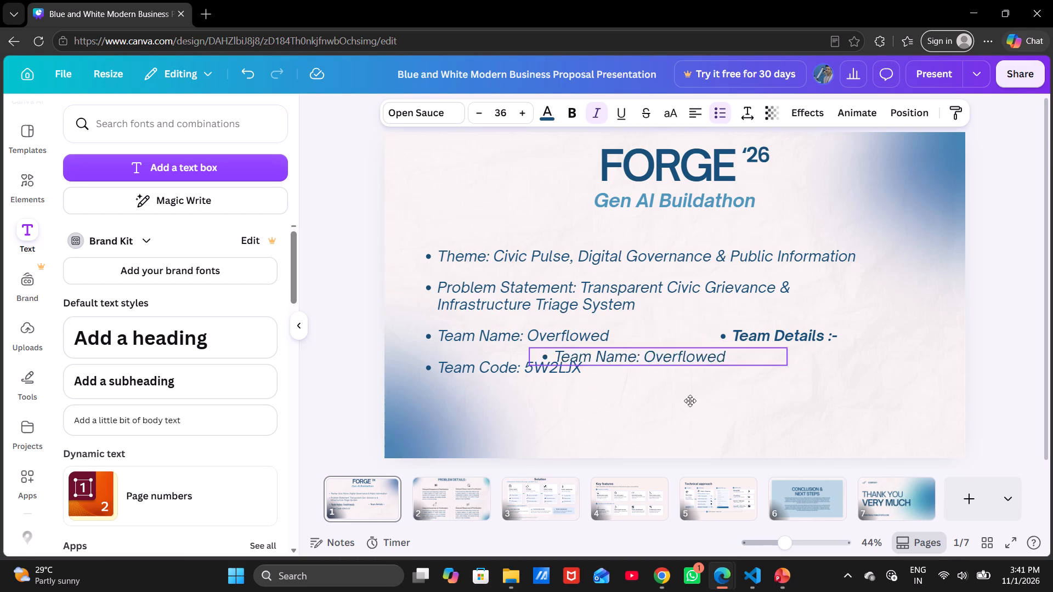
drag(690, 401, 696, 401)
drag(696, 401, 859, 396)
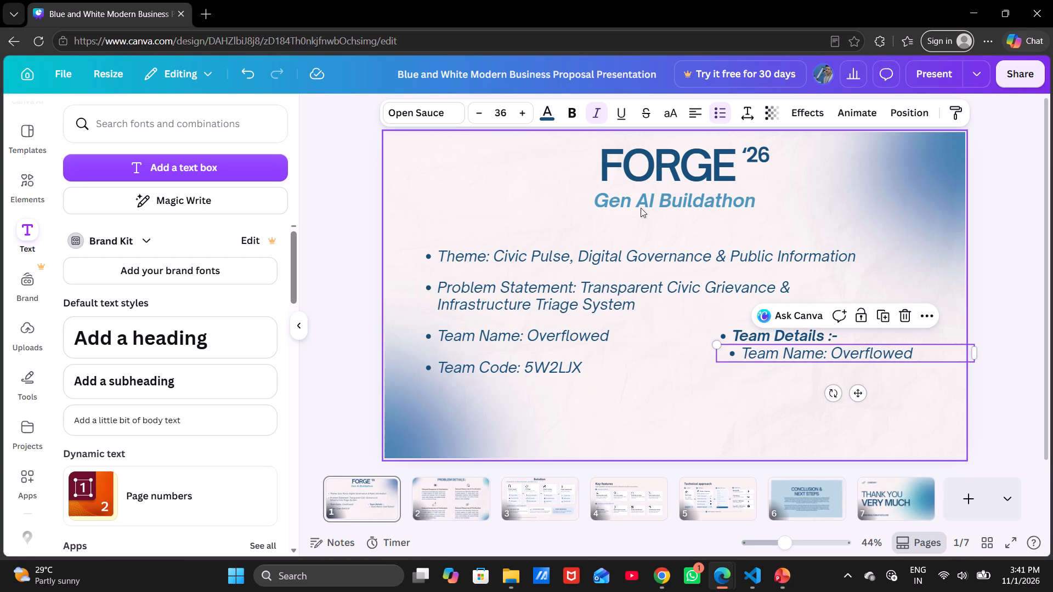
Reduce the font size of the copied line beneath Team Details to 31.
triple_click(478, 119)
double_click(478, 119)
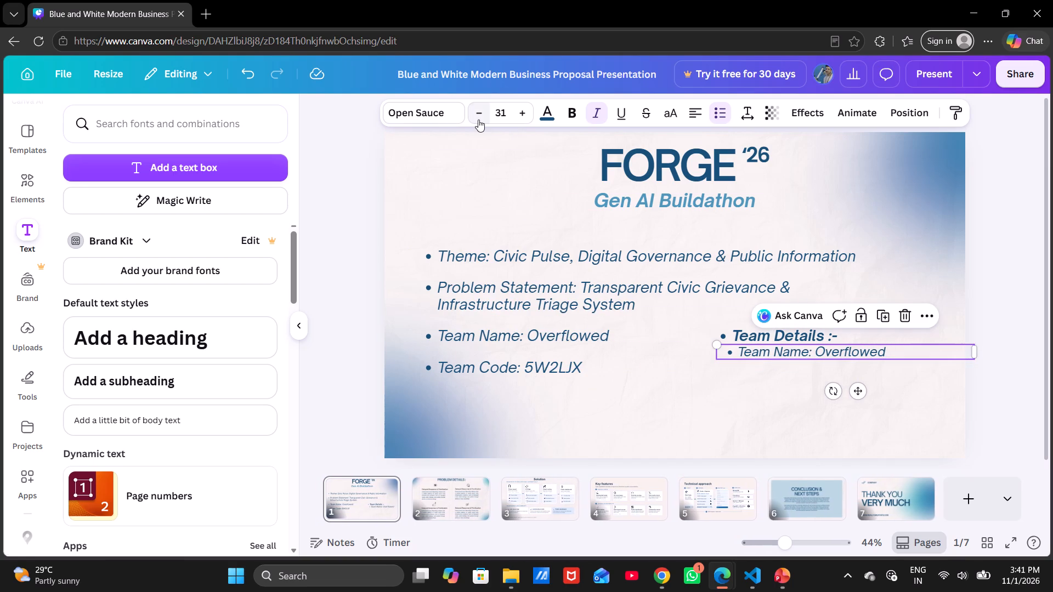
Replace the text of the copied line beneath Team Details with "Leader:" followed by the team leader's first name.
click(885, 348)
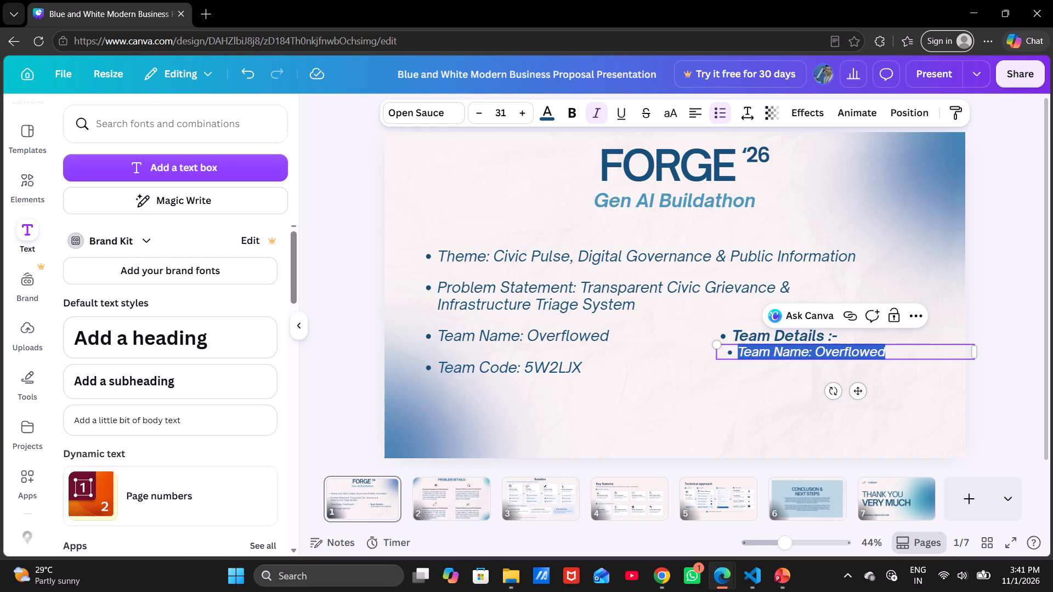
key(BackSpace)
text(Member)
key(space)
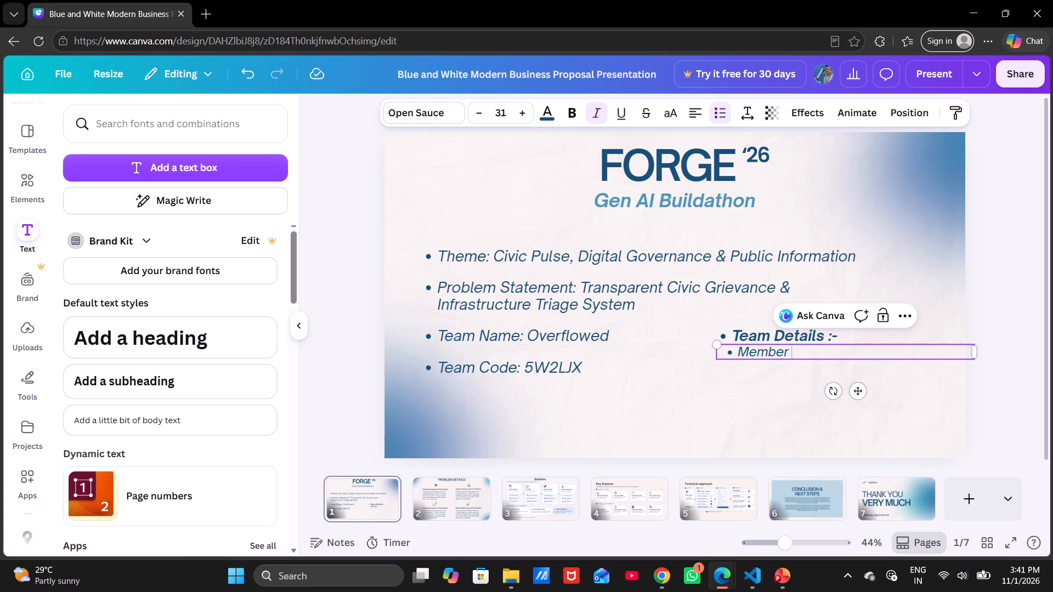
key(BackSpace)
key(BackSpace)
key(BackSpace)
key(BackSpace)
key(BackSpace)
key(BackSpace)
key(BackSpace)
text(Le)
key(BackSpace)
key(BackSpace)
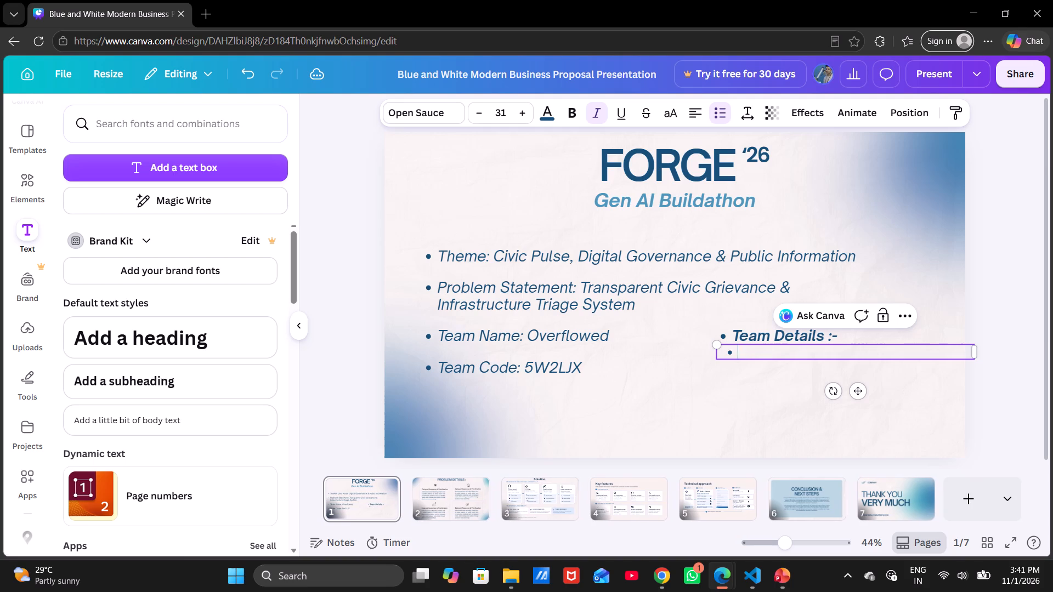
text(Teak)
key(space)
key(BackSpace)
key(BackSpace)
key(space)
key(BackSpace)
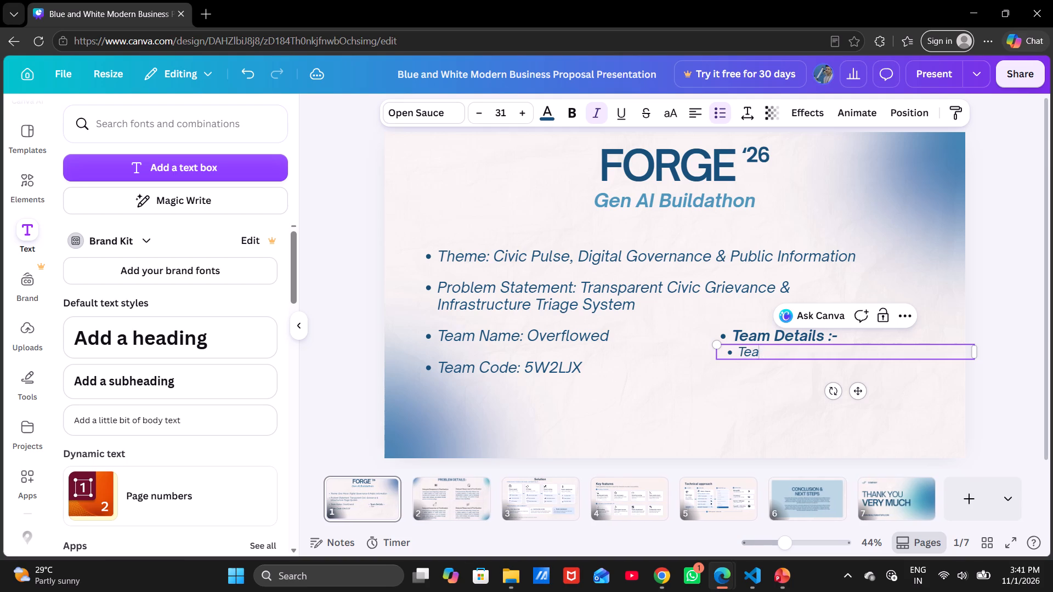
text(m)
key(space)
key(BackSpace)
key(BackSpace)
key(BackSpace)
key(BackSpace)
key(BackSpace)
text(Leader)
key(space)
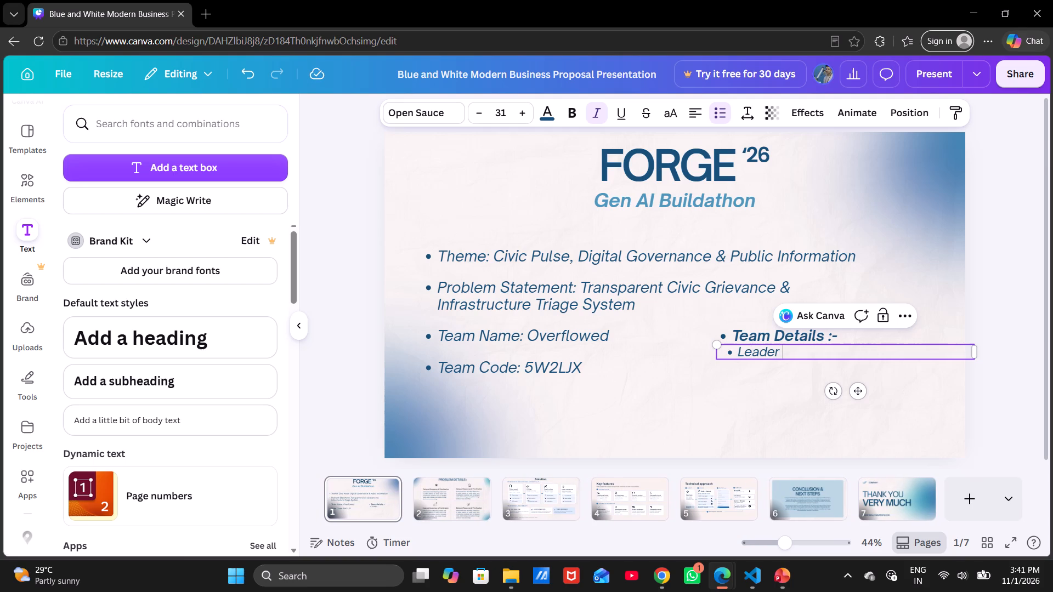
key(BackSpace)
key(shift+space)
key(BackSpace)
text(: Yasi)
key(BackSpace)
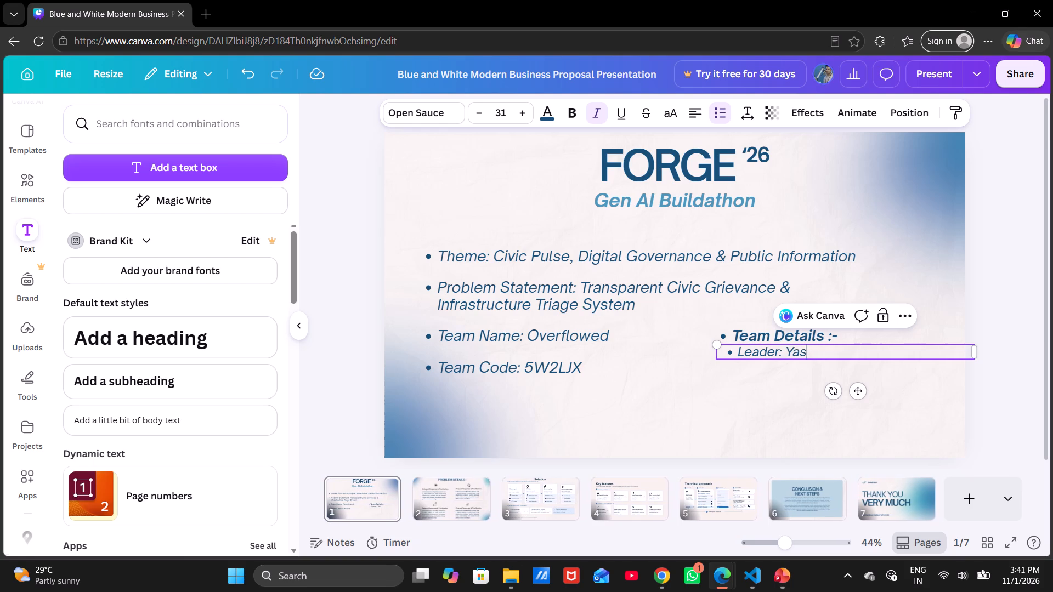
text(hita)
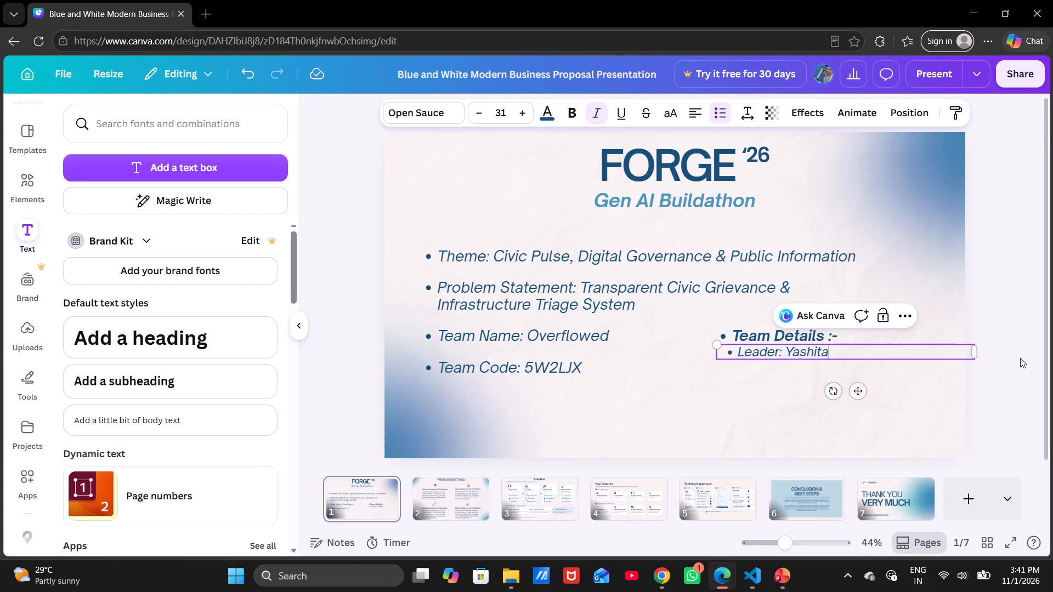
Narrow the Leader line's text box to sit closer to the end of its text.
drag(980, 353, 873, 356)
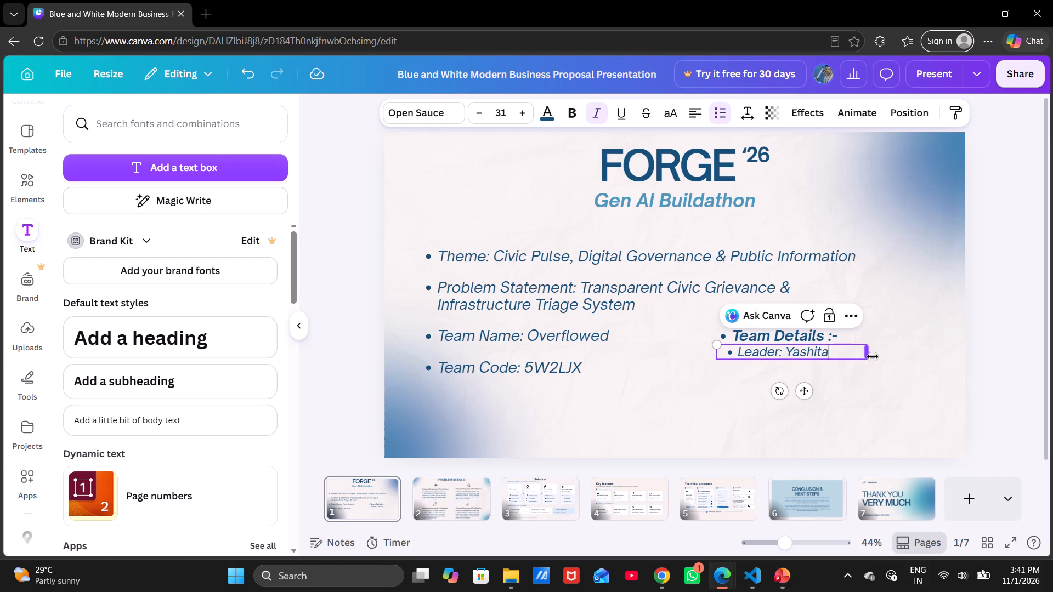
Remove the bullet point from the Leader line beneath the Team Details heading.
click(733, 352)
key(BackSpace)
click(808, 387)
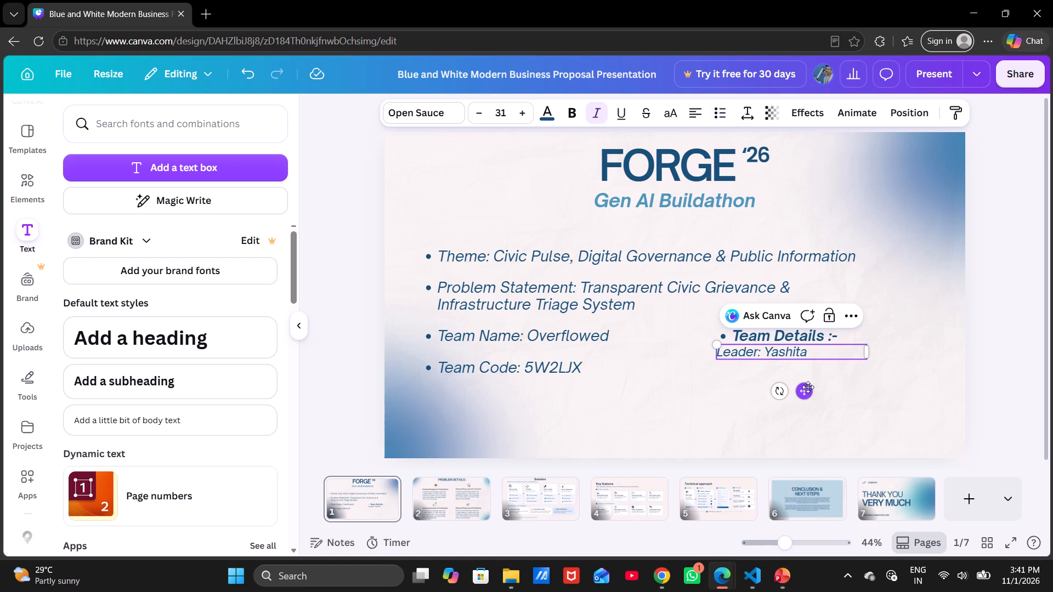
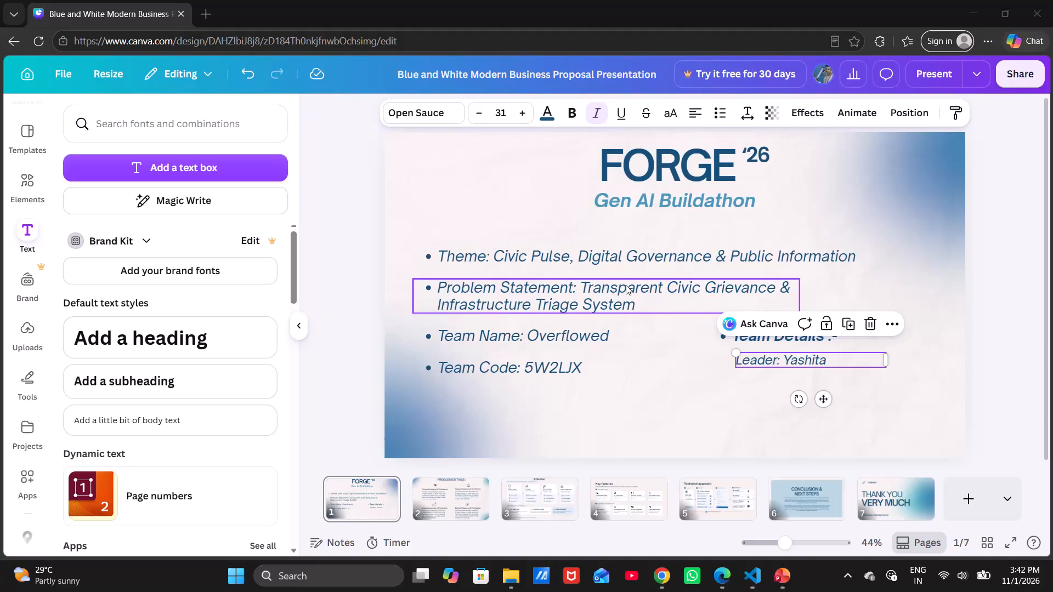
Remove the italic style from the Leader line beneath the Team Details heading.
click(674, 410)
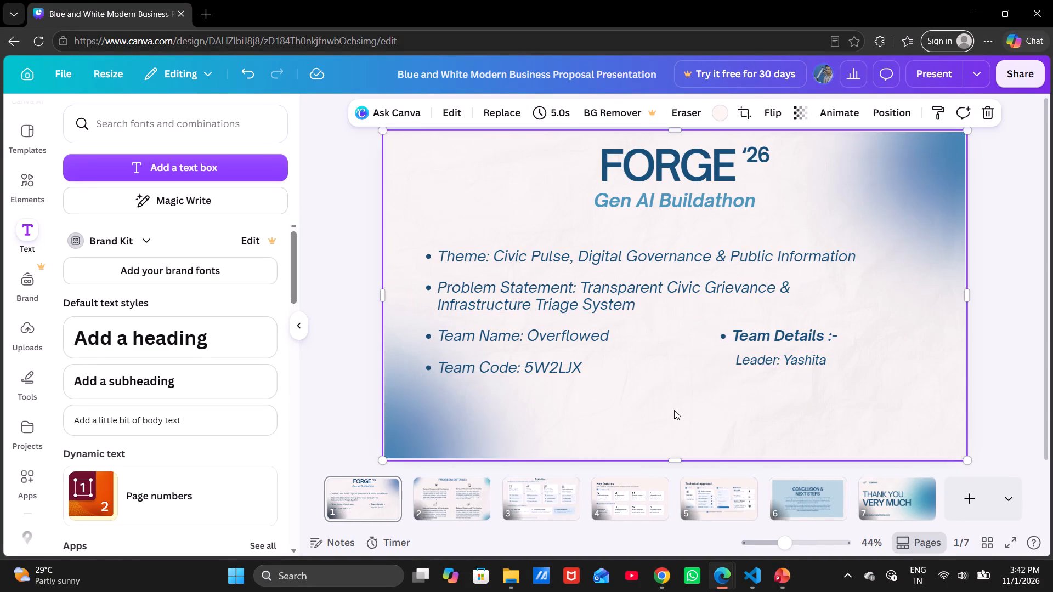
click(778, 358)
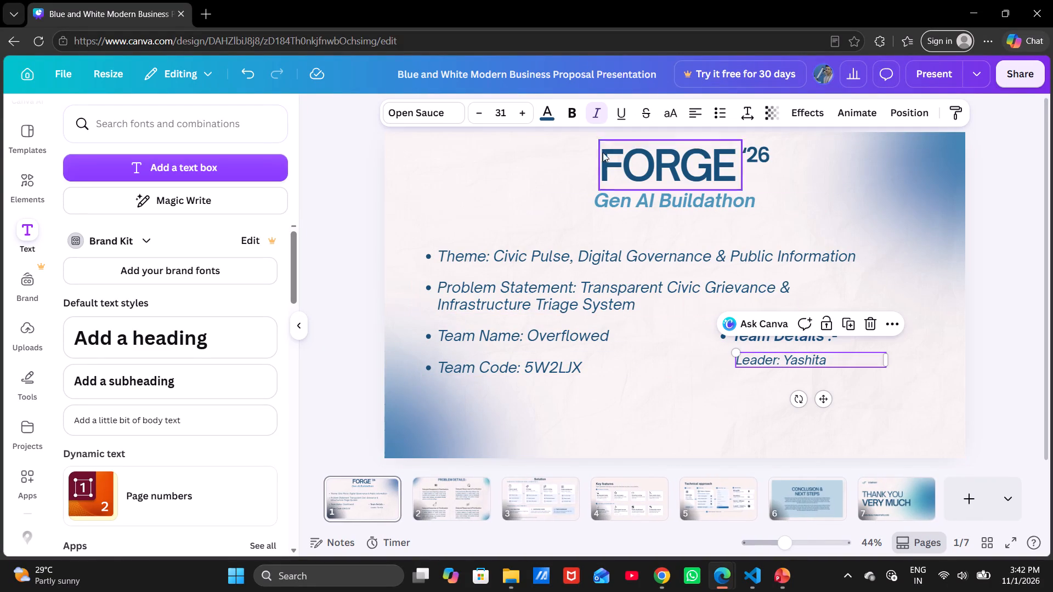
click(595, 108)
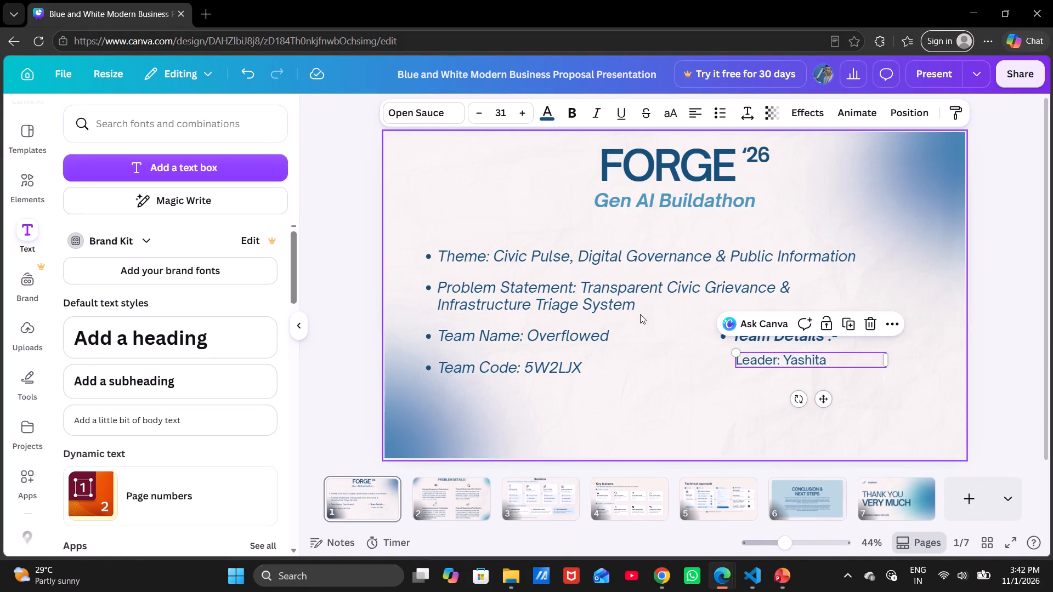
click(656, 369)
Insert "Team" before "Leader:" so that the line's label reads "Team Leader:".
click(754, 360)
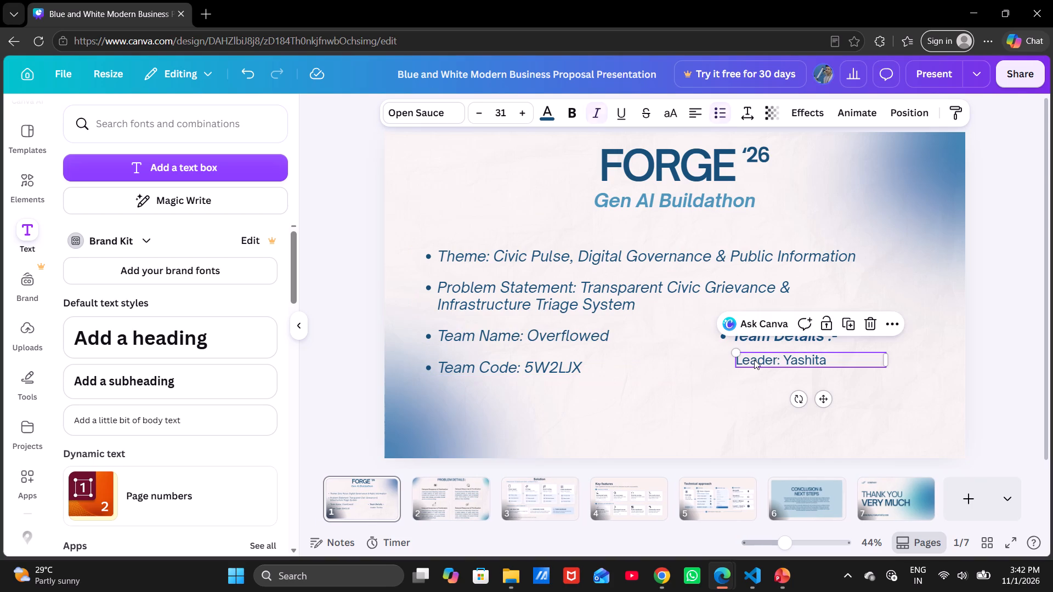
click(748, 358)
key(Left)
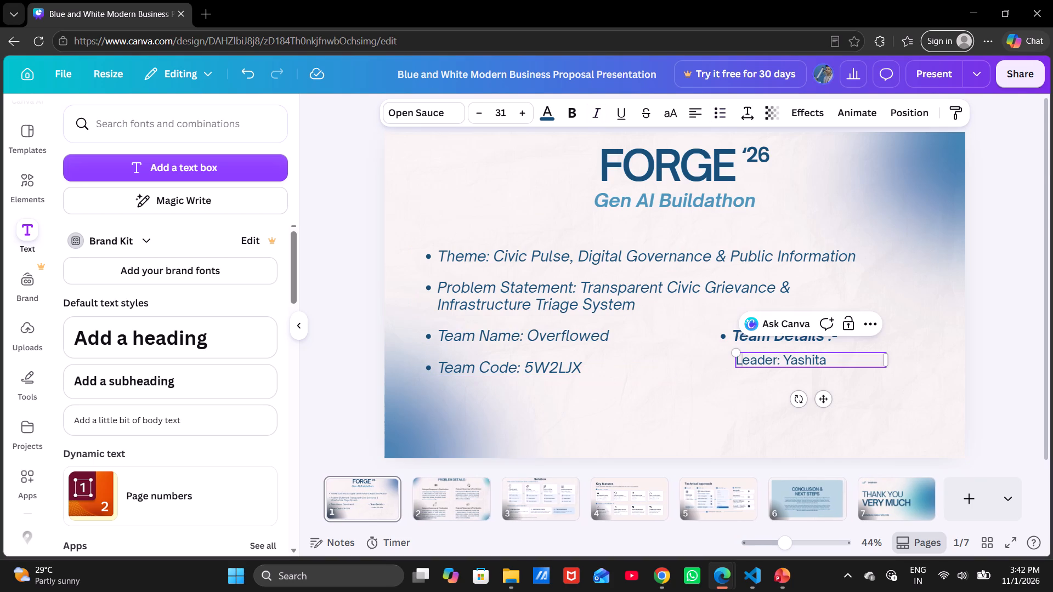
key(Left)
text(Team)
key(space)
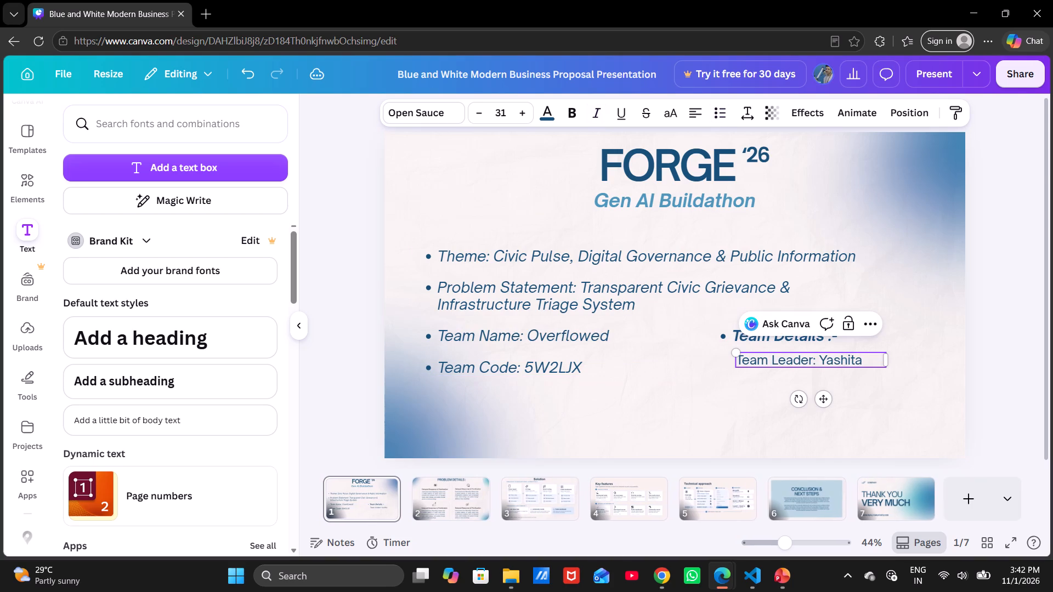
Reduce the font size of the Team Leader line to 28.
click(821, 400)
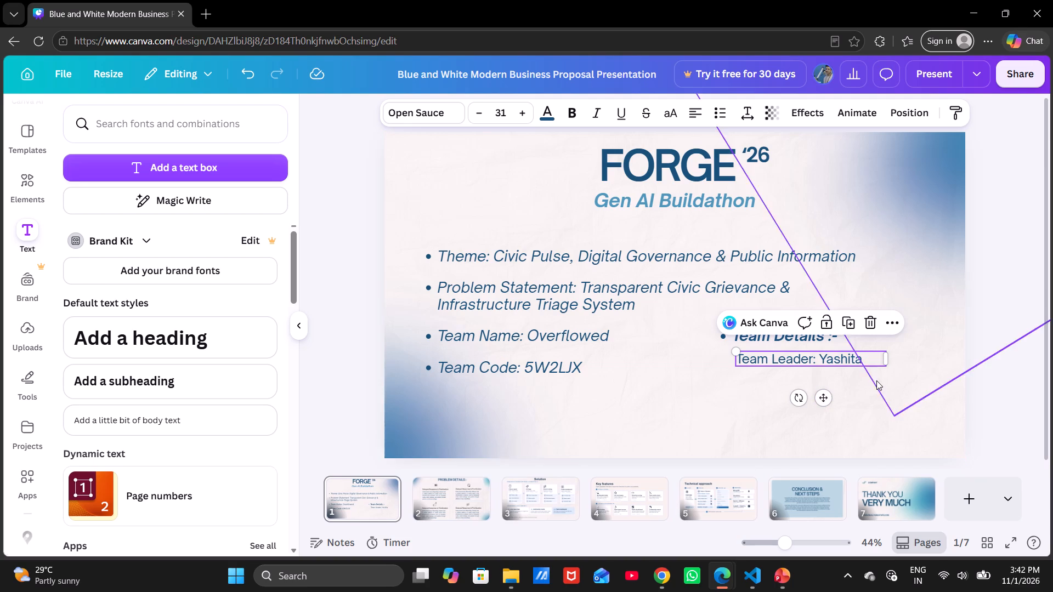
triple_click(478, 110)
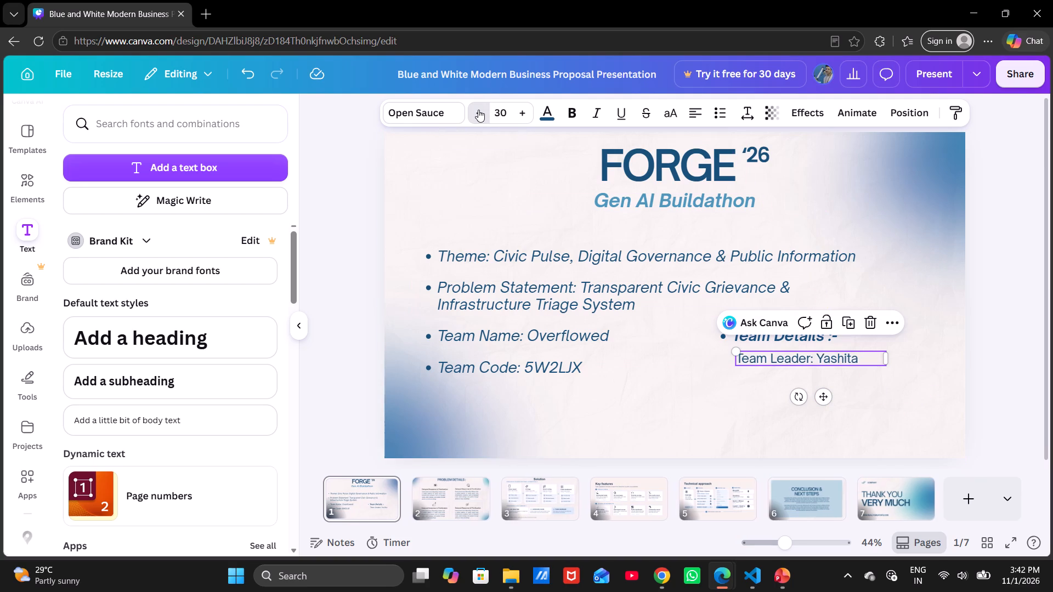
click(613, 378)
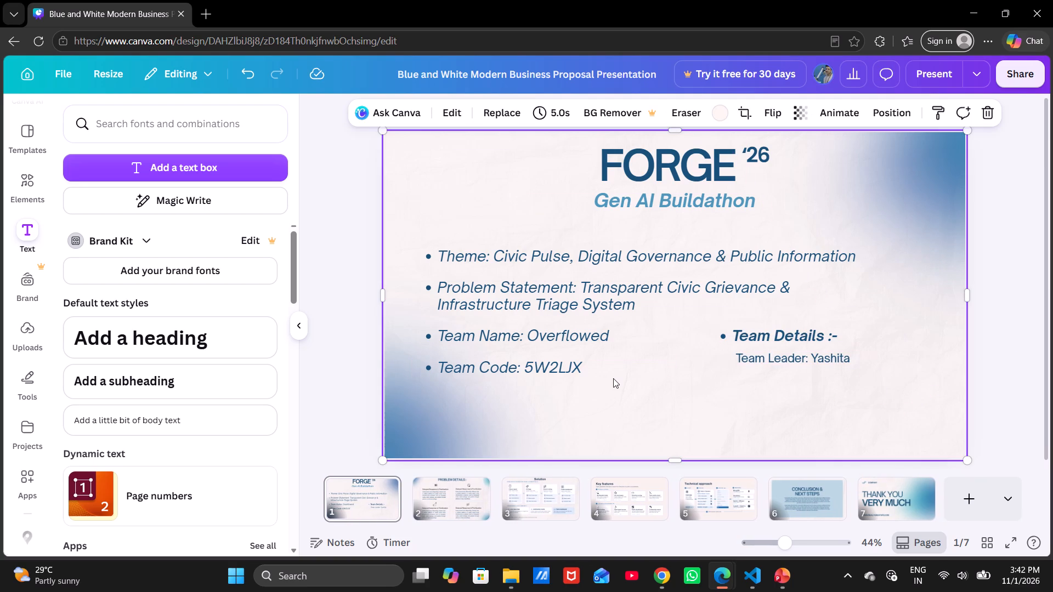
Duplicate the Team Leader line twice and stack both copies beneath it, left-aligned with the original.
click(782, 358)
key(ctrl+d)
key(ctrl+d)
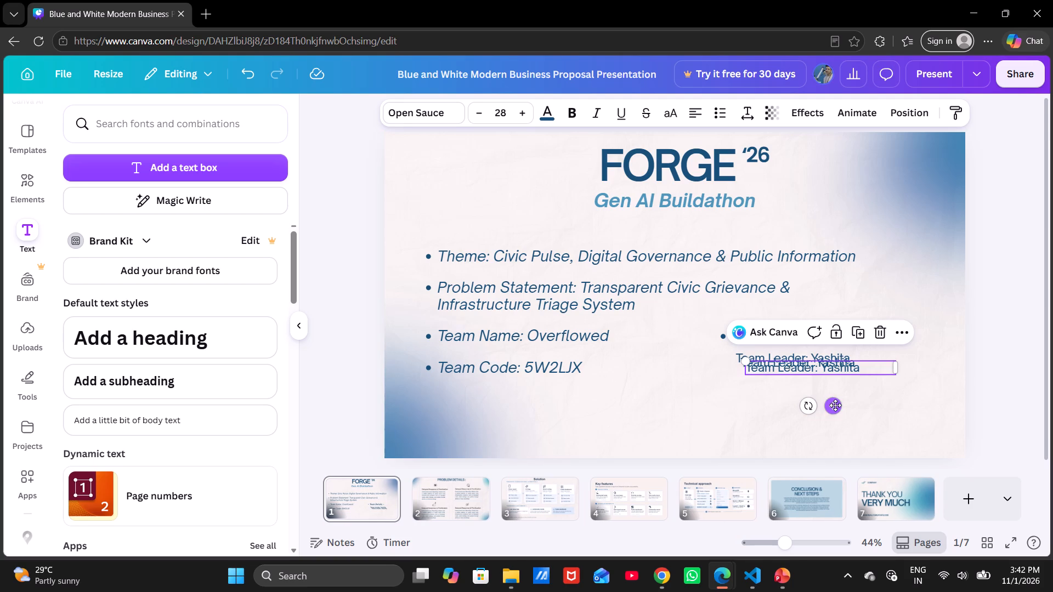
drag(835, 405, 824, 431)
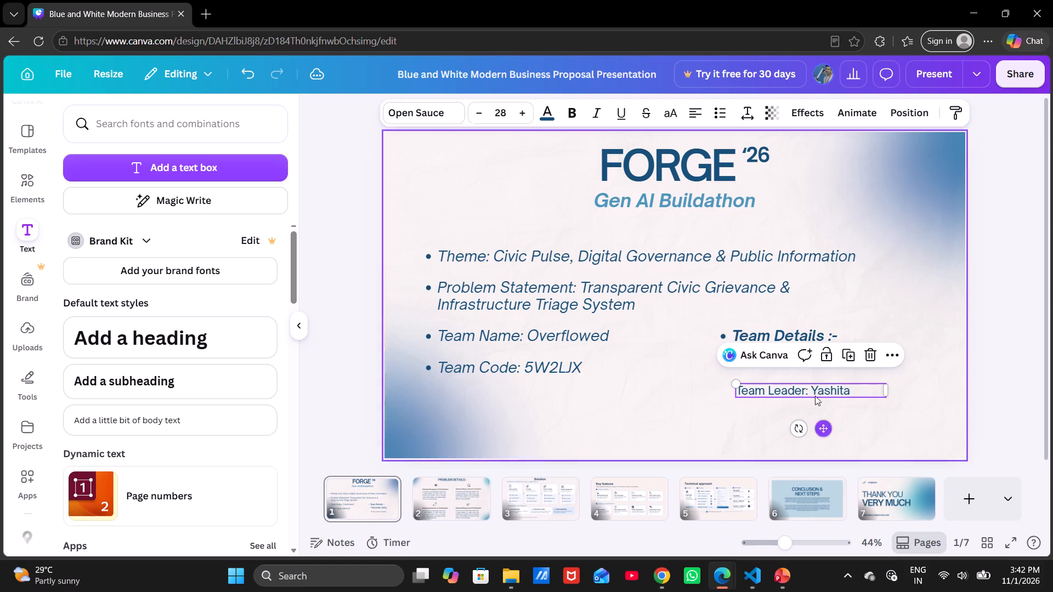
click(798, 374)
click(794, 363)
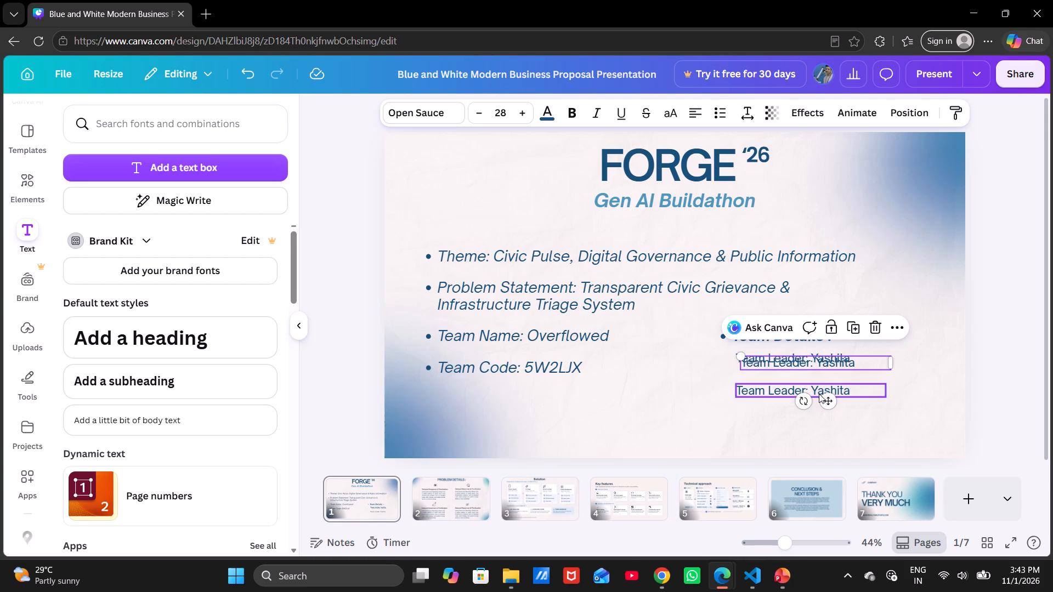
drag(825, 400, 820, 411)
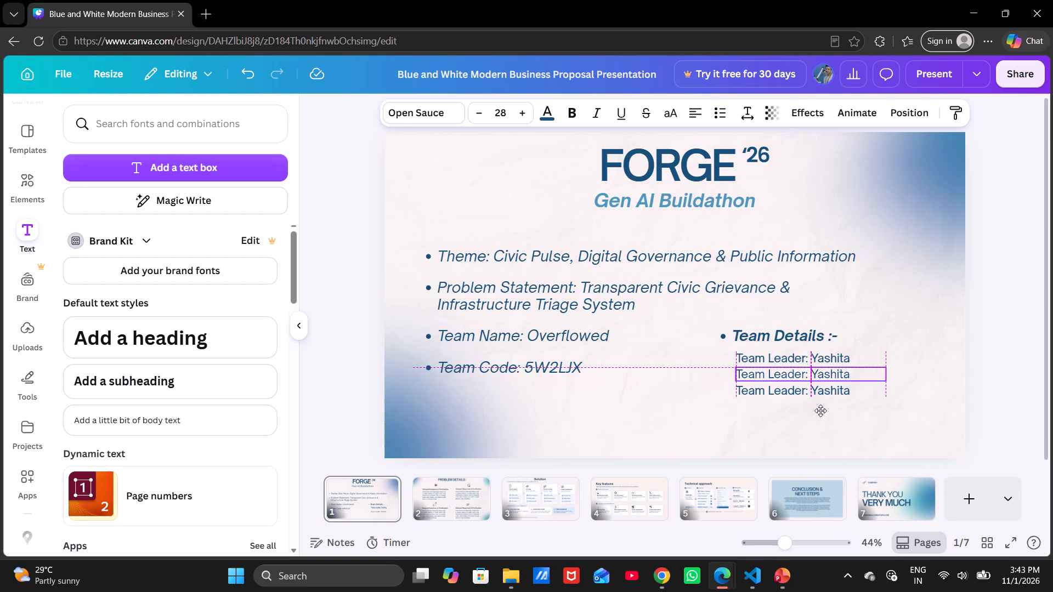
drag(820, 411, 820, 411)
Replace the text of the middle copy with "Member 1:" followed by the first team member's name.
click(849, 372)
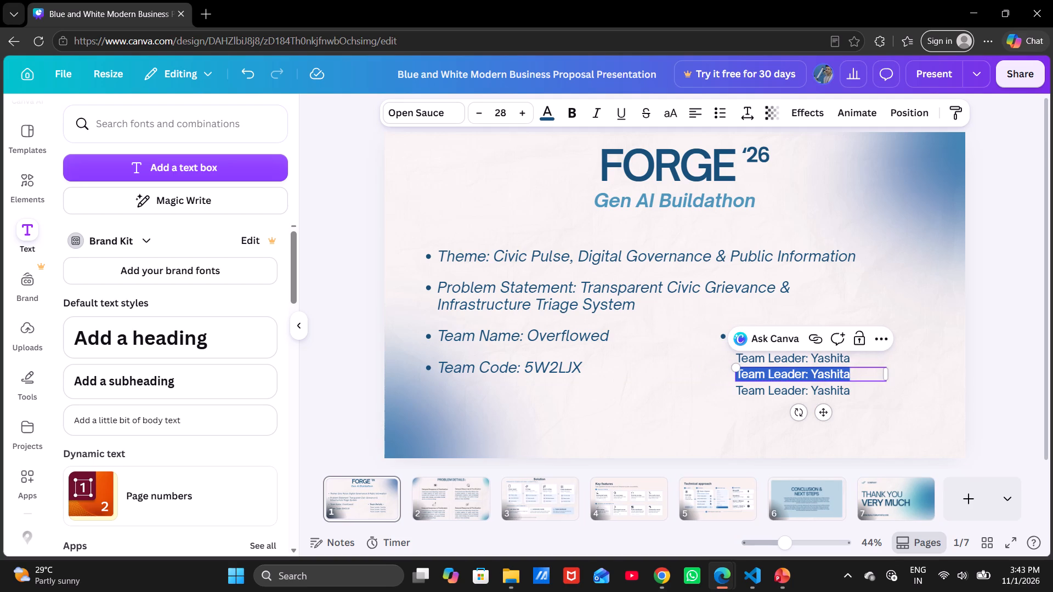
key(BackSpace)
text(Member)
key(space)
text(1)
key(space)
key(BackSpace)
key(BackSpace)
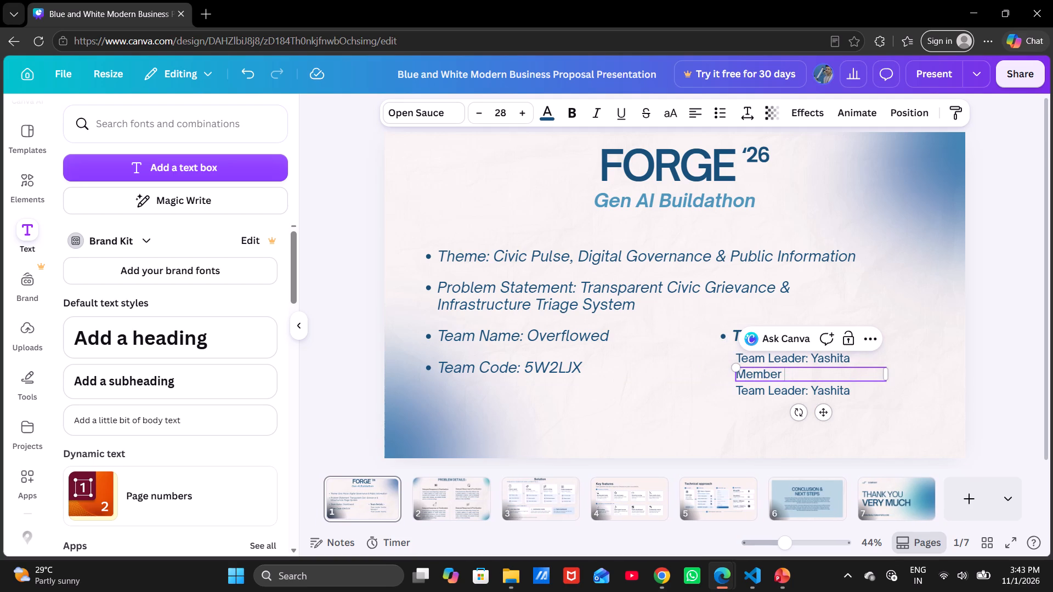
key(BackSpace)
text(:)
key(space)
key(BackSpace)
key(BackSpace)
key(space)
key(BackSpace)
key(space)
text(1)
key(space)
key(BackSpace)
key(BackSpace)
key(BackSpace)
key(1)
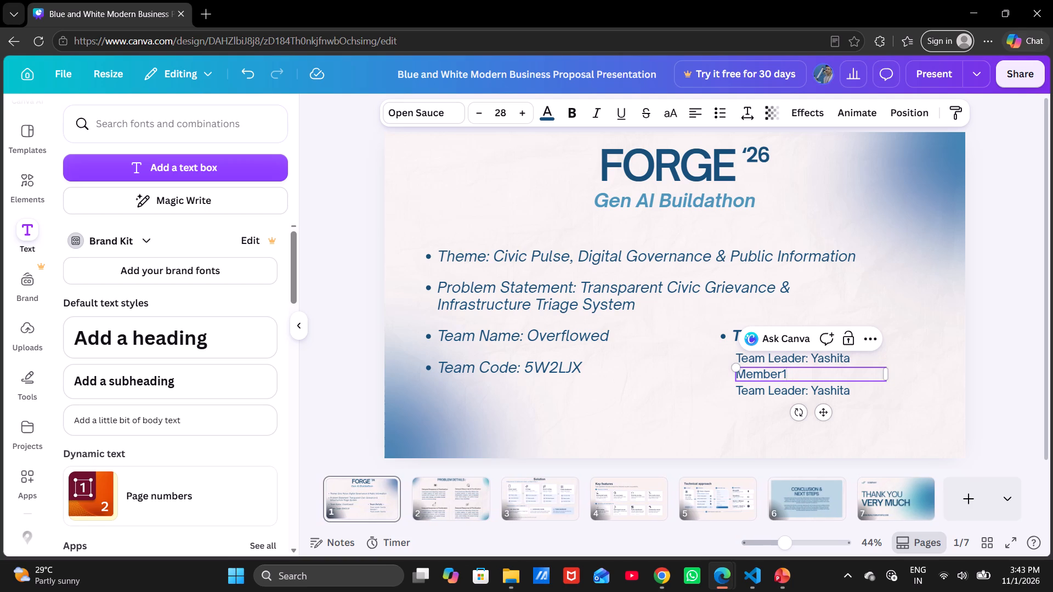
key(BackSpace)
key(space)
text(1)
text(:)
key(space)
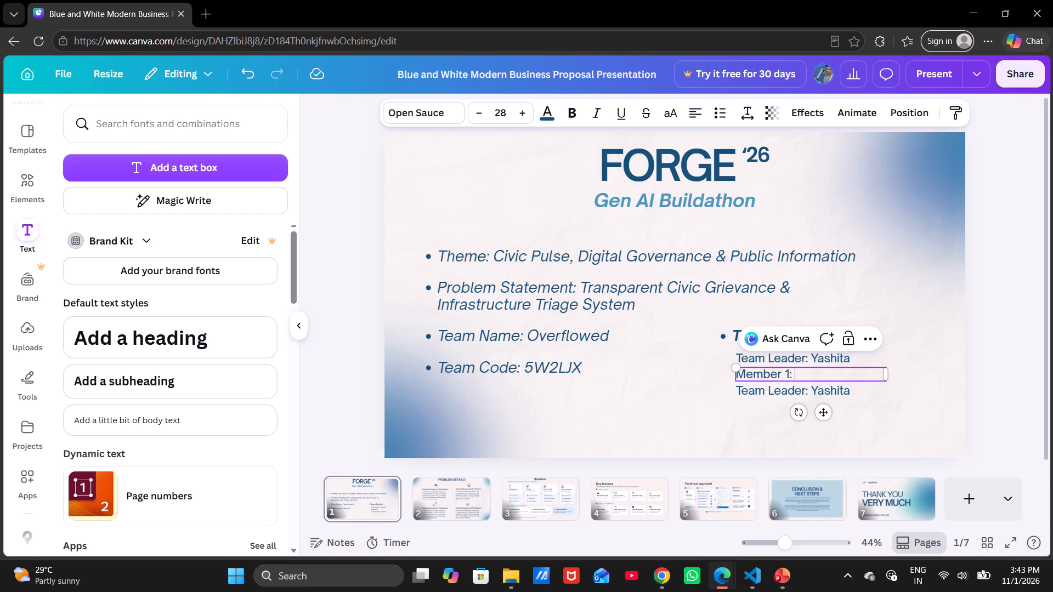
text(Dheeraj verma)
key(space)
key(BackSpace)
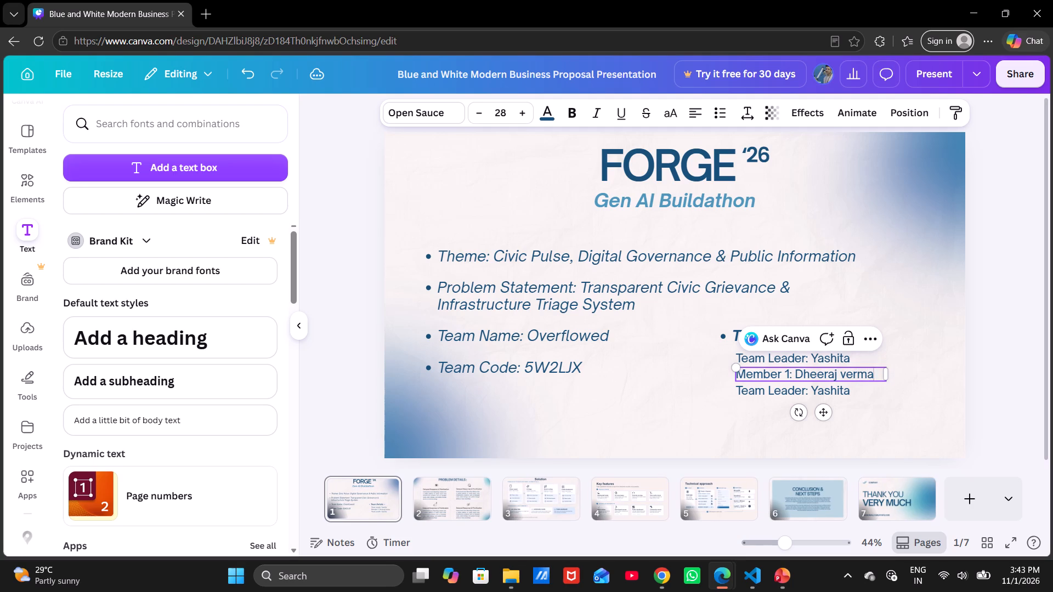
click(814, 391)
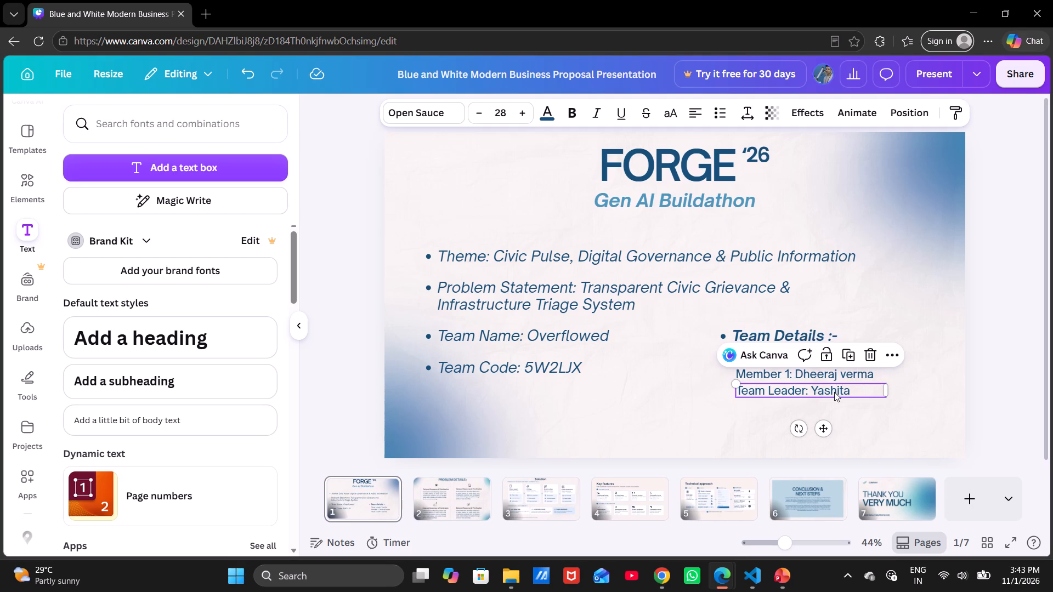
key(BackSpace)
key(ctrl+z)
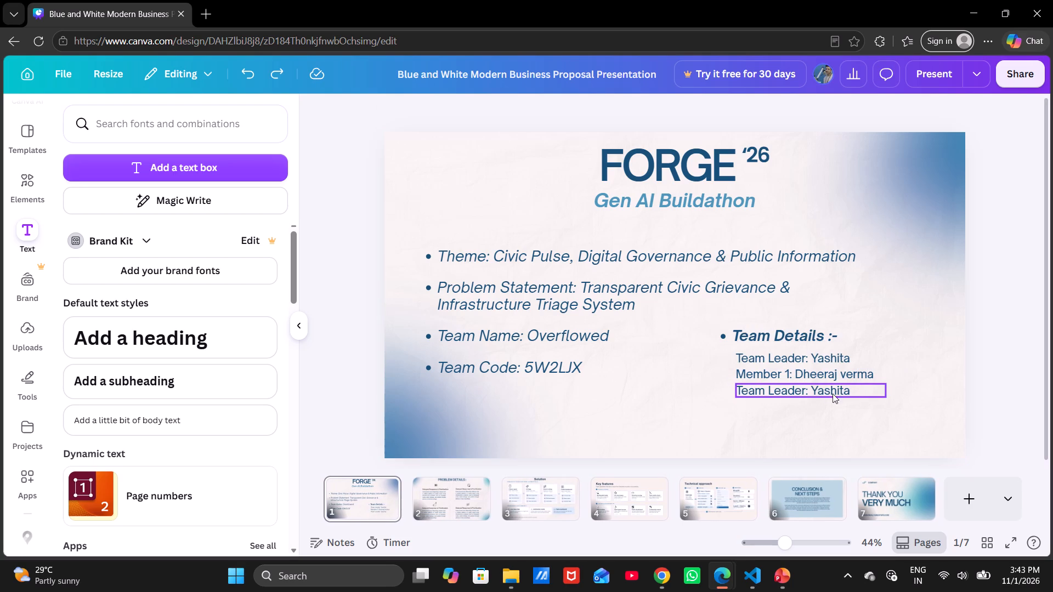
Replace the text of the bottom copy with "Member 2:" followed by the second team member's name.
click(855, 387)
click(855, 387)
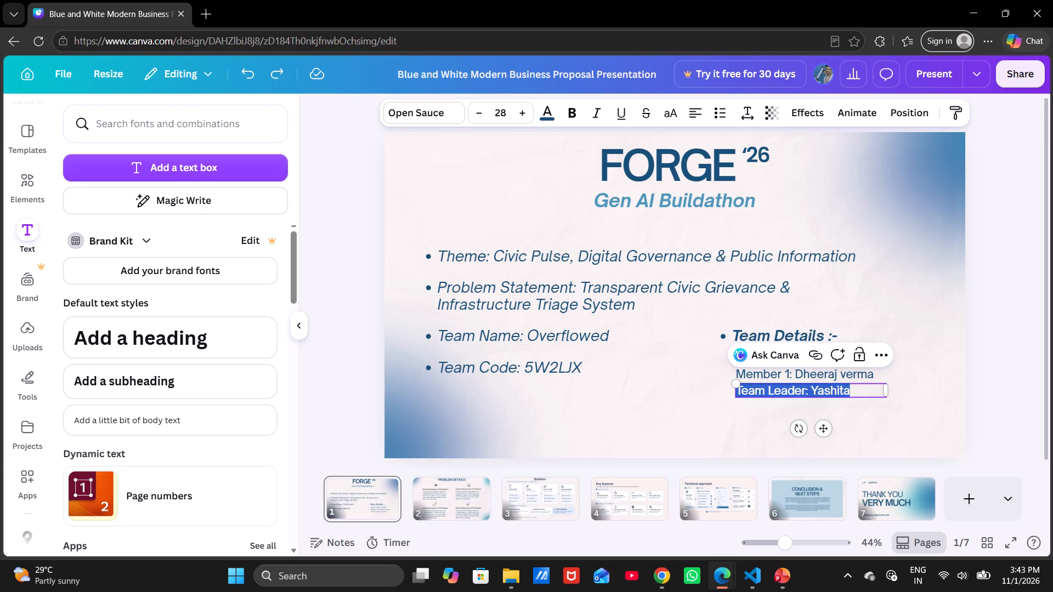
key(BackSpace)
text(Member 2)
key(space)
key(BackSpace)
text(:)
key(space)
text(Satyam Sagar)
click(908, 452)
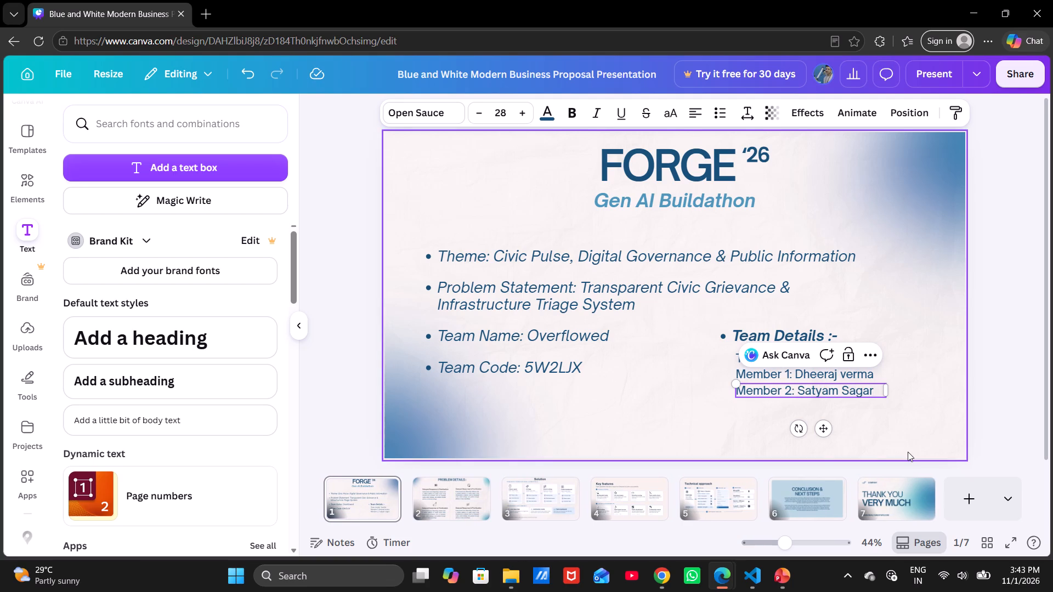
Move the Member 1 and Member 2 lines down, spacing them evenly at 23 beneath the Team Leader line.
click(796, 371)
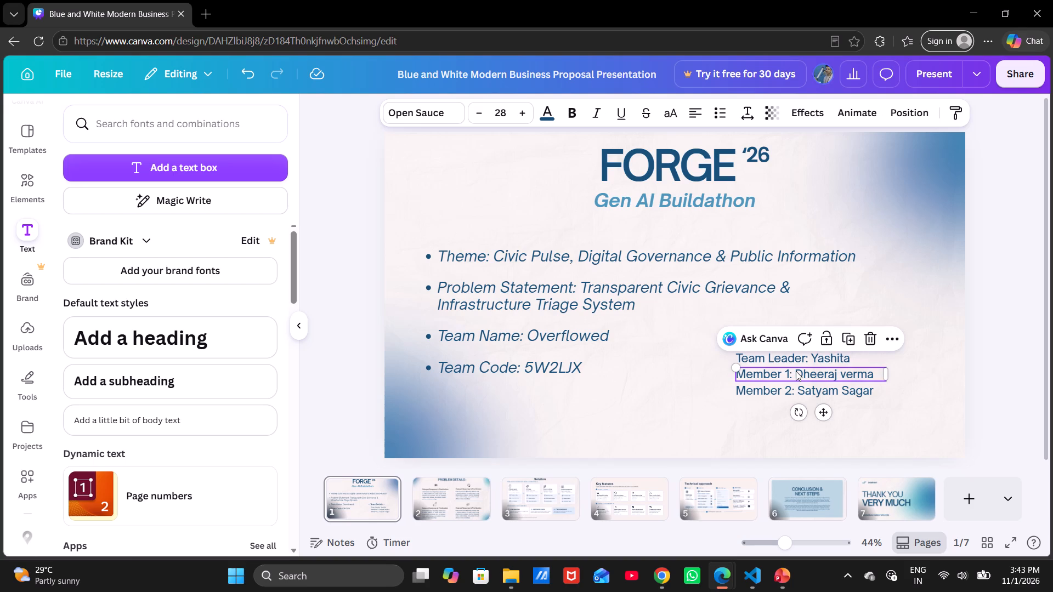
click(826, 411)
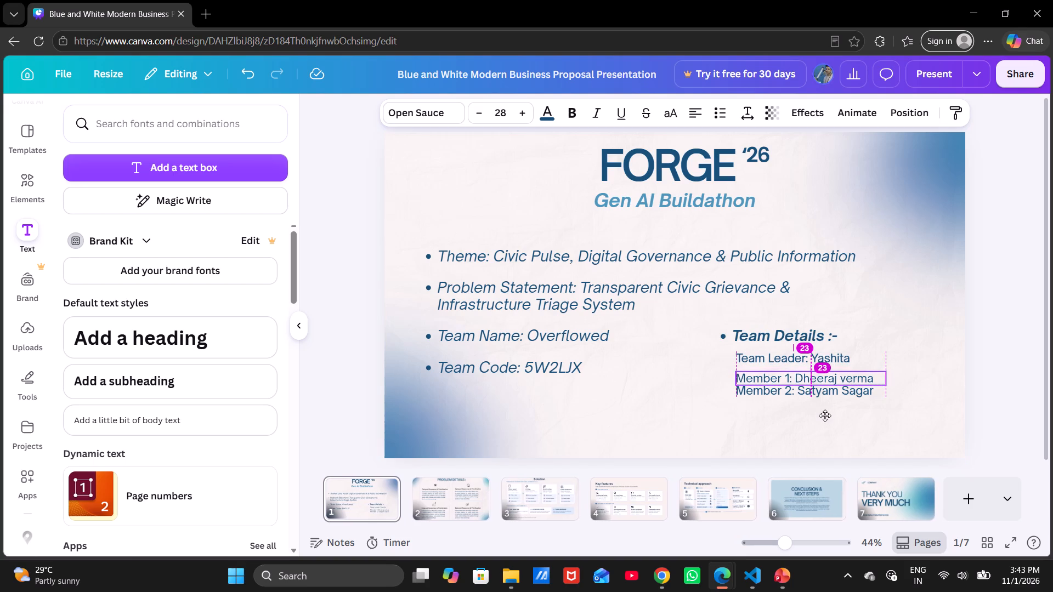
click(756, 426)
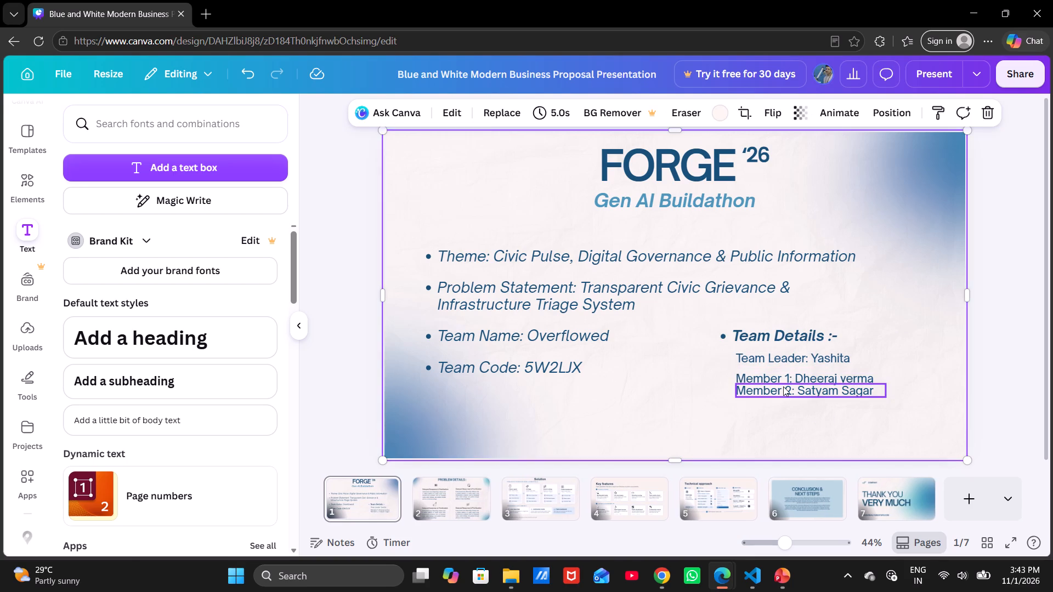
click(783, 386)
drag(821, 420, 821, 426)
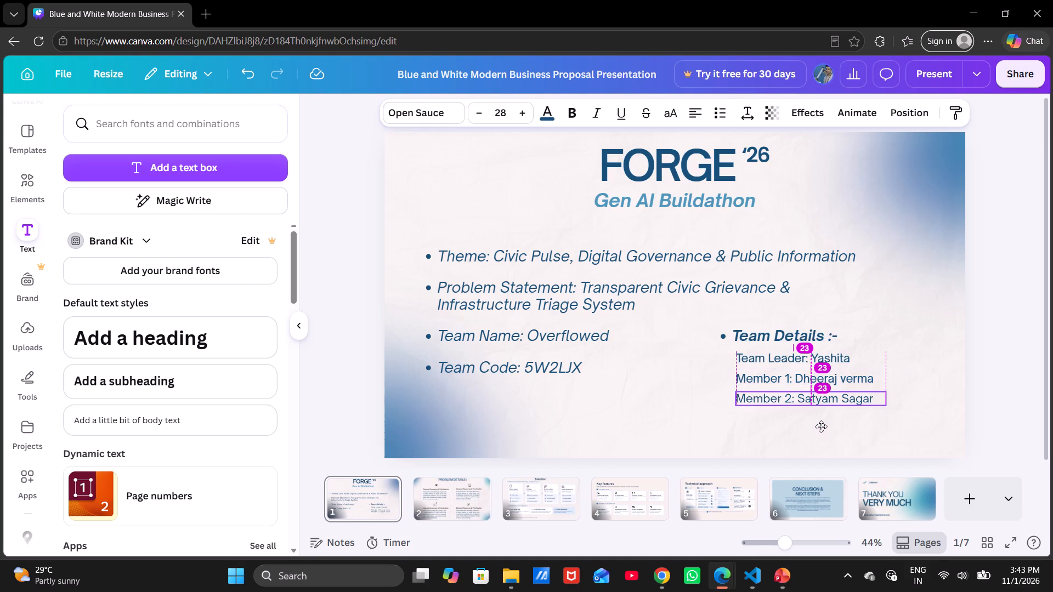
drag(821, 426, 820, 428)
click(684, 400)
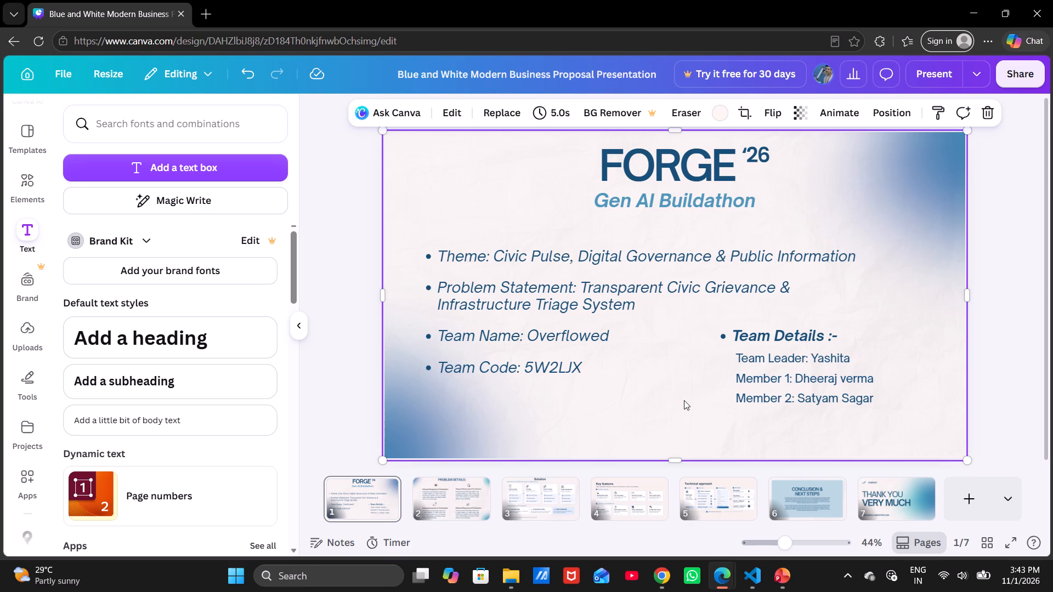
Nudge the Team Details heading and the Team Leader line slightly upward, keeping the leader line aligned with the member lines.
click(753, 333)
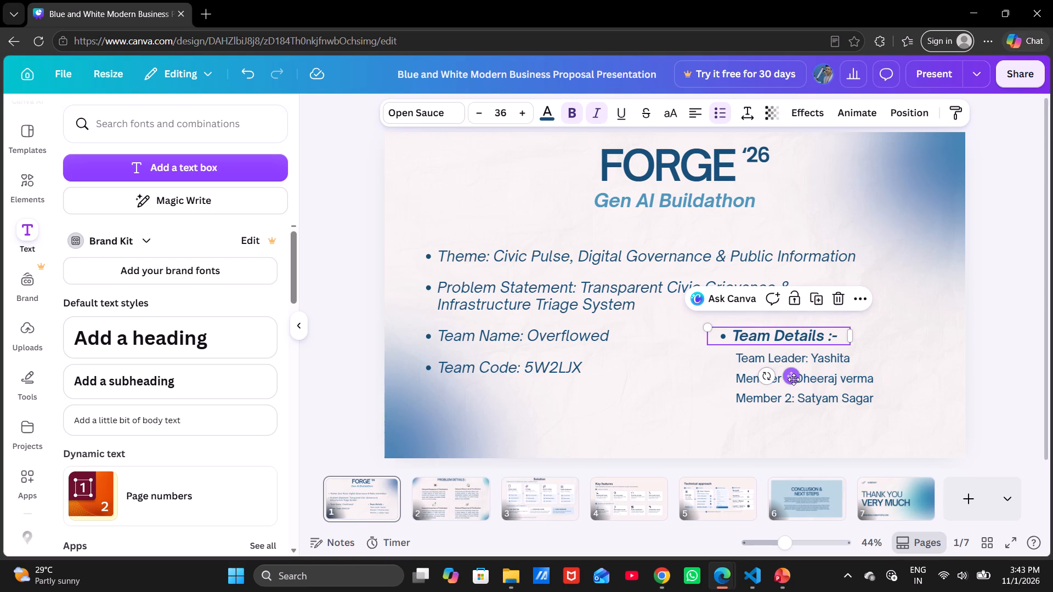
click(794, 379)
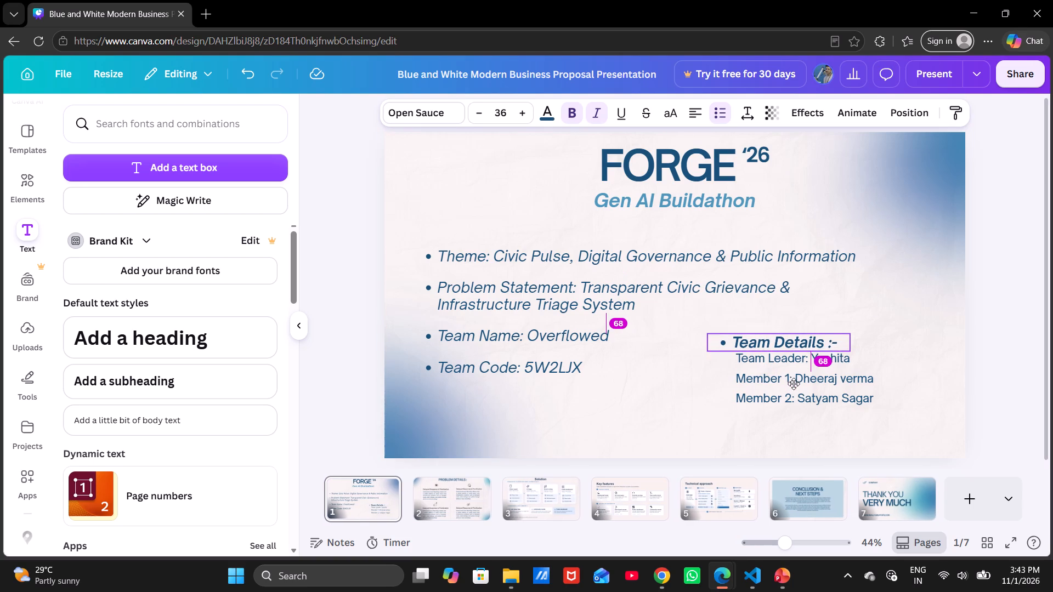
click(668, 396)
click(768, 352)
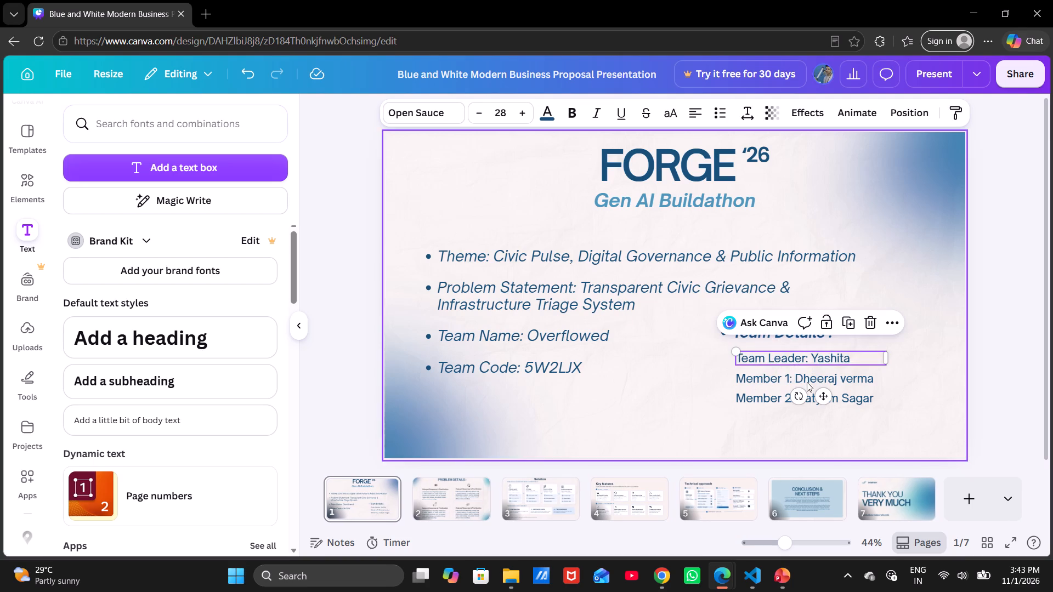
click(826, 402)
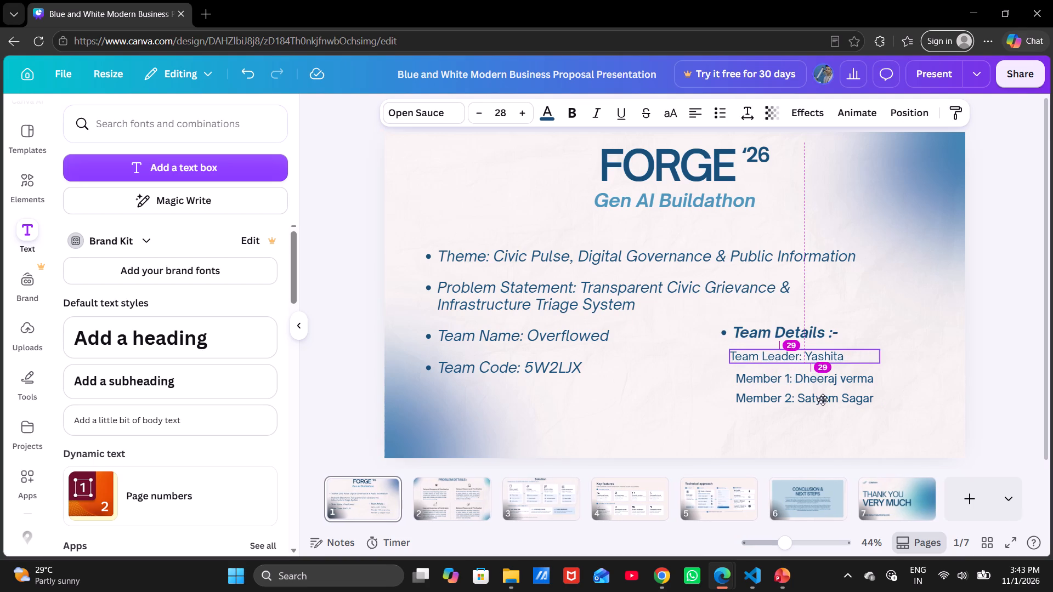
click(728, 405)
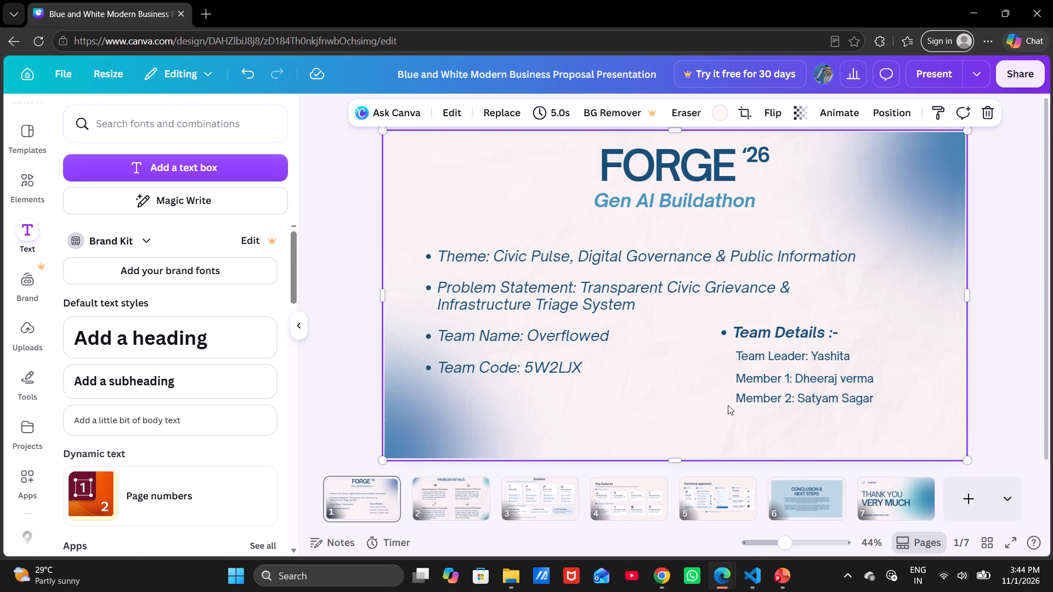
Set the font size of the Member 1 line to 24.
click(776, 373)
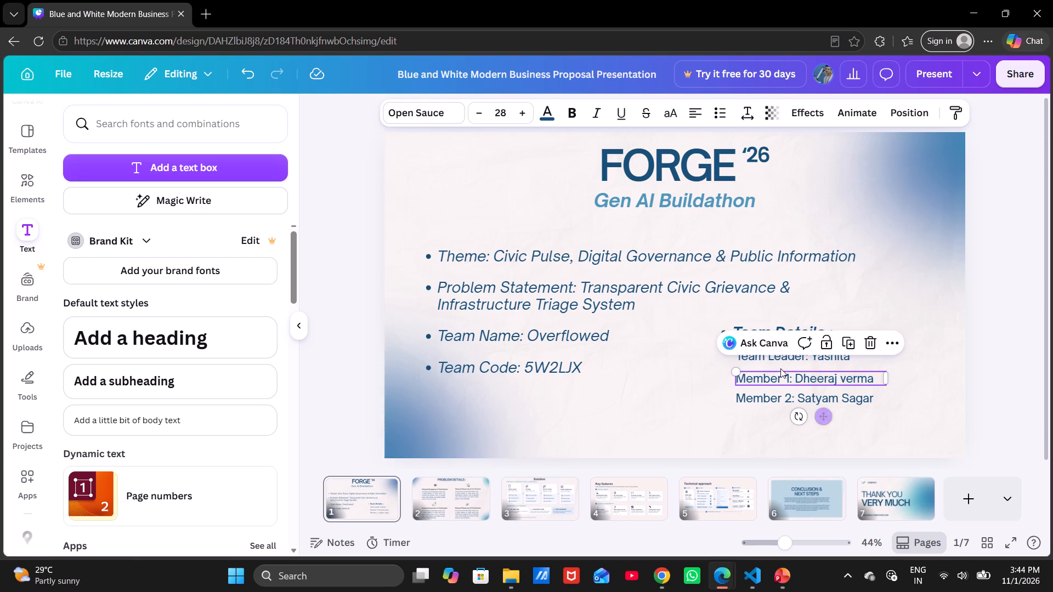
double_click(477, 106)
double_click(477, 106)
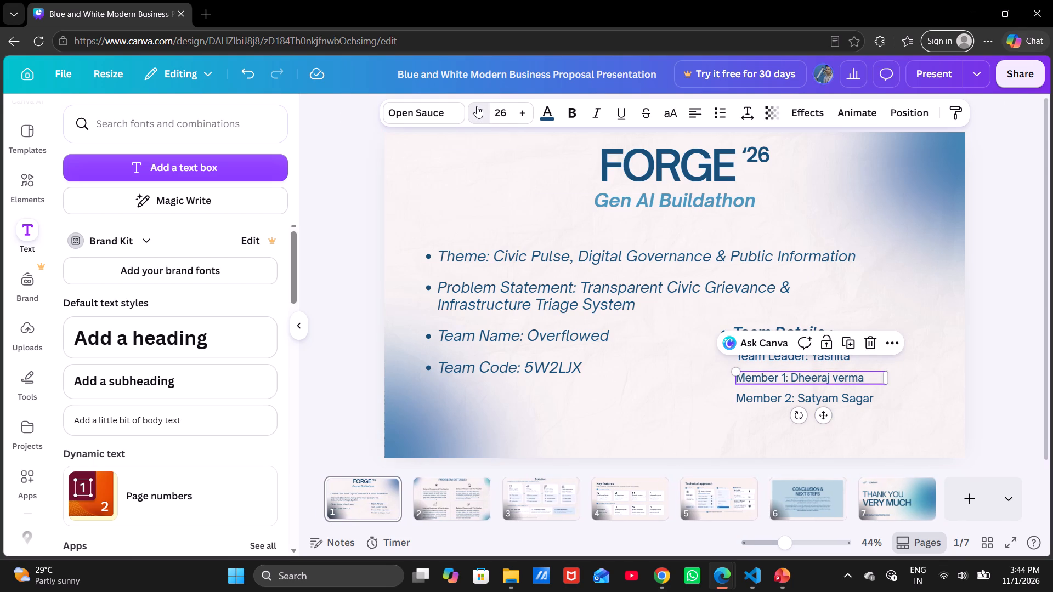
click(520, 116)
click(520, 116)
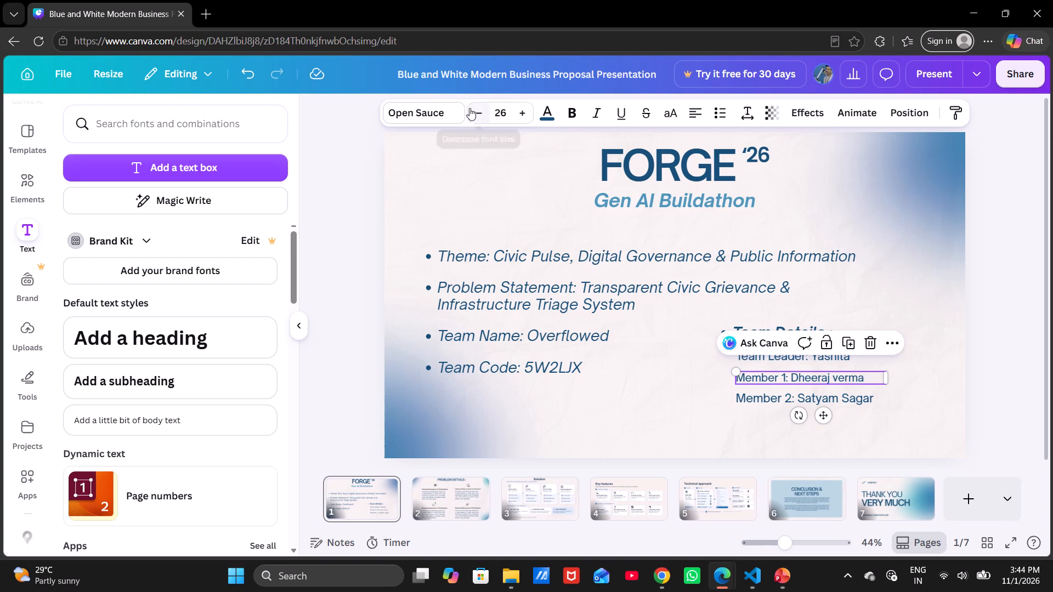
double_click(482, 112)
click(638, 372)
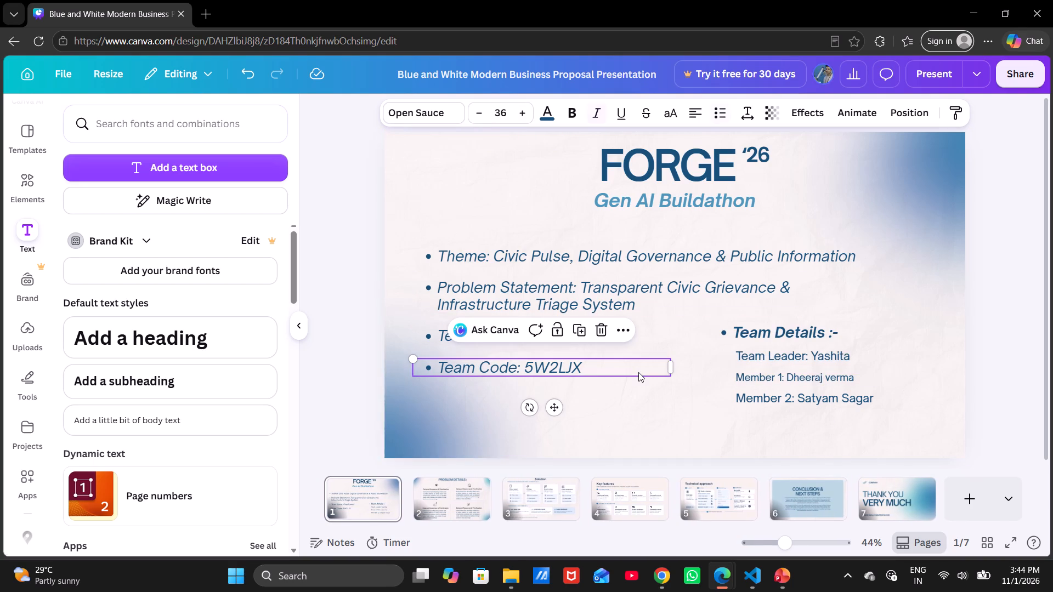
Set the font size of the Team Leader line to 24.
click(772, 357)
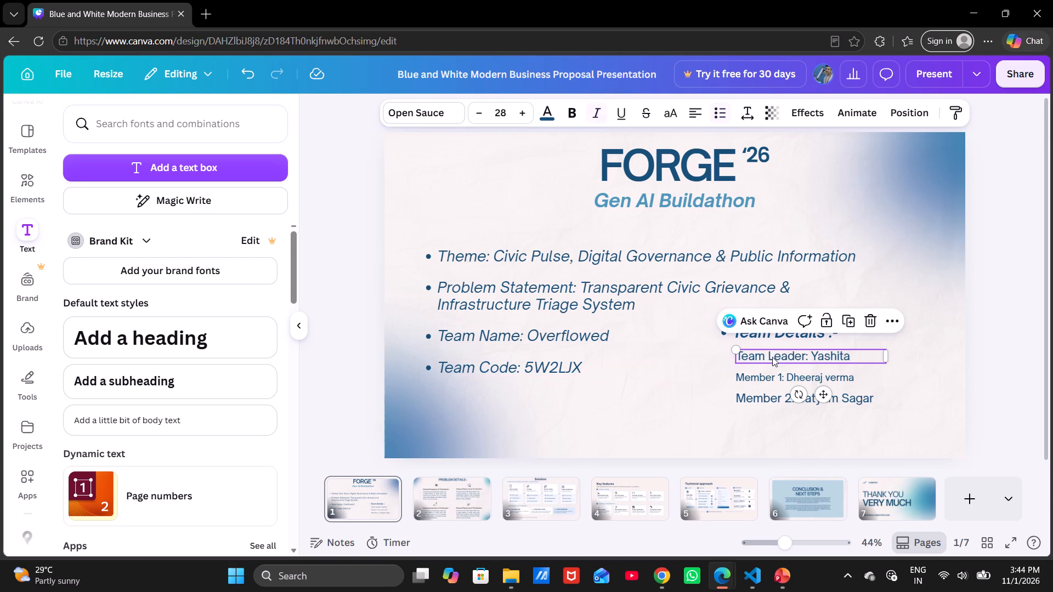
double_click(486, 118)
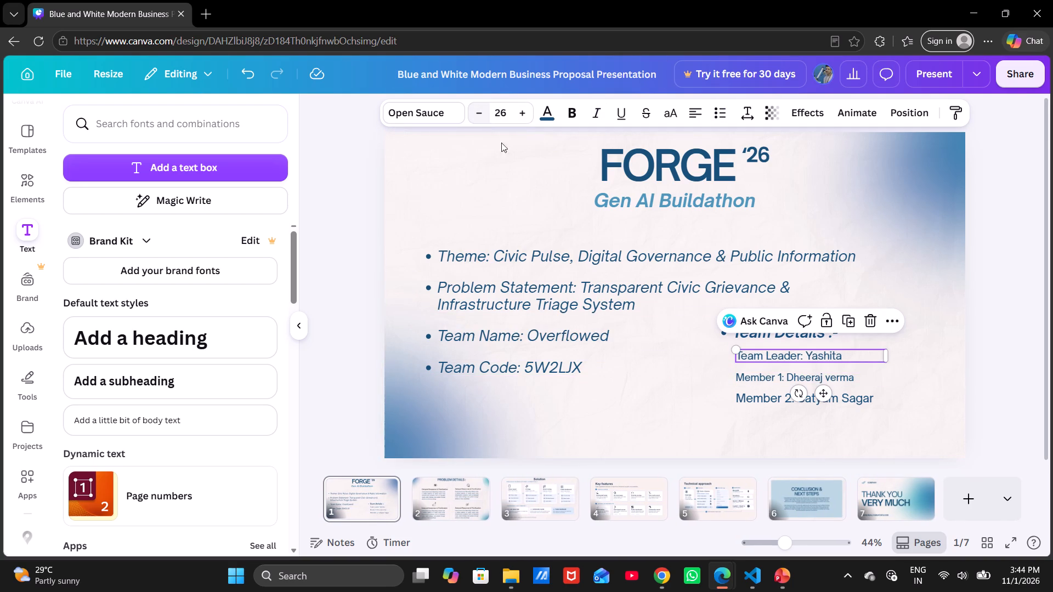
double_click(479, 114)
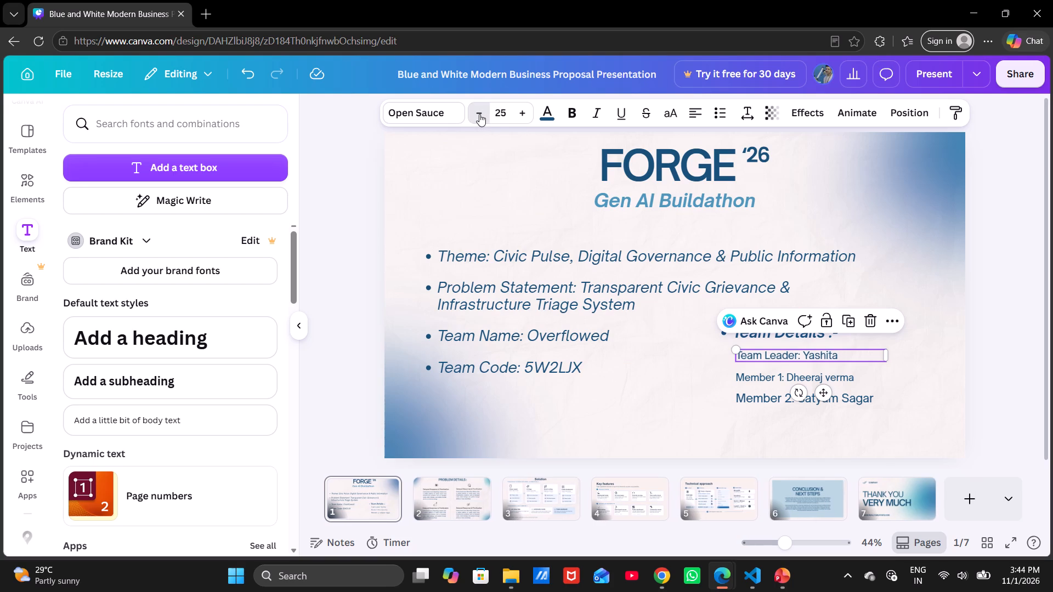
Move the Team Leader line and the Member 1 line up, closer to the Team Details heading.
click(826, 394)
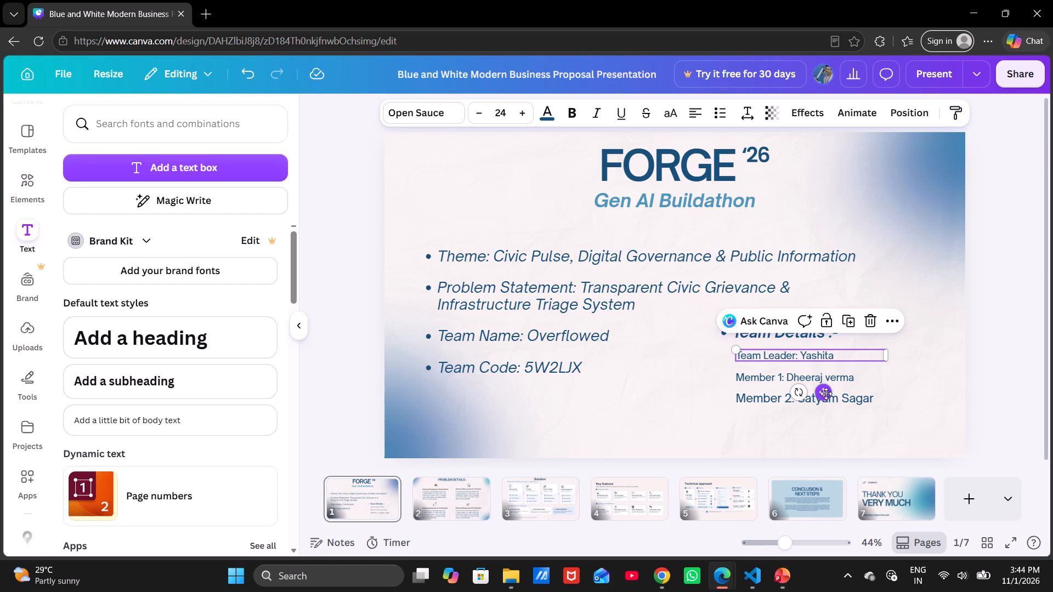
click(771, 376)
drag(822, 413, 822, 405)
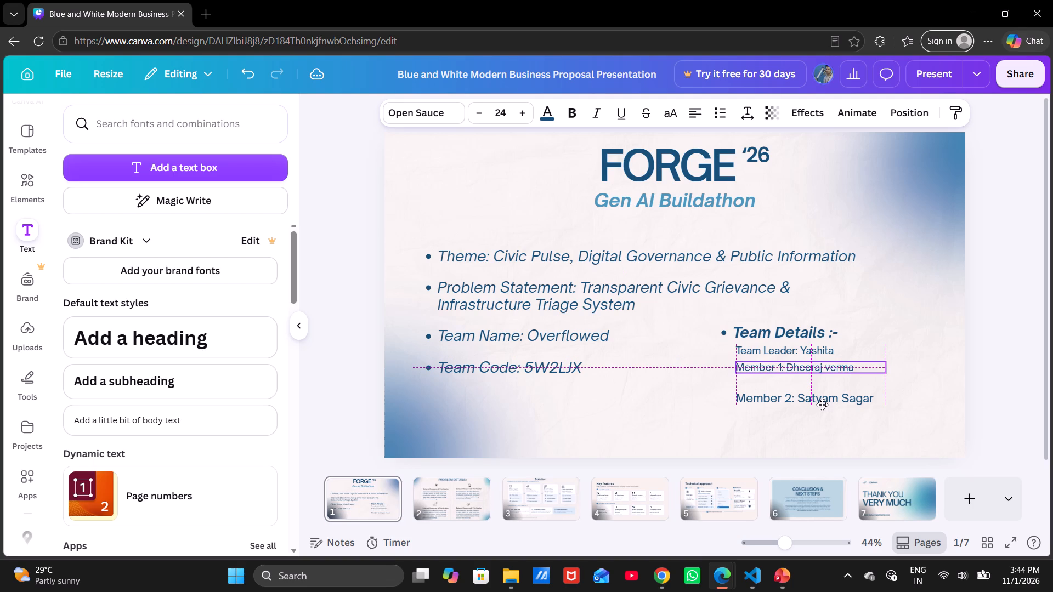
drag(822, 405, 822, 405)
Move the Member 2 line up beneath Member 1 and set its font size to 24.
click(774, 403)
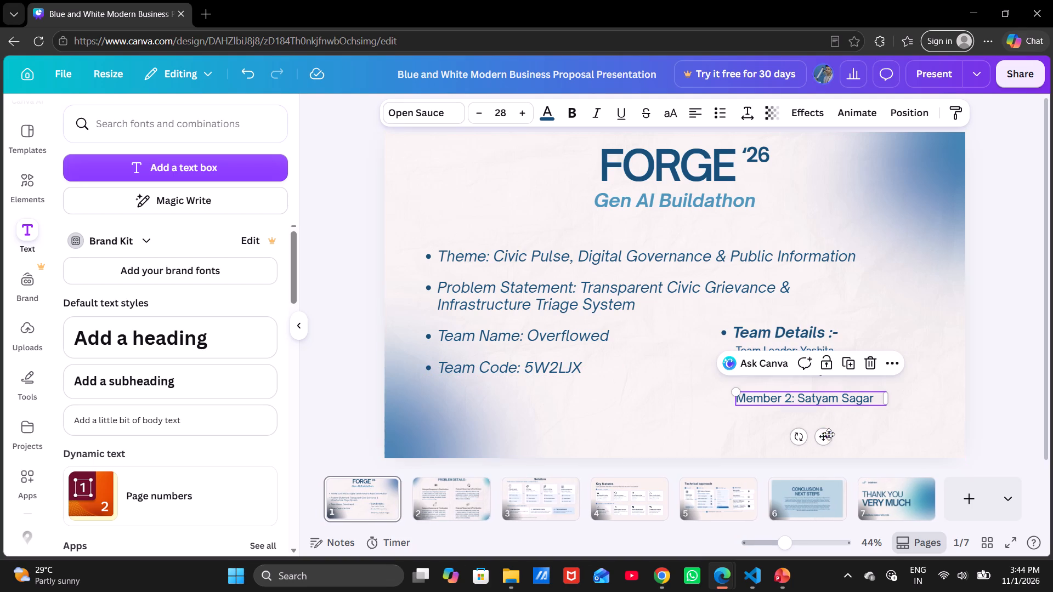
drag(828, 441, 828, 425)
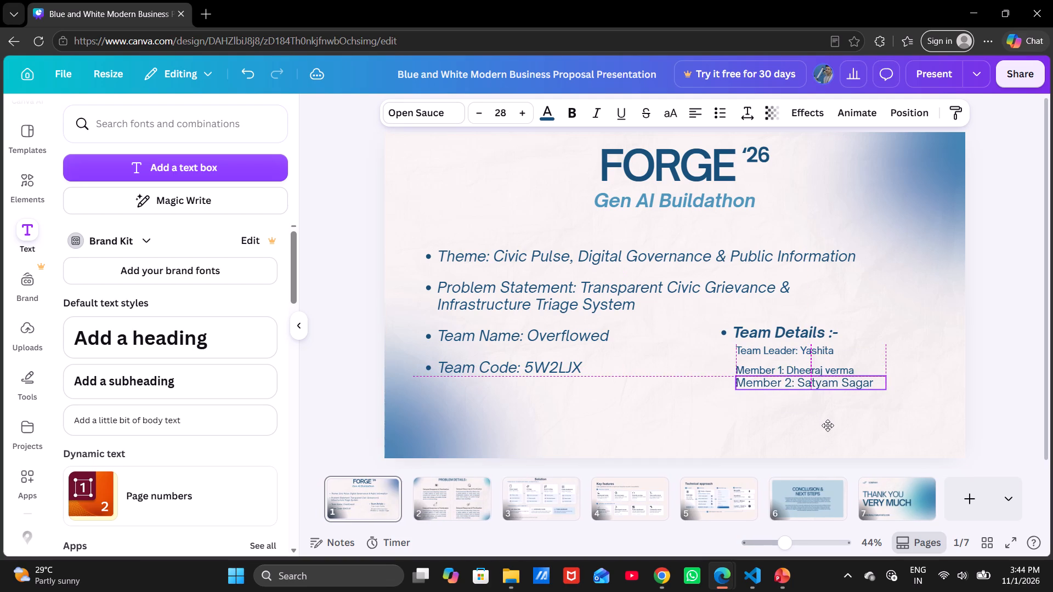
drag(828, 425, 828, 426)
triple_click(486, 107)
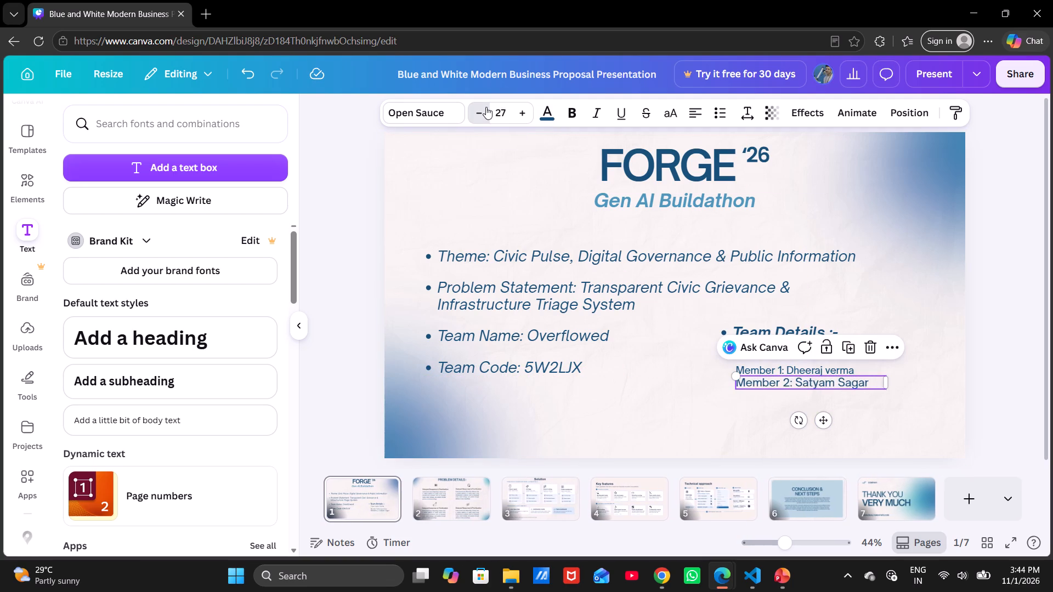
click(486, 107)
click(486, 107)
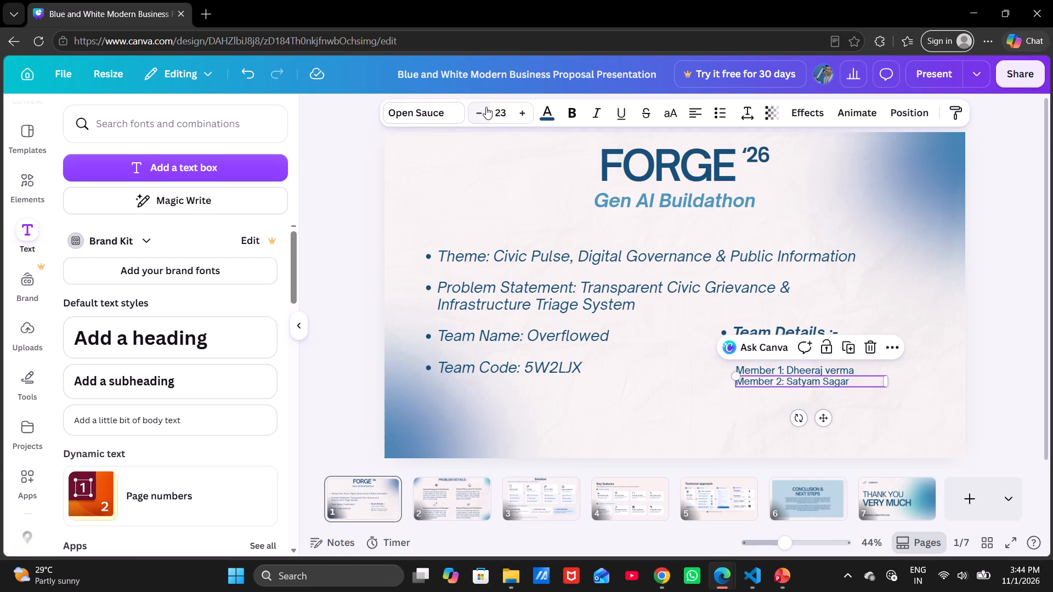
click(521, 115)
click(698, 410)
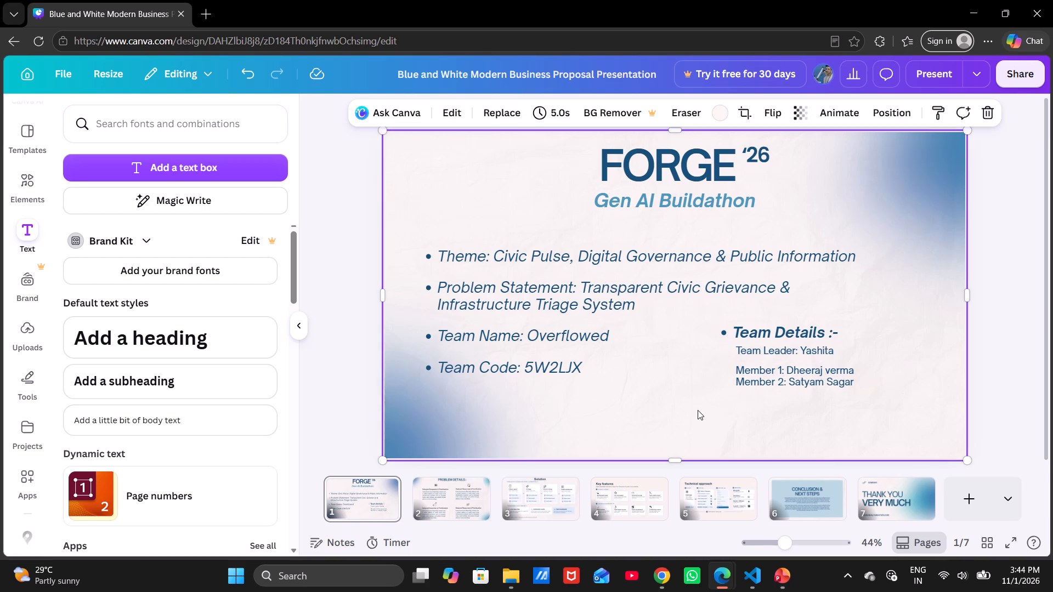
Nudge the Member 1 and Member 2 lines up so the three team lines are tightly and evenly spaced.
click(767, 371)
click(823, 407)
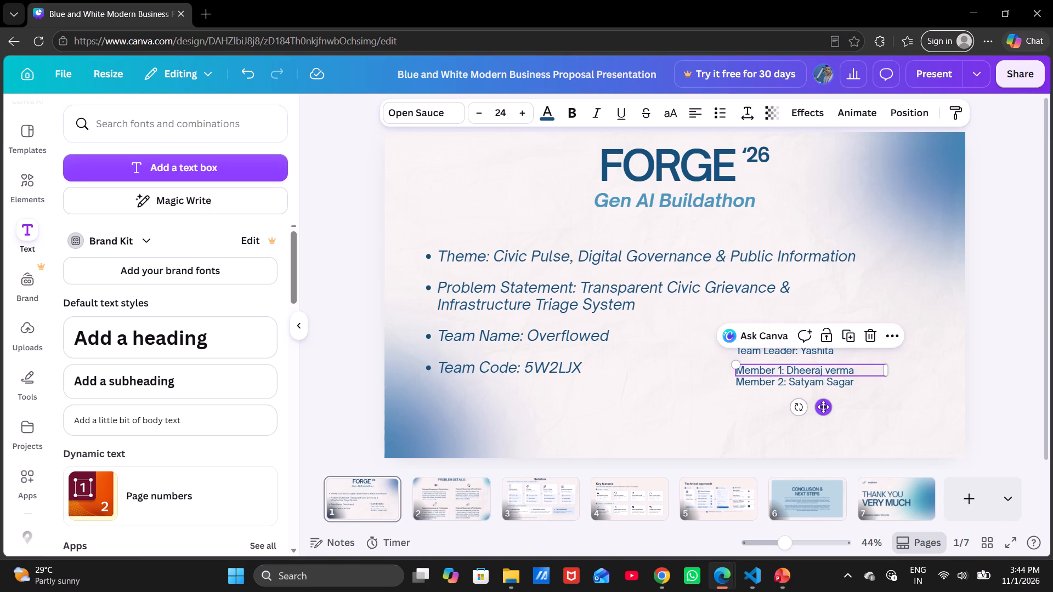
click(820, 400)
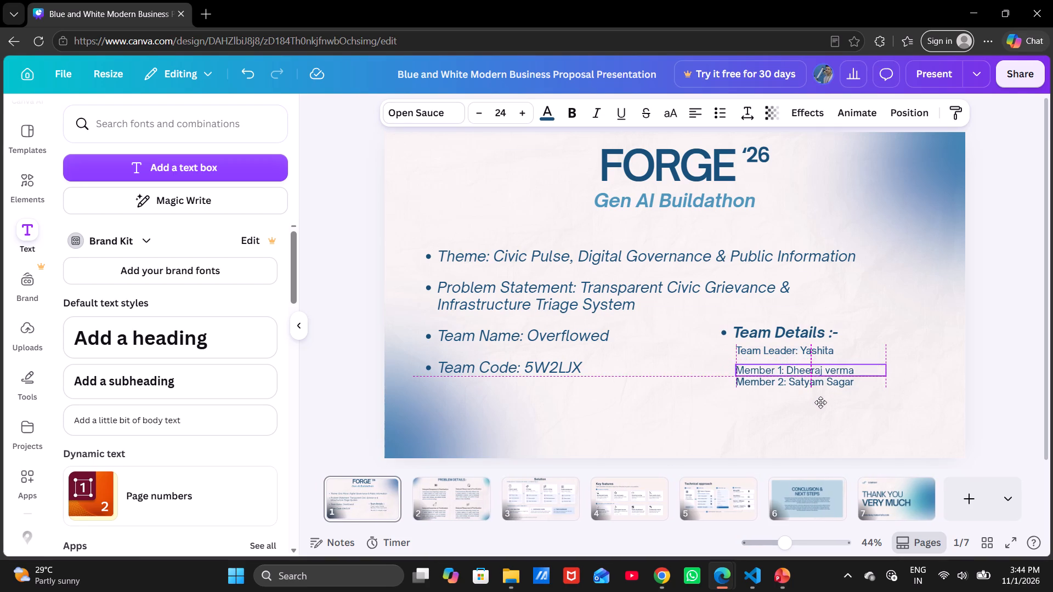
click(720, 411)
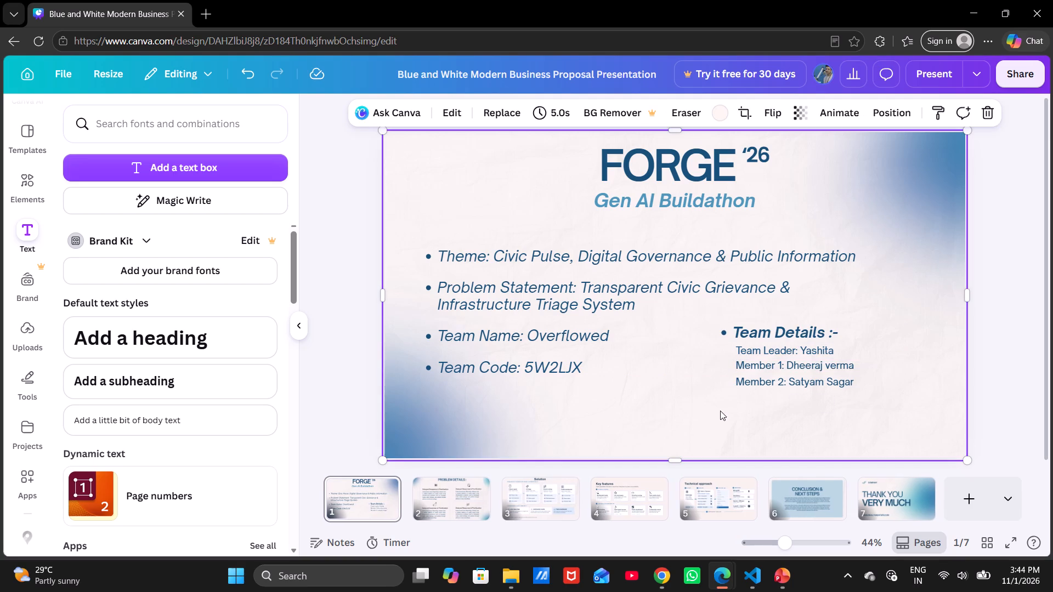
click(779, 380)
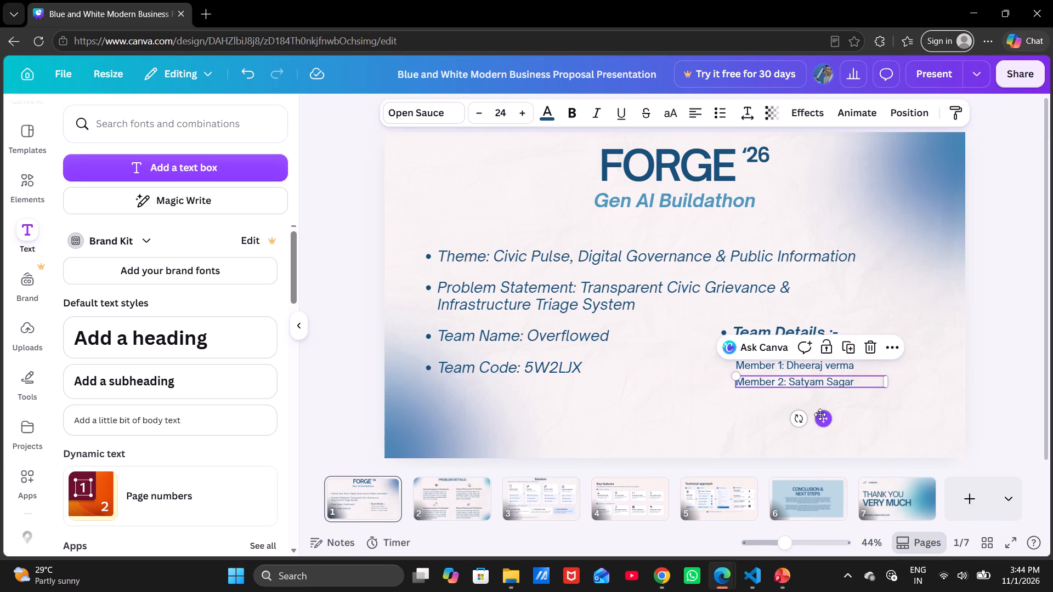
click(820, 414)
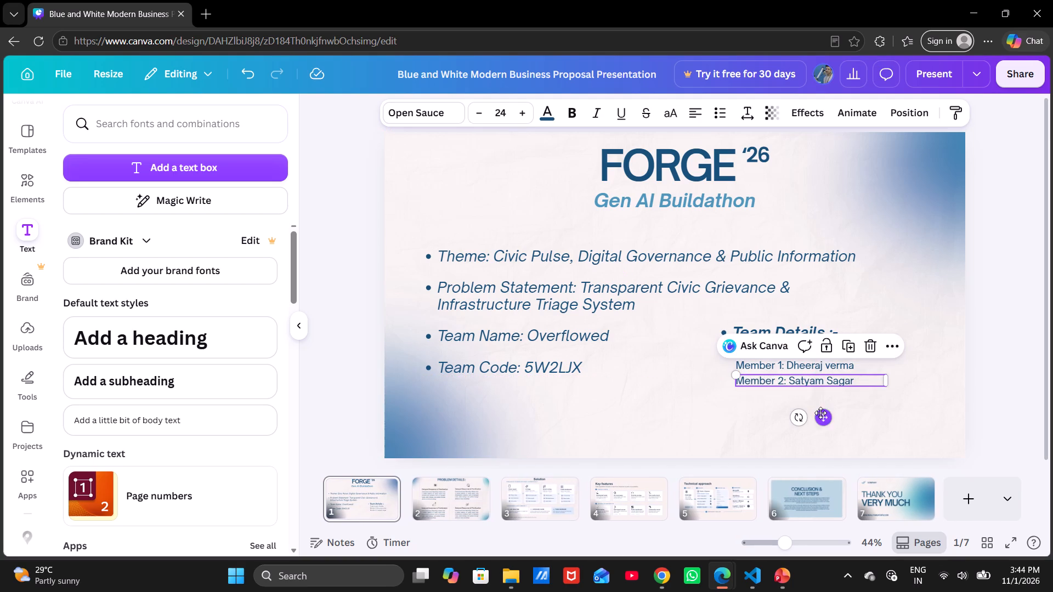
click(684, 413)
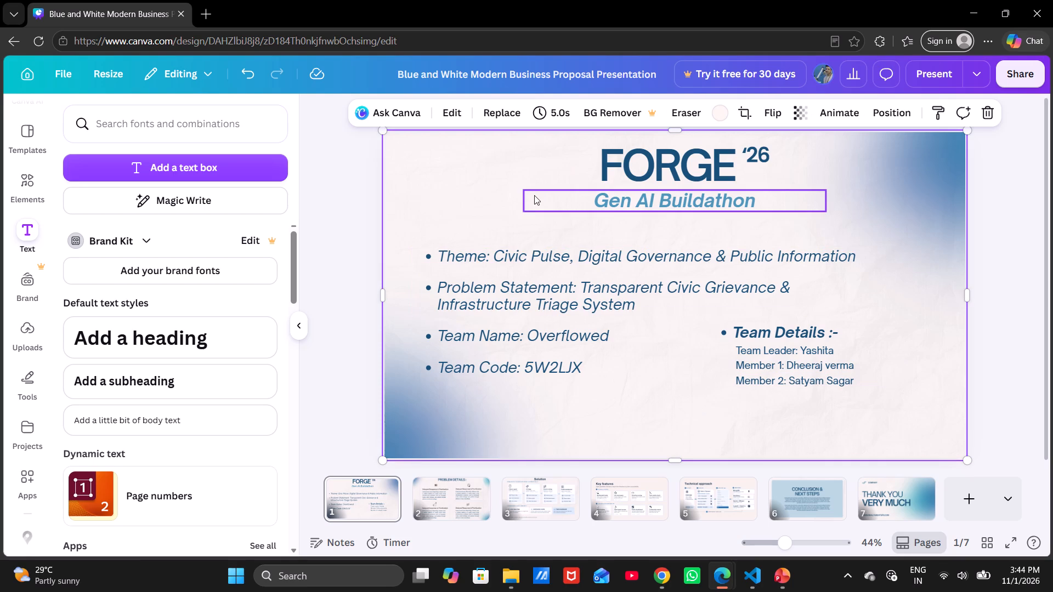
Duplicate the Team Leader line and place the copy below the Member 2 line.
click(781, 350)
key(ctrl+d)
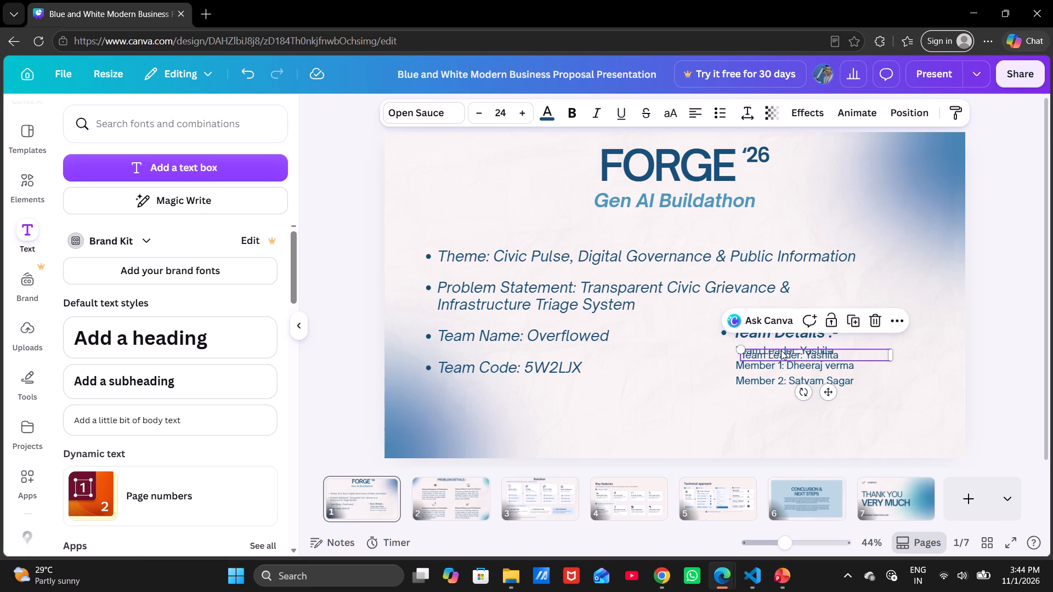
drag(831, 394, 803, 444)
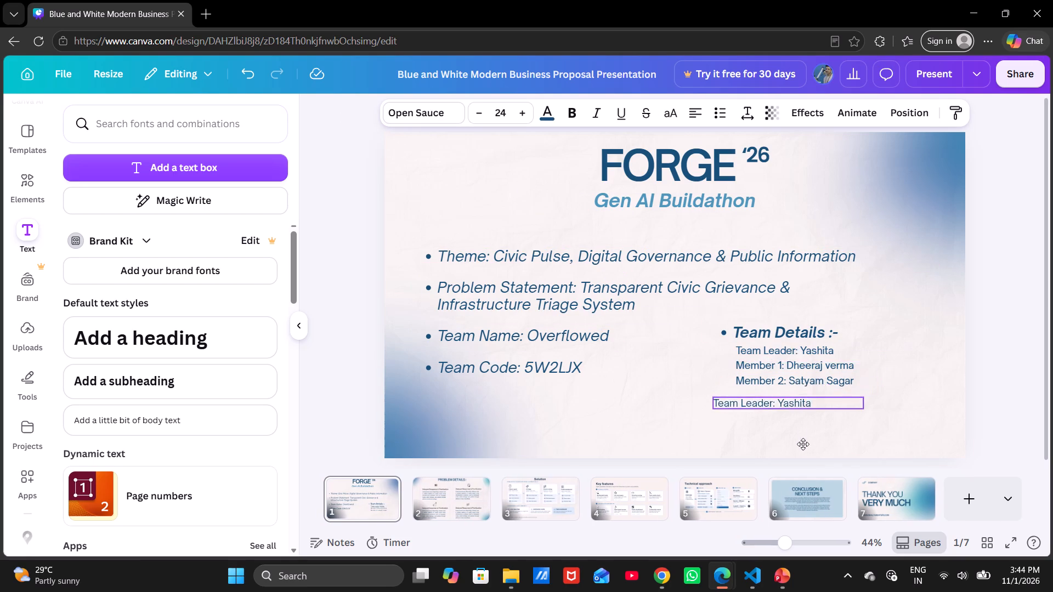
drag(803, 444, 806, 449)
Replace the text of the duplicated line with "College: NIT Jamshedpur".
click(820, 411)
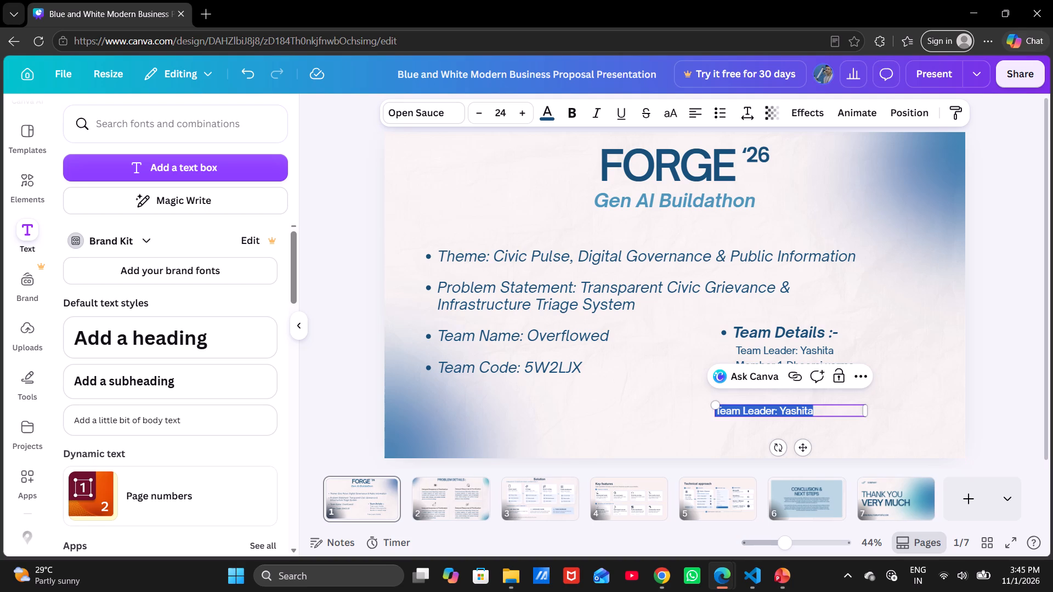
click(820, 411)
key(BackSpace)
key(BackSpace)
key(BackSpace)
key(BackSpace)
key(BackSpace)
key(BackSpace)
key(BackSpace)
key(BackSpace)
key(BackSpace)
key(BackSpace)
key(BackSpace)
key(BackSpace)
key(BackSpace)
key(BackSpace)
key(BackSpace)
key(BackSpace)
key(BackSpace)
key(BackSpace)
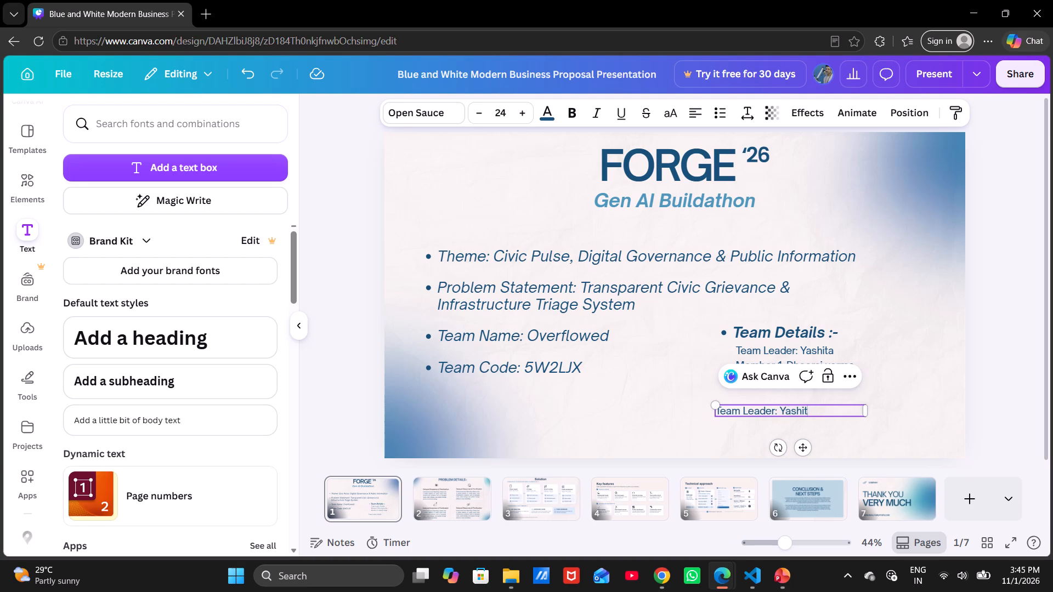
key(BackSpace)
key(BackSpace)
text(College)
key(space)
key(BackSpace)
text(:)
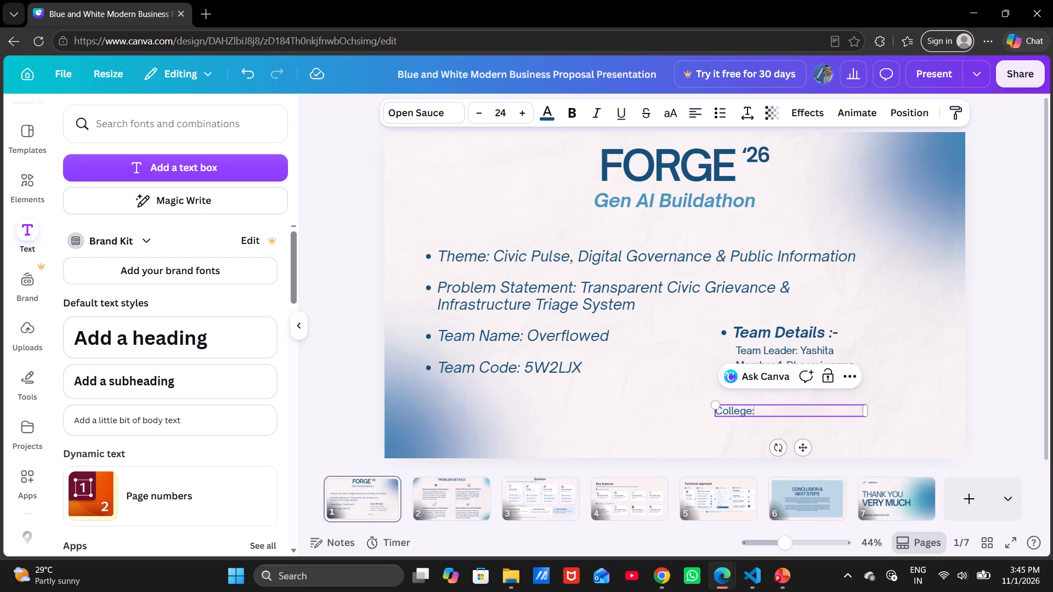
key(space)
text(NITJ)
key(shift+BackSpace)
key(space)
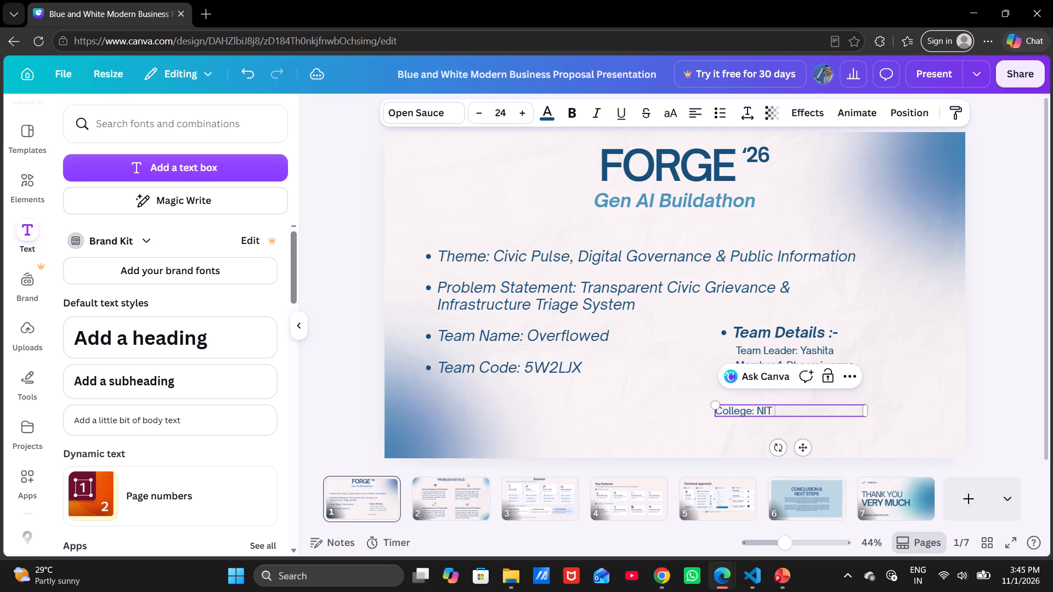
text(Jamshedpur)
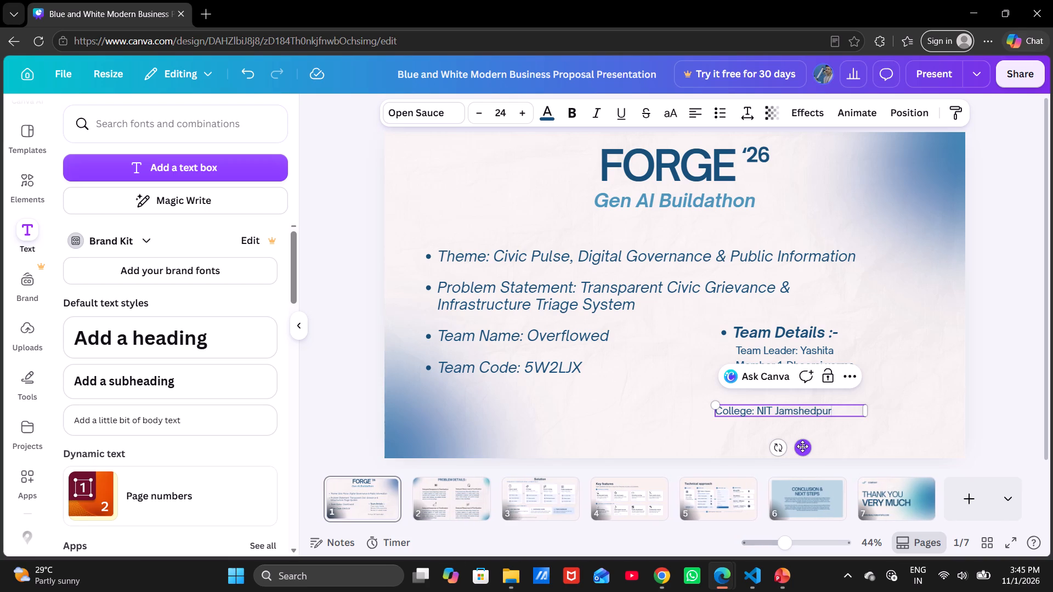
Align the College line with the left edge of the member lines and make it bold.
drag(802, 446, 821, 440)
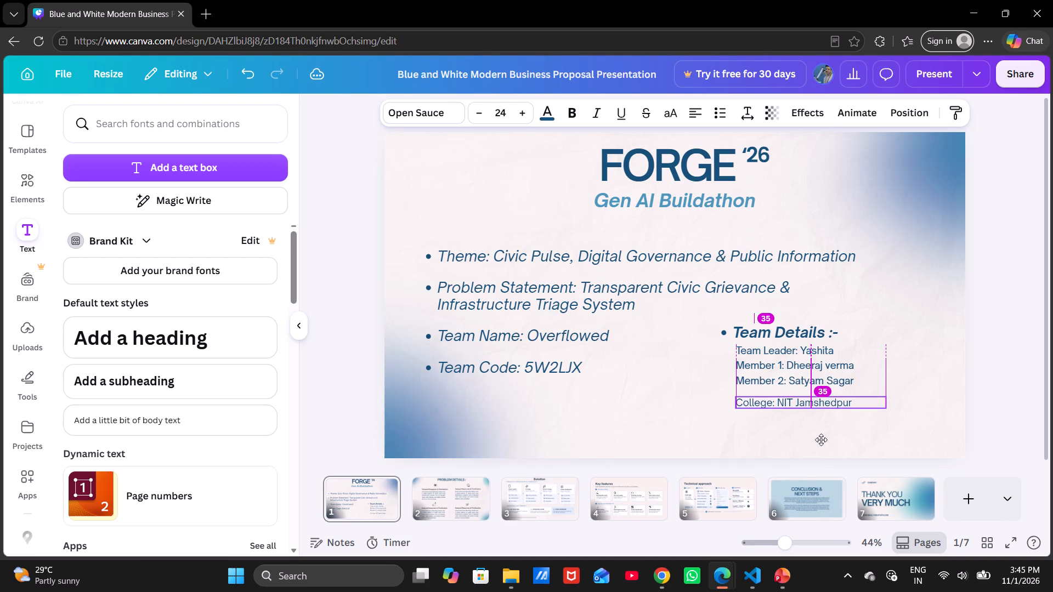
drag(821, 440, 822, 446)
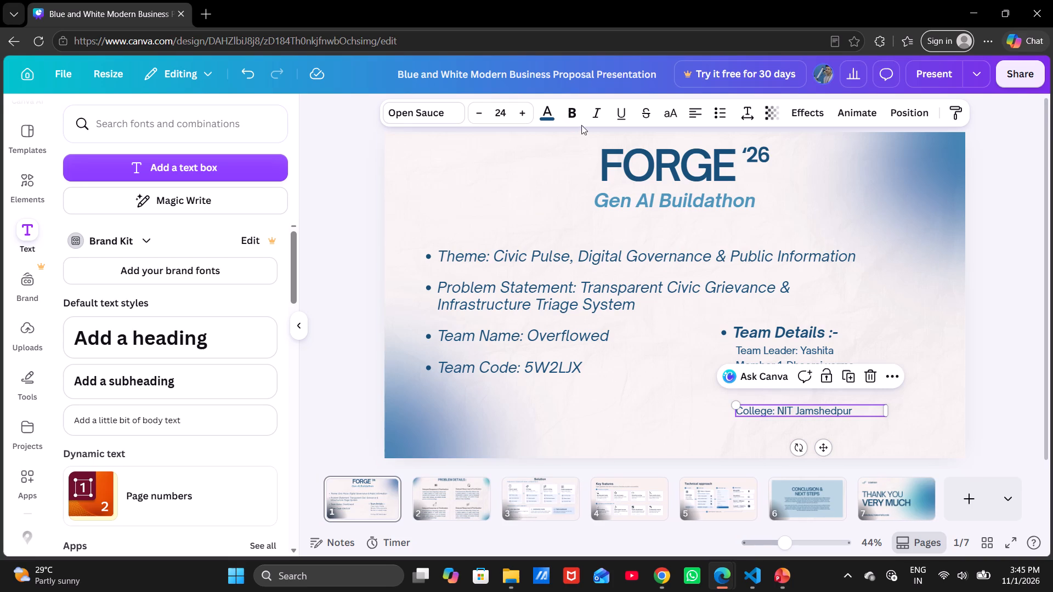
click(579, 117)
click(693, 411)
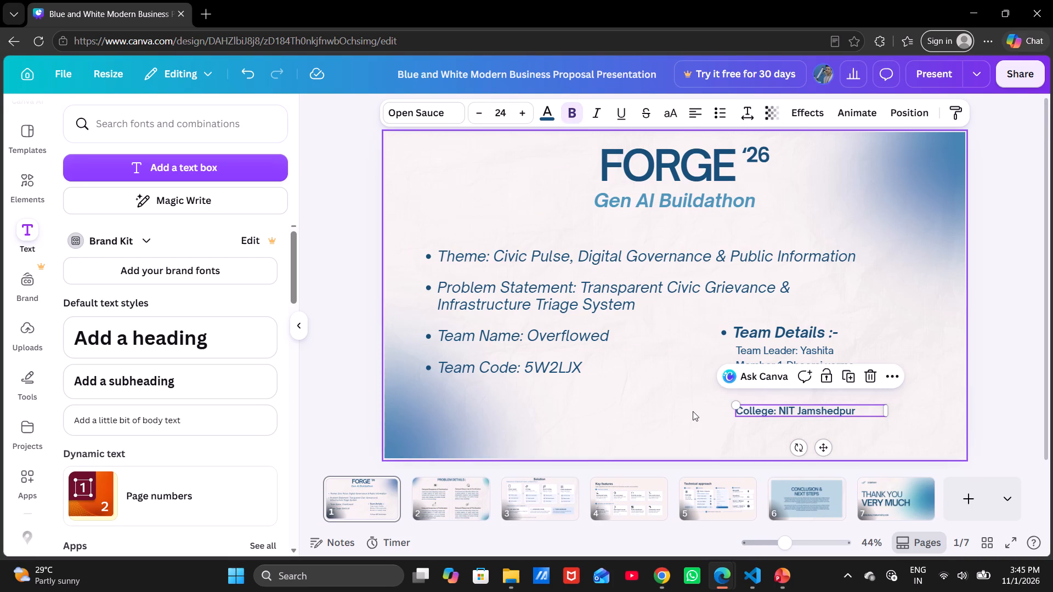
Move the College line slightly up, closer to the Member 2 line, keeping its left alignment.
click(801, 417)
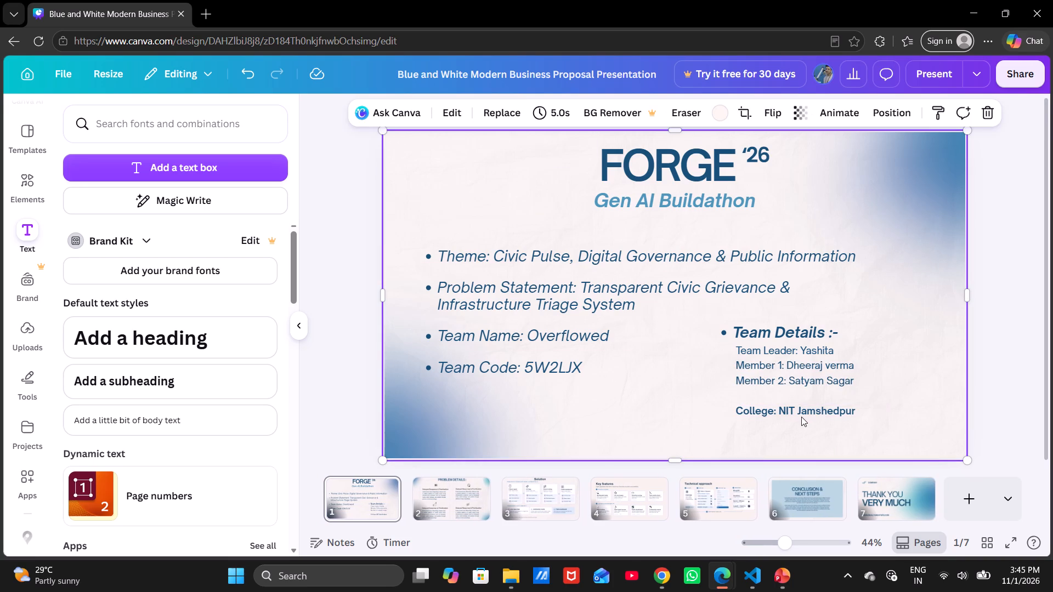
click(791, 415)
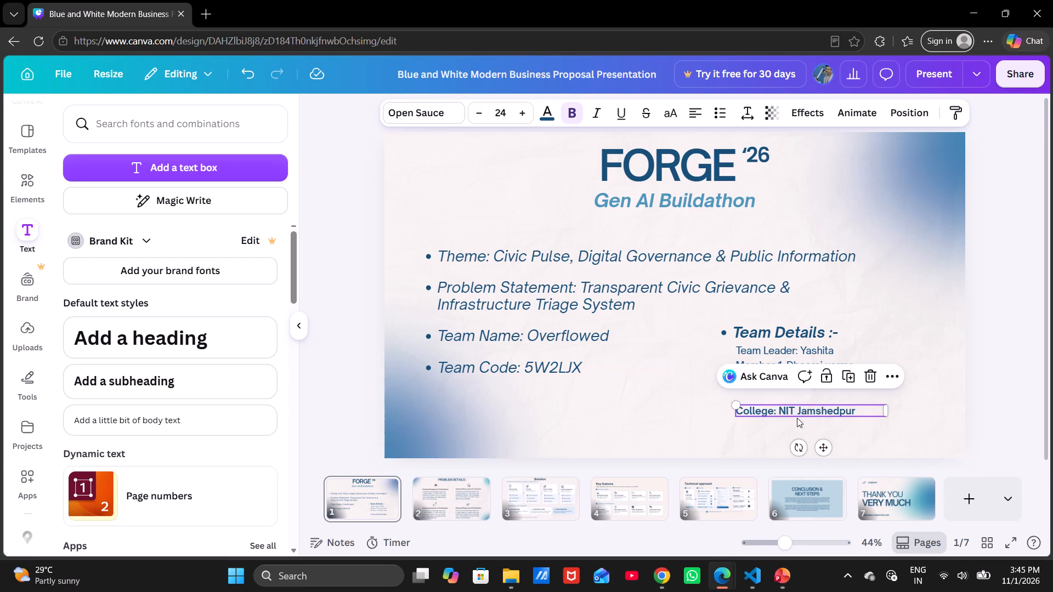
drag(822, 449, 821, 442)
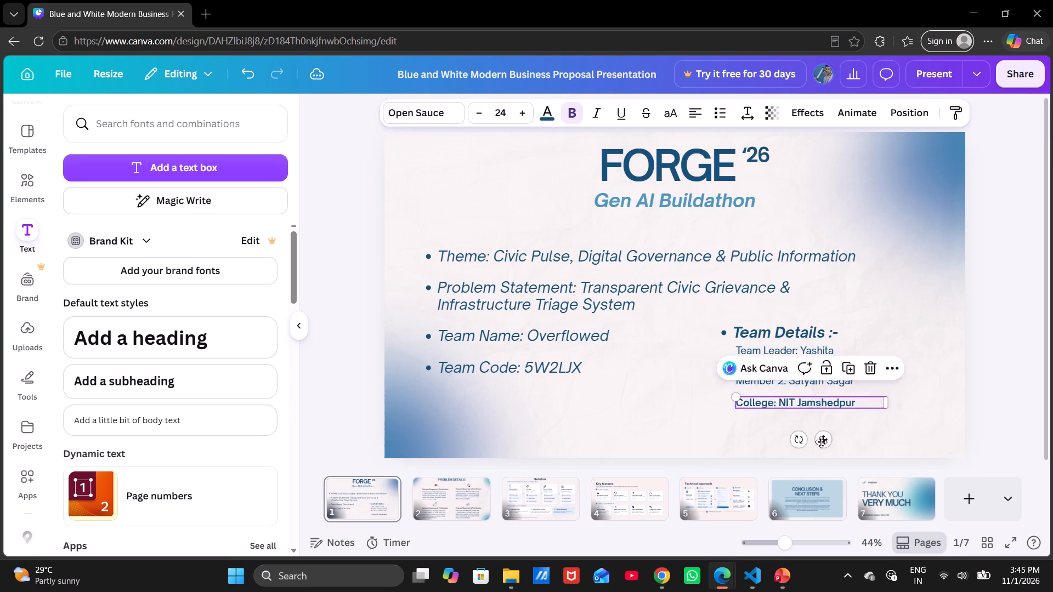
click(678, 411)
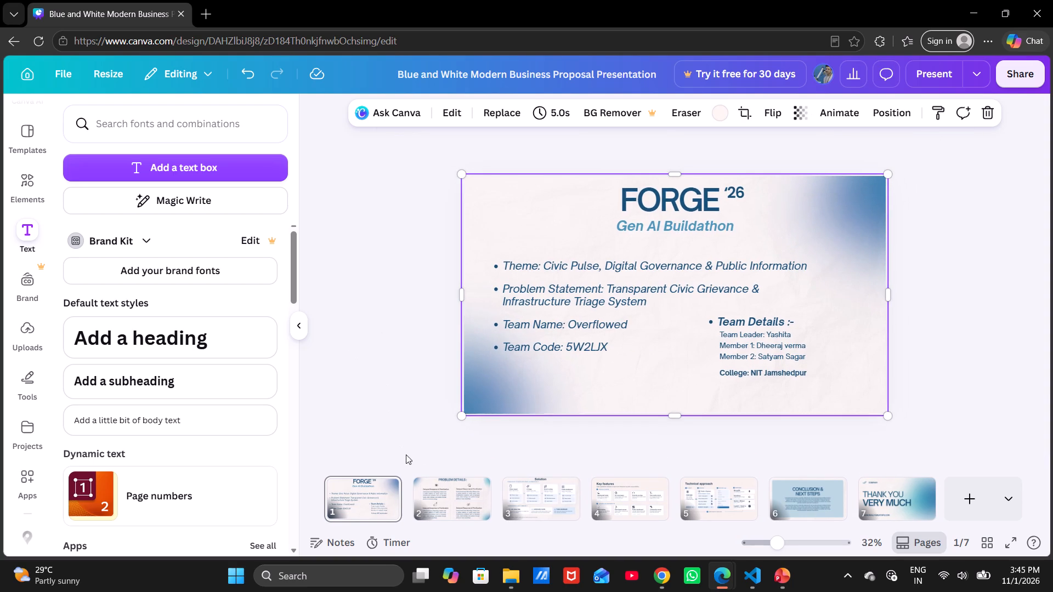
Review slides 2 to 6 of the deck, comparing their backgrounds and corner decorations.
click(448, 514)
click(540, 498)
click(642, 497)
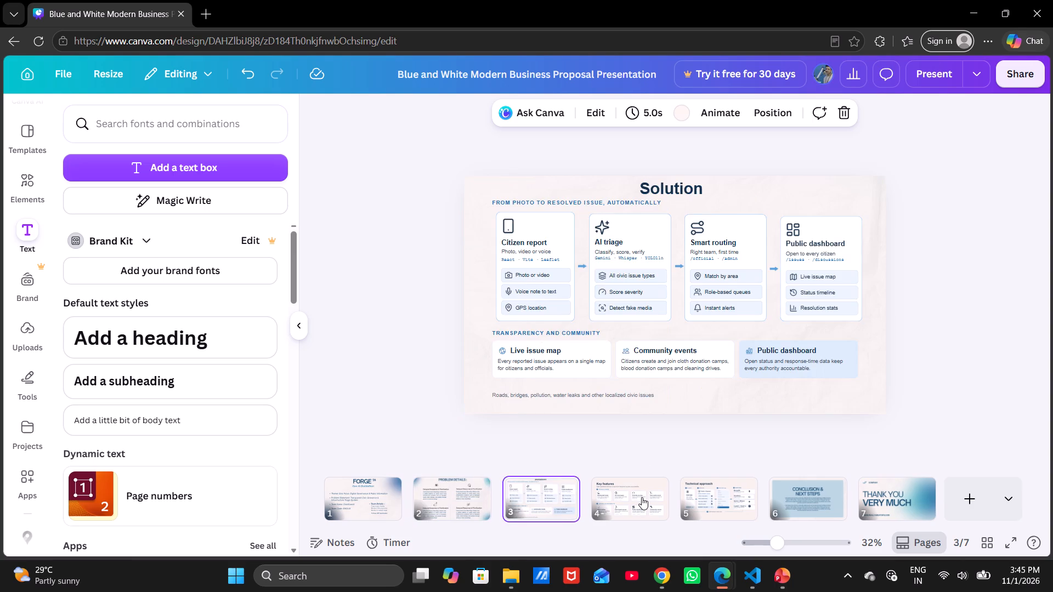
click(722, 487)
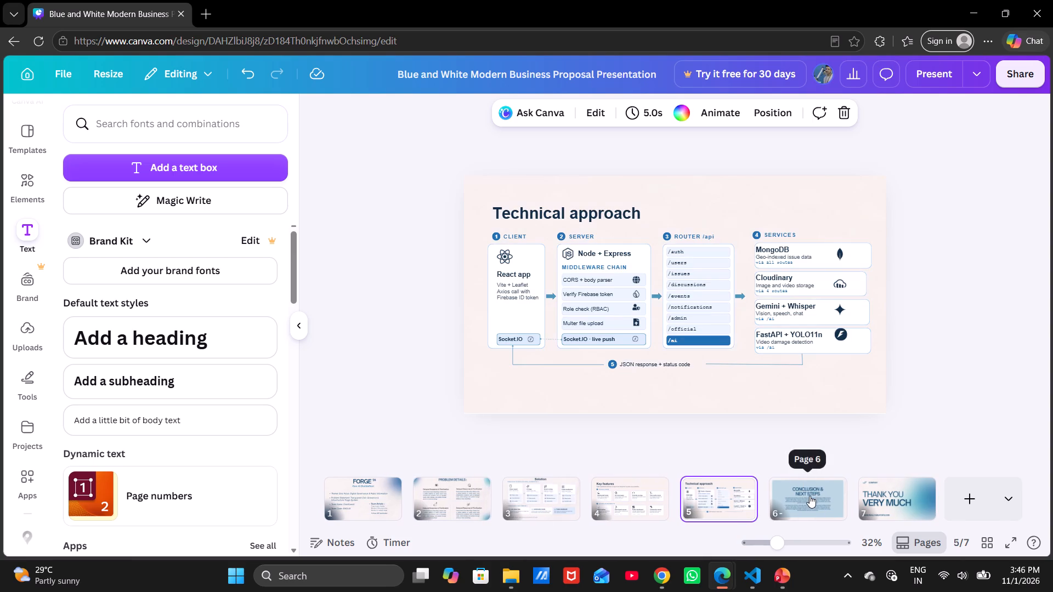
click(809, 496)
click(733, 502)
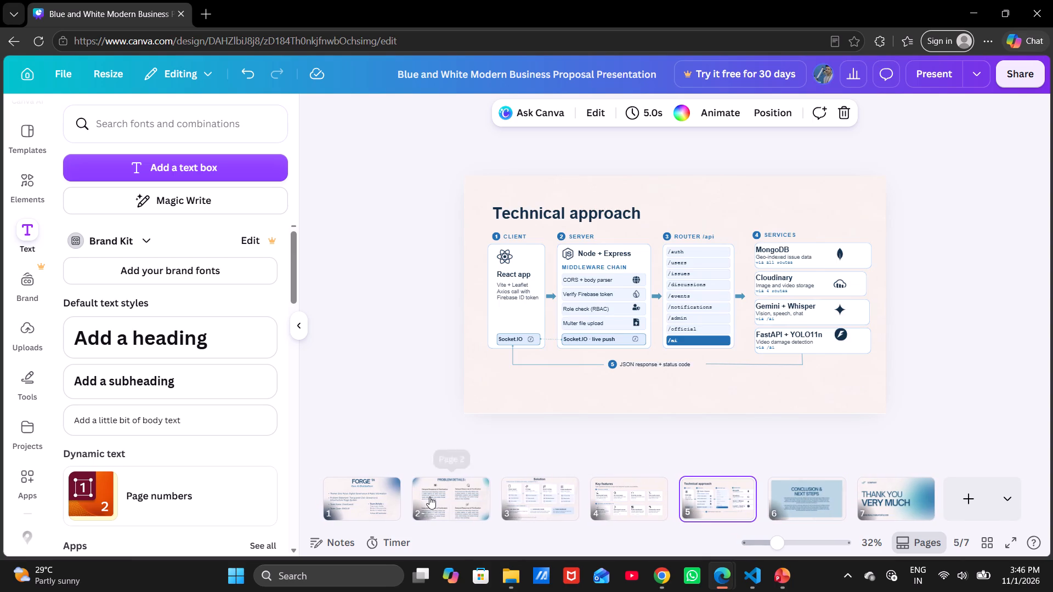
click(429, 497)
click(536, 493)
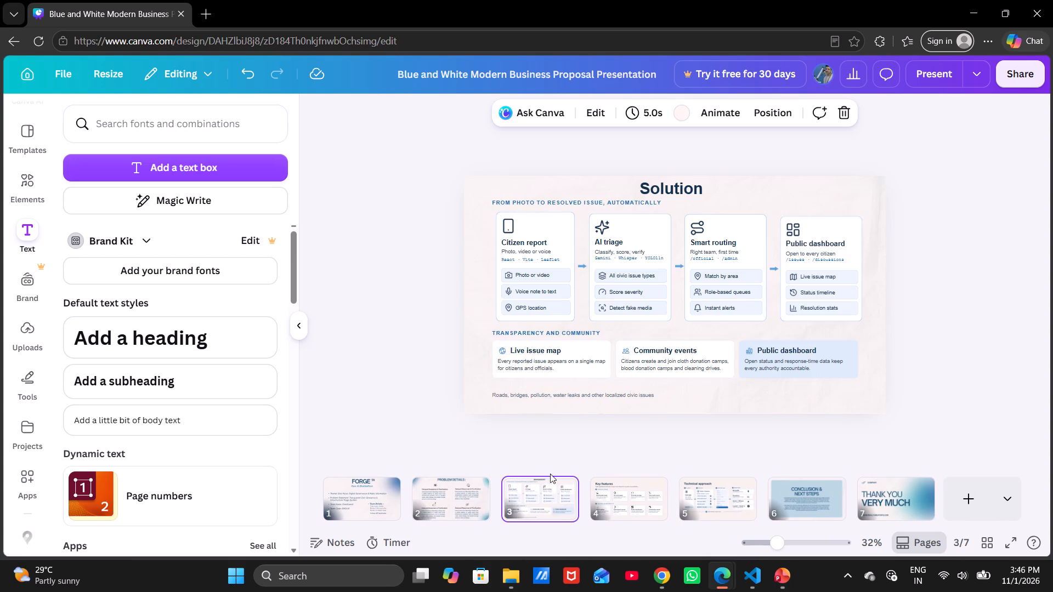
click(652, 519)
click(715, 498)
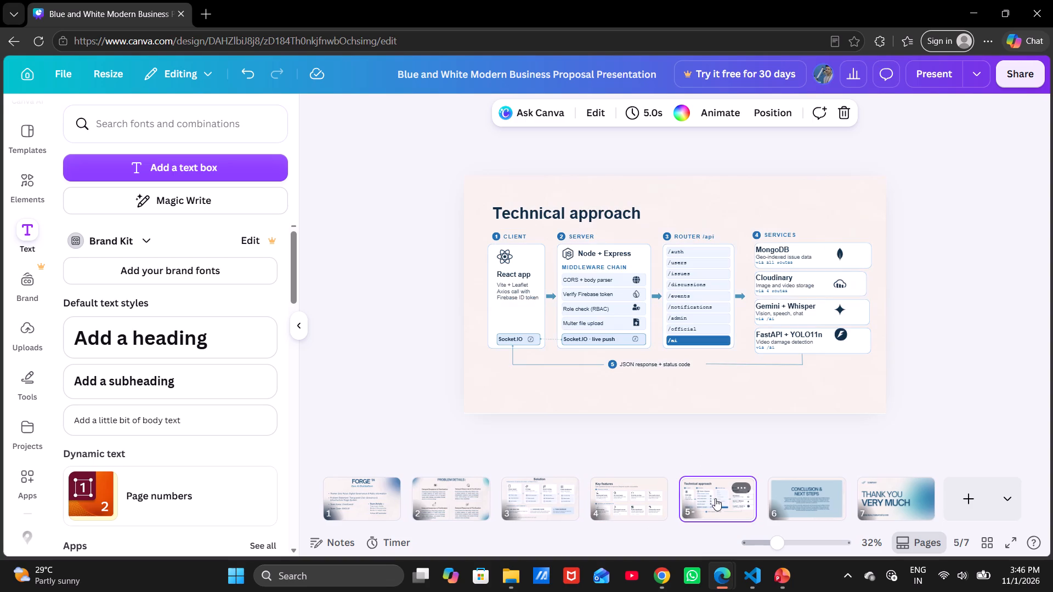
Copy the lower-left corner gradient from the Problem Details slide and paste several copies onto the Key features slide.
click(414, 484)
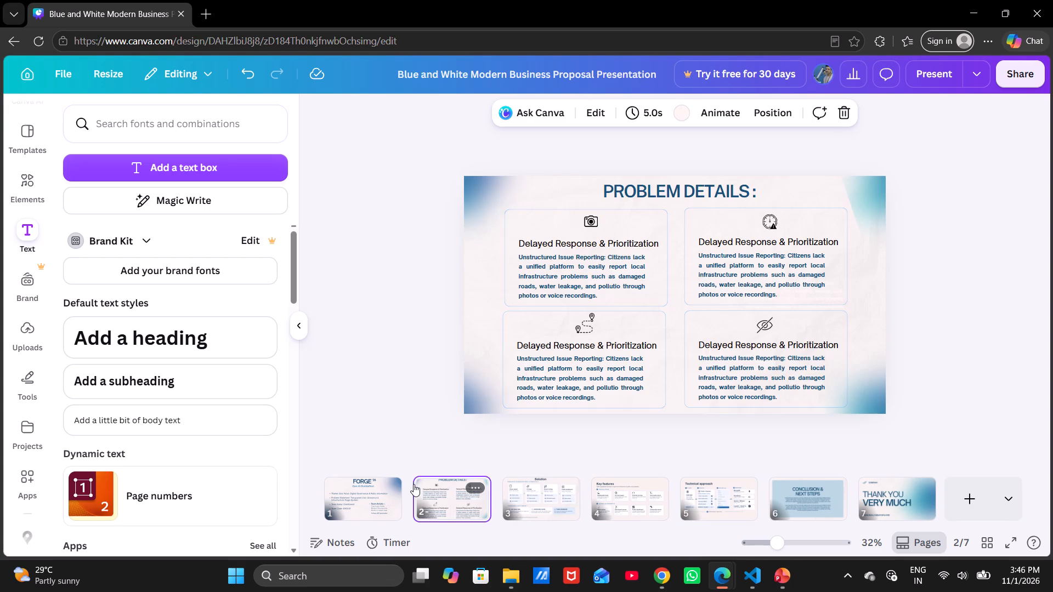
click(864, 214)
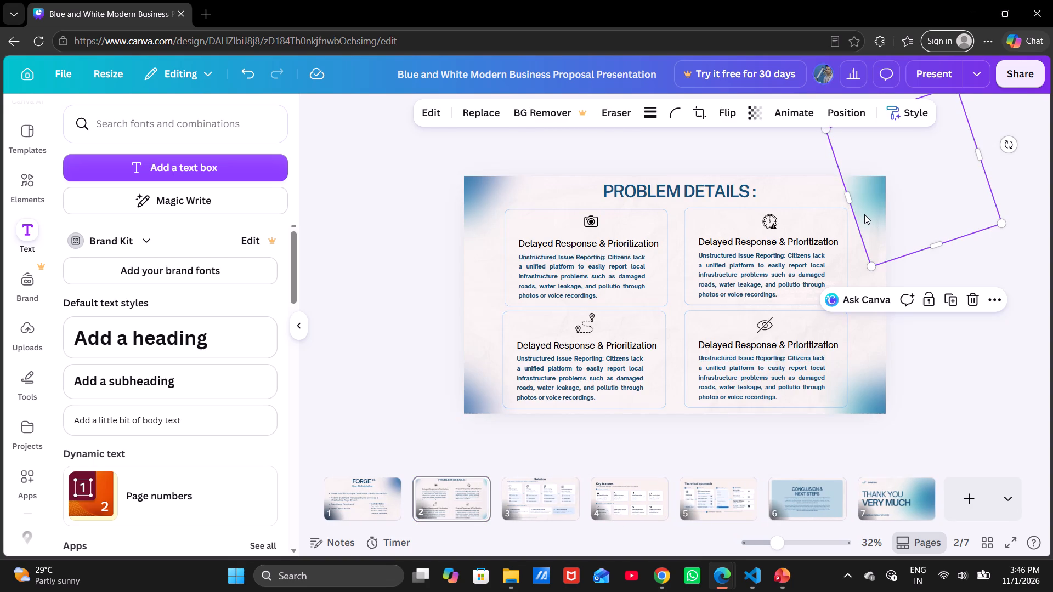
click(477, 195)
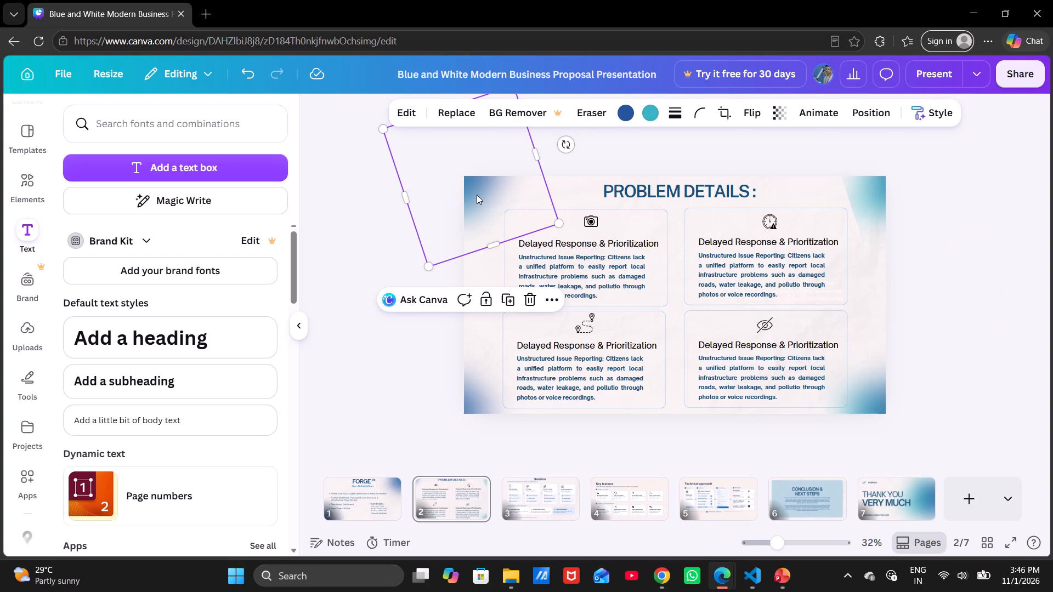
click(477, 400)
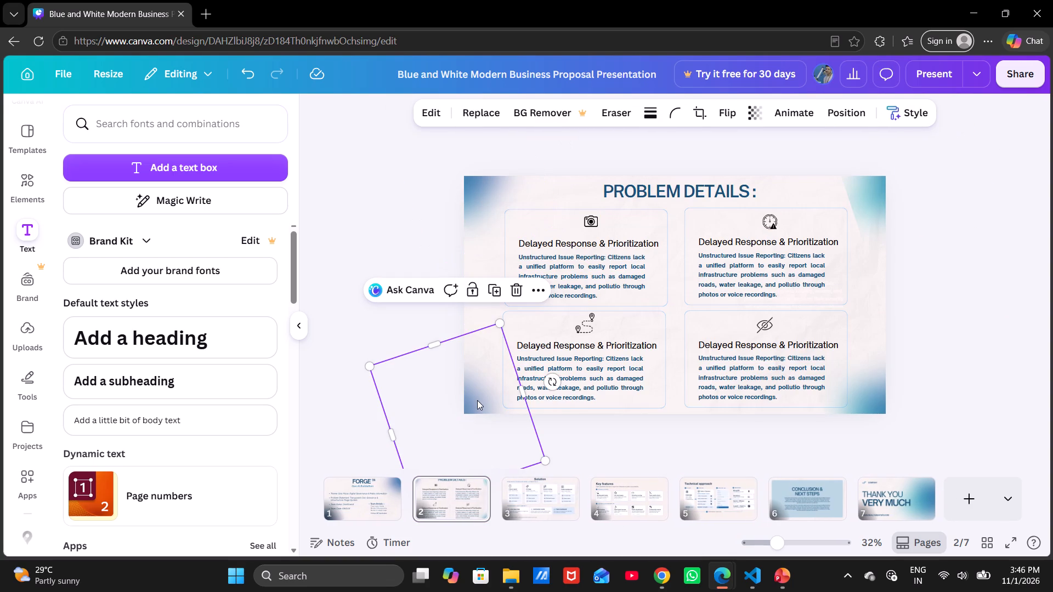
key(ctrl+c)
click(632, 487)
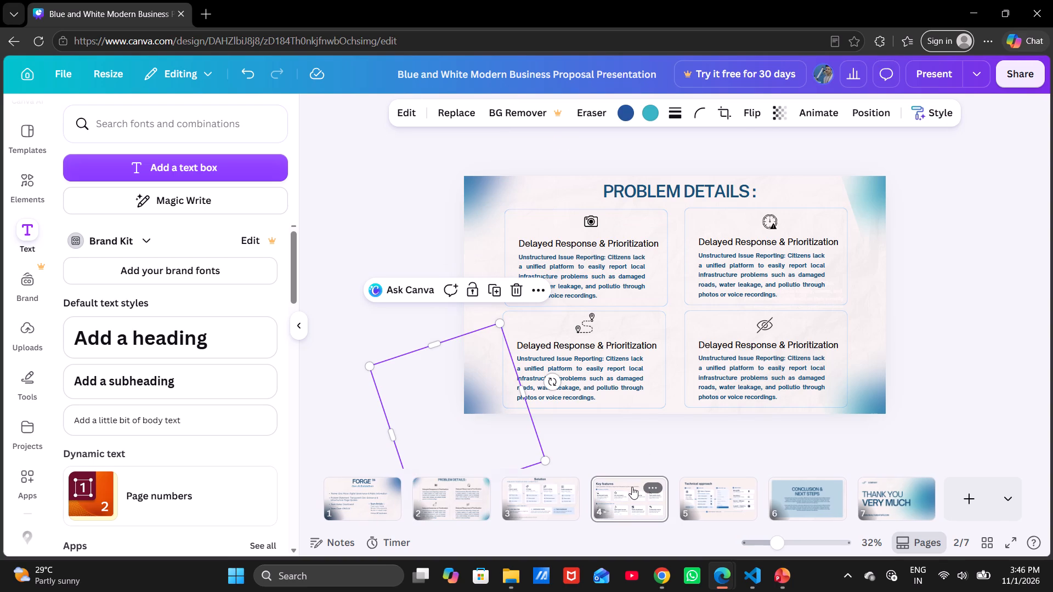
key(ctrl+v)
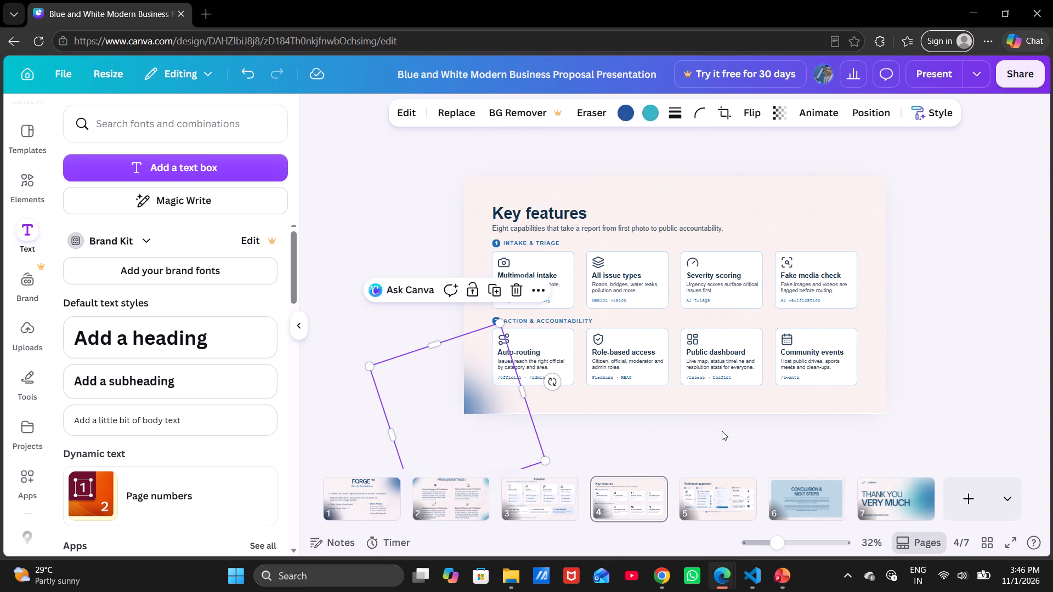
key(ctrl+v)
key(ctrl+v)
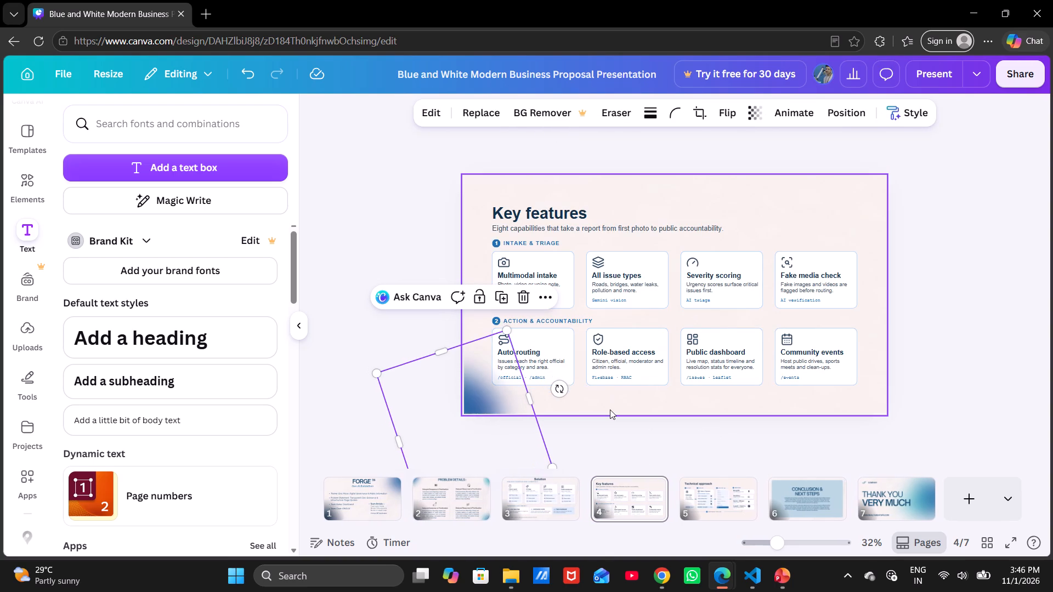
key(ctrl+v)
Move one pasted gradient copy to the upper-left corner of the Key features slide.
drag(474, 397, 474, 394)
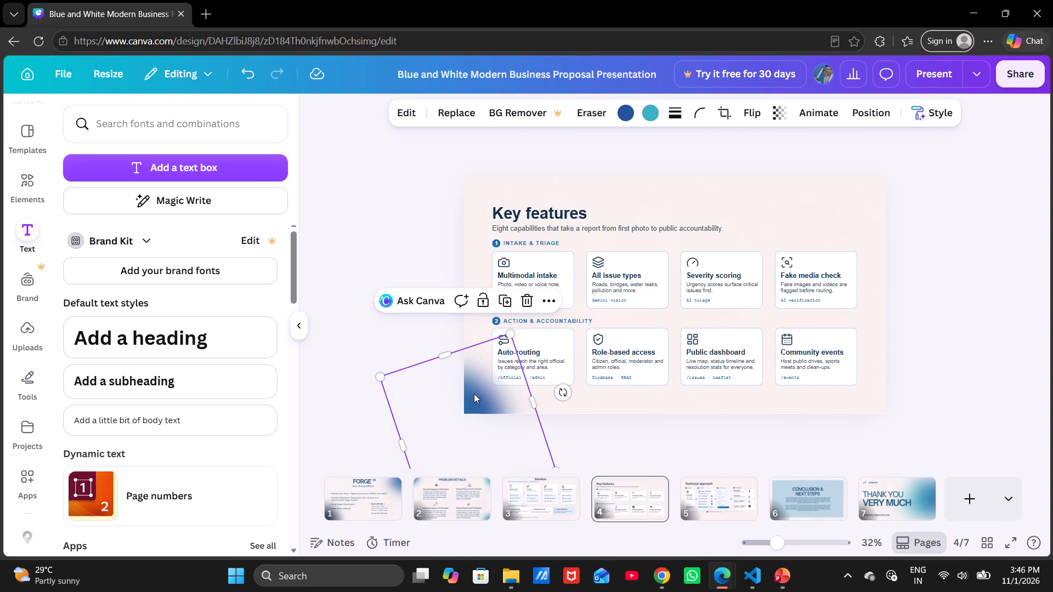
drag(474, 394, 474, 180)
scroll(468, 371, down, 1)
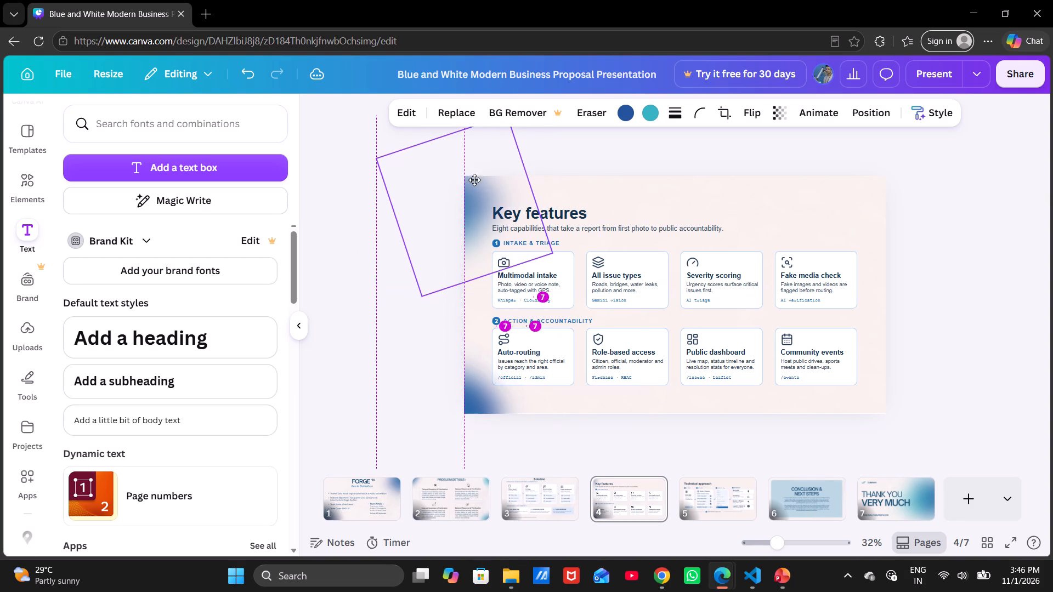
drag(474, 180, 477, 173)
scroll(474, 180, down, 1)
Move another gradient copy from the lower-left corner to the upper-right corner of the Key features slide.
drag(484, 402, 701, 295)
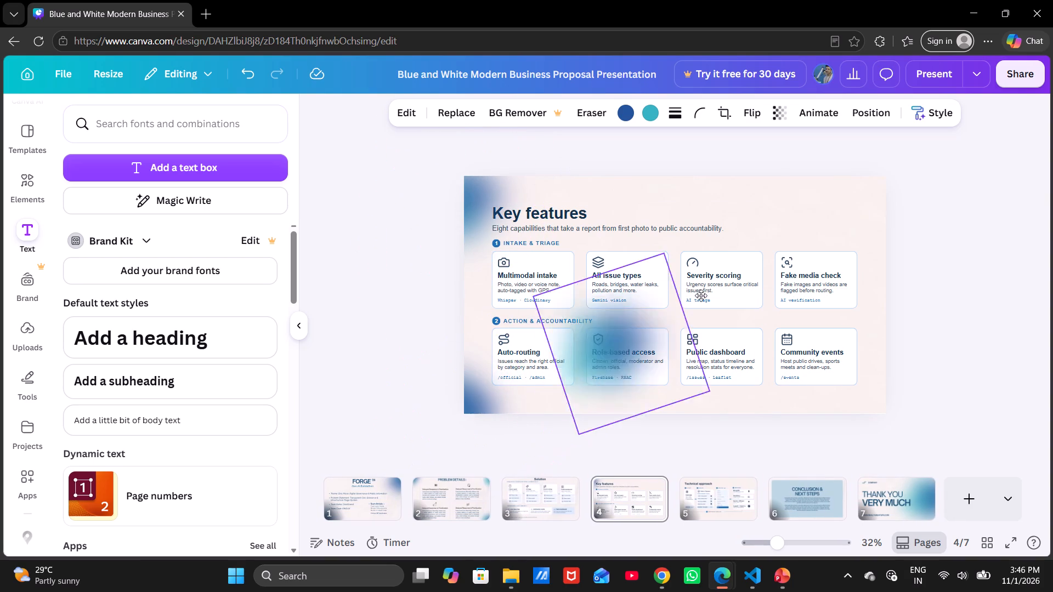
drag(701, 295, 915, 163)
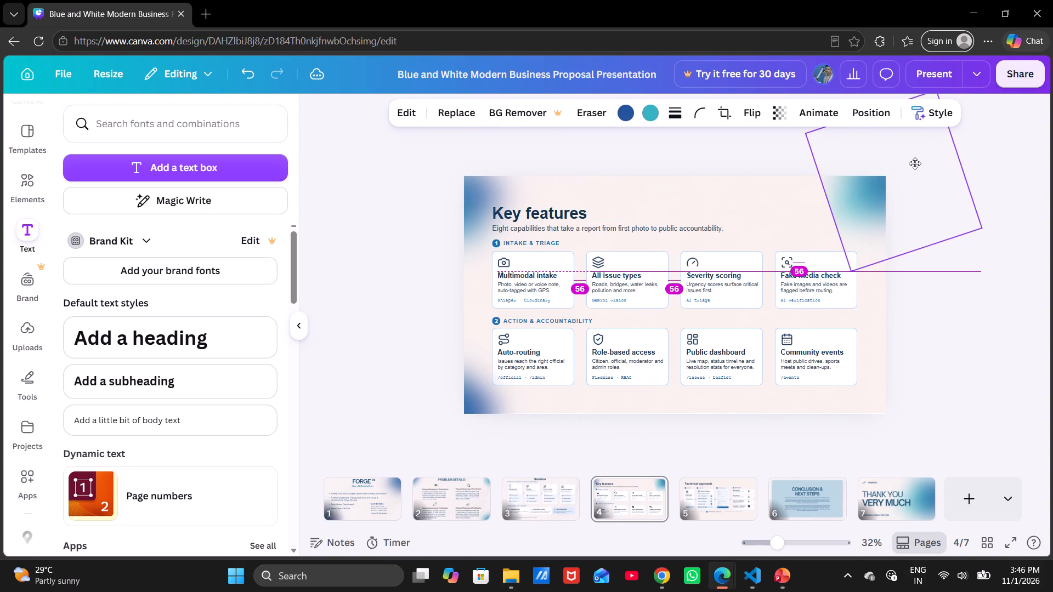
drag(915, 163, 915, 164)
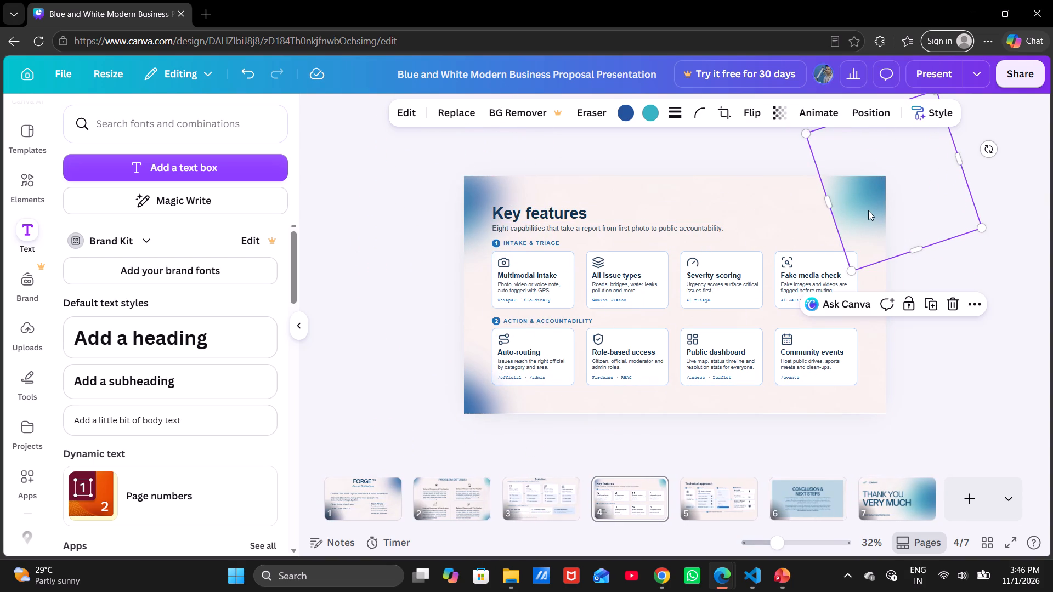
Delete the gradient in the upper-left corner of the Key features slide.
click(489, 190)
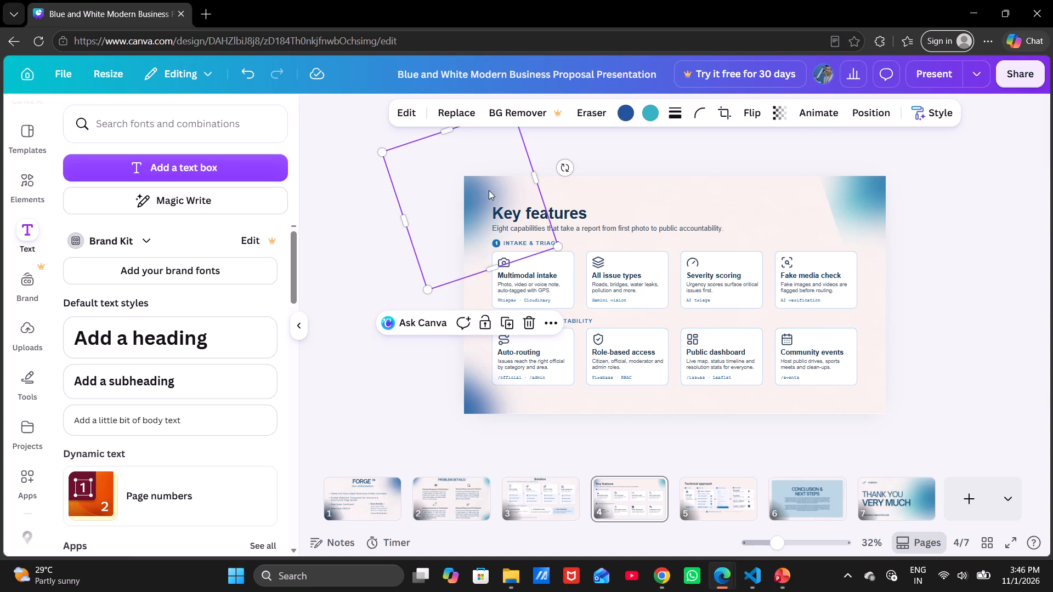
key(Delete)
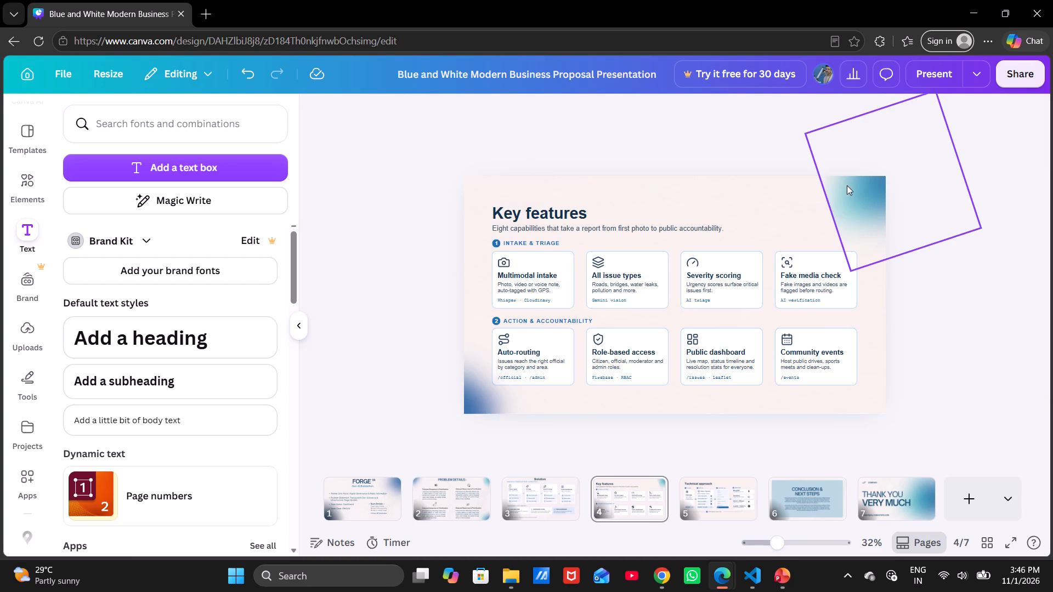
Rotate the upper-right gradient on the Key features slide to about 138° and shift it so its blue part fills the corner.
click(847, 185)
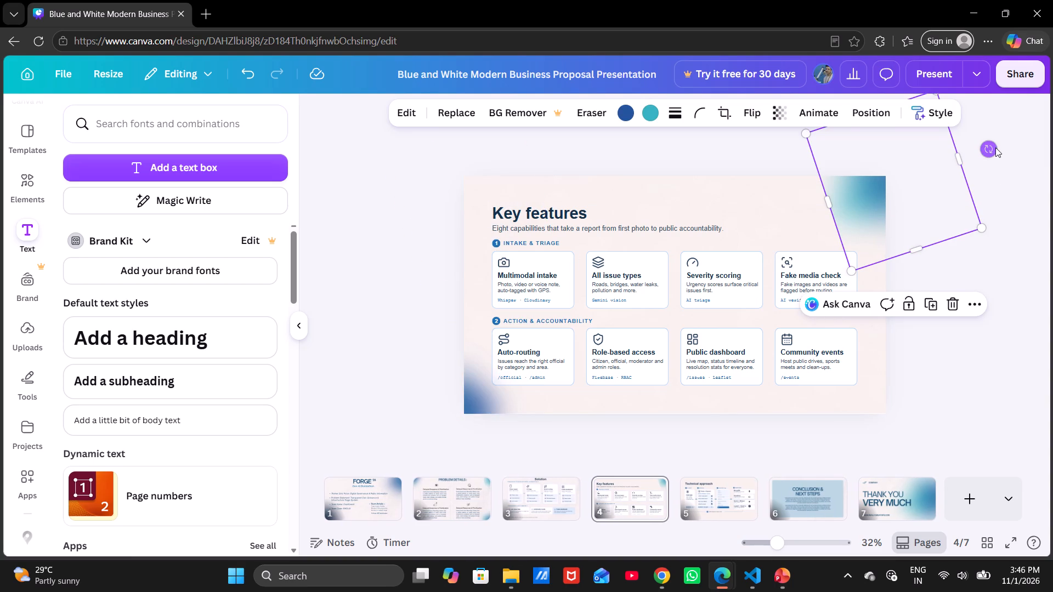
drag(995, 147, 841, 231)
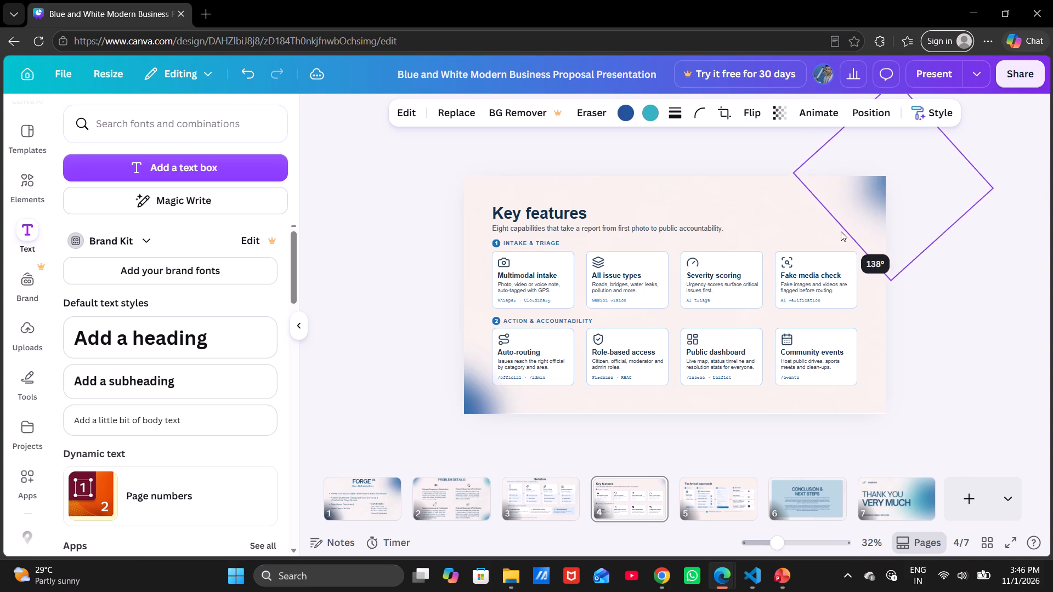
drag(841, 231, 846, 236)
drag(924, 191, 906, 201)
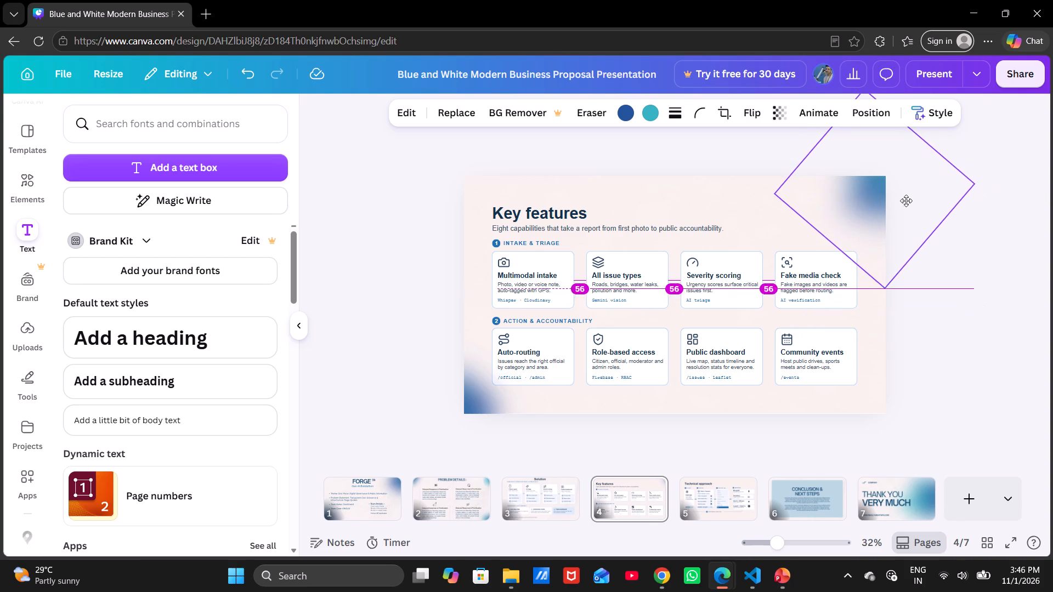
drag(906, 201, 908, 196)
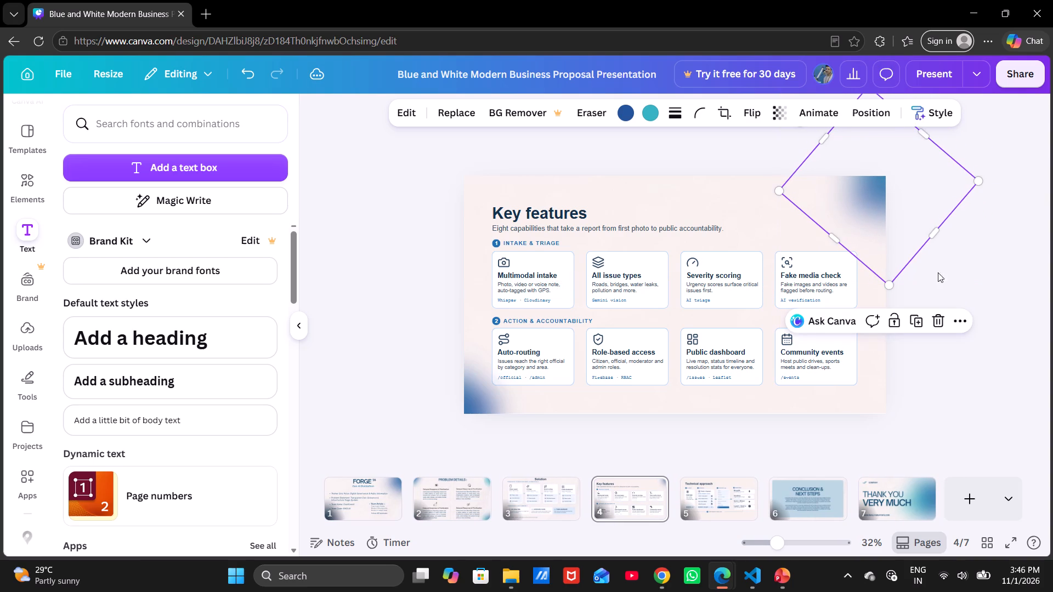
click(987, 253)
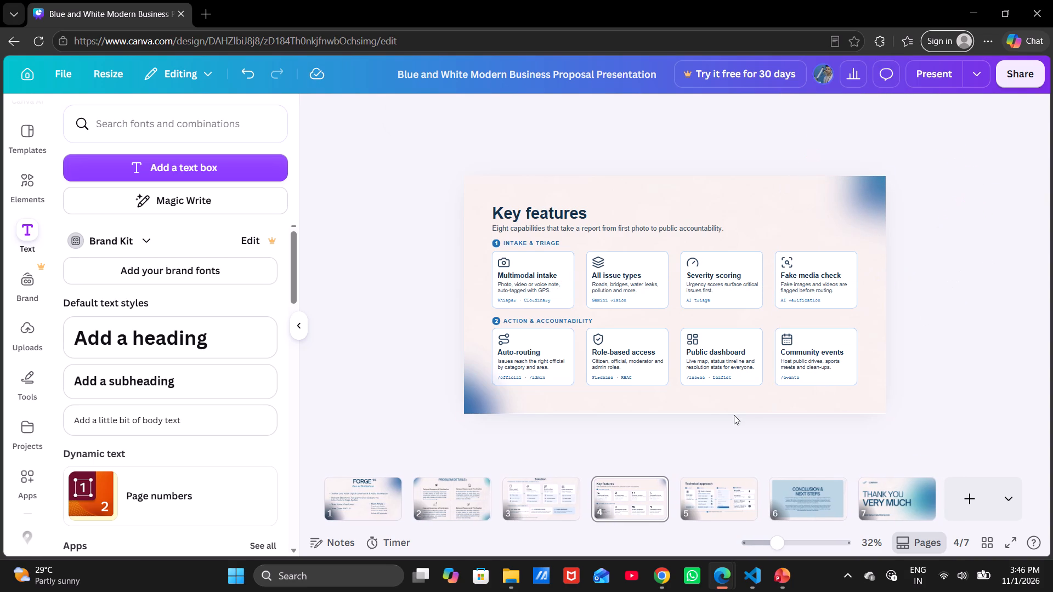
Paste the copied gradient onto the Technical approach slide and place it in the upper-left corner.
click(710, 499)
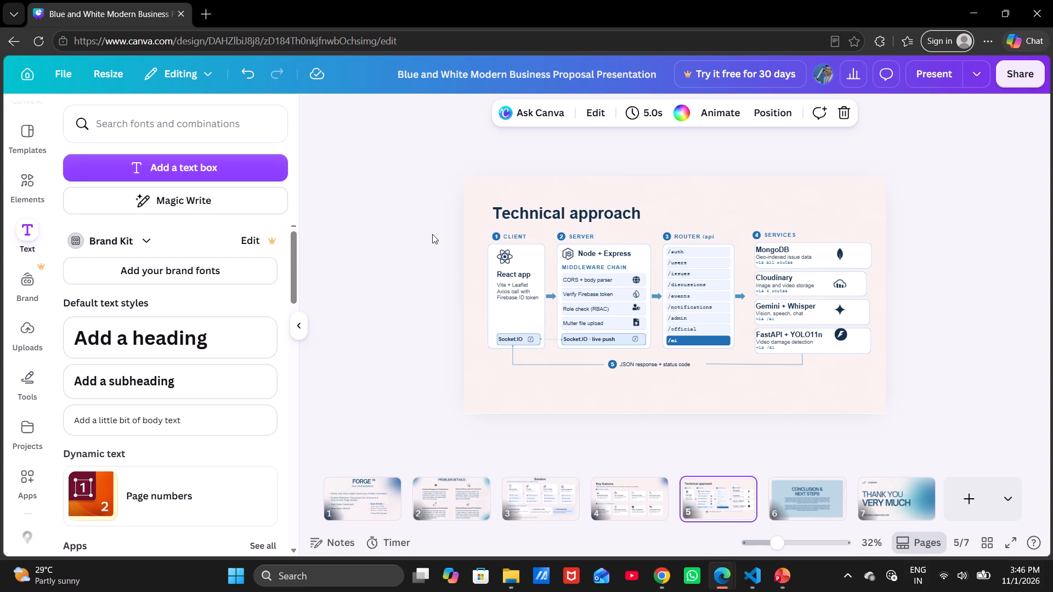
key(ctrl+v)
drag(407, 391, 417, 169)
click(355, 301)
Paste a second gradient onto the Technical approach slide and place it in the lower-right corner.
key(ctrl+v)
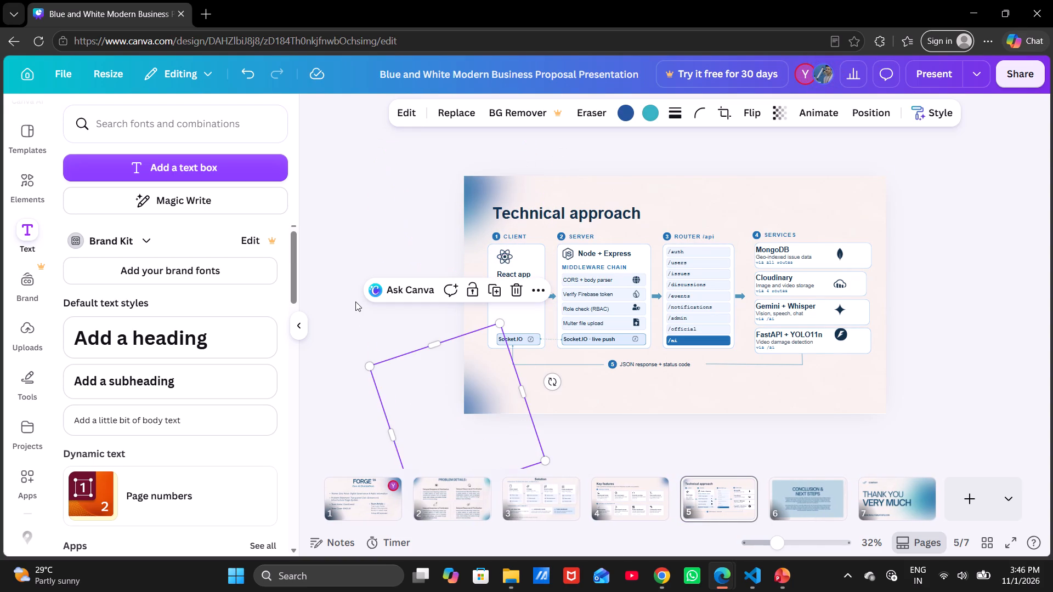
drag(418, 441, 852, 419)
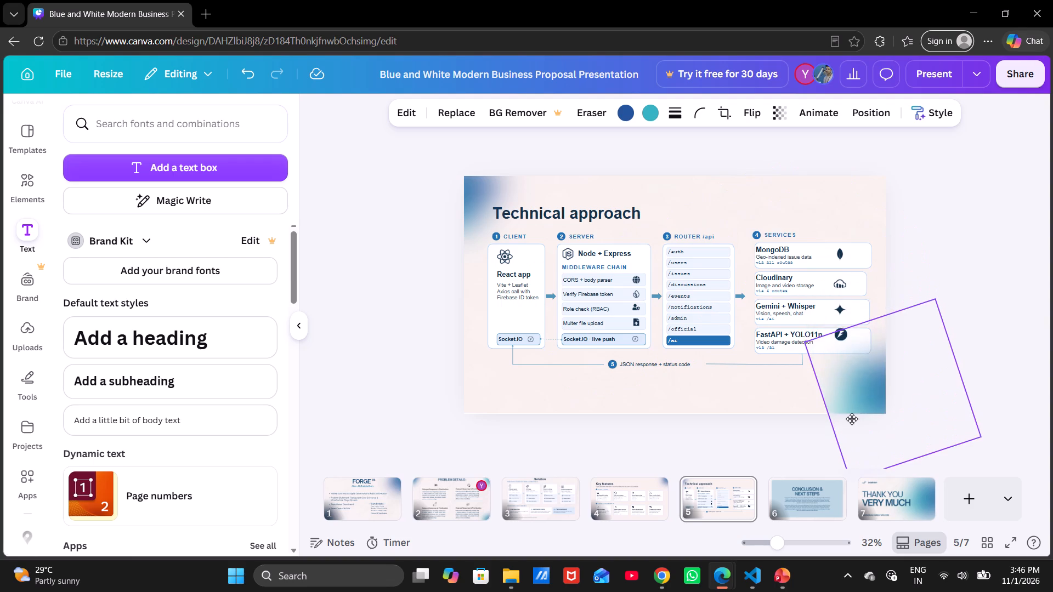
drag(852, 419, 848, 426)
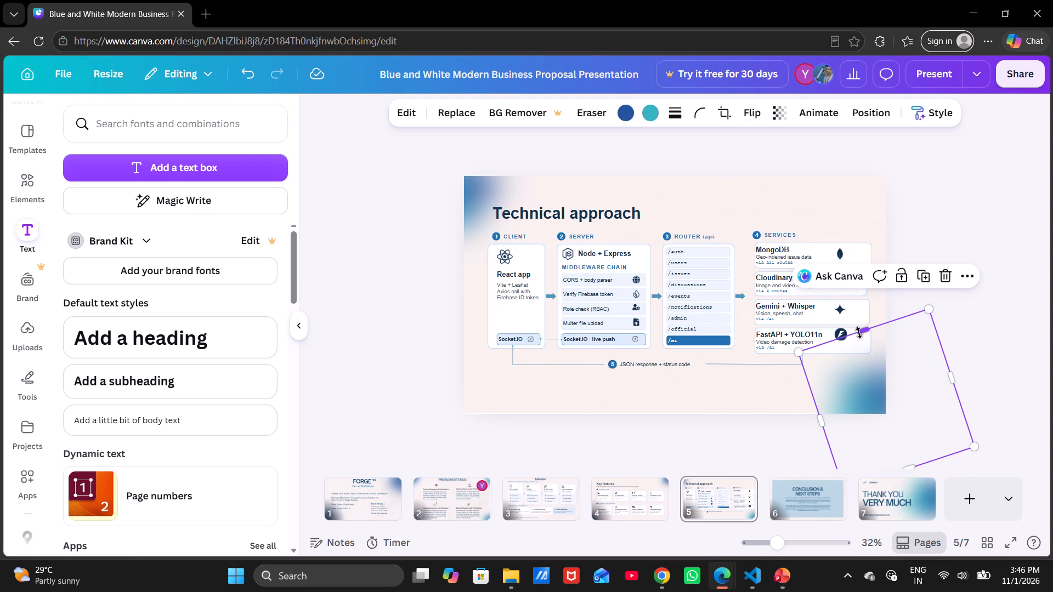
click(1007, 404)
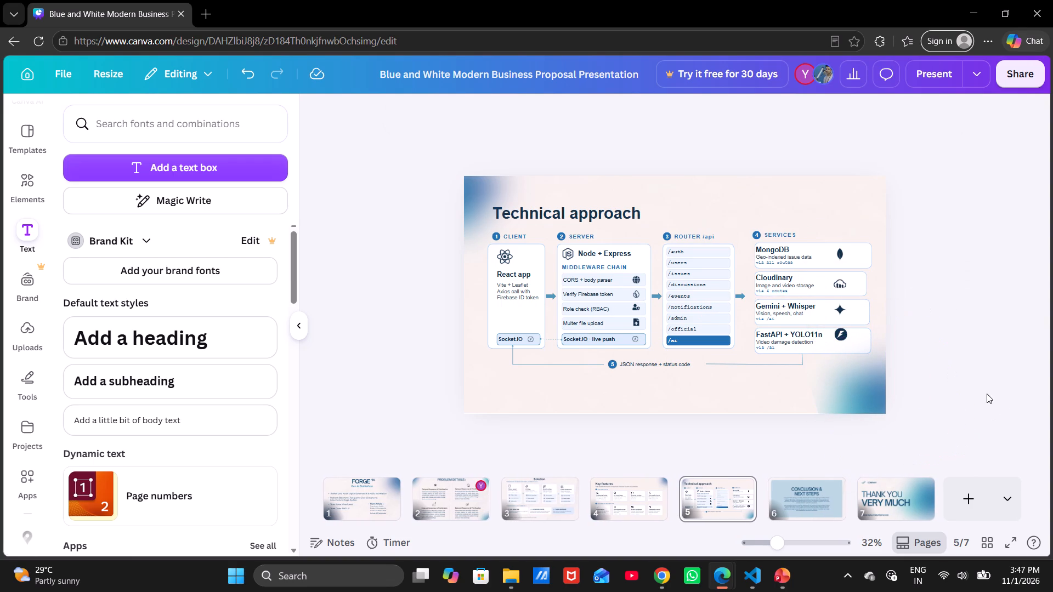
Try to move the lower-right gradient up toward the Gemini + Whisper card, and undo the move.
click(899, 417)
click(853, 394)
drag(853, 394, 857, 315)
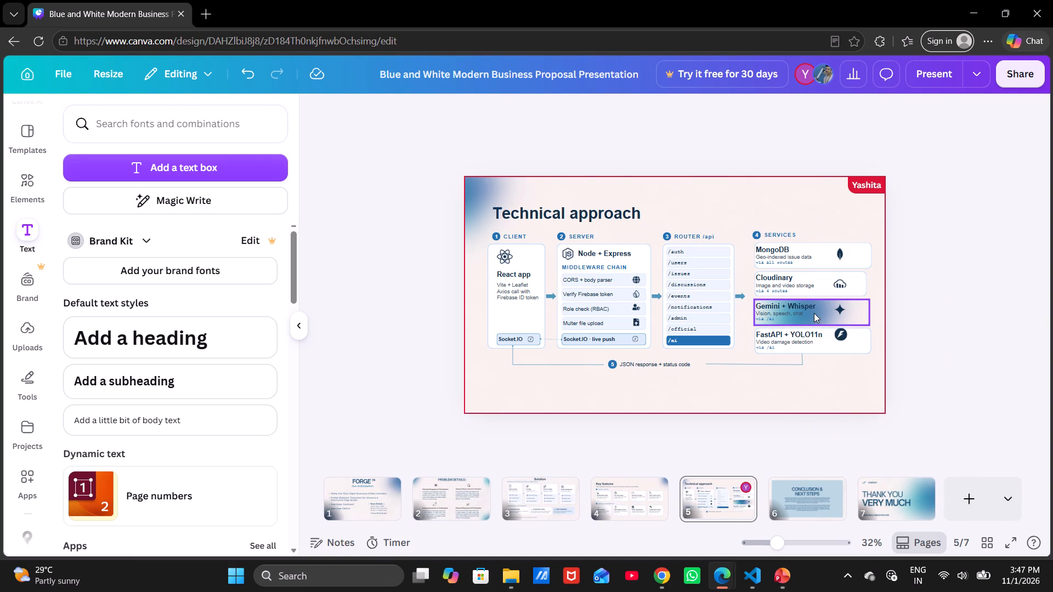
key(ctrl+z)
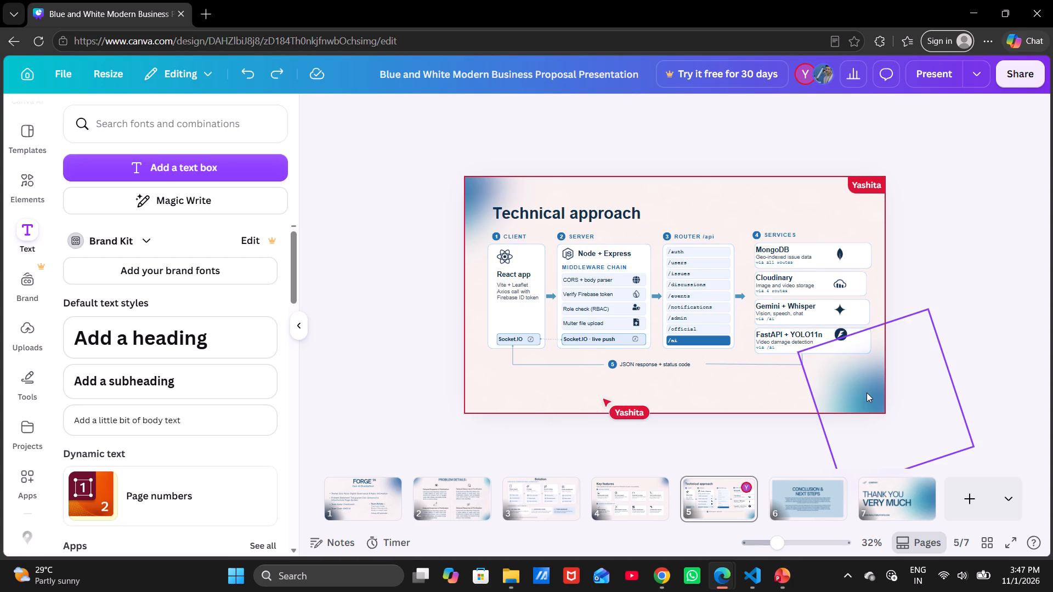
Rotate and reposition the lower-right gradient on the Technical approach slide so its blue part fills the corner.
click(863, 383)
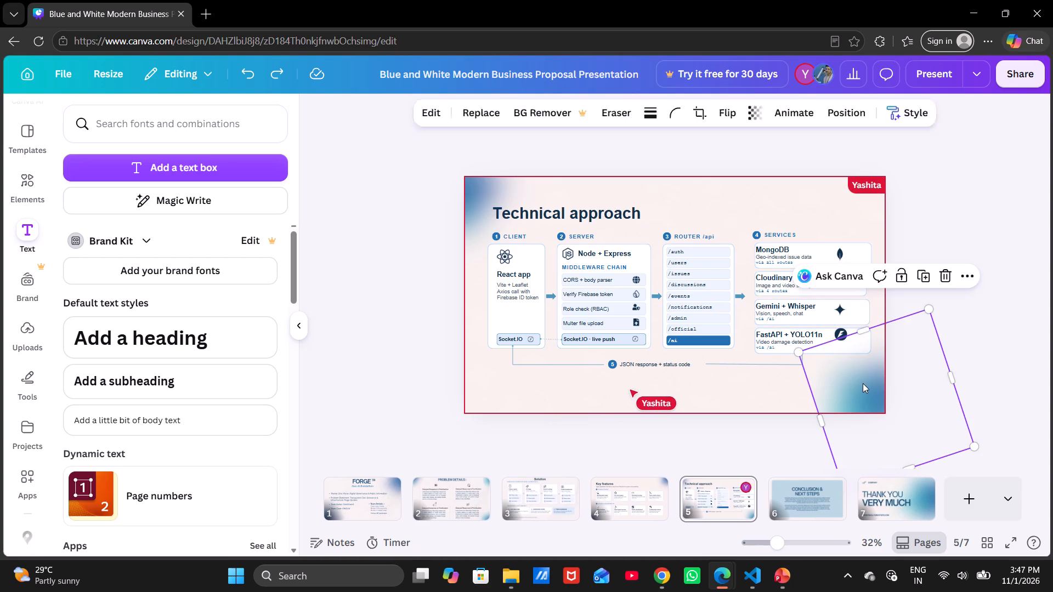
drag(918, 401, 937, 367)
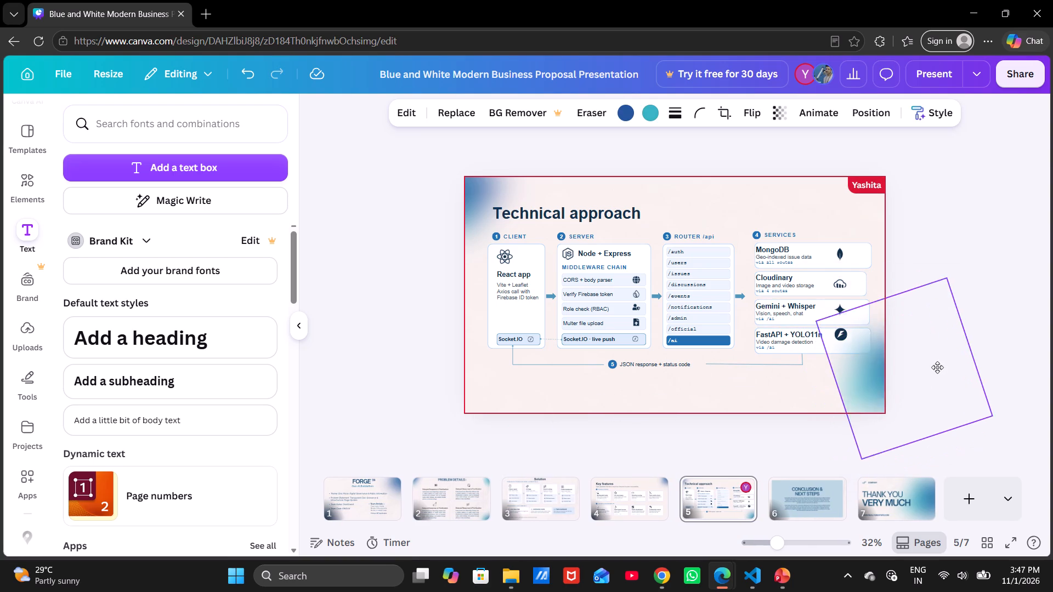
drag(937, 367, 948, 337)
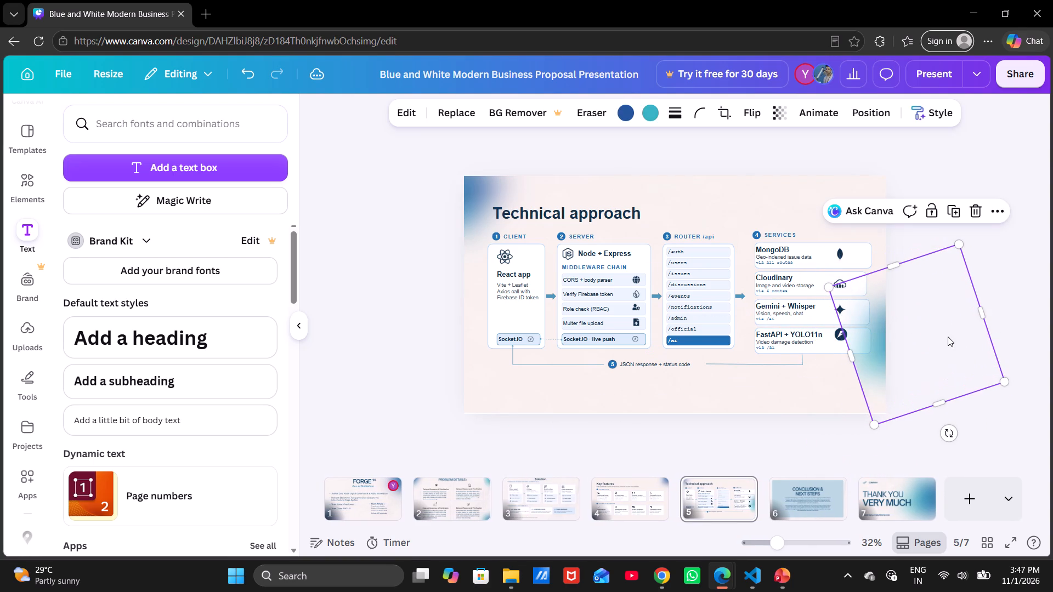
drag(949, 433, 862, 326)
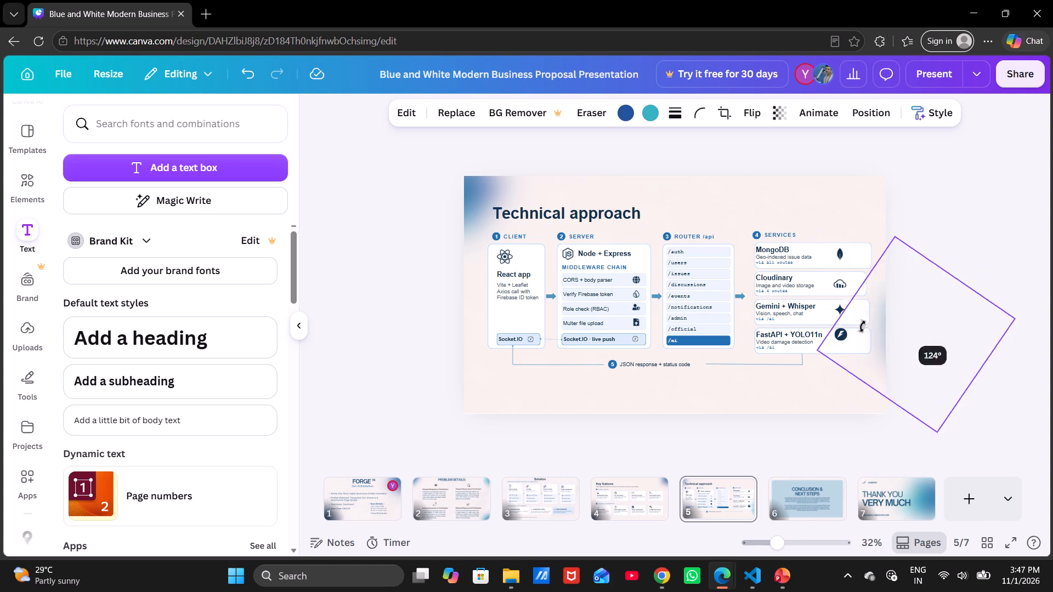
drag(862, 326, 842, 429)
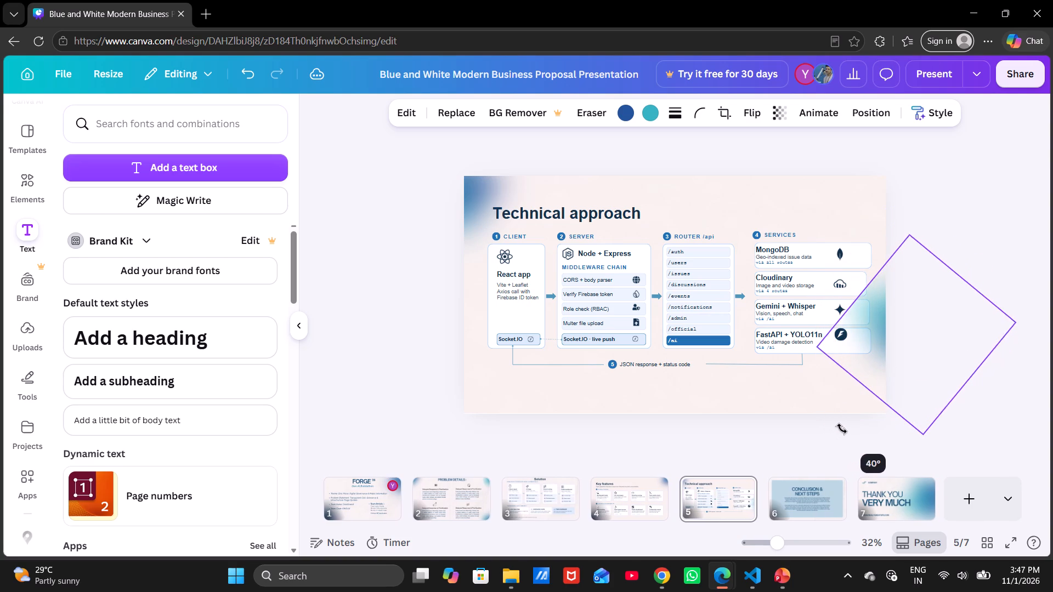
drag(842, 429, 847, 428)
drag(944, 326, 906, 402)
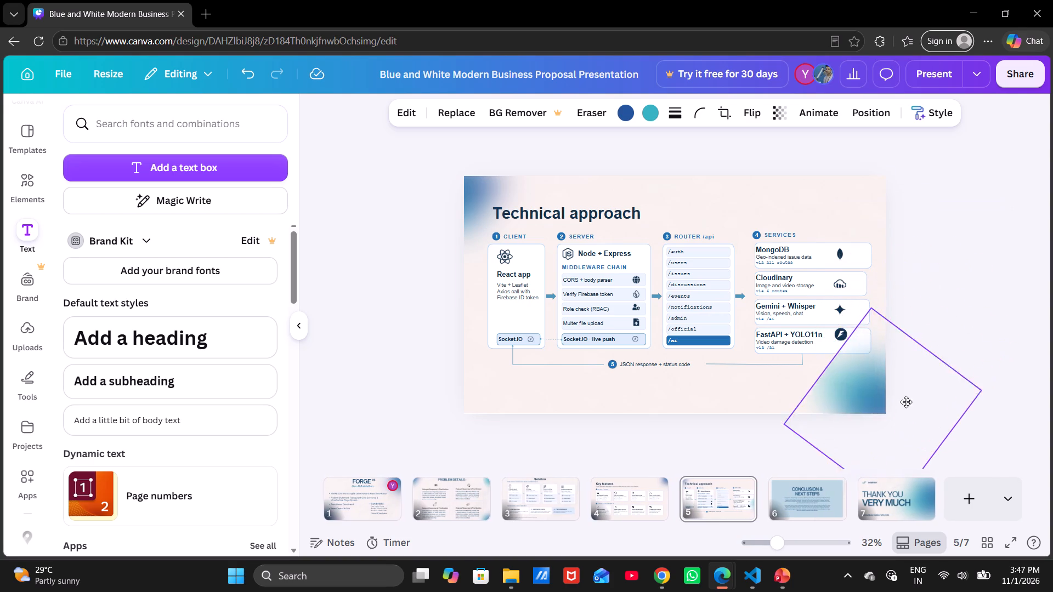
drag(906, 402, 876, 369)
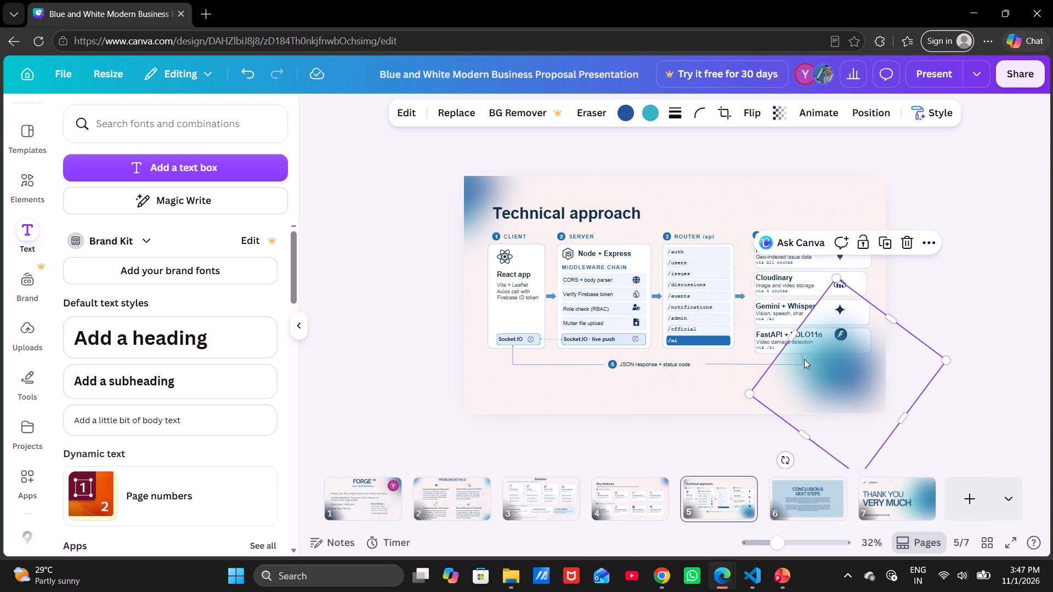
click(784, 458)
drag(780, 461, 914, 441)
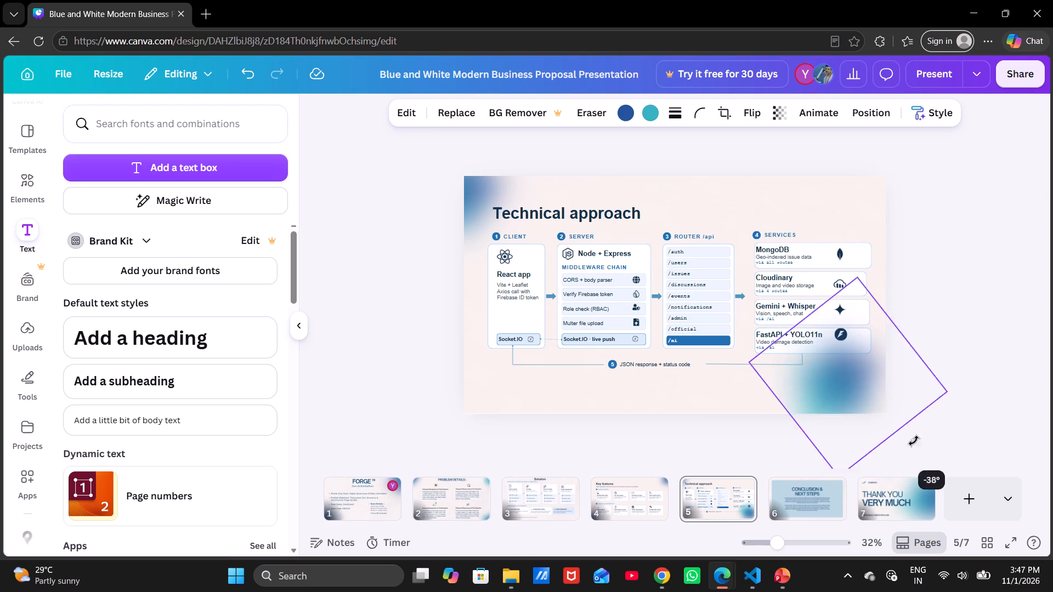
drag(914, 441, 975, 274)
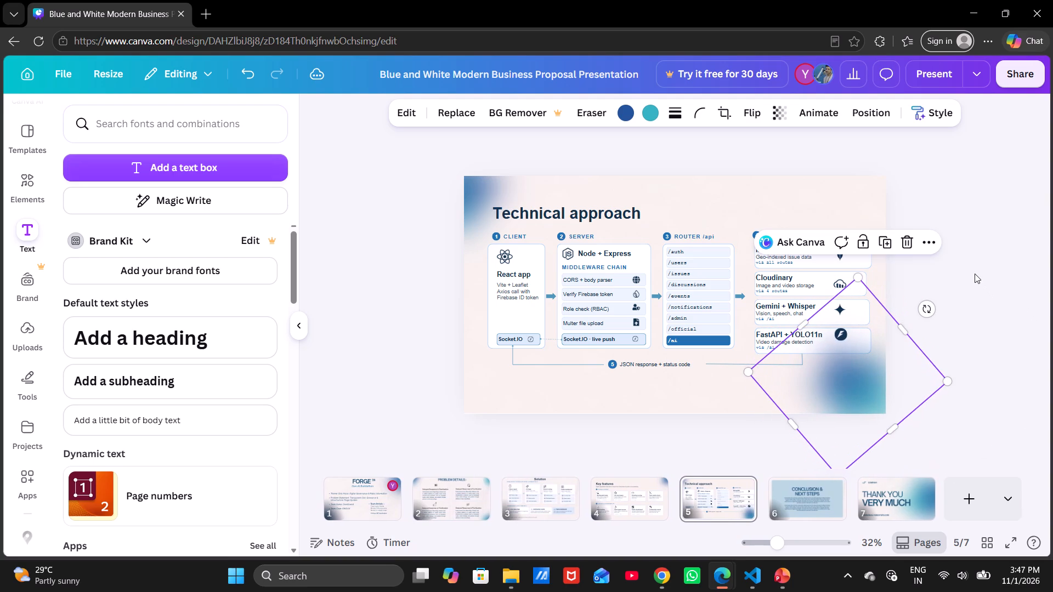
drag(844, 374, 868, 392)
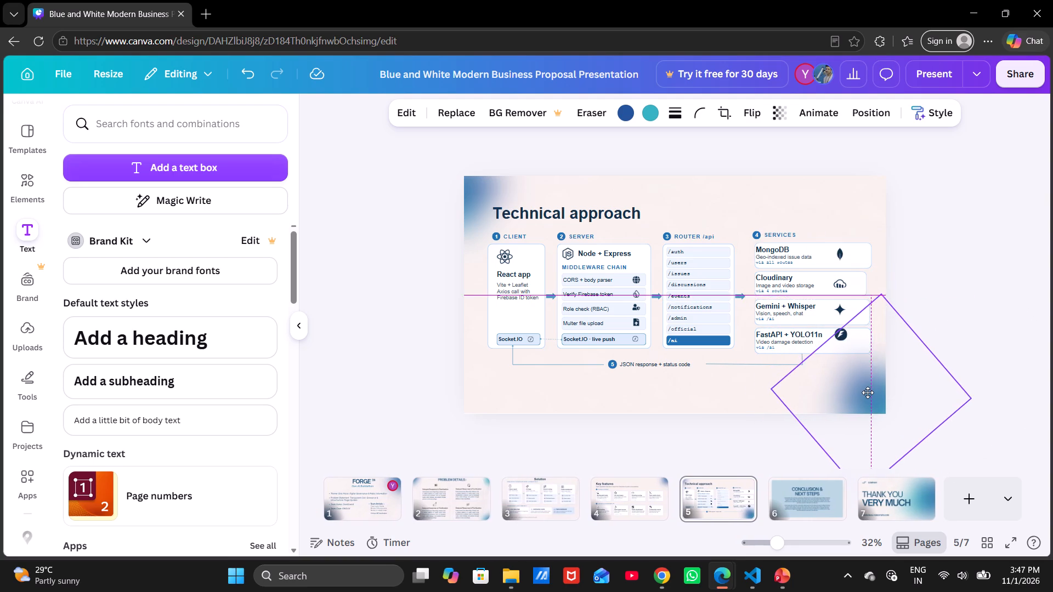
drag(868, 392, 870, 399)
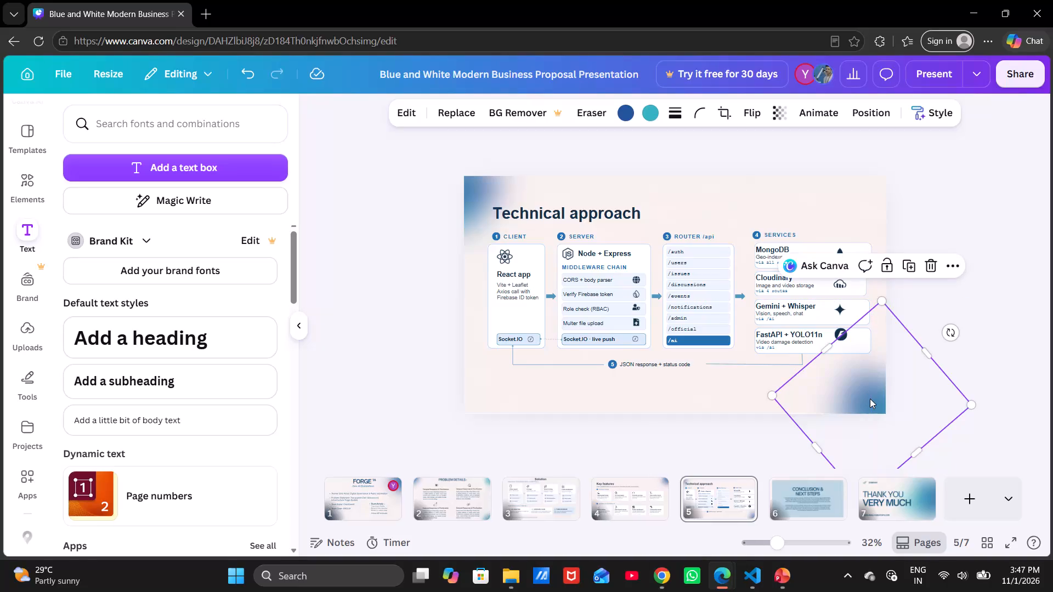
Rotate the upper-left gradient on the Technical approach slide and adjust its position so its blue part covers the corner.
click(483, 209)
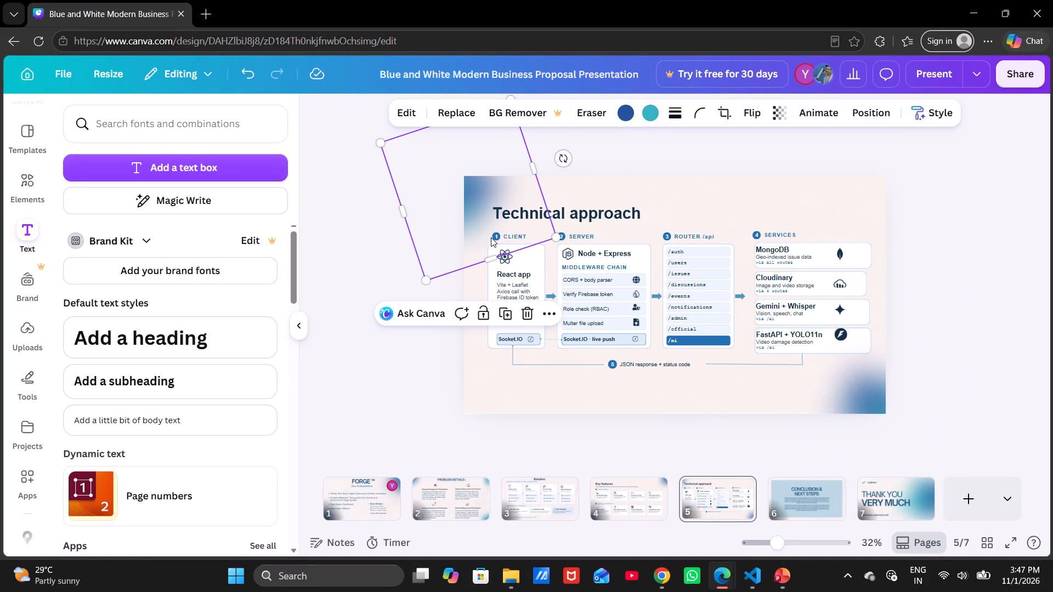
click(478, 192)
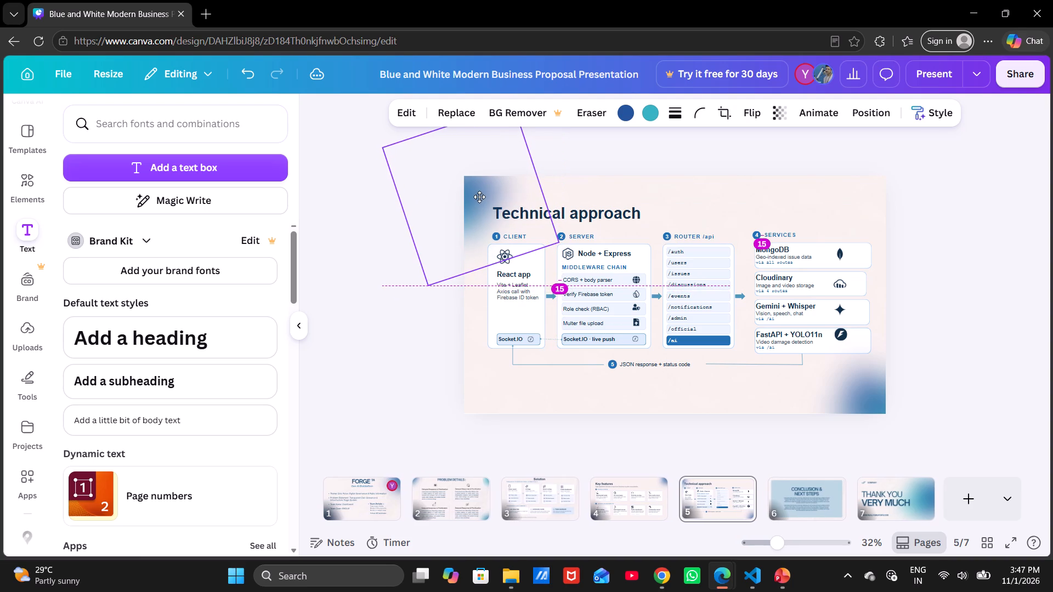
drag(562, 167, 514, 217)
click(490, 186)
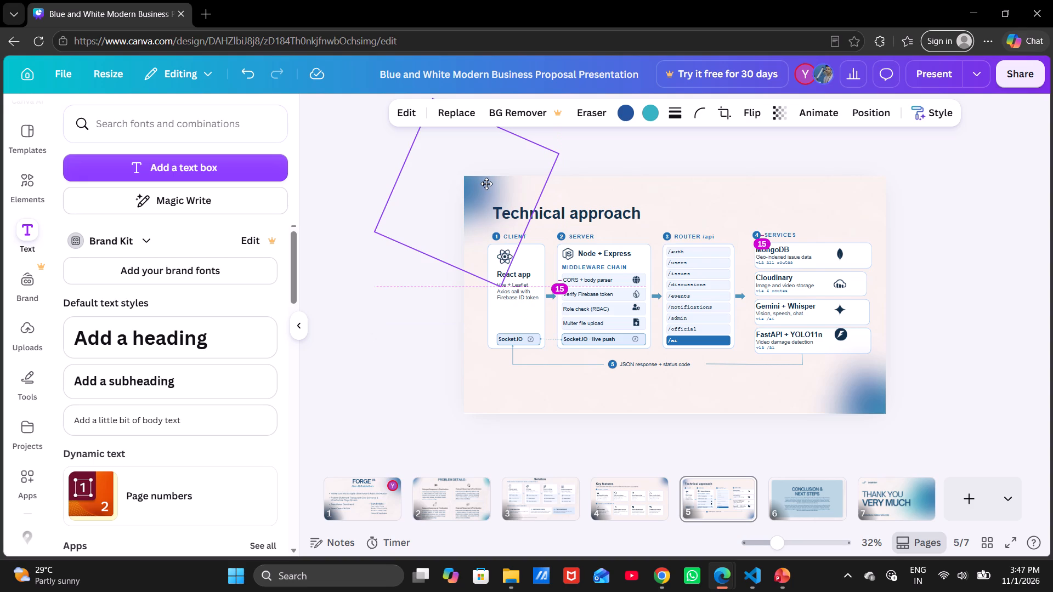
click(371, 374)
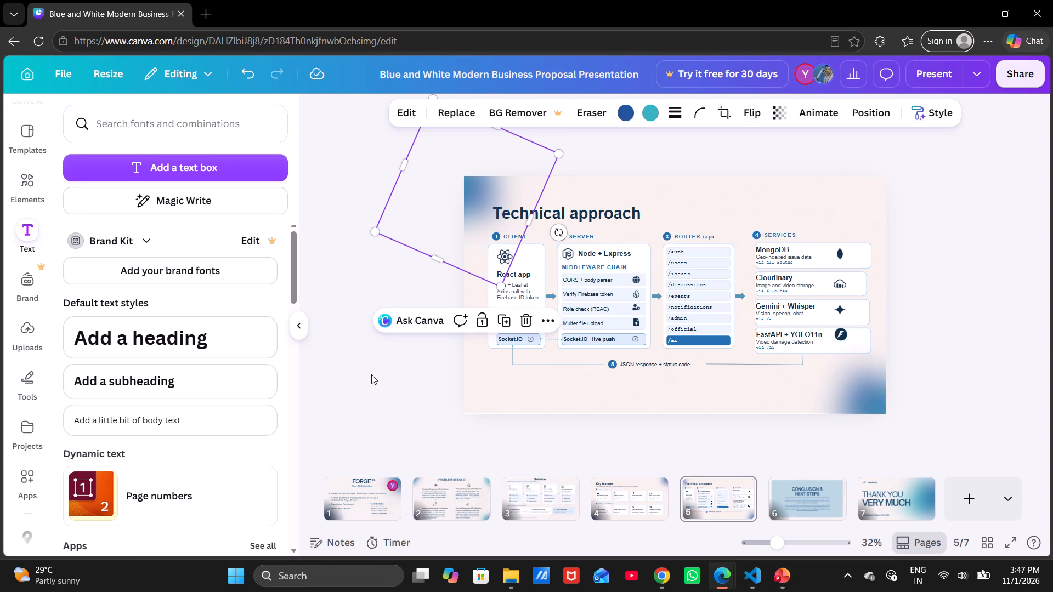
Review the cover, Problem details, Solution, Key features and Technical approach slides to compare their corner gradients.
click(362, 497)
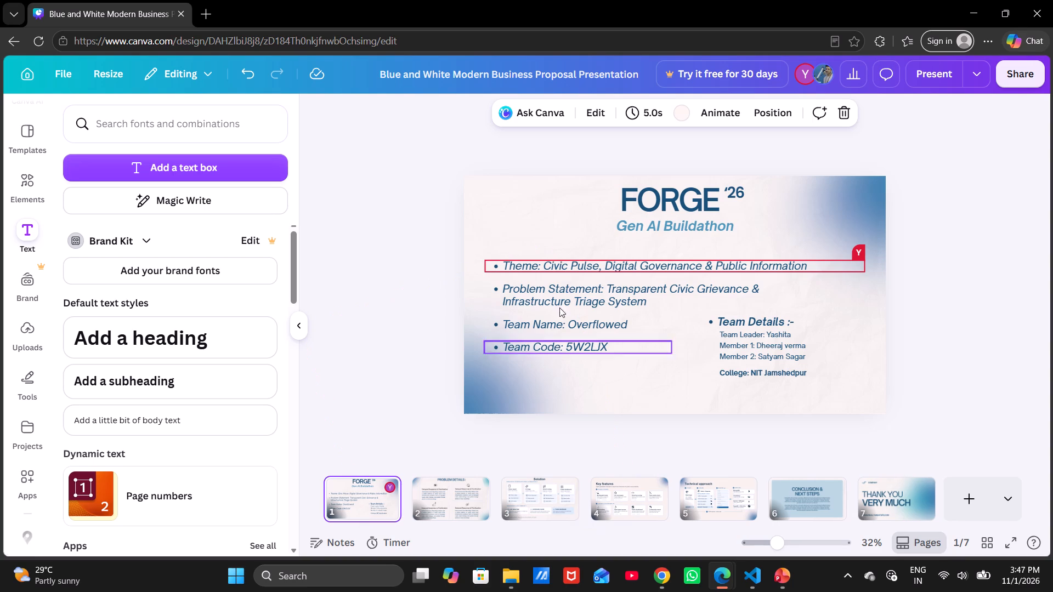
click(500, 376)
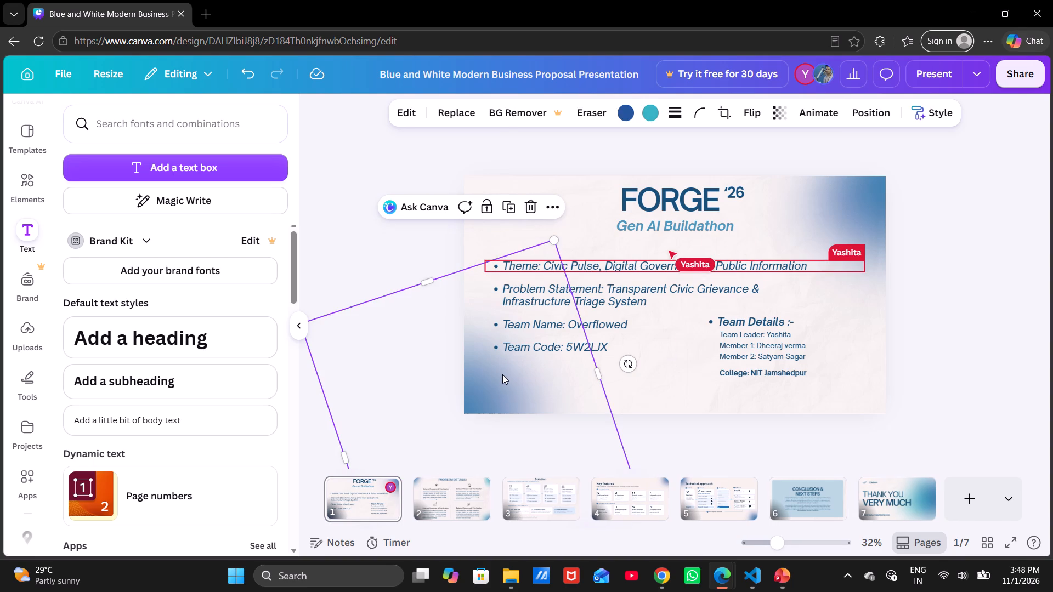
click(406, 240)
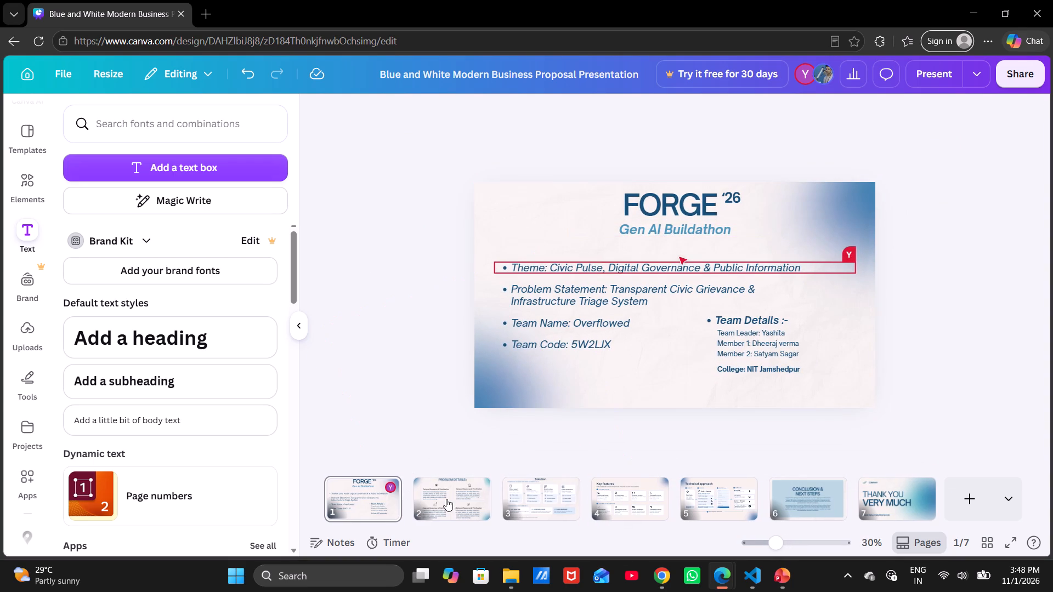
click(446, 499)
click(541, 491)
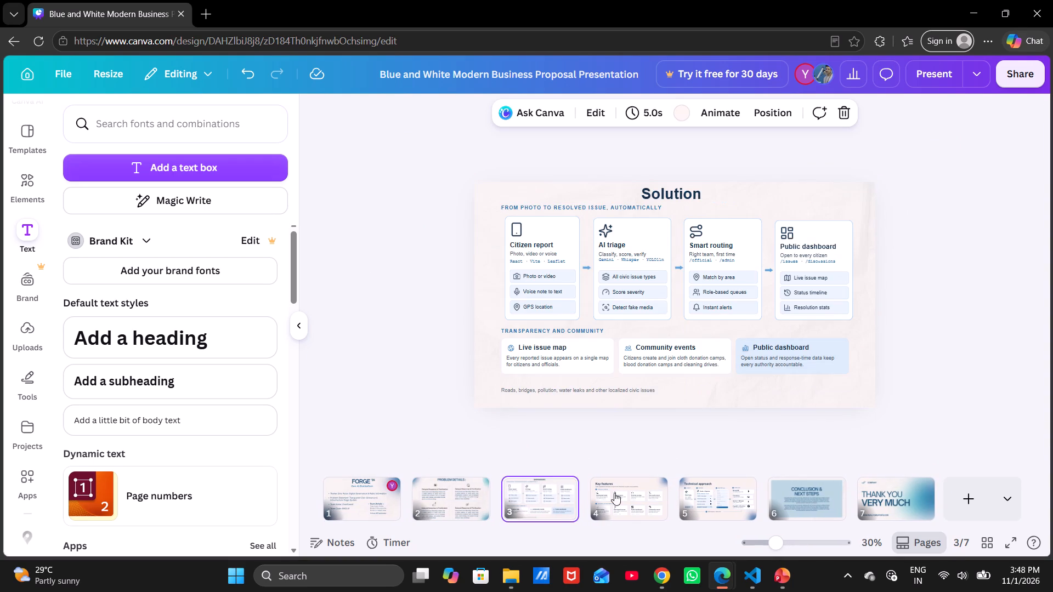
click(638, 502)
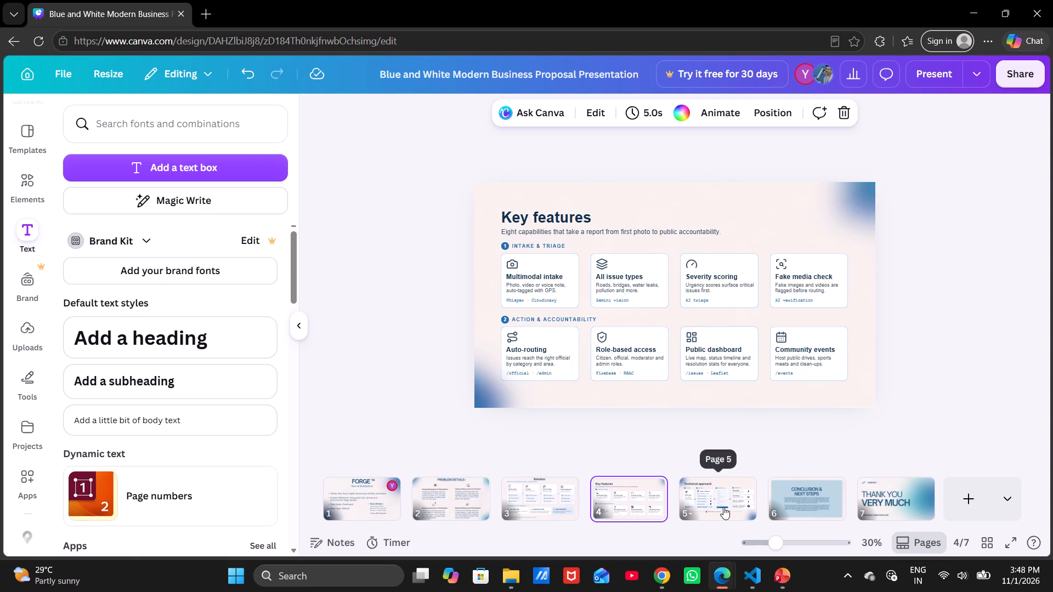
click(723, 507)
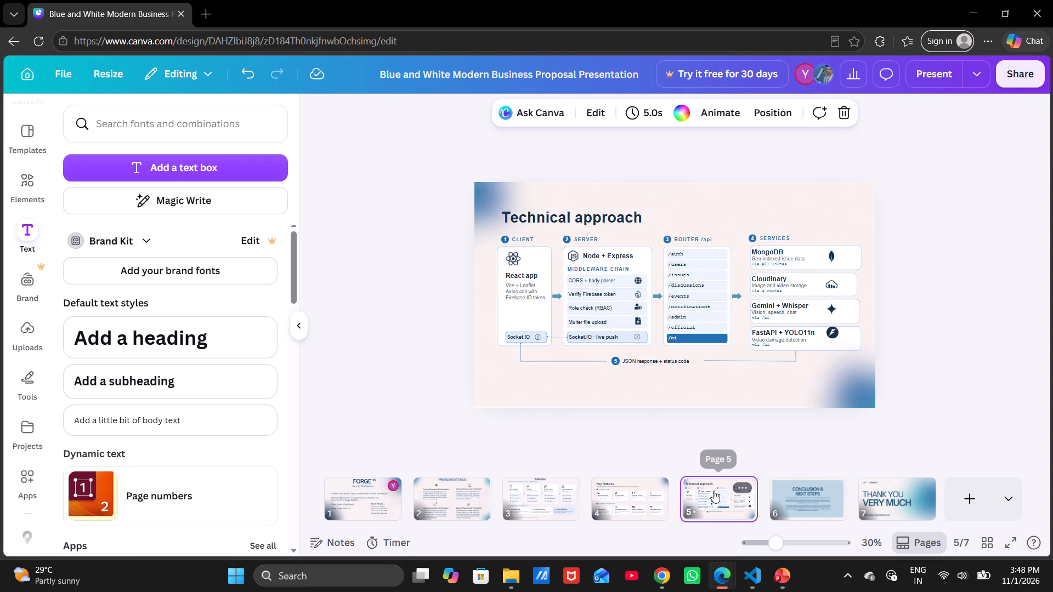
click(640, 493)
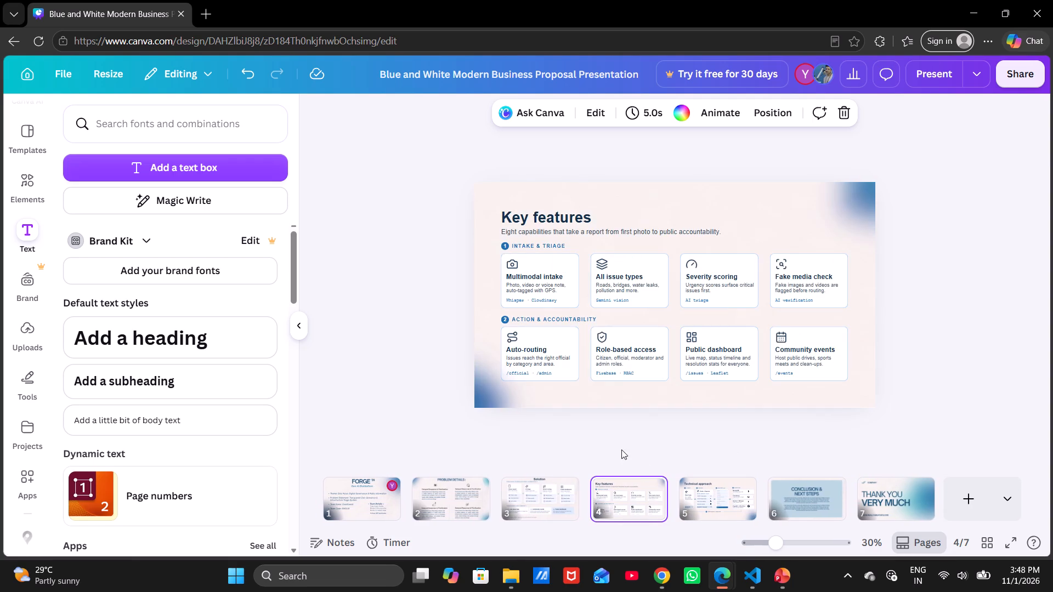
click(539, 488)
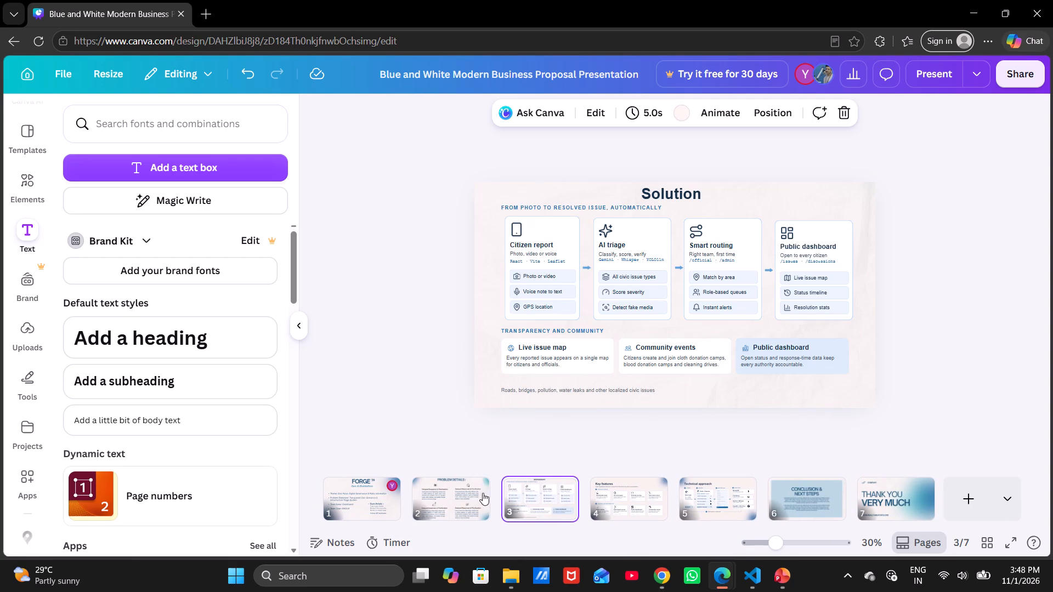
click(451, 498)
Paste the copied gradient onto the Solution slide and move it up along the slide's left edge.
click(548, 508)
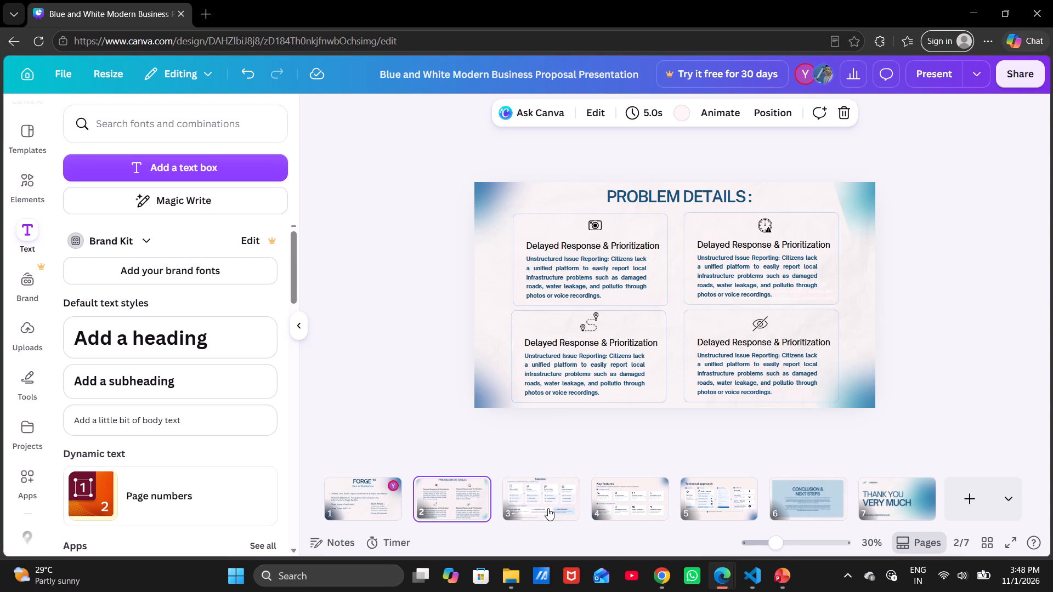
key(ctrl+v)
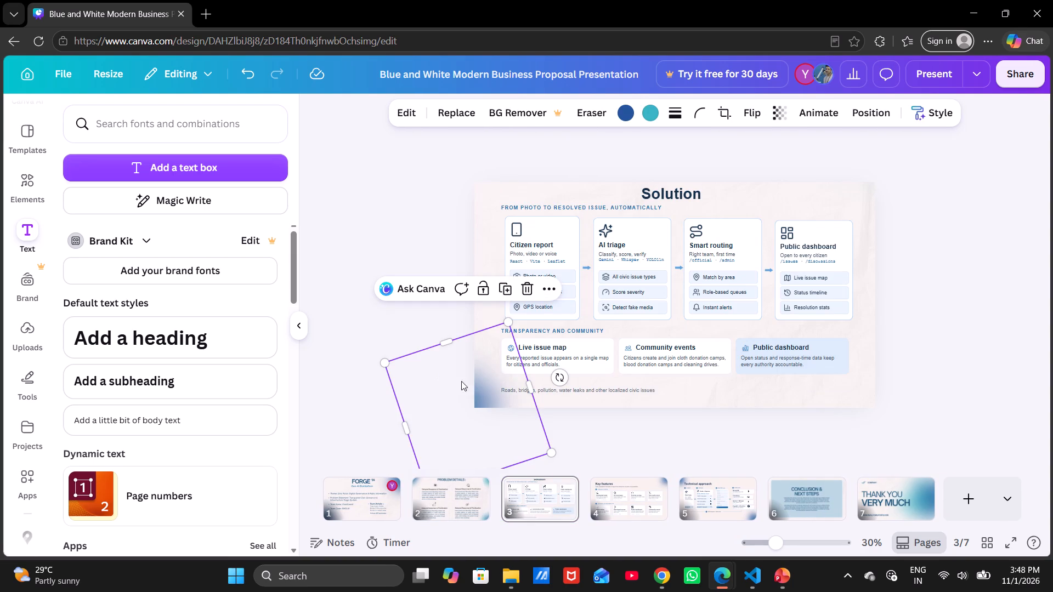
drag(439, 389, 518, 255)
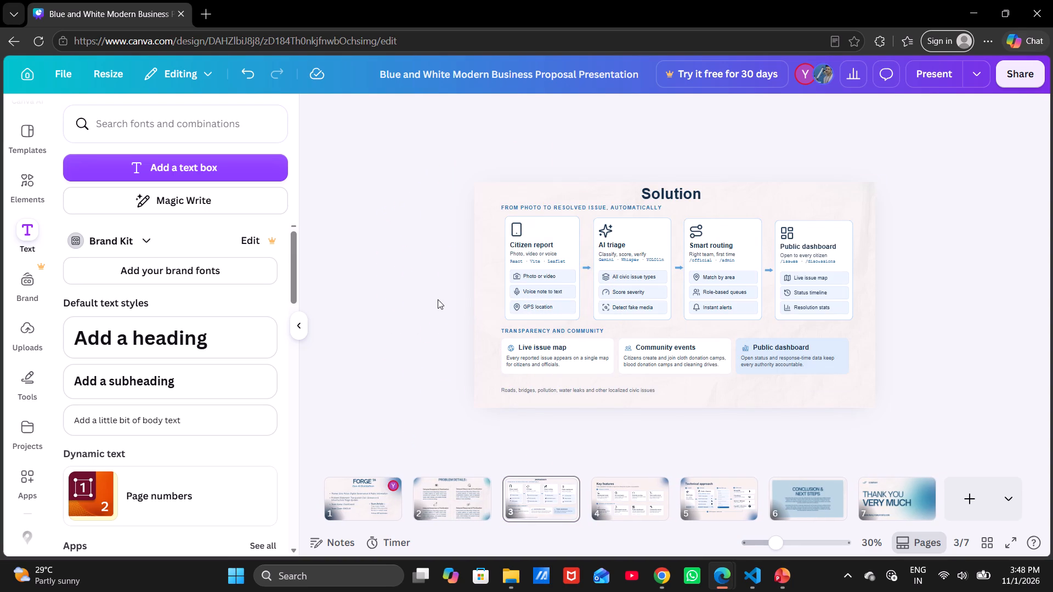
key(ctrl+v)
drag(443, 351, 420, 241)
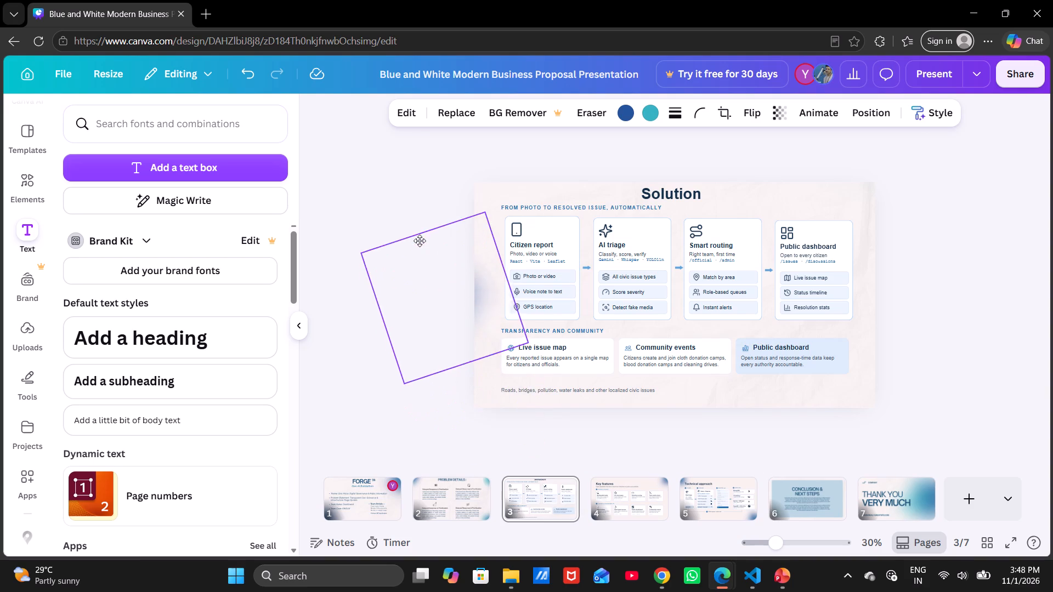
drag(420, 241, 452, 288)
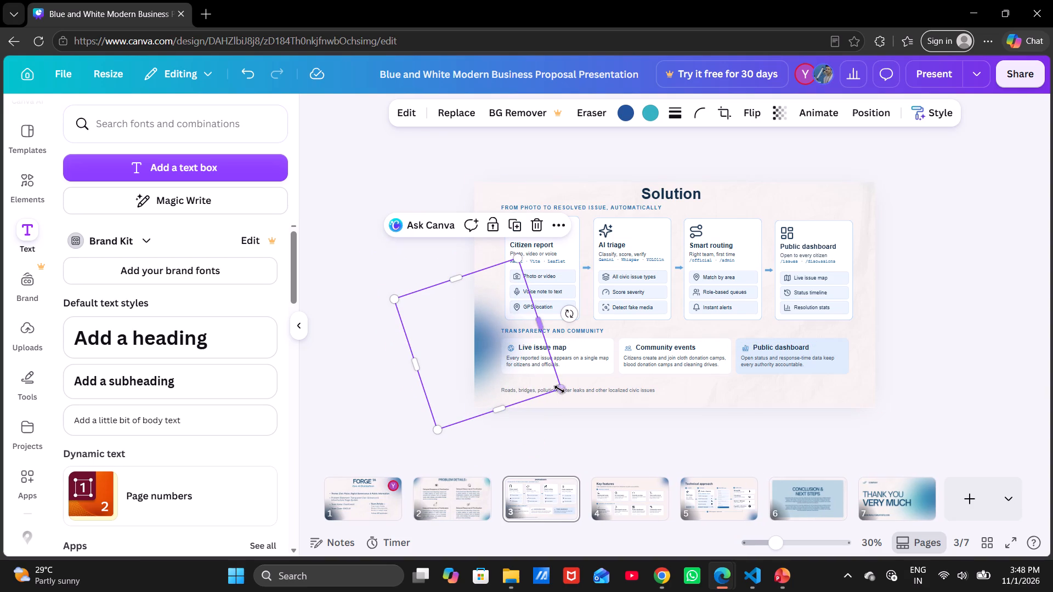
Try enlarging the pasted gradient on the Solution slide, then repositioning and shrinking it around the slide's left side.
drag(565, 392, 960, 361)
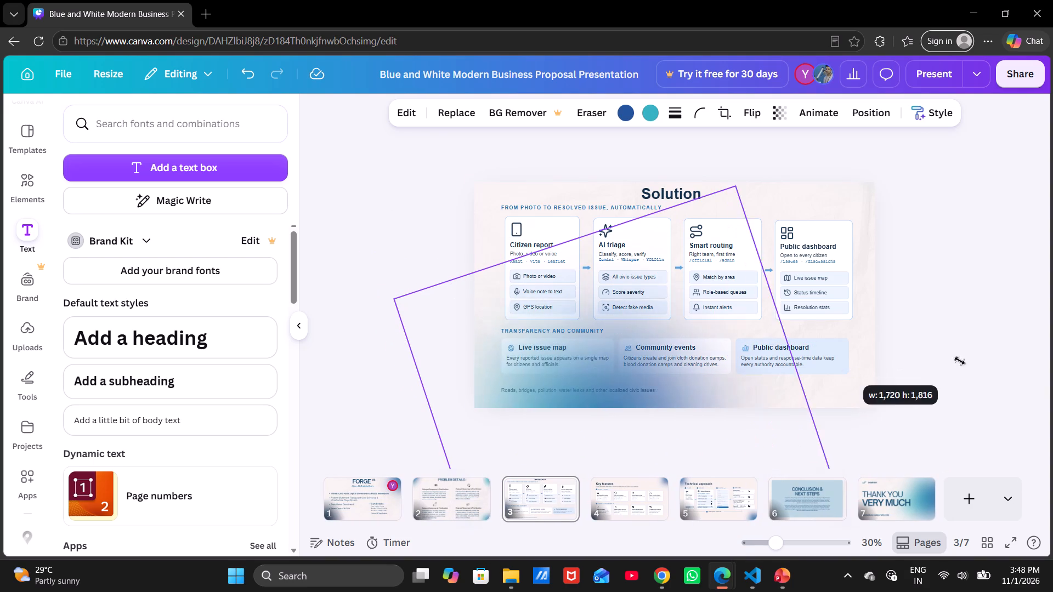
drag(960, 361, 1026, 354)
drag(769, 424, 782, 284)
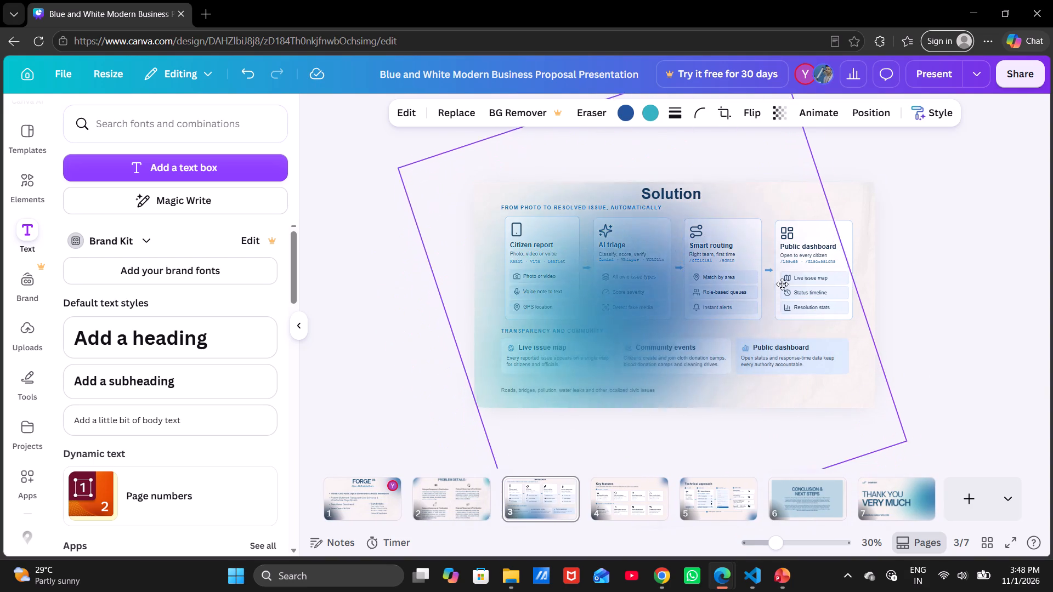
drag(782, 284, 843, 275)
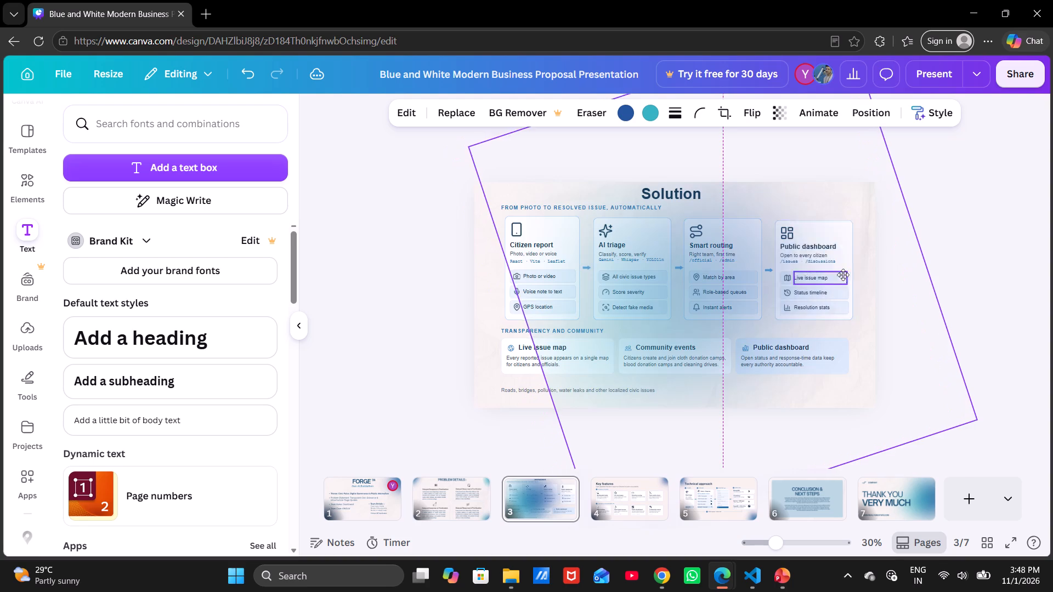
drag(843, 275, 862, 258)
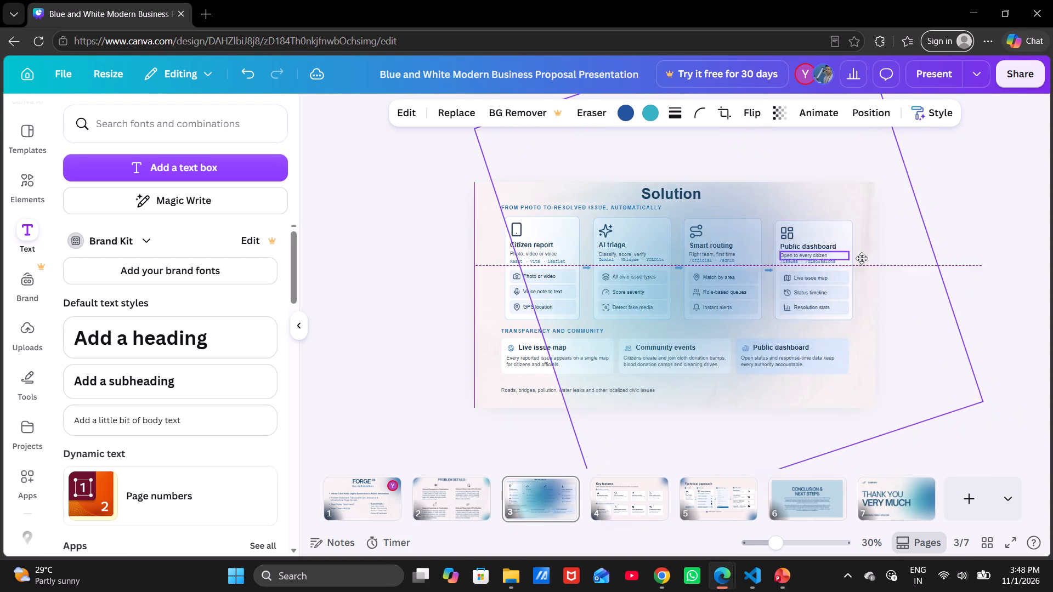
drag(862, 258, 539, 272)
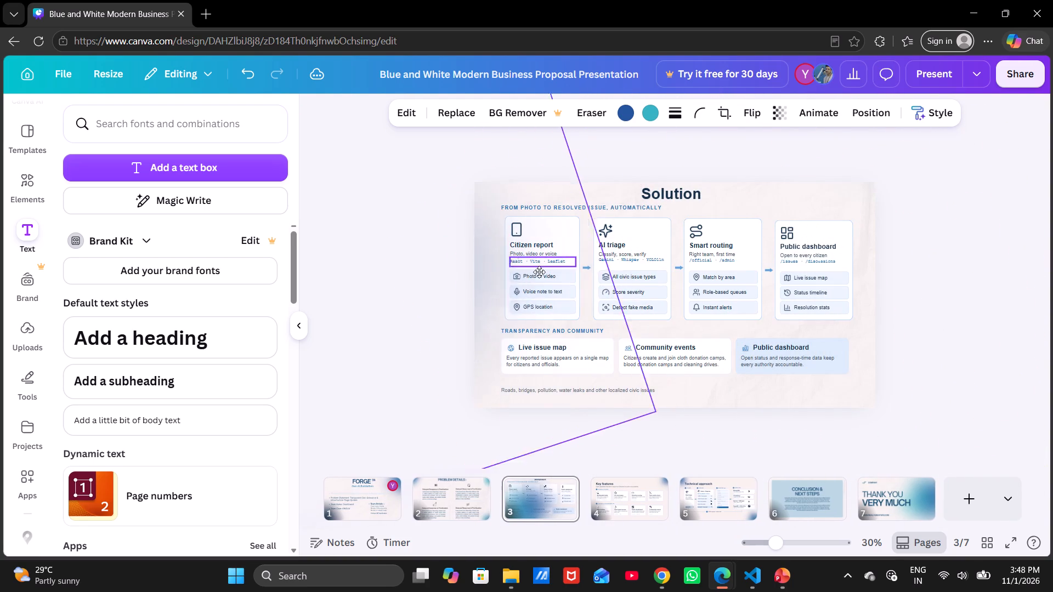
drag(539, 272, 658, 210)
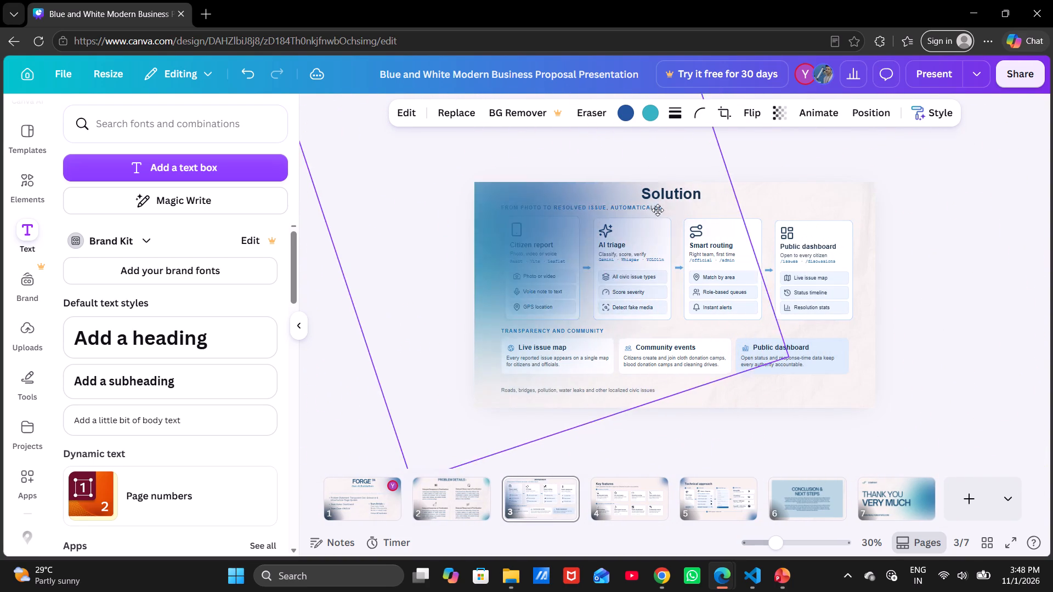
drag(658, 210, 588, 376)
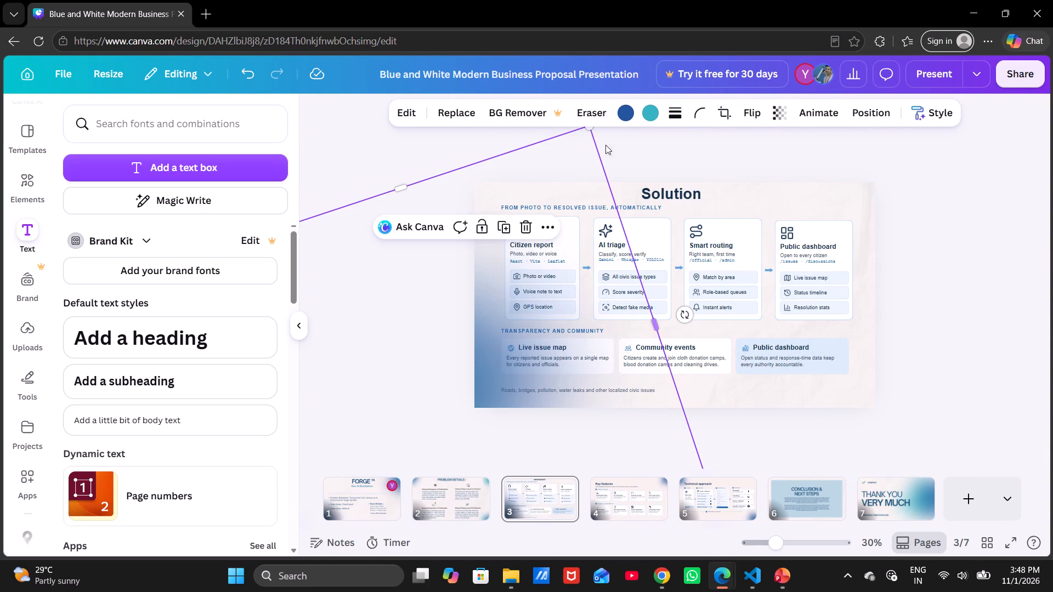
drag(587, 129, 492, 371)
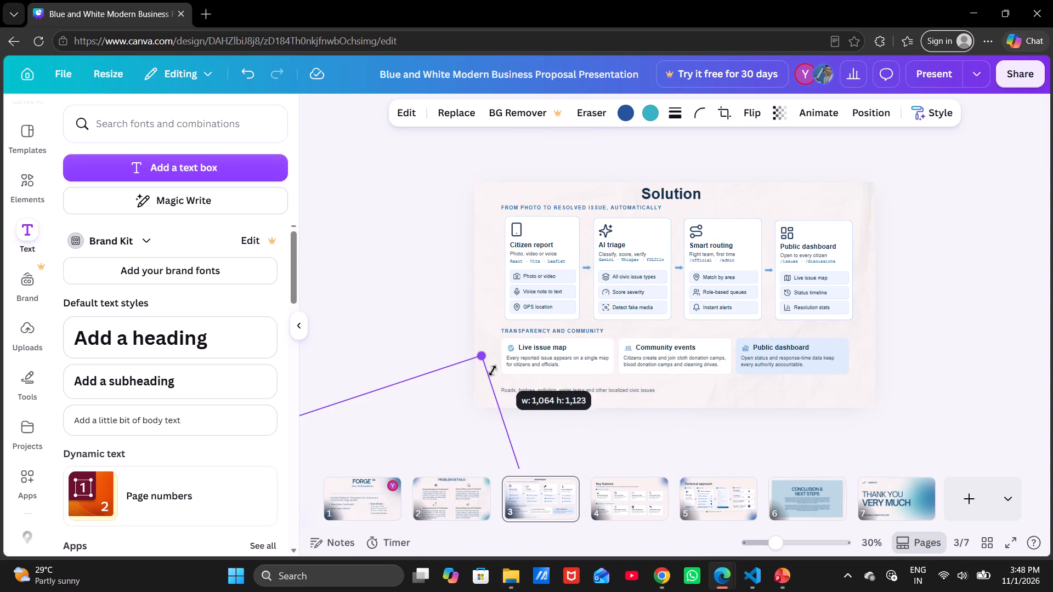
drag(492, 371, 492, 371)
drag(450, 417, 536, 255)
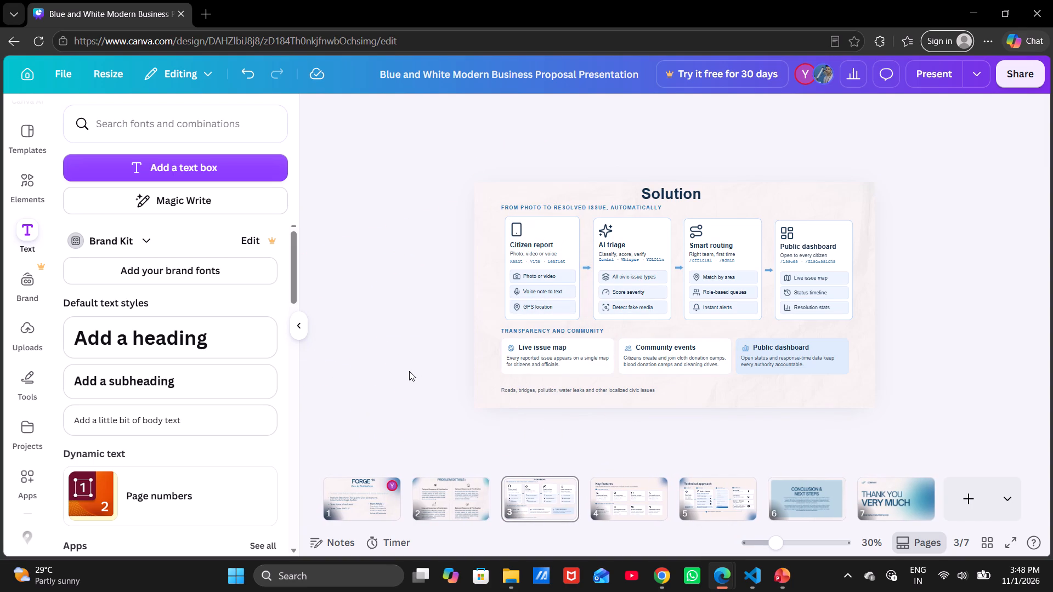
Paste another gradient onto the Solution slide and place it over the lower-right corner so only its faded edge tints the corner.
key(ctrl+v)
drag(449, 423, 571, 402)
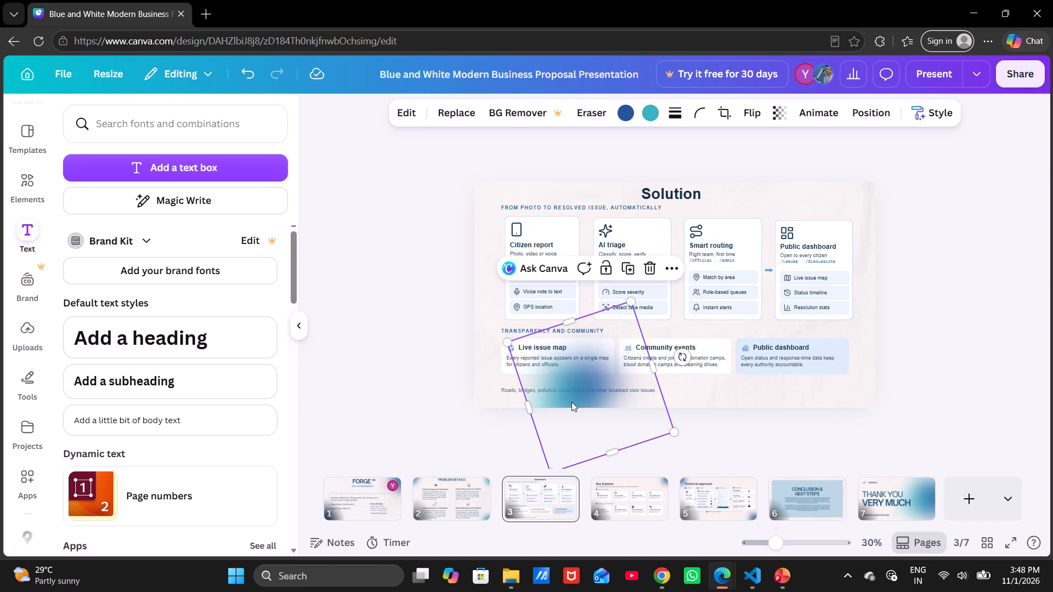
drag(597, 424, 738, 442)
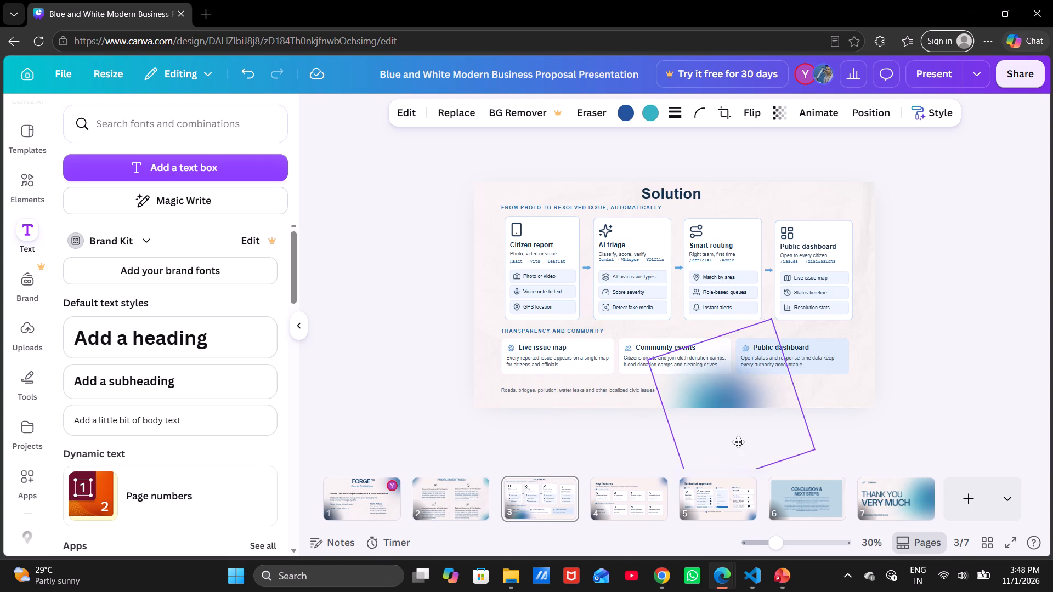
drag(738, 442, 909, 437)
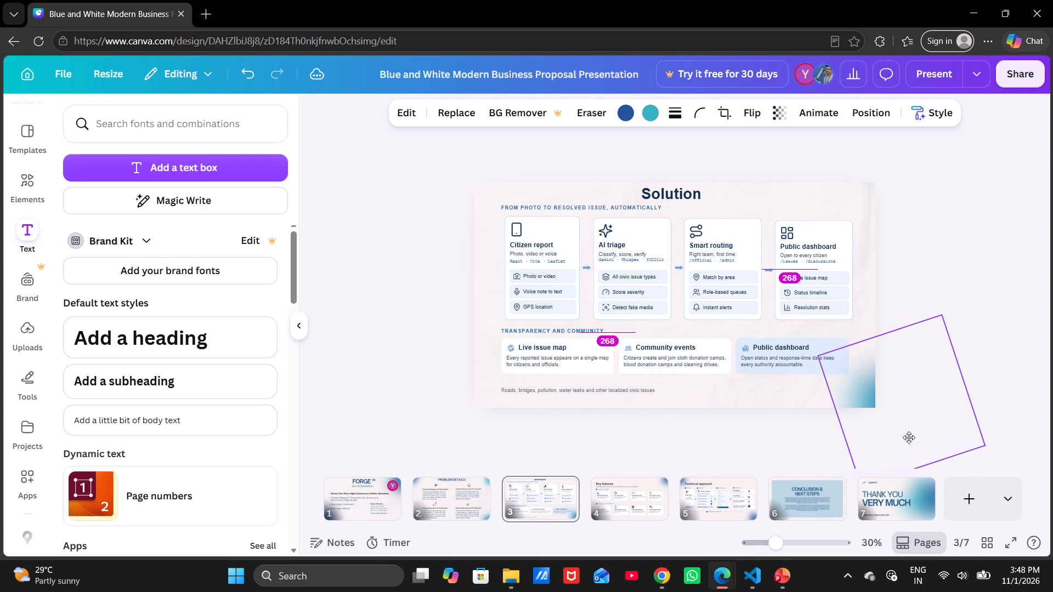
drag(909, 437, 915, 454)
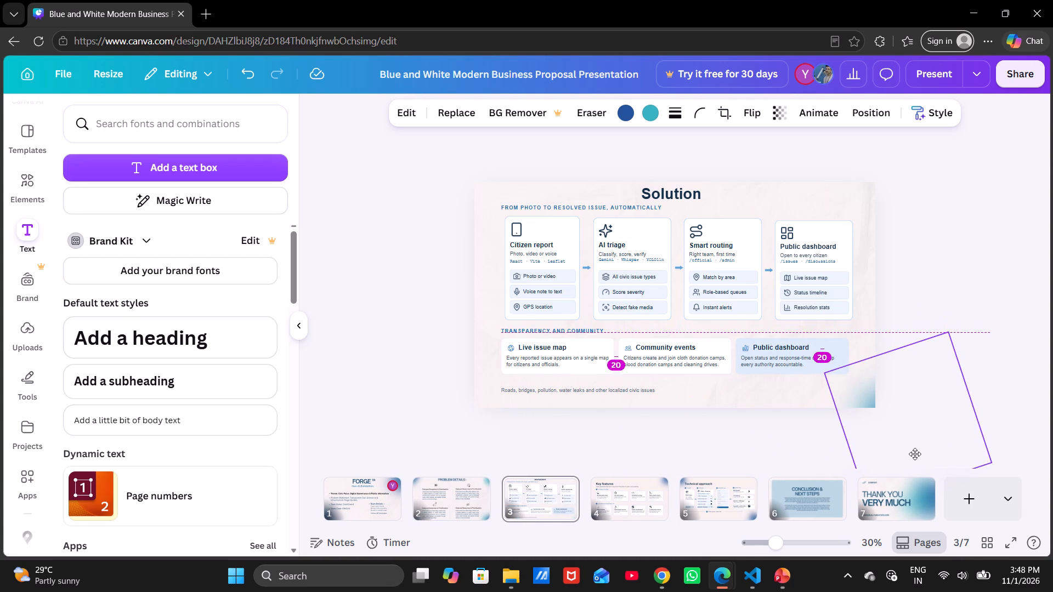
drag(915, 454, 917, 453)
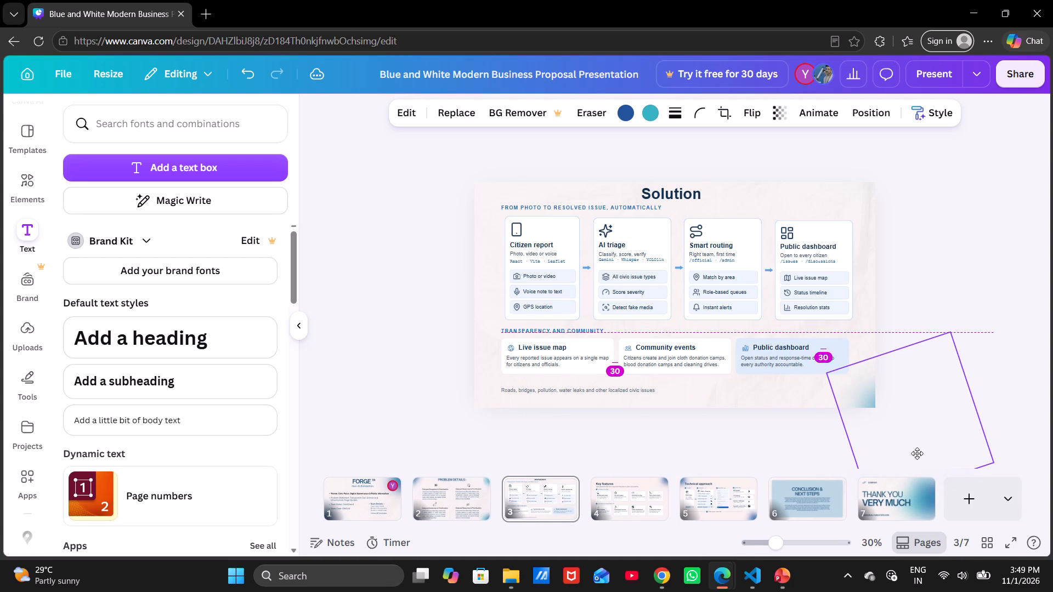
drag(917, 453, 917, 454)
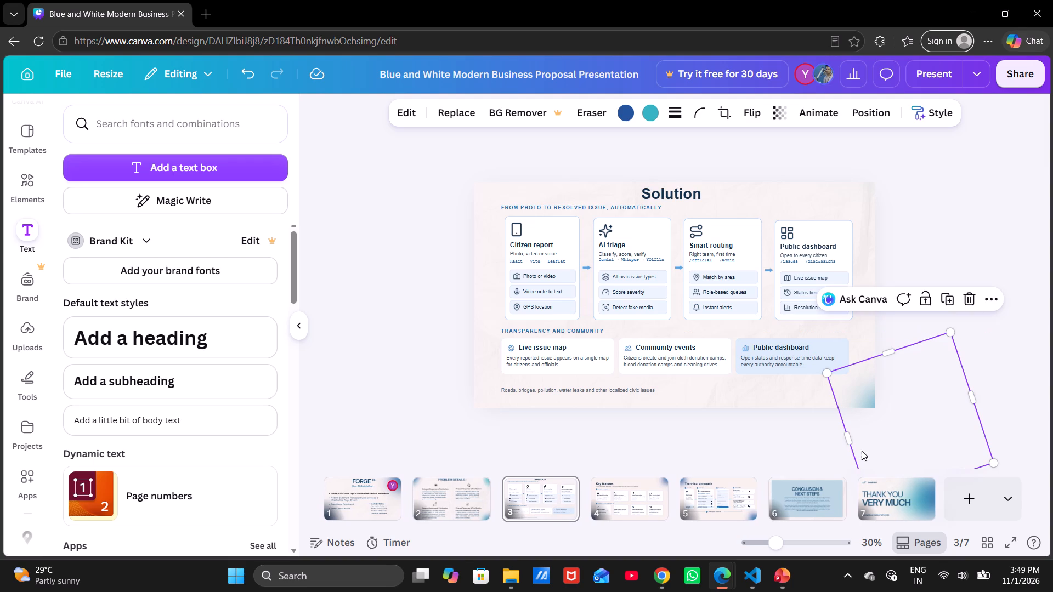
click(780, 463)
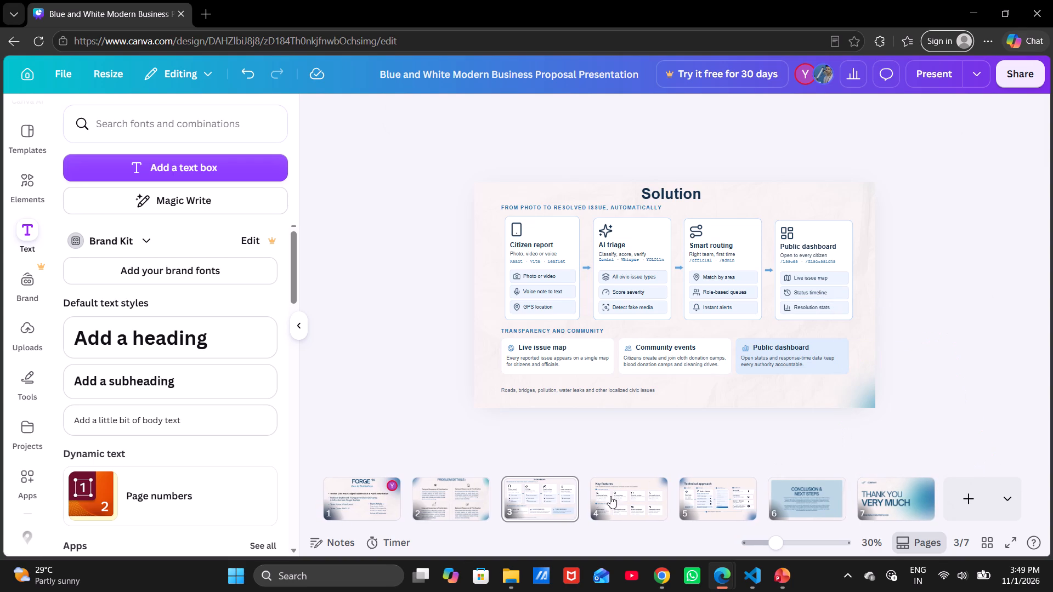
Review the Key features, Problem details and cover slides to compare their corner gradients.
click(608, 500)
click(522, 498)
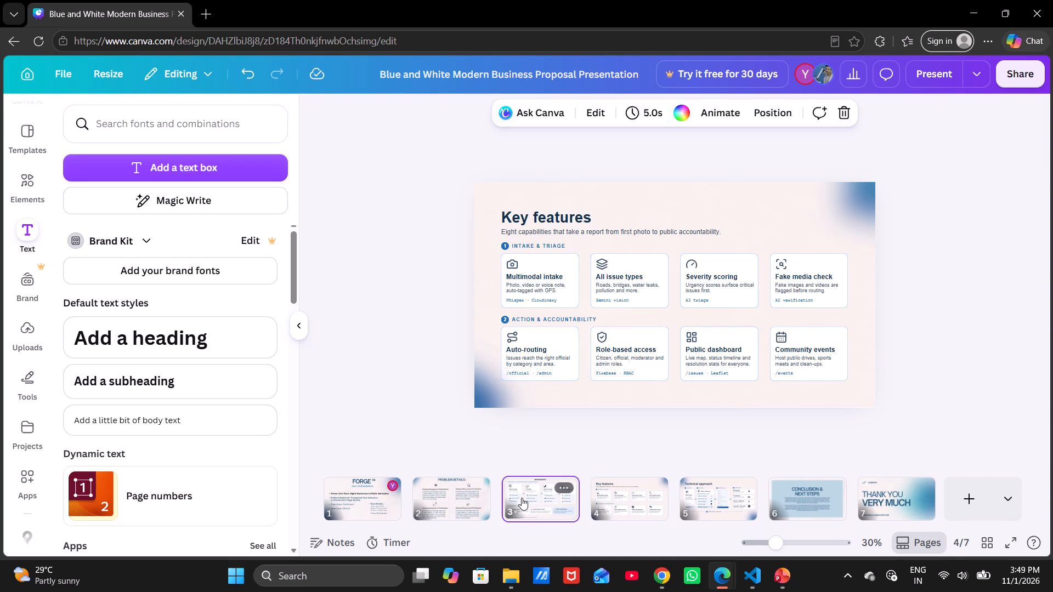
click(466, 497)
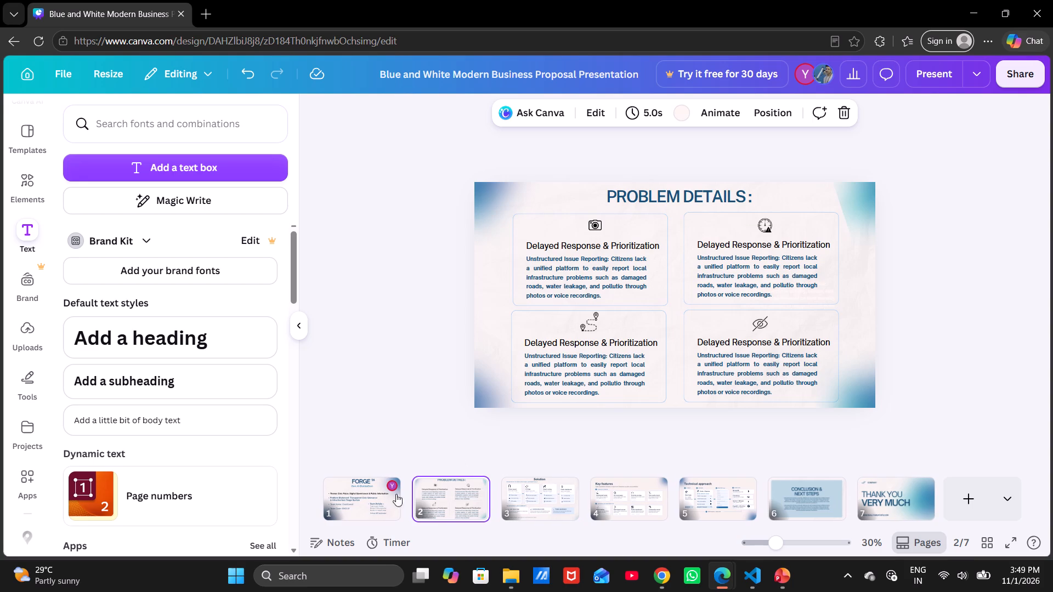
click(391, 497)
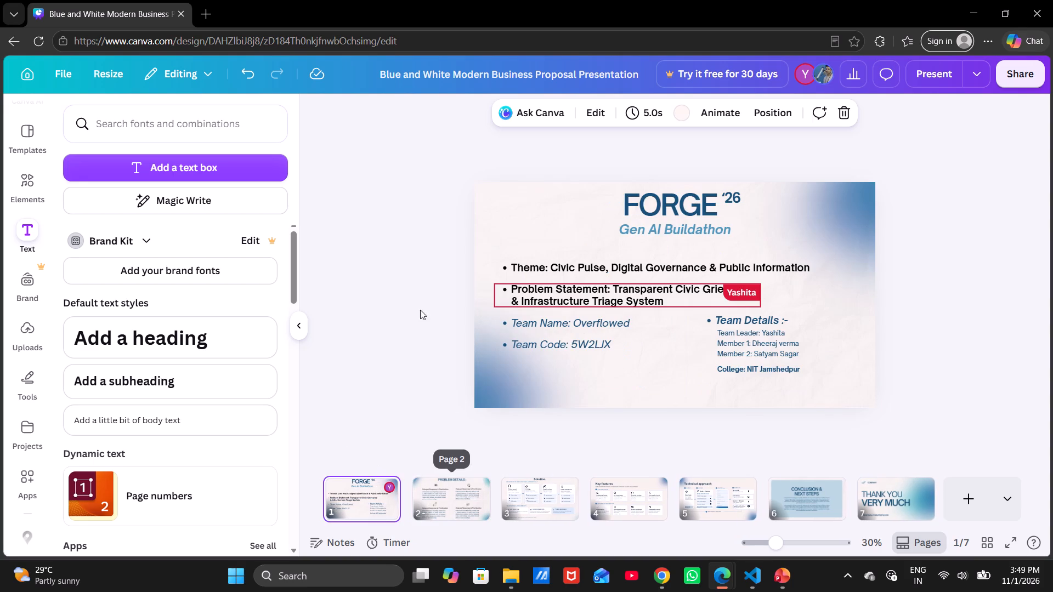
click(405, 305)
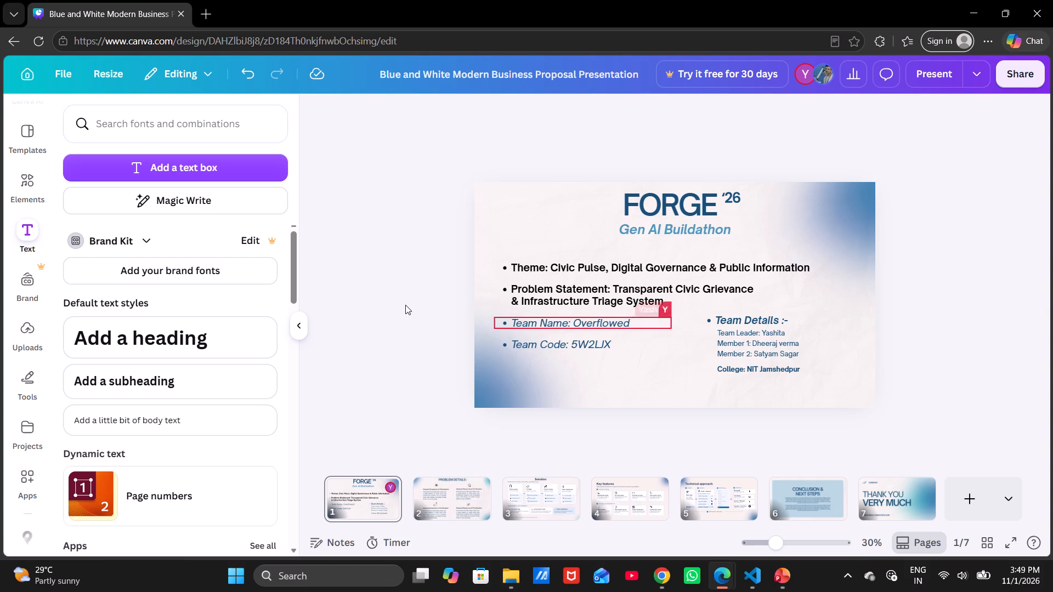
Nudge the FastAPI + YOLO11n icon slightly down on the Technical approach slide so it sits centred in its card.
click(727, 497)
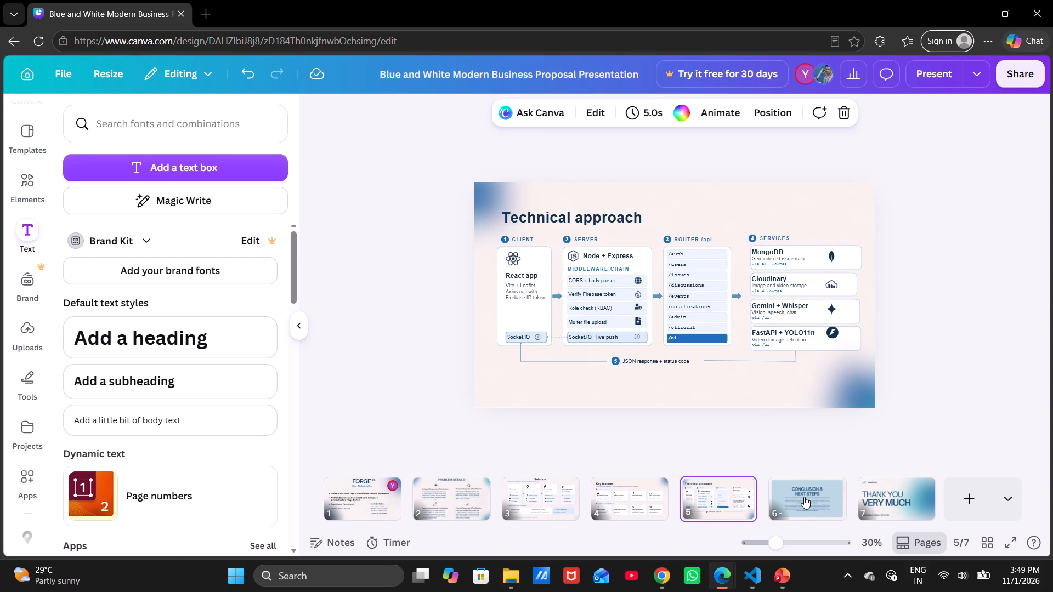
drag(831, 334, 833, 344)
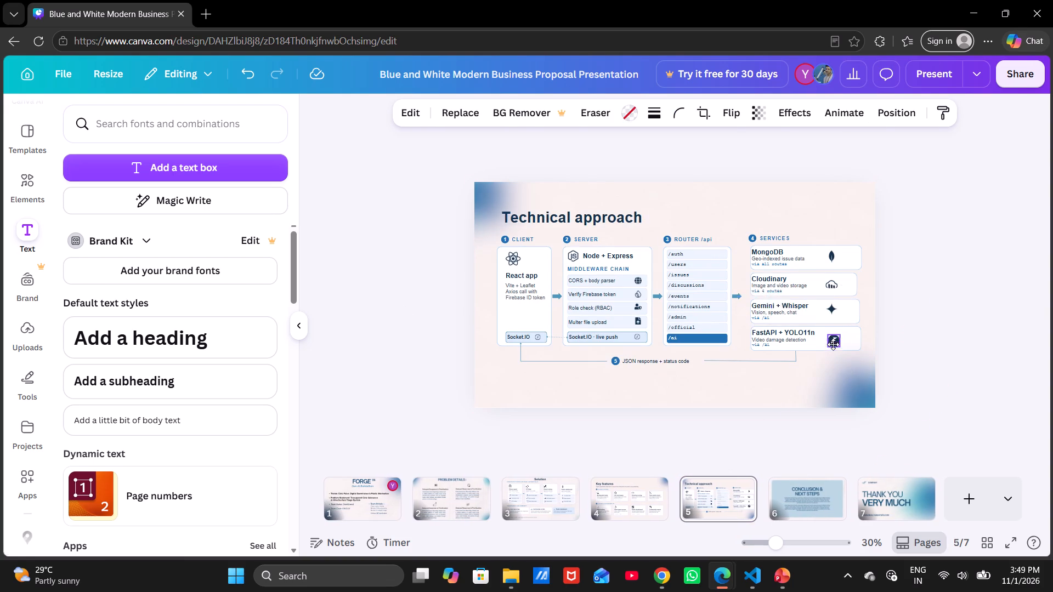
drag(833, 344, 831, 339)
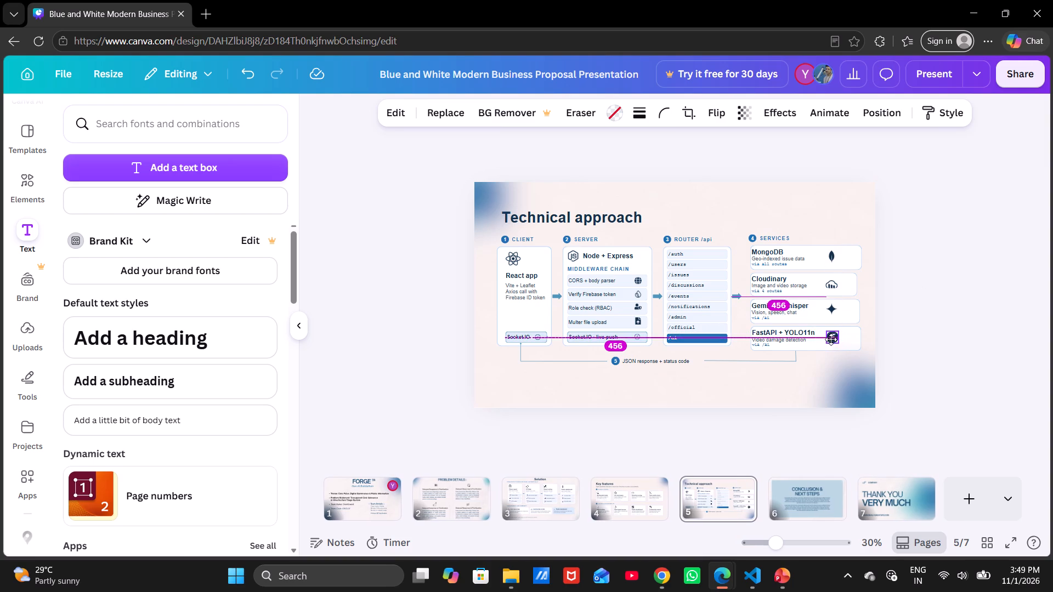
drag(831, 339, 830, 339)
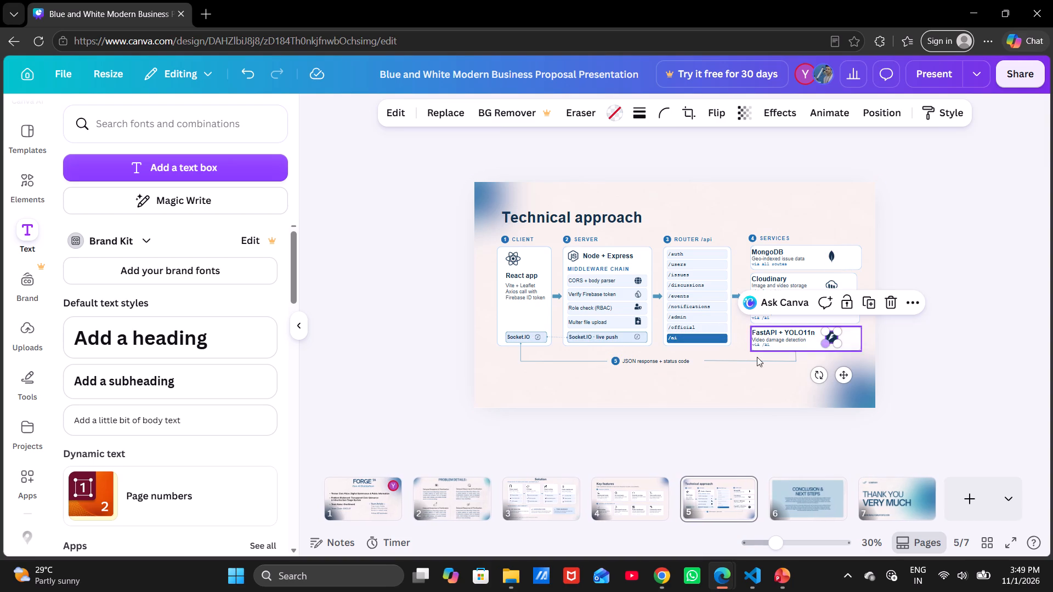
click(726, 384)
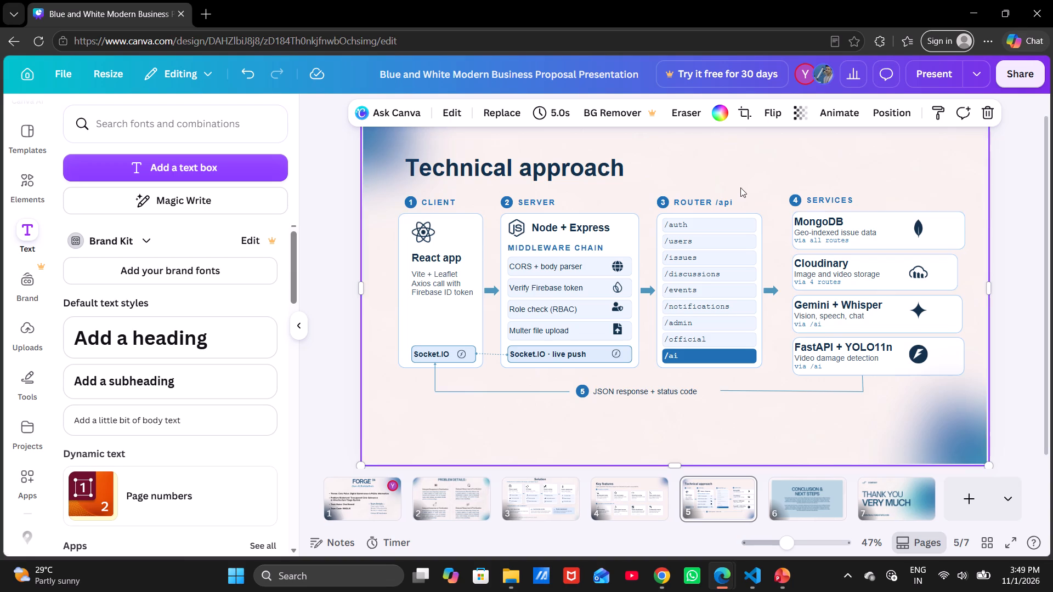
On the Problem details slide, make the upper-left card's heading bold and widen its text box so it fits on one line.
click(369, 494)
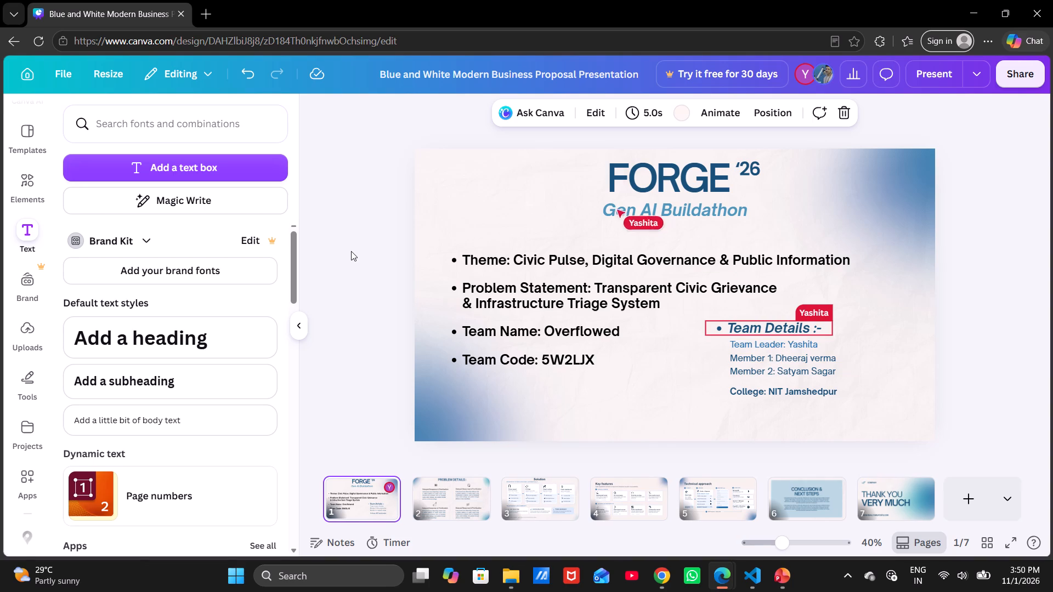
click(458, 515)
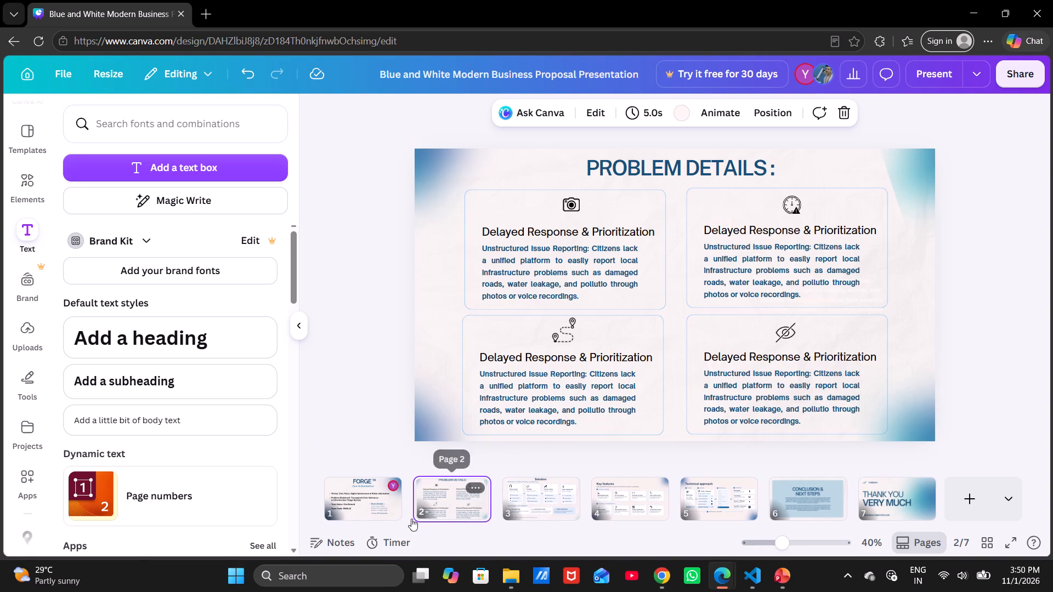
click(533, 227)
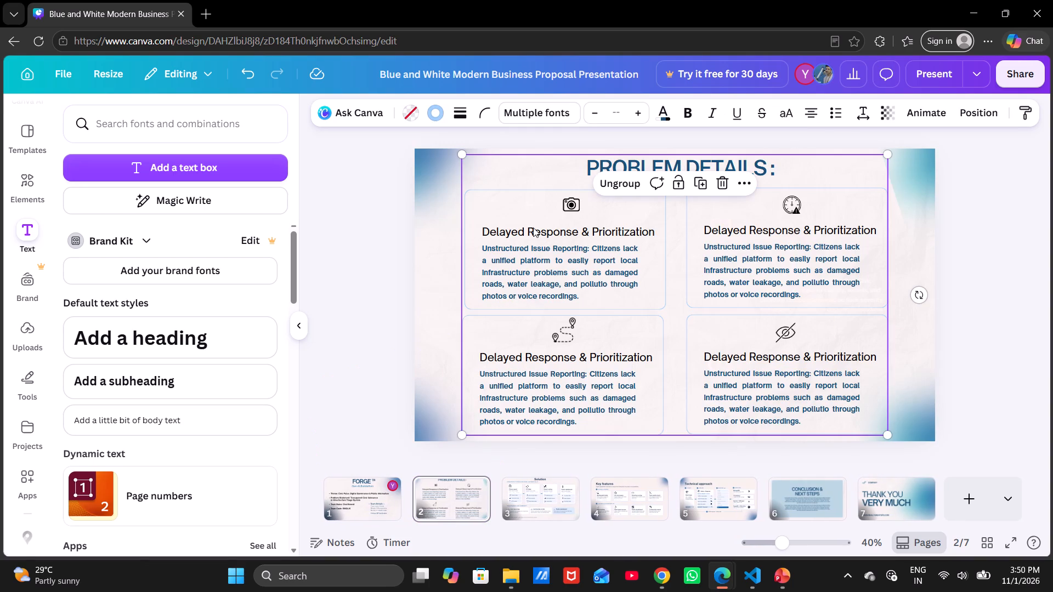
click(533, 227)
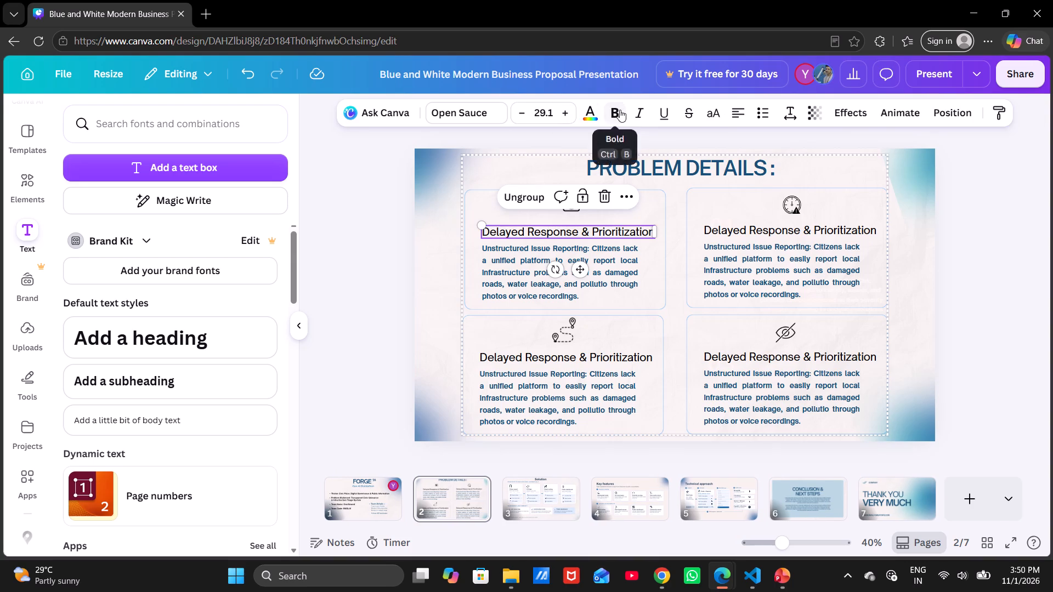
click(620, 110)
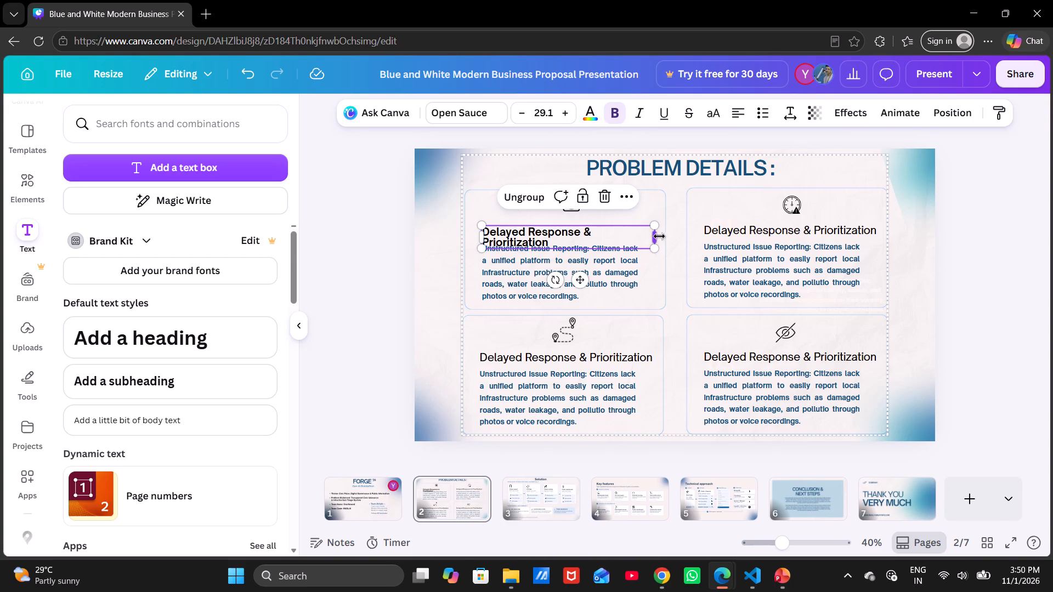
drag(657, 237, 666, 238)
click(681, 266)
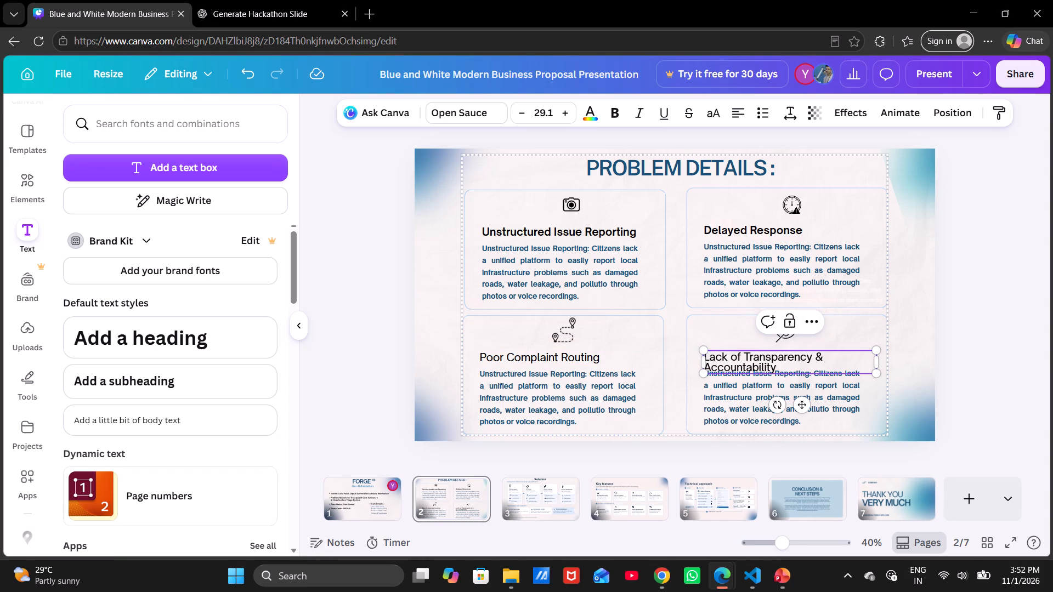
Fit the lower-right card's two-line heading above its body text by adjusting its box width, moving it up and setting the font size to 28.1.
drag(879, 363, 885, 363)
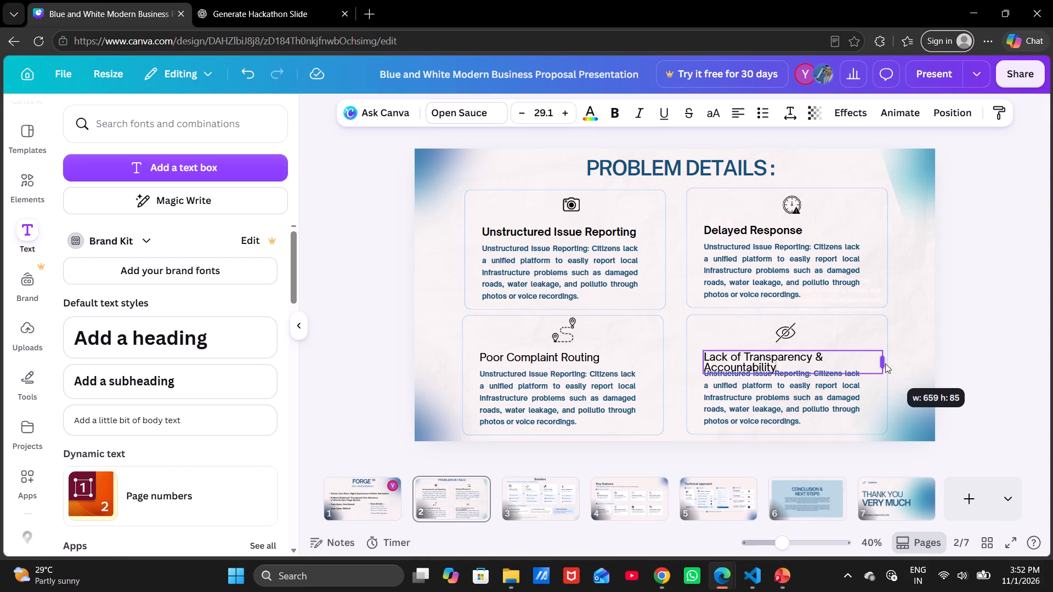
drag(885, 363, 872, 358)
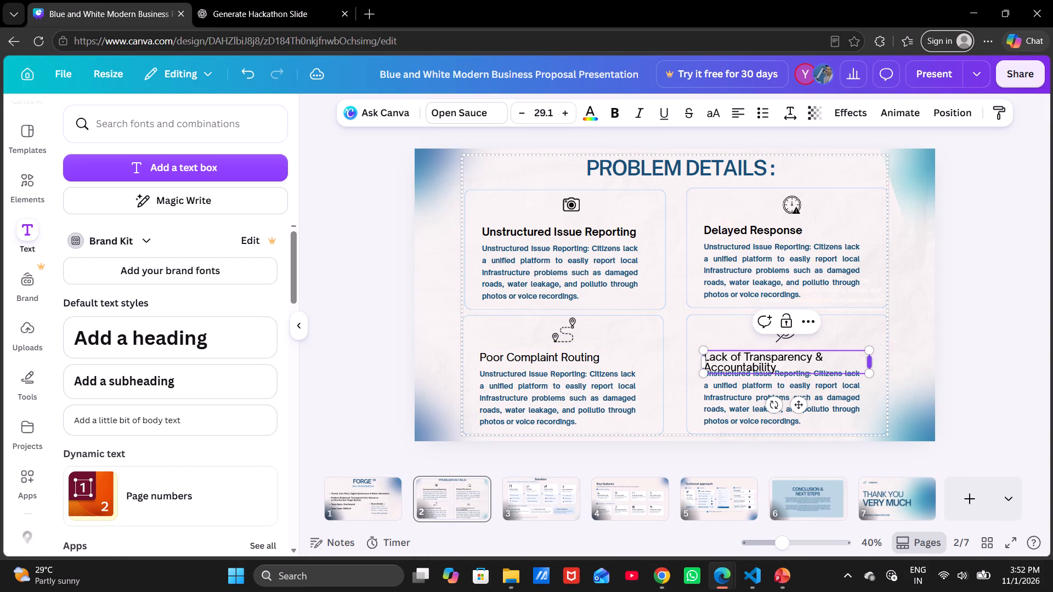
drag(703, 363, 686, 360)
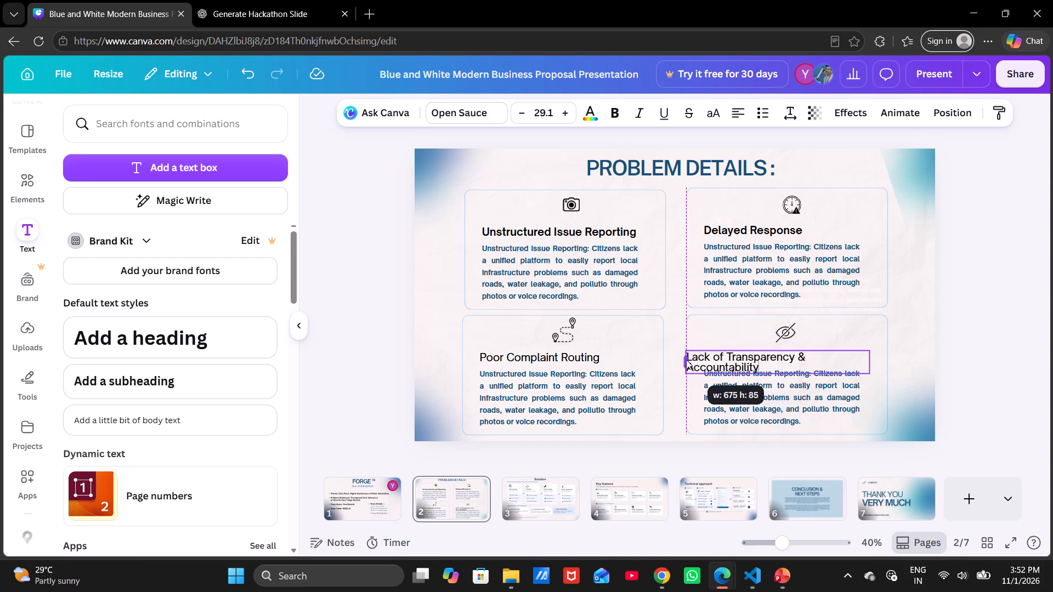
drag(686, 360, 695, 354)
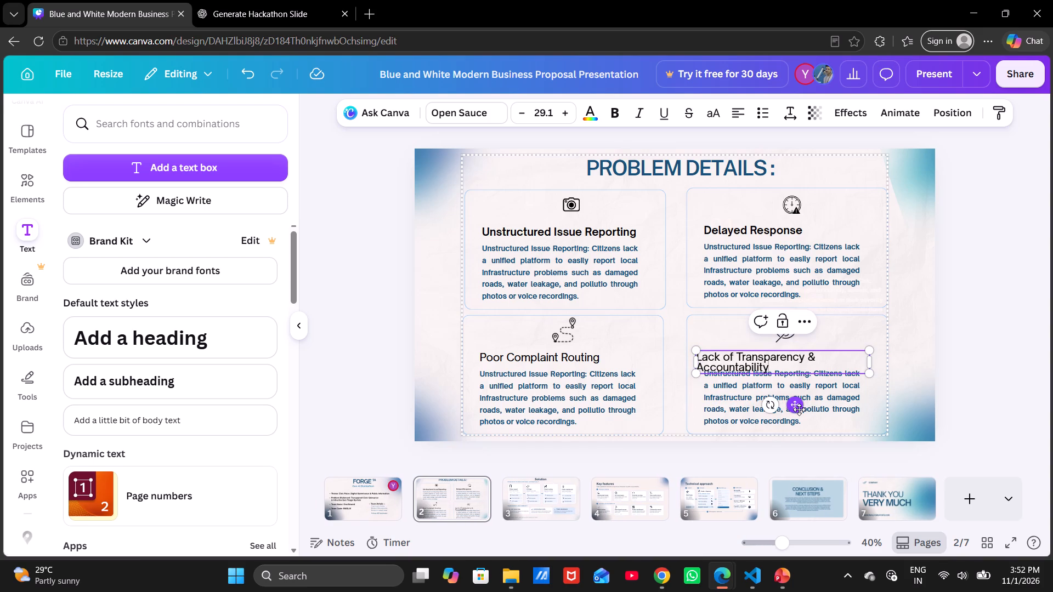
drag(799, 411, 800, 405)
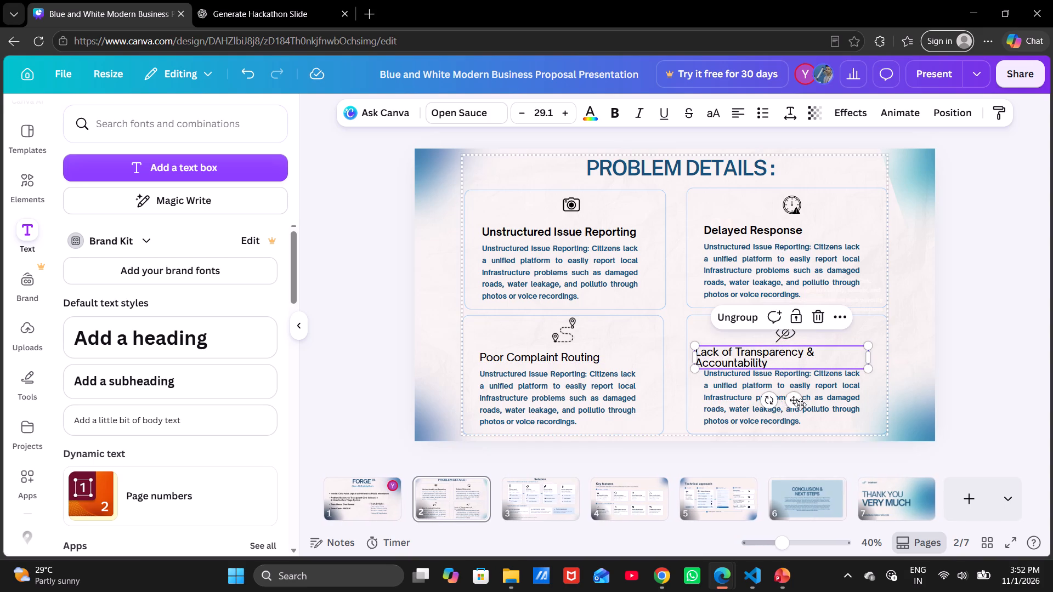
click(521, 111)
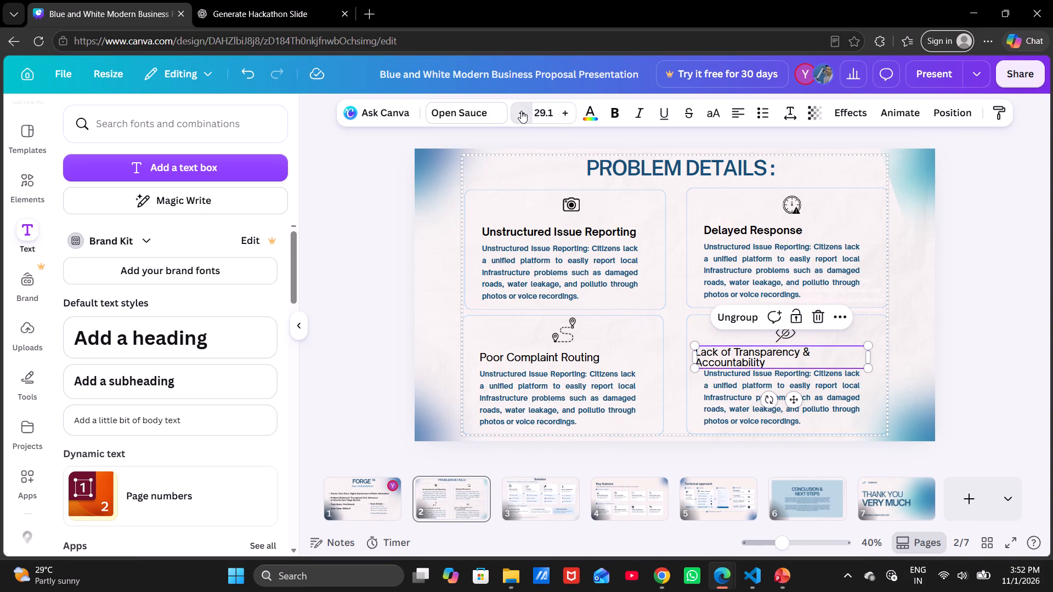
click(775, 360)
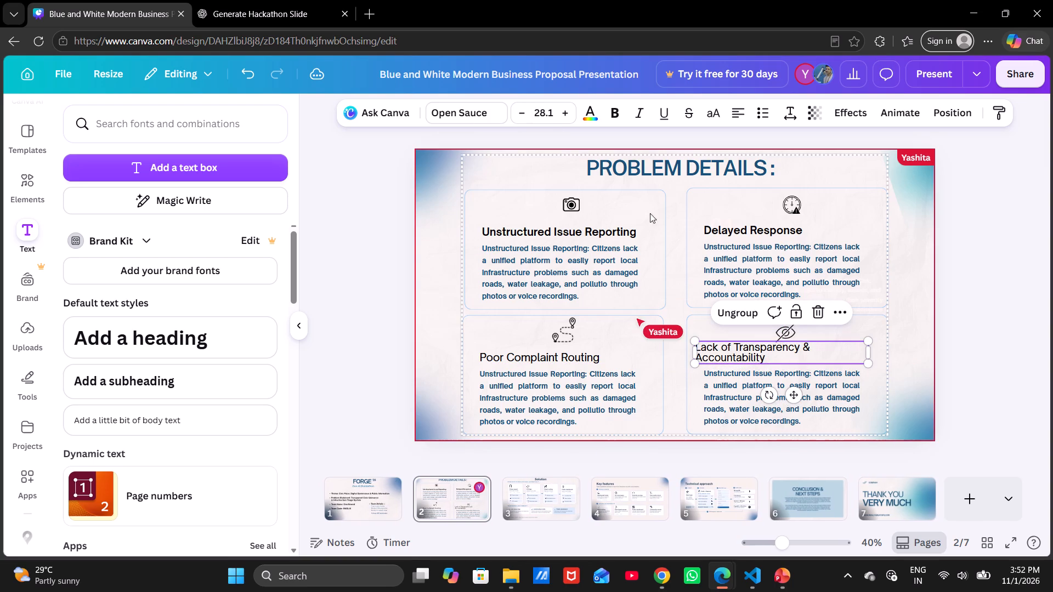
Make the lower-left card's "Poor Complaint Routing" heading bold.
click(600, 229)
click(600, 229)
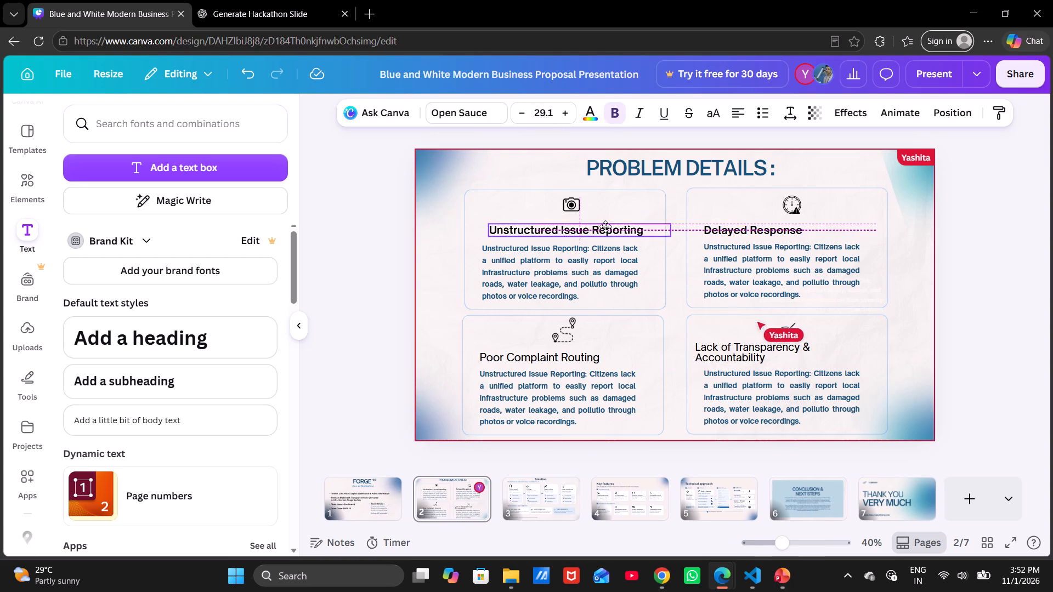
click(554, 360)
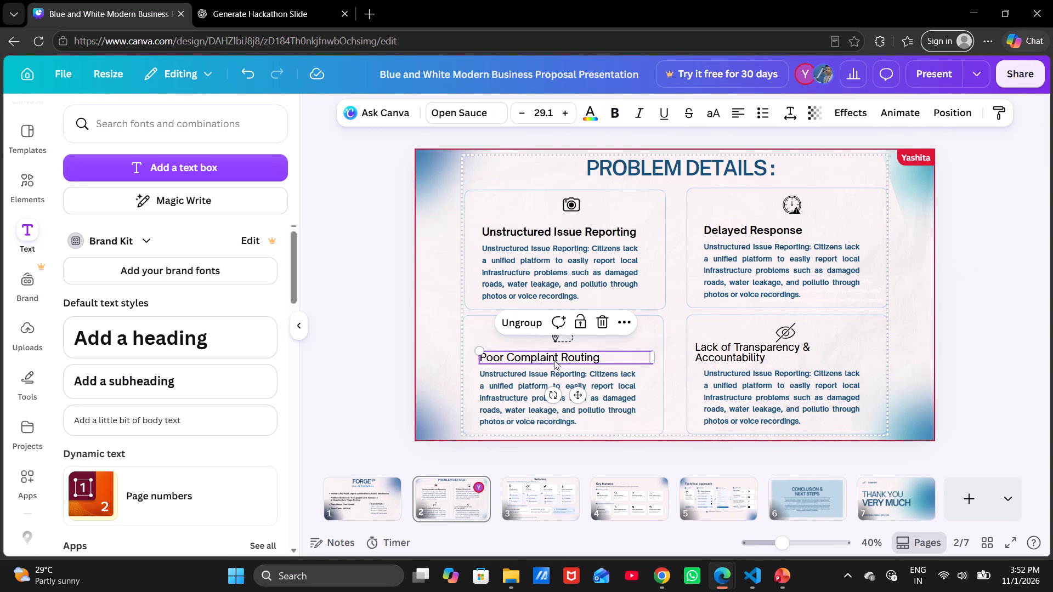
click(598, 360)
drag(598, 360, 500, 366)
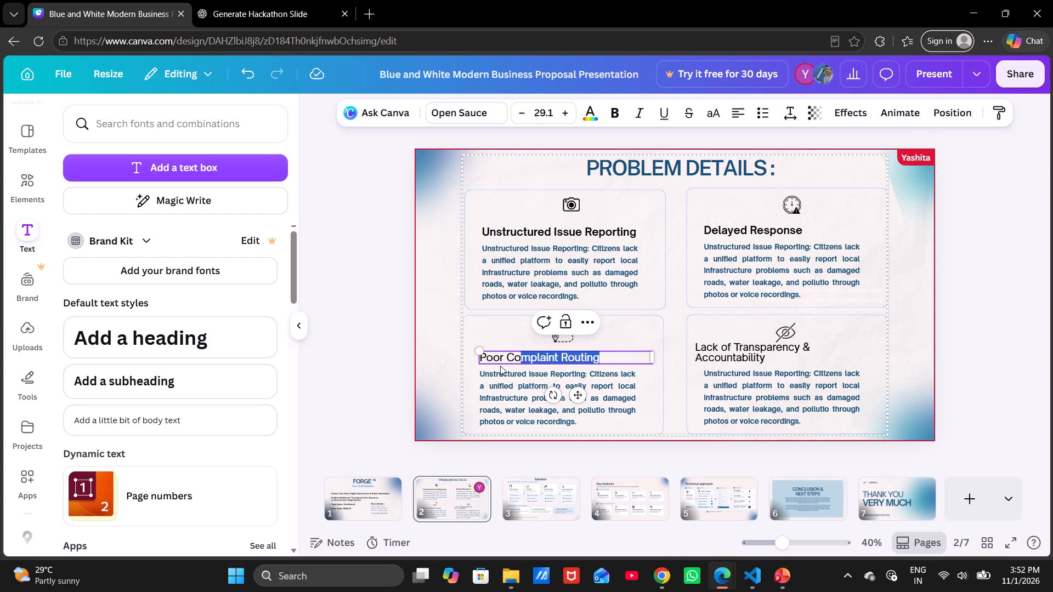
drag(500, 366, 471, 361)
click(609, 109)
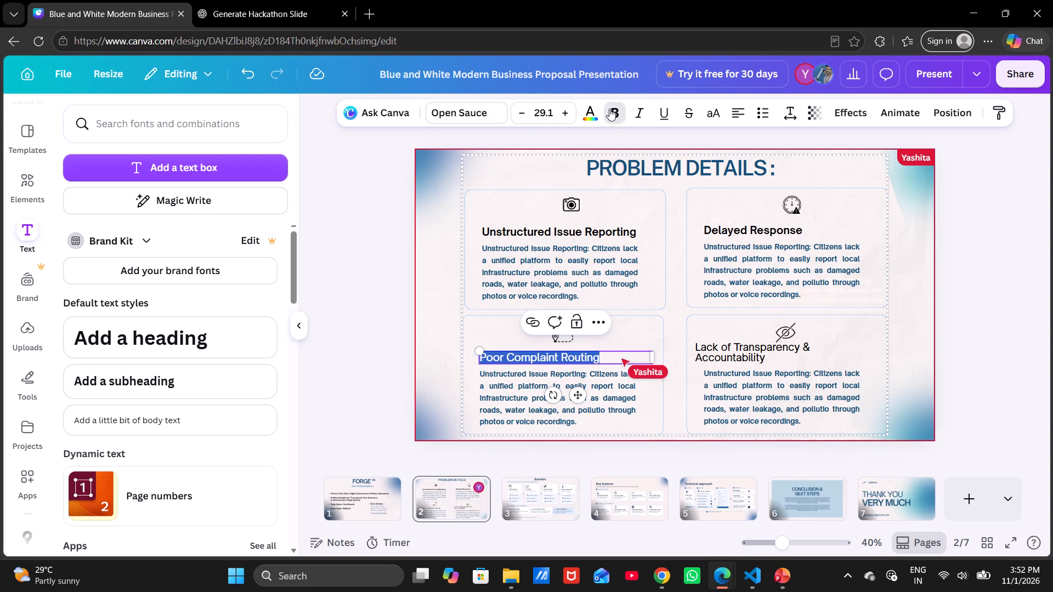
click(897, 308)
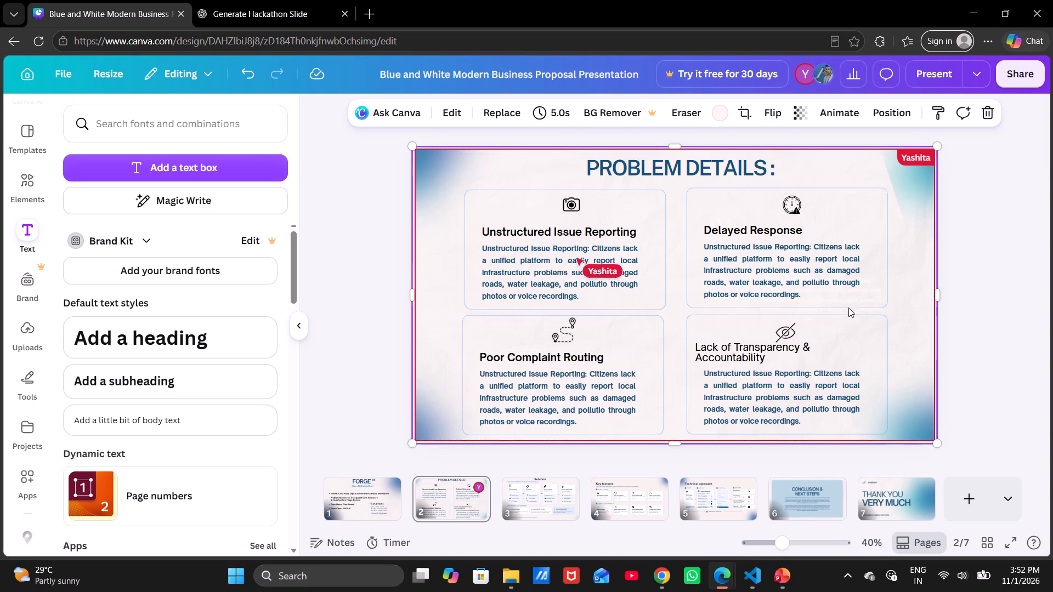
Move the "Lack of Transparency & Accountability" heading so its left edge lines up with the body text below it.
click(744, 350)
click(755, 350)
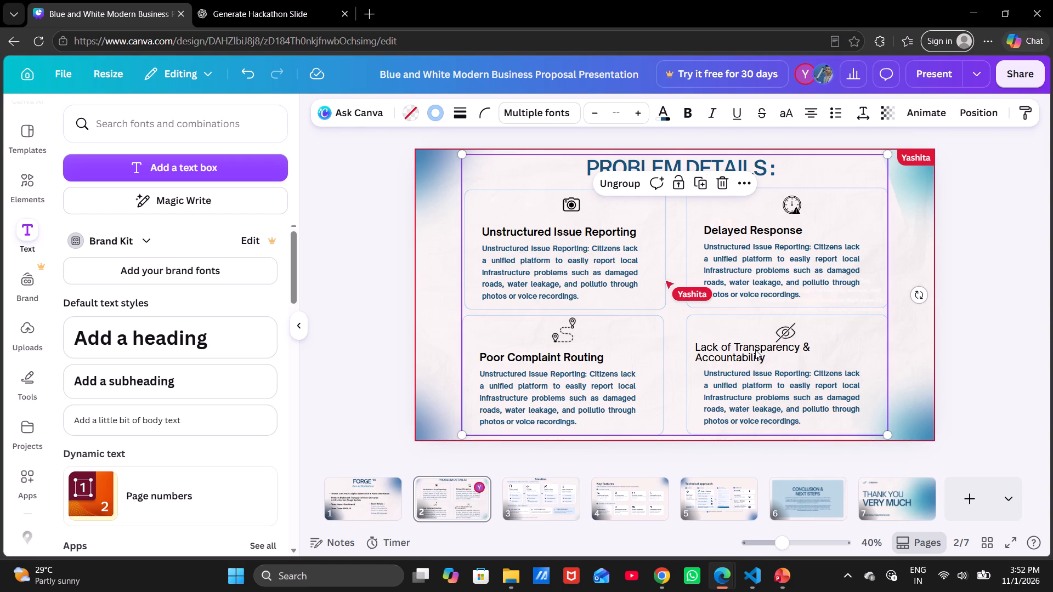
drag(774, 359, 779, 367)
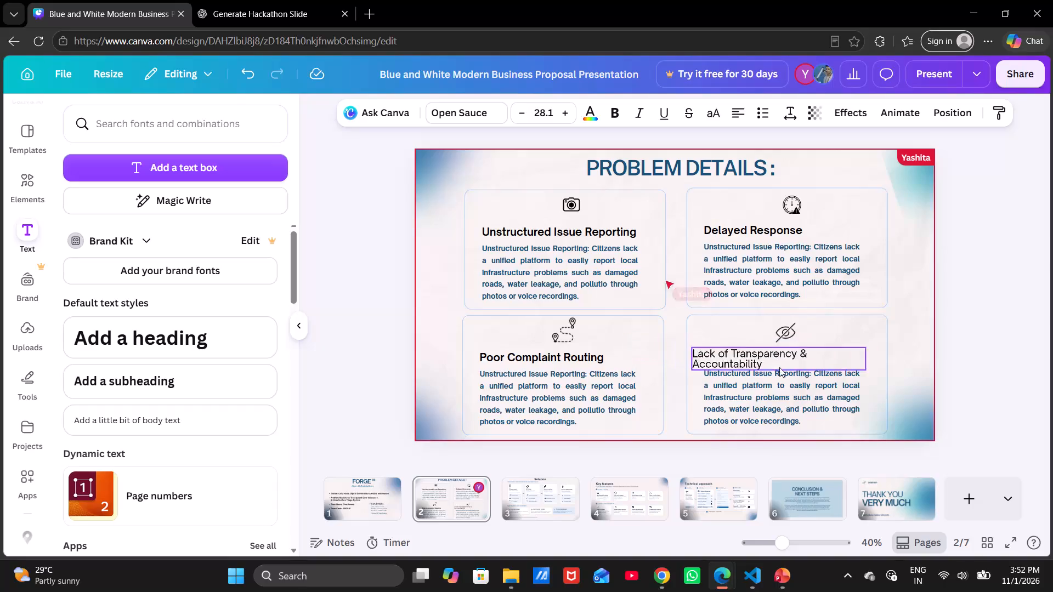
drag(779, 367, 785, 361)
Make the lower-right card's "Lack of Transparency & Accountability" heading bold.
click(773, 359)
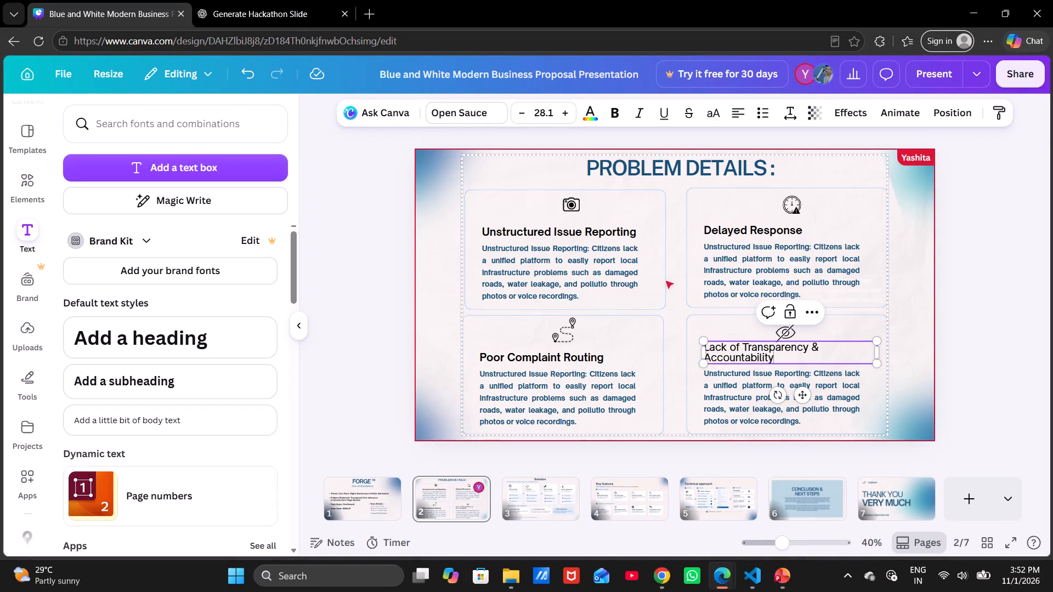
drag(773, 358, 695, 345)
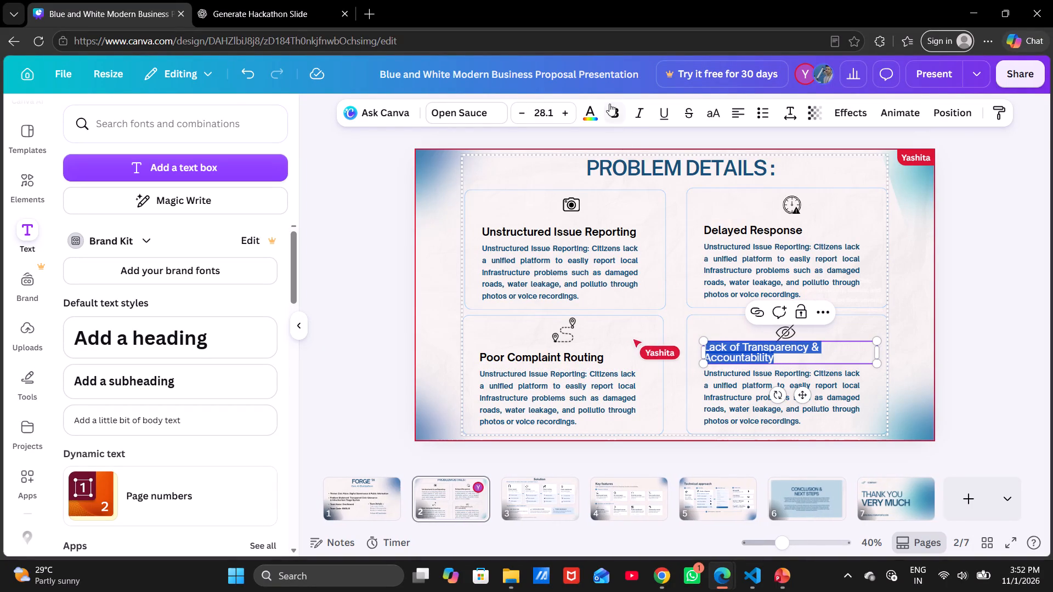
click(613, 107)
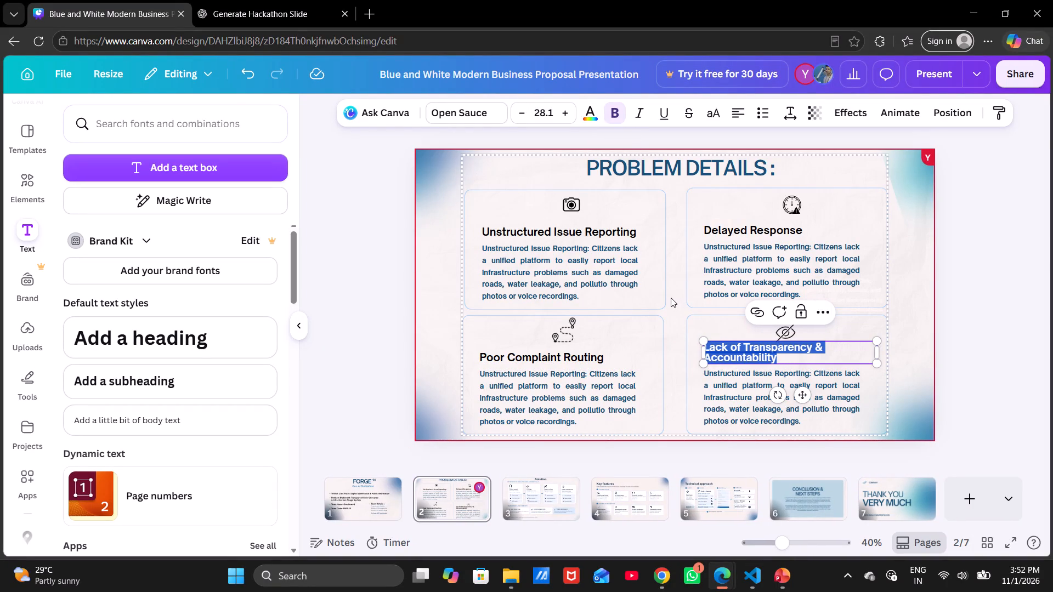
click(671, 298)
Move the clock icon in the upper-right card leftward so it sits centred above the "Delayed Response" heading.
click(751, 226)
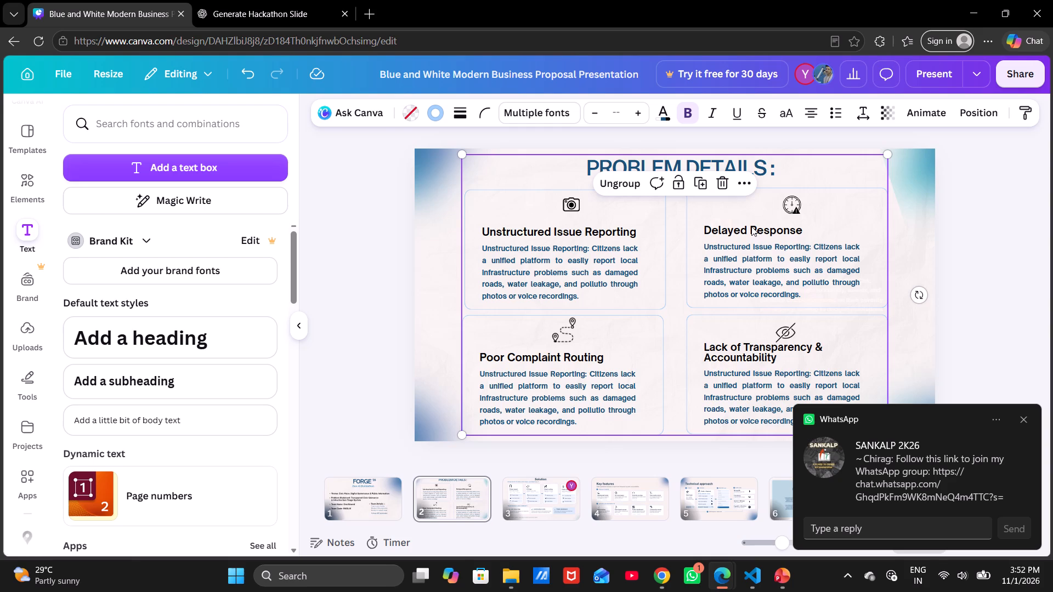
click(751, 226)
click(751, 226)
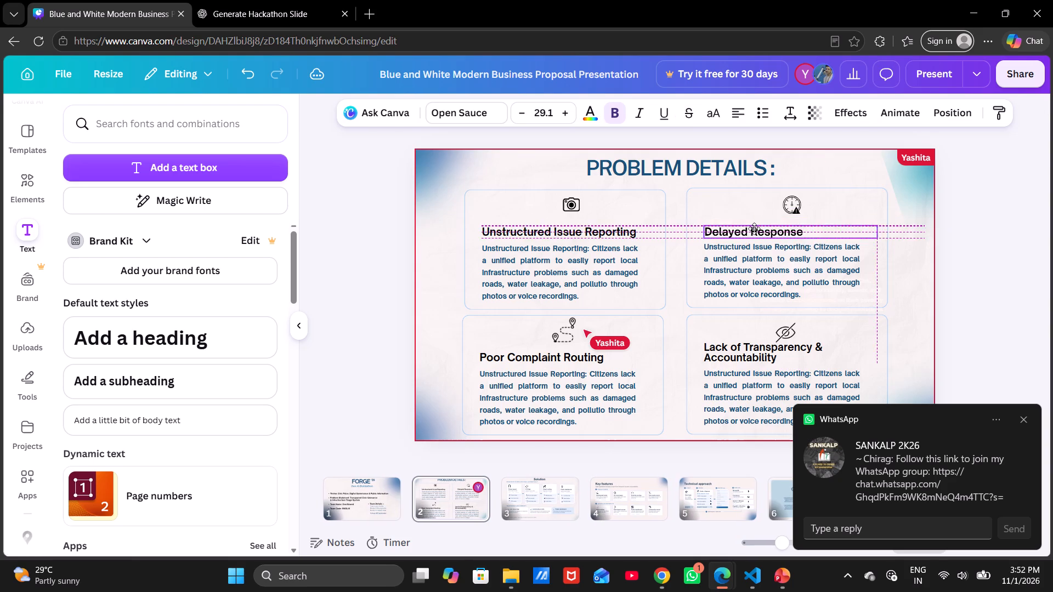
click(792, 204)
drag(792, 204, 749, 208)
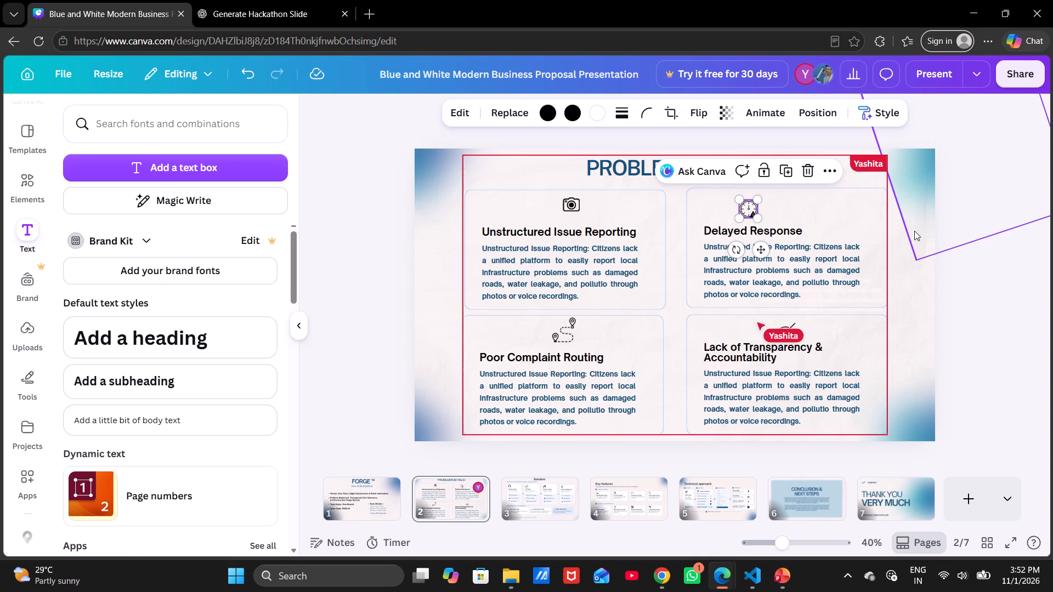
click(905, 278)
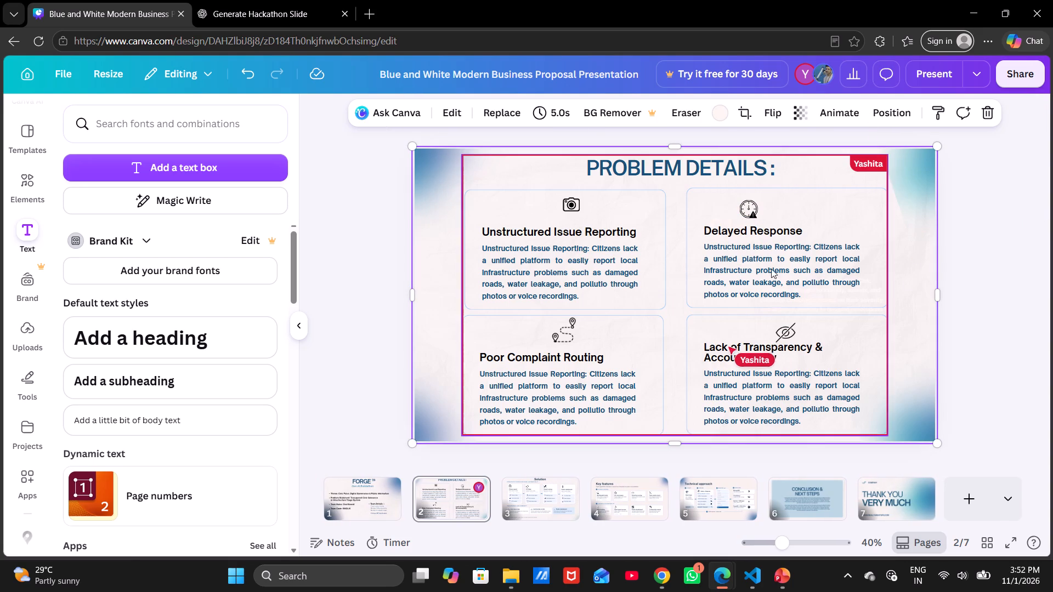
Move the crossed-out eye icon in the lower-right card leftward, above its heading and beneath the clock icon's column.
click(786, 334)
drag(786, 334, 734, 334)
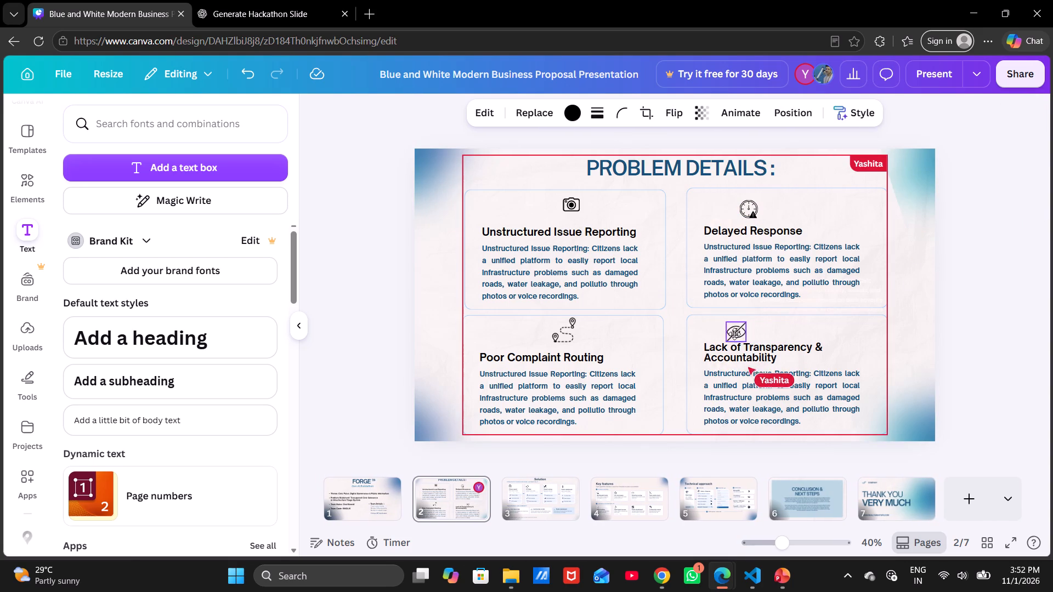
drag(734, 334, 752, 329)
Set the font size of the "Lack of Transparency & Accountability" heading to 29.1.
click(726, 346)
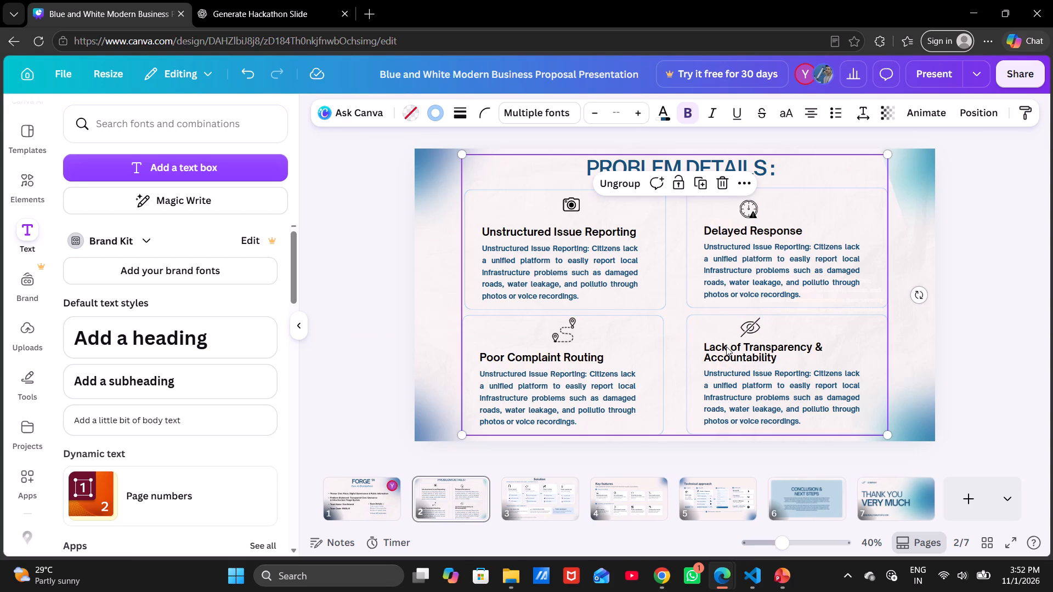
click(739, 353)
click(739, 353)
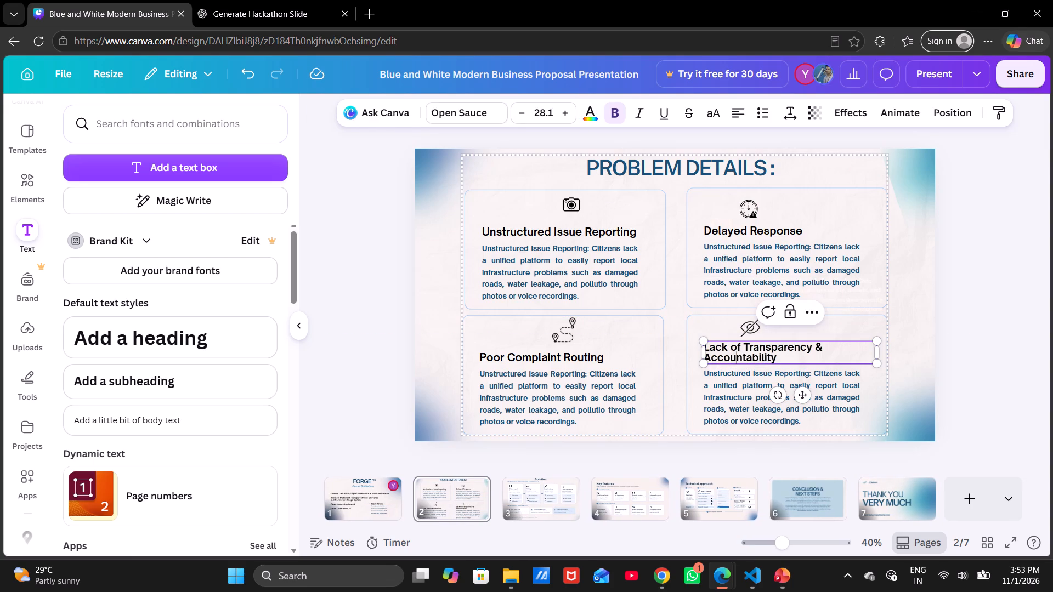
click(781, 357)
drag(781, 357, 708, 349)
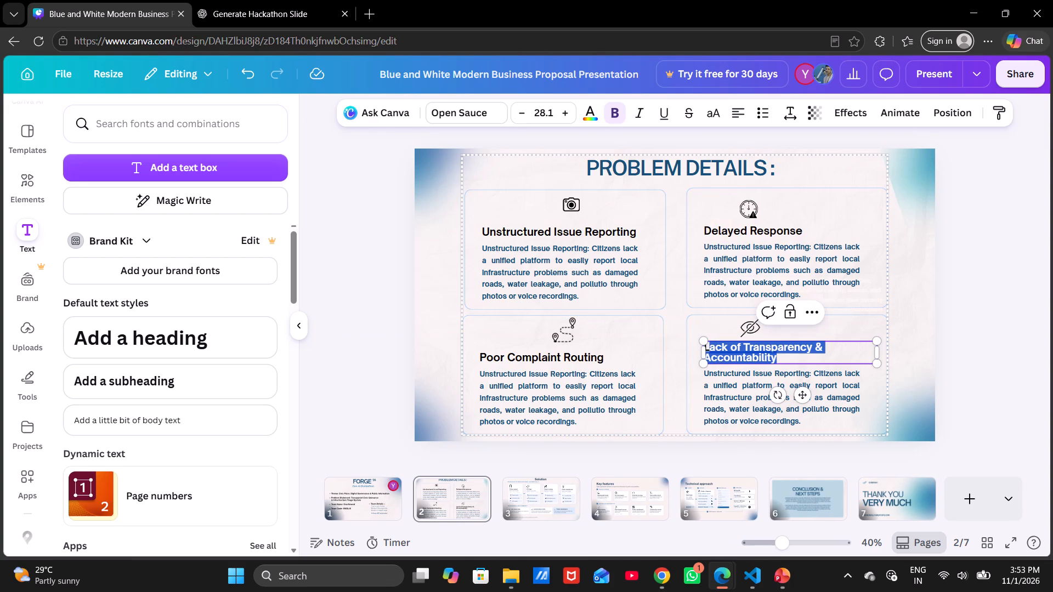
drag(708, 349, 701, 348)
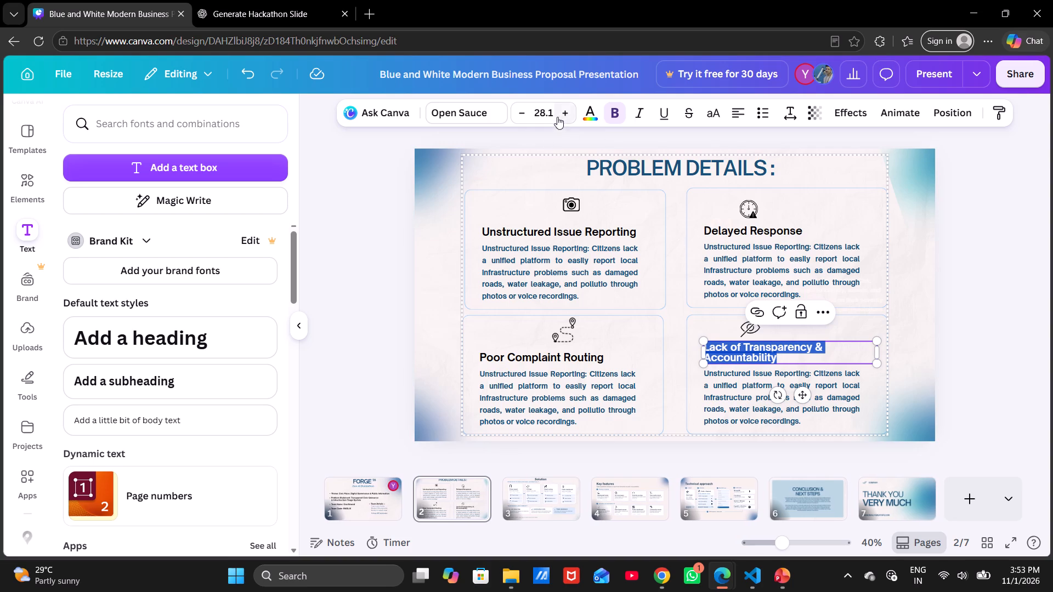
click(563, 113)
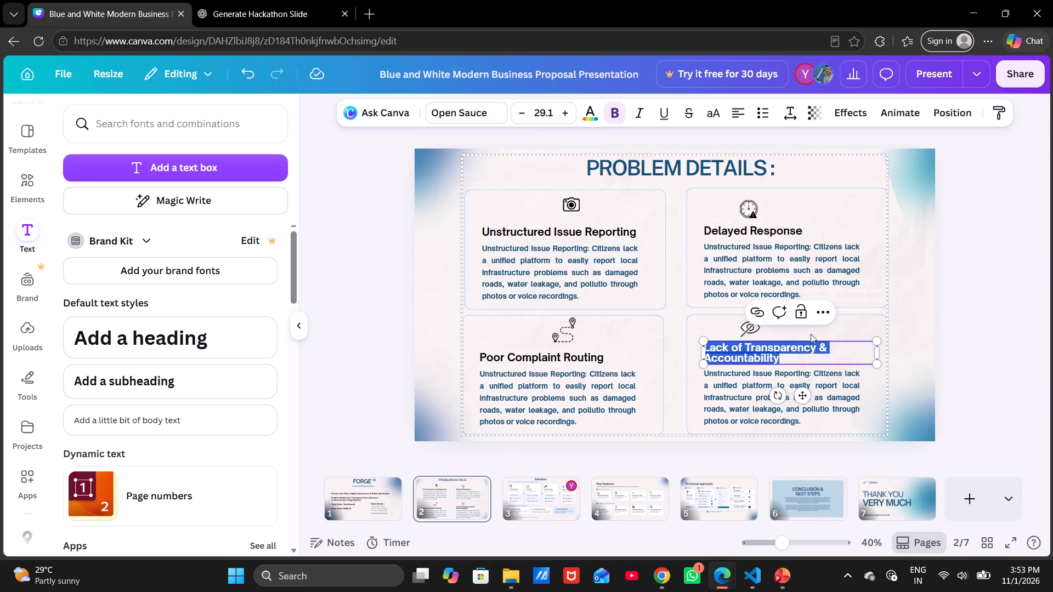
click(668, 329)
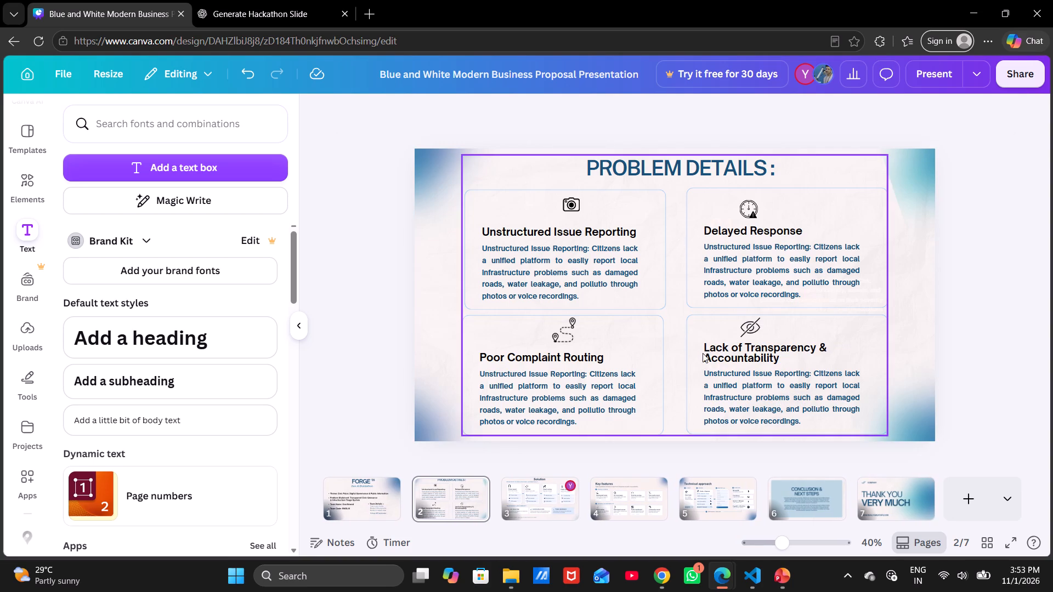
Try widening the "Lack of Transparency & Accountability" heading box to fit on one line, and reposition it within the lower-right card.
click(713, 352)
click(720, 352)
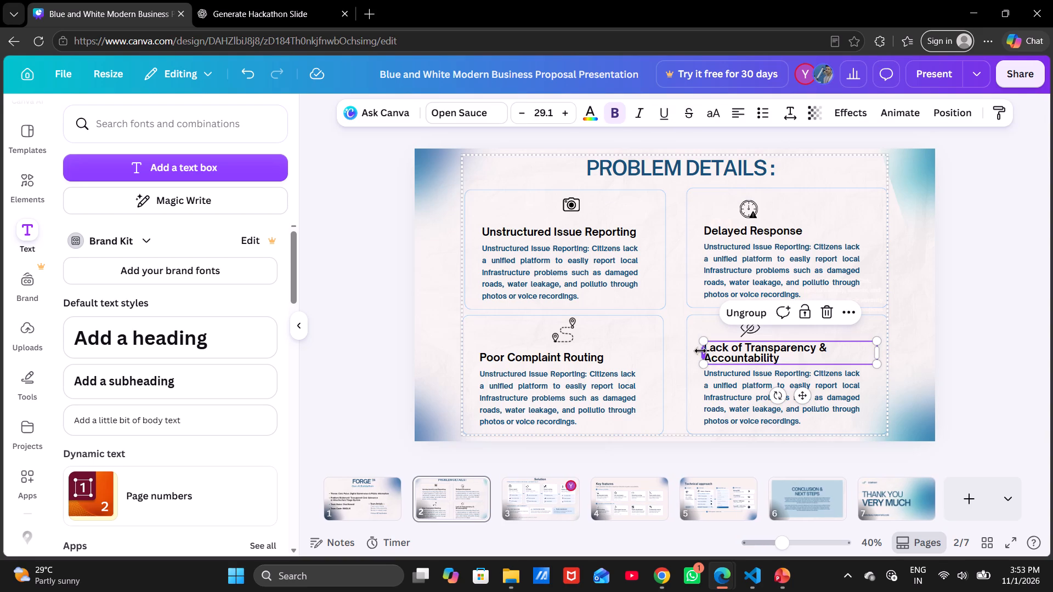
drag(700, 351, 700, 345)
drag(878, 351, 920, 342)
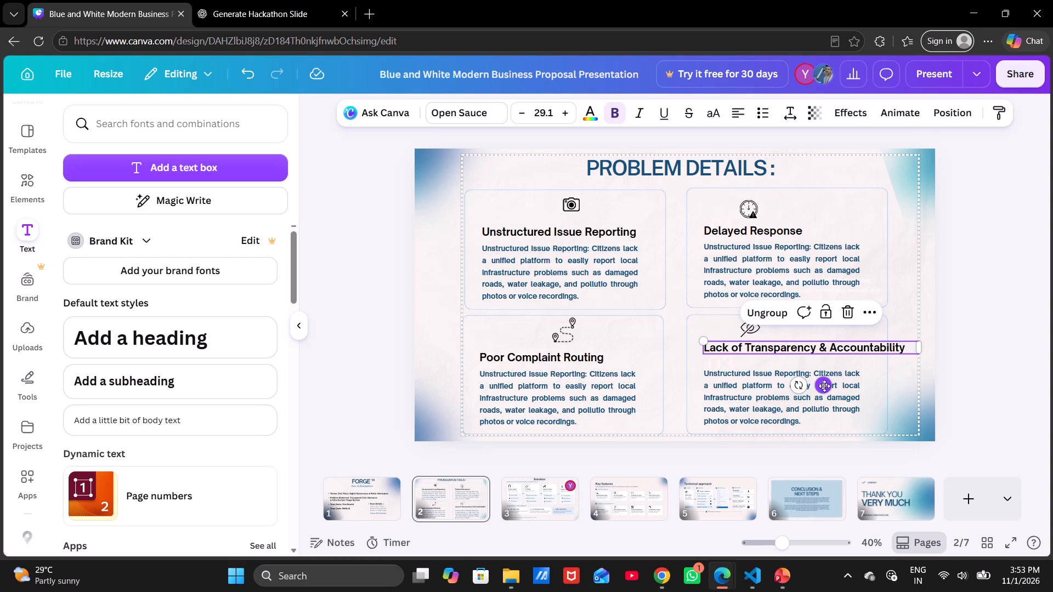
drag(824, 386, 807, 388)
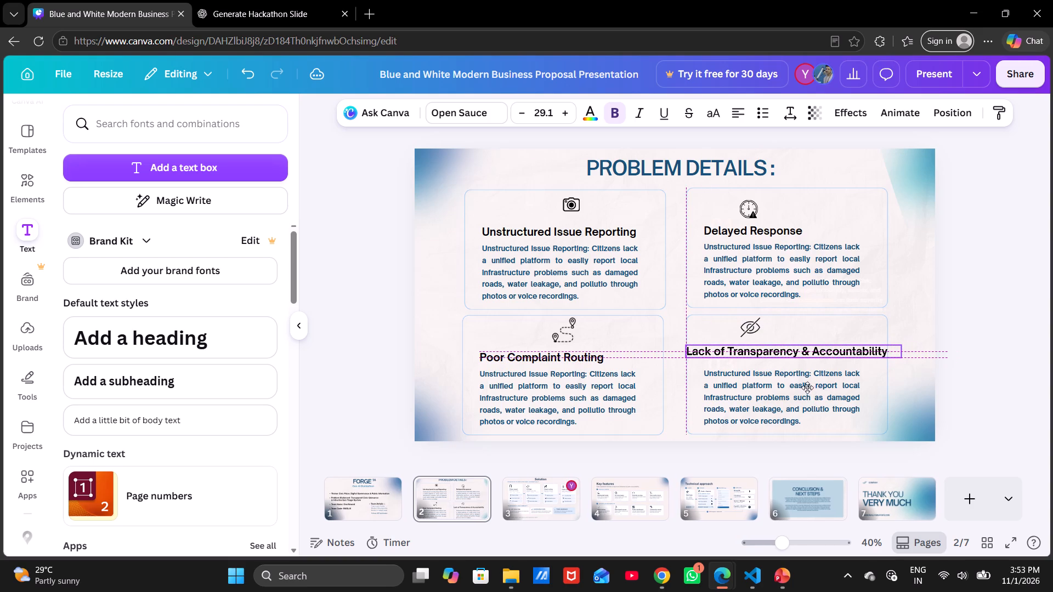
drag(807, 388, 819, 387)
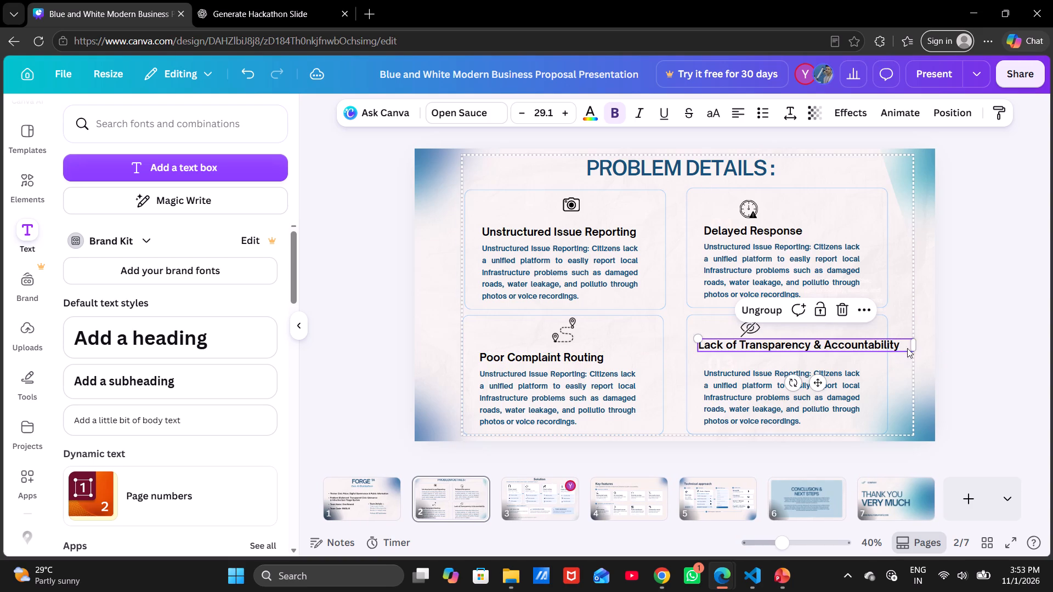
Narrow the "Lack of Transparency & Accountability" heading box to two lines and line it up with the left edge of the paragraph below.
drag(914, 343, 859, 346)
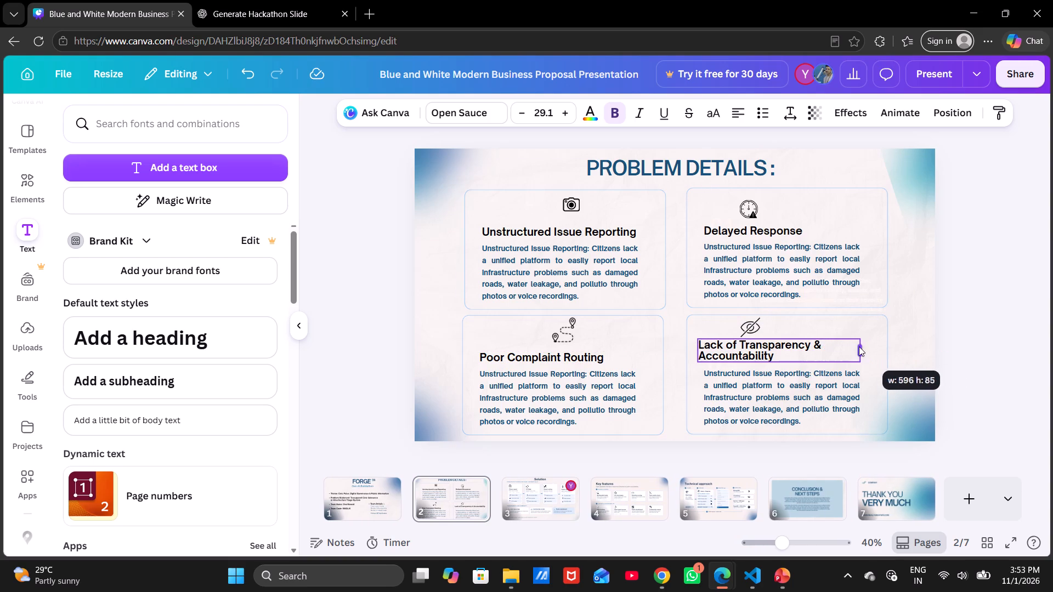
drag(859, 346, 856, 346)
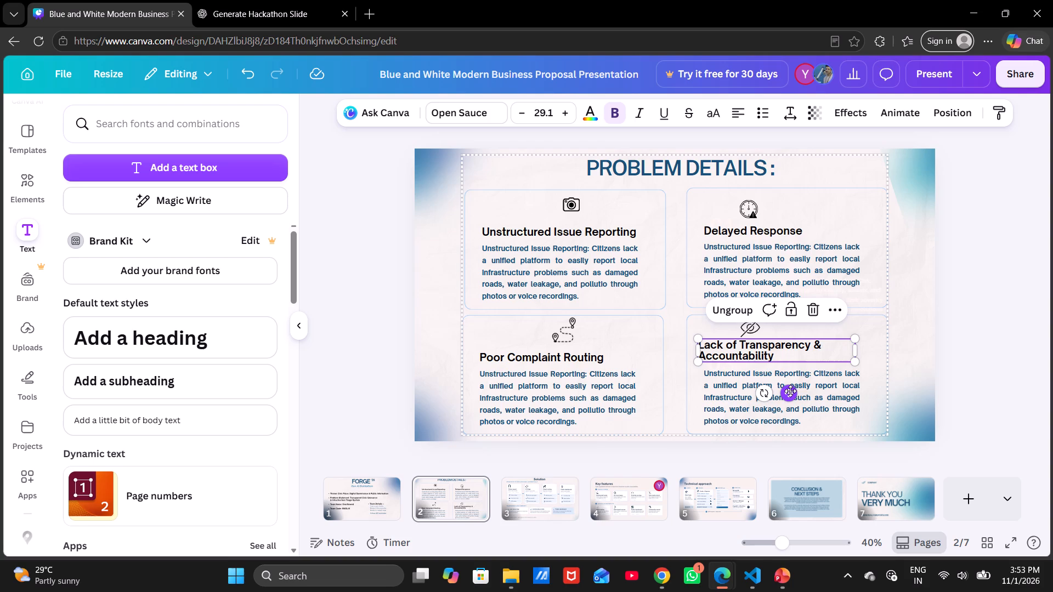
drag(790, 391, 804, 391)
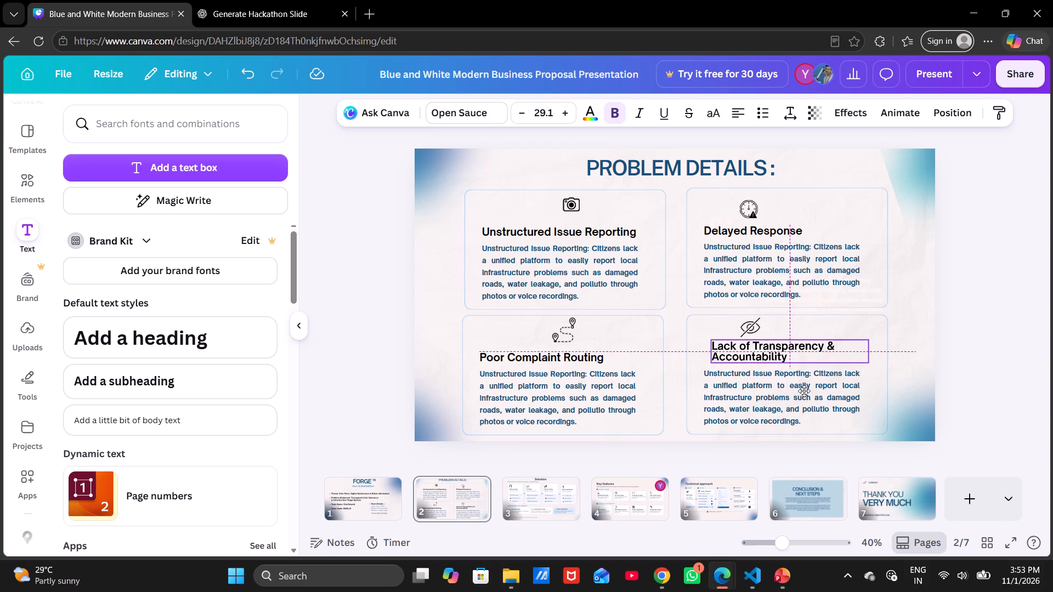
drag(804, 391, 796, 389)
Centre-align the text of all four card headings and nudge the "Lack of Transparency & Accountability" heading slightly downward.
click(741, 232)
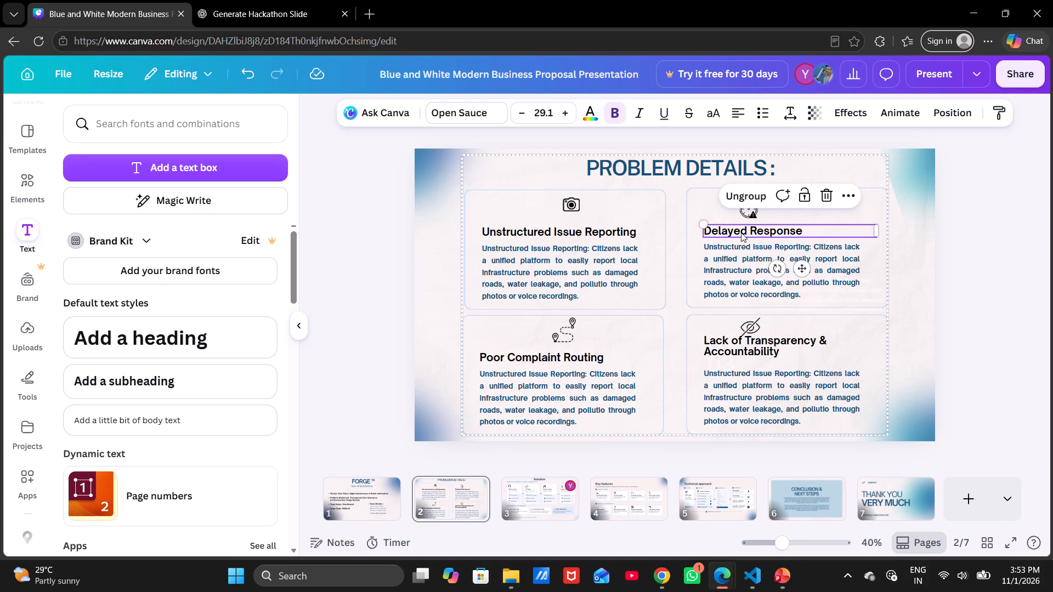
click(733, 112)
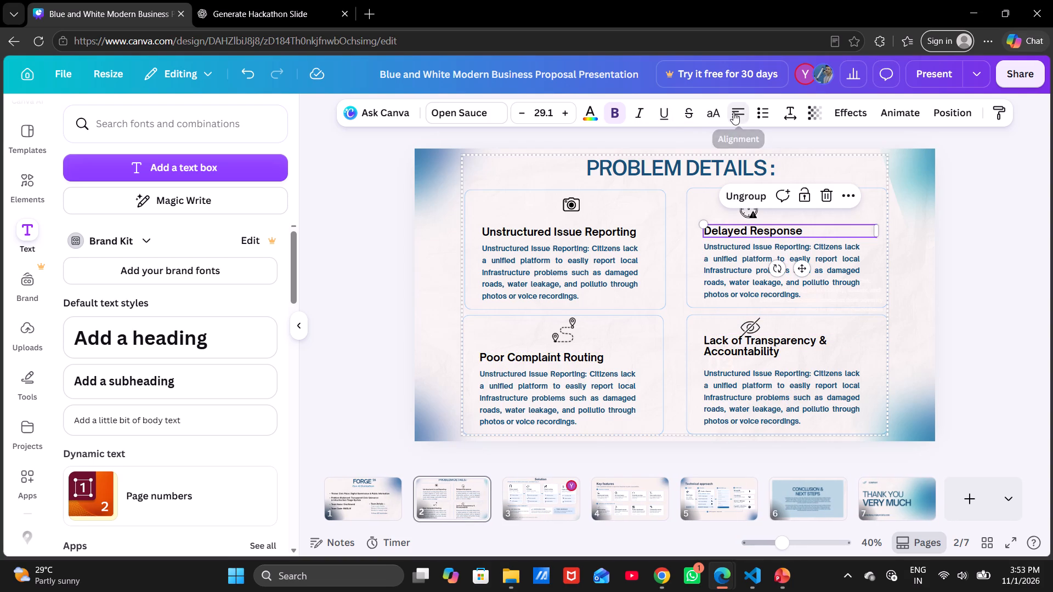
click(576, 232)
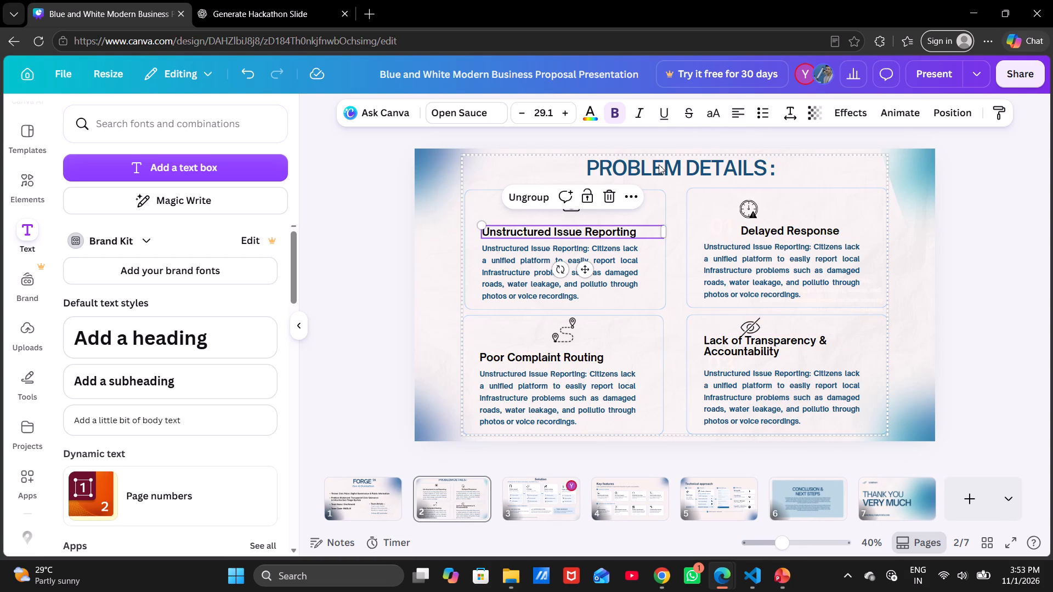
click(738, 114)
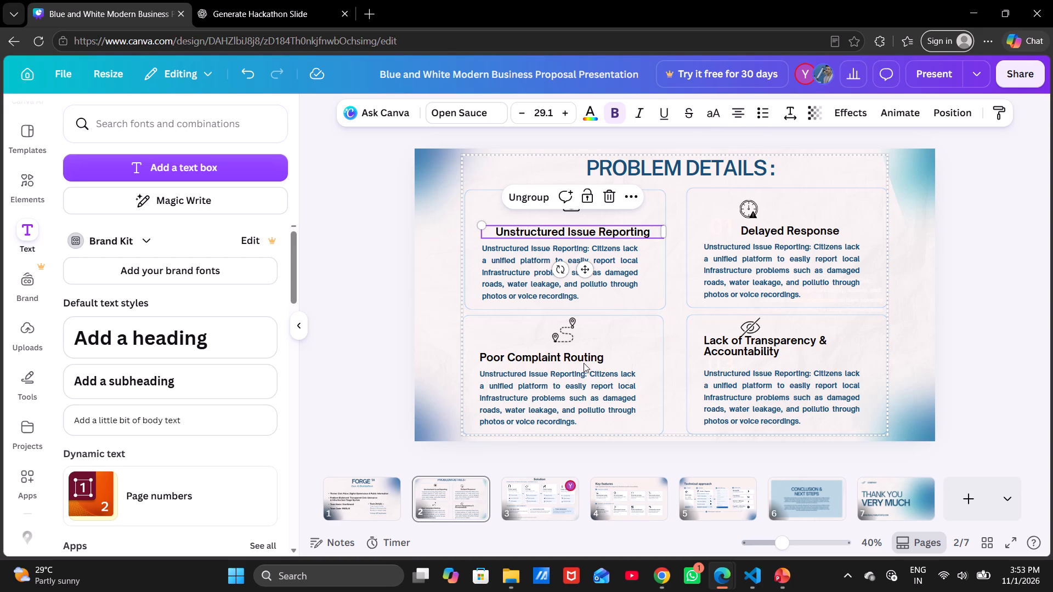
click(590, 355)
click(743, 111)
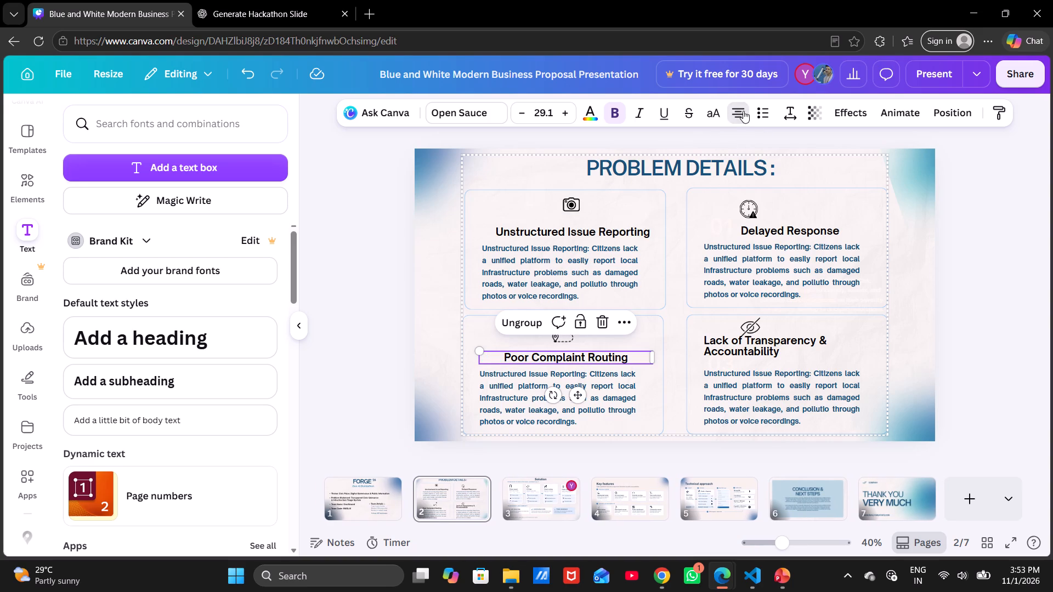
click(773, 348)
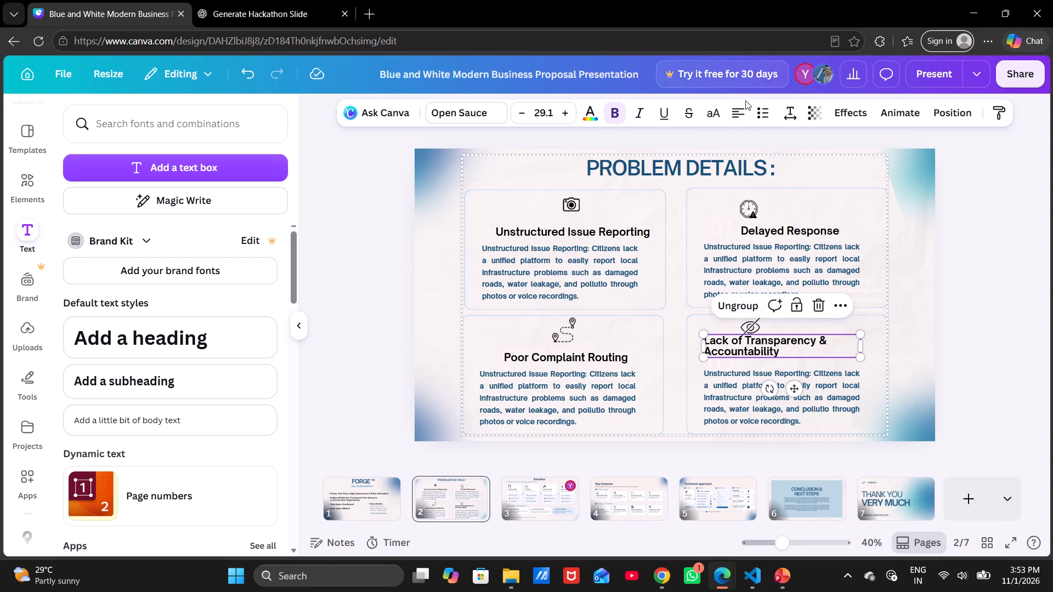
click(735, 116)
click(799, 388)
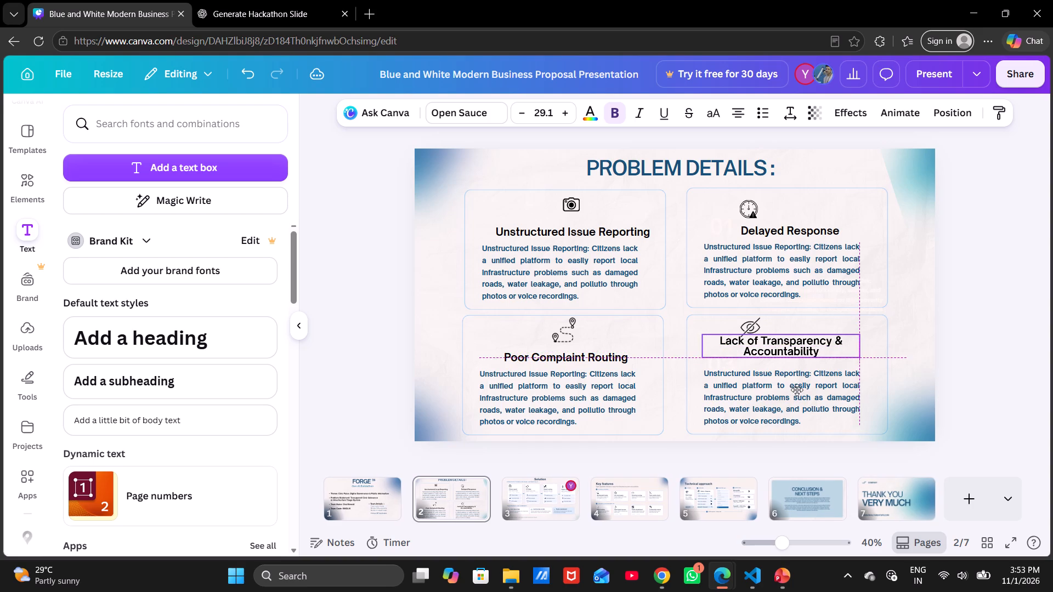
Move the camera icon slightly down and left, closer to the "Unstructured Issue Reporting" heading.
click(557, 228)
click(483, 207)
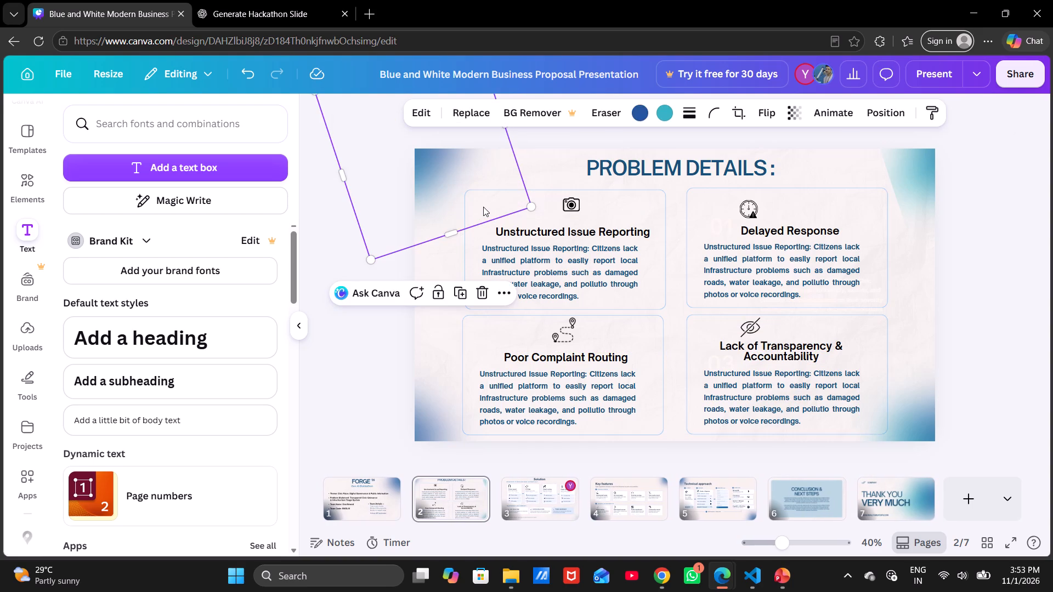
click(568, 209)
click(568, 209)
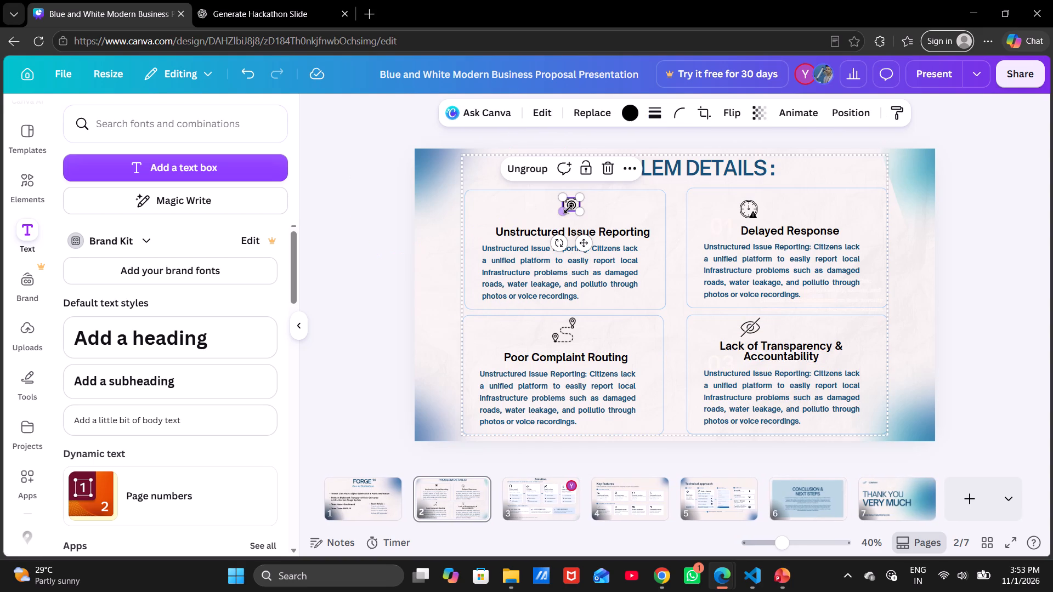
drag(573, 203, 567, 208)
Move the clock icon rightward and slightly down so it sits near the centre above the "Delayed Response" heading.
click(752, 214)
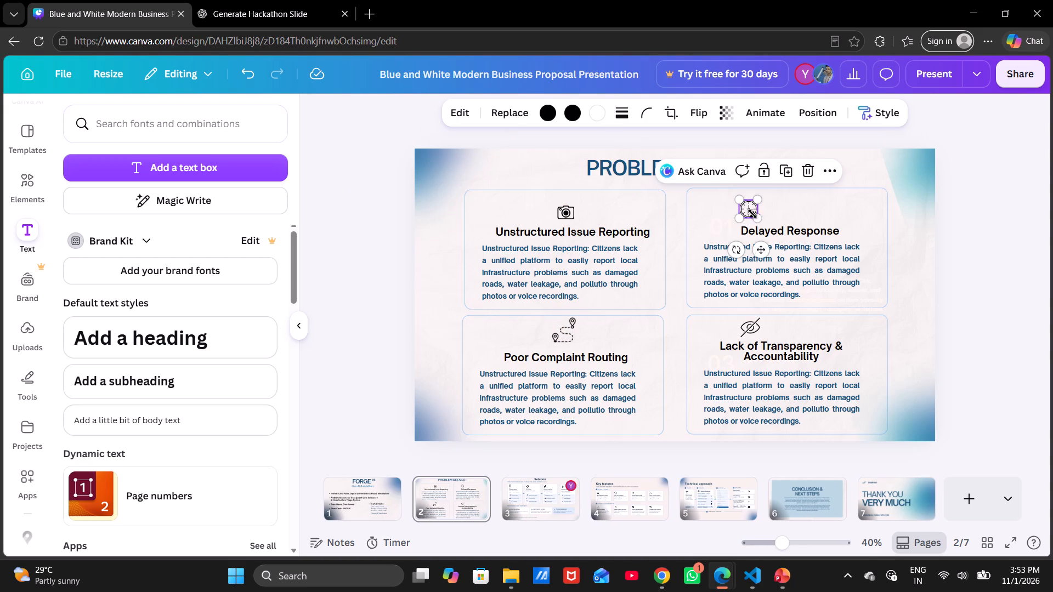
drag(752, 214, 759, 211)
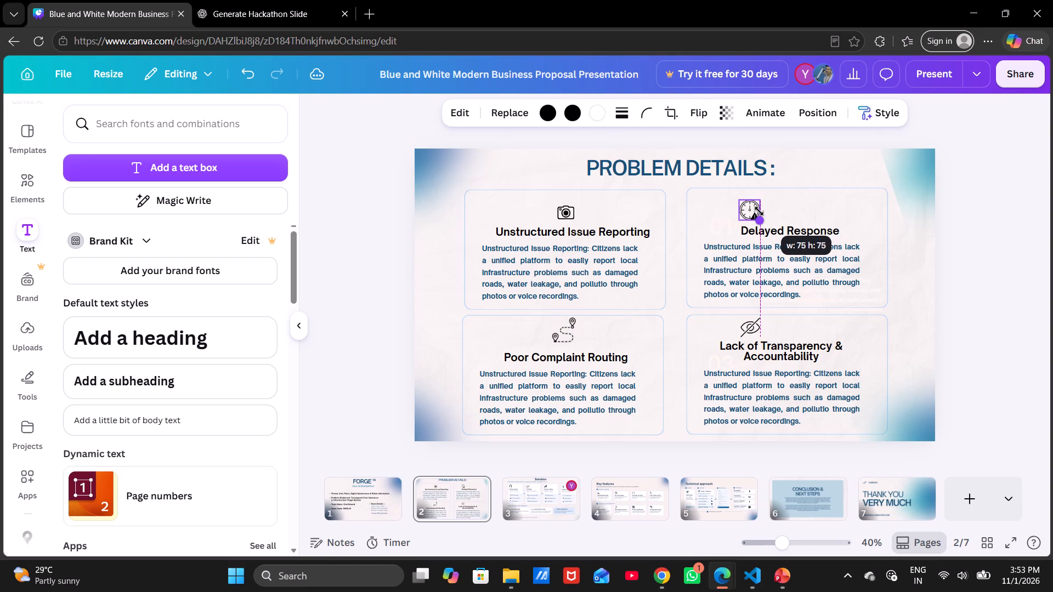
drag(759, 211, 756, 209)
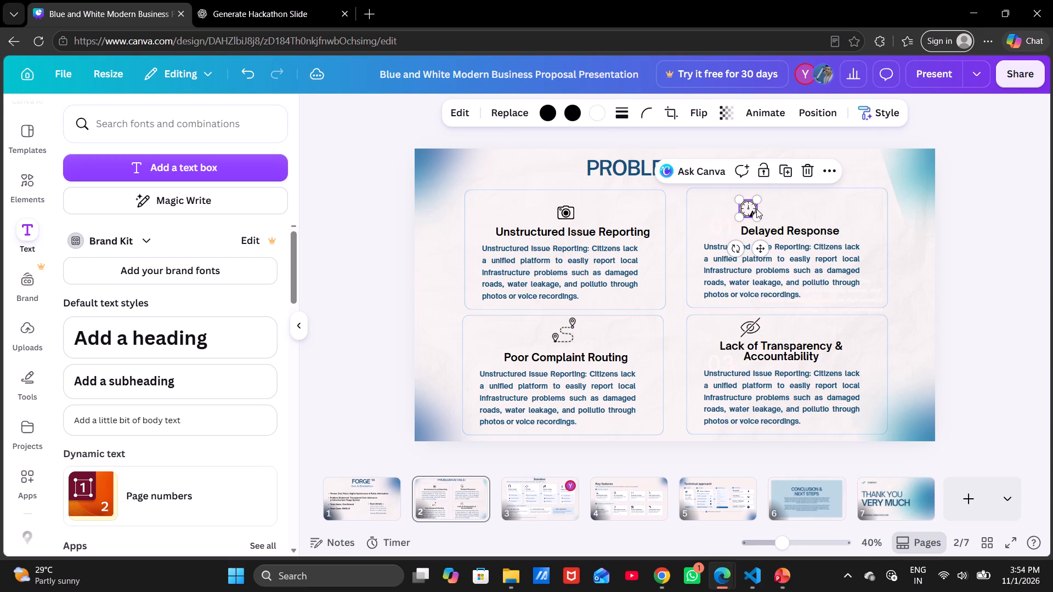
drag(761, 247, 795, 246)
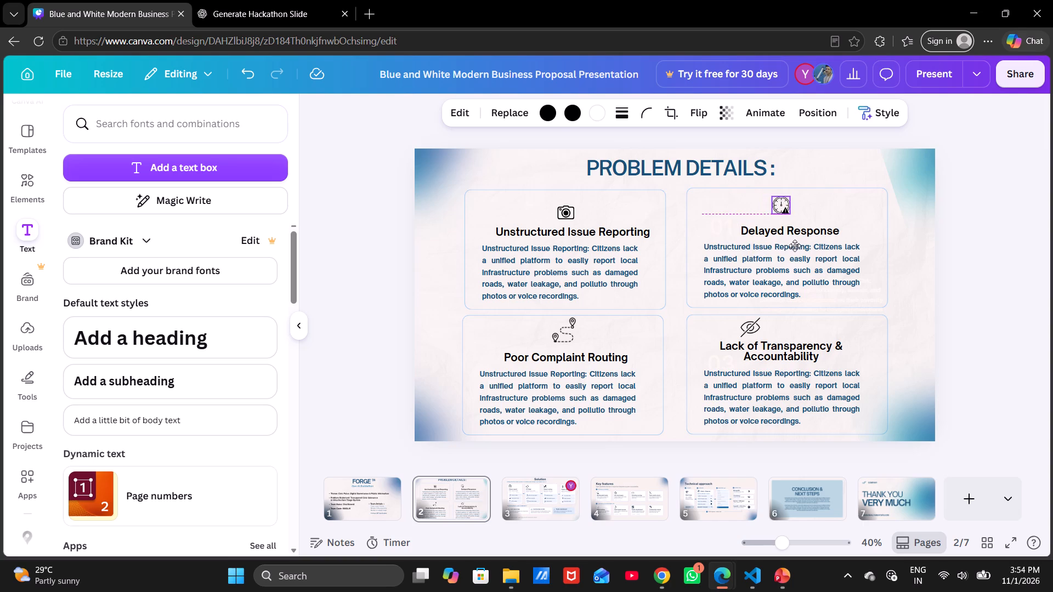
drag(795, 246, 795, 247)
drag(795, 247, 795, 248)
Move the crossed-out eye icon rightward to sit centred above the "Lack of Transparency & Accountability" heading, in line with the clock icon.
click(756, 327)
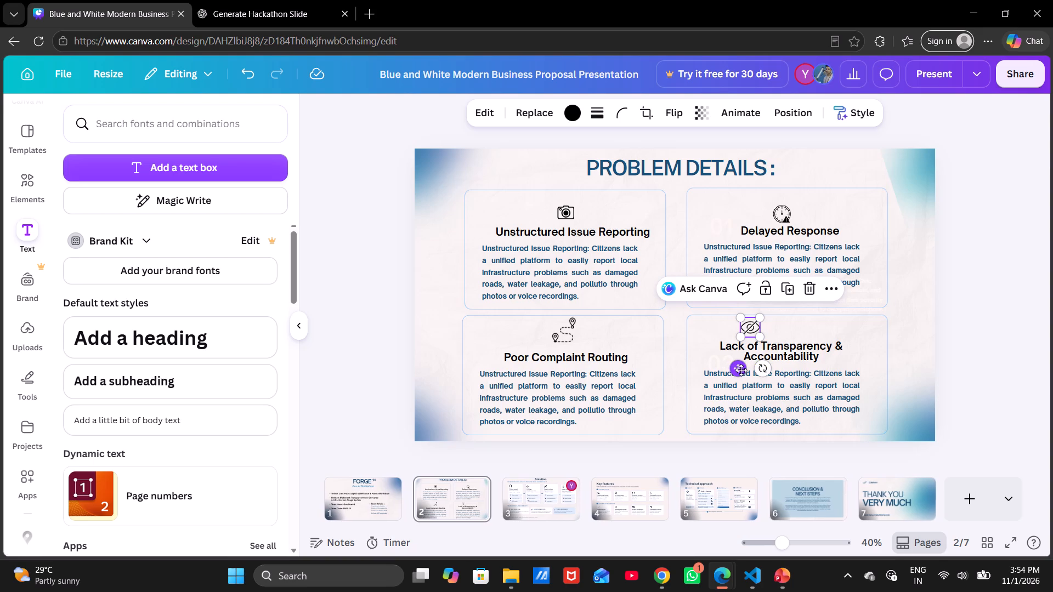
drag(741, 371, 778, 370)
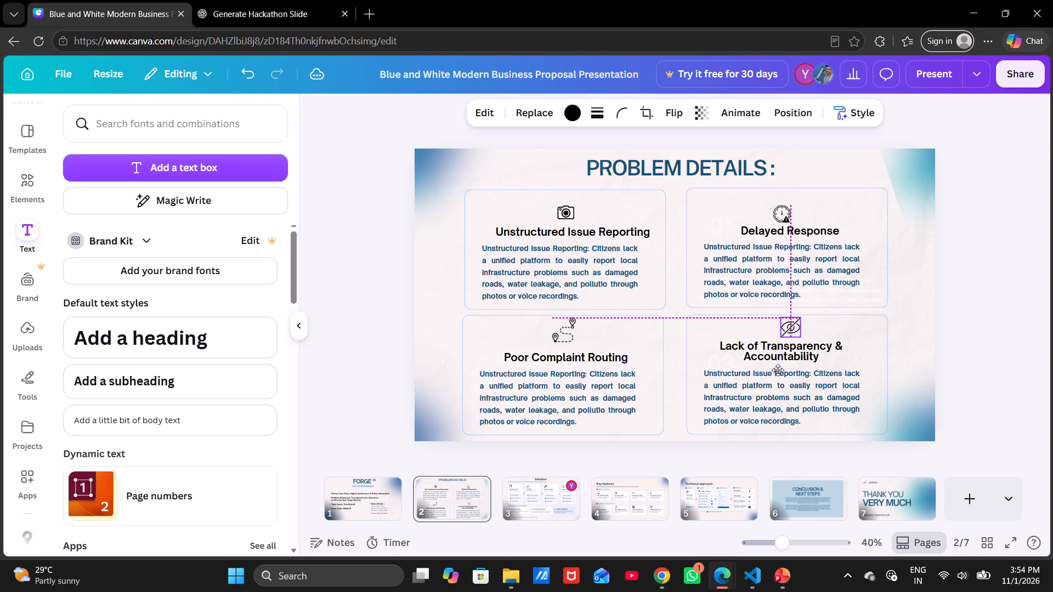
drag(778, 370, 774, 371)
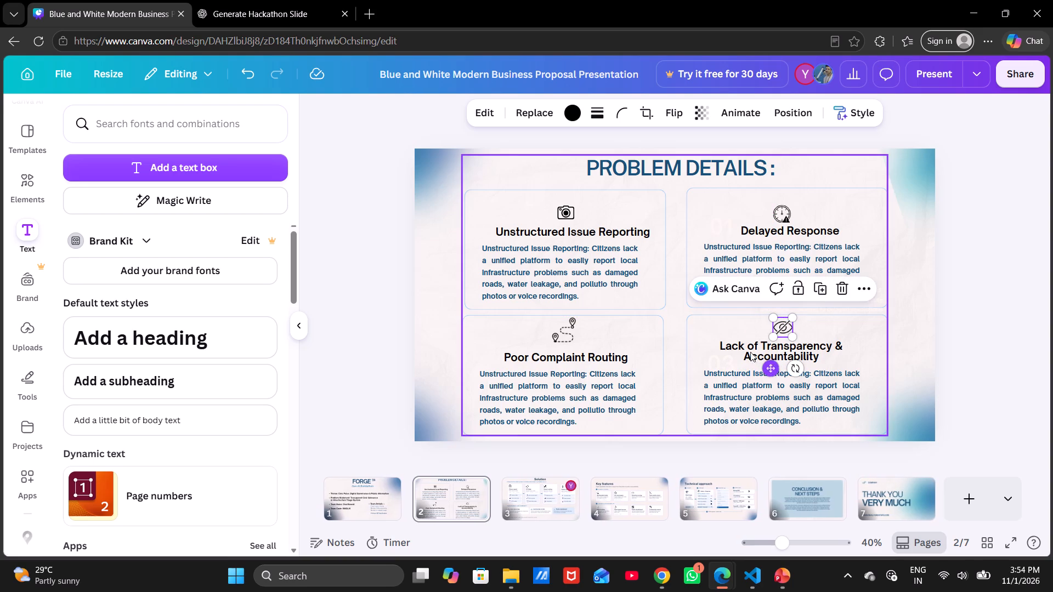
click(673, 333)
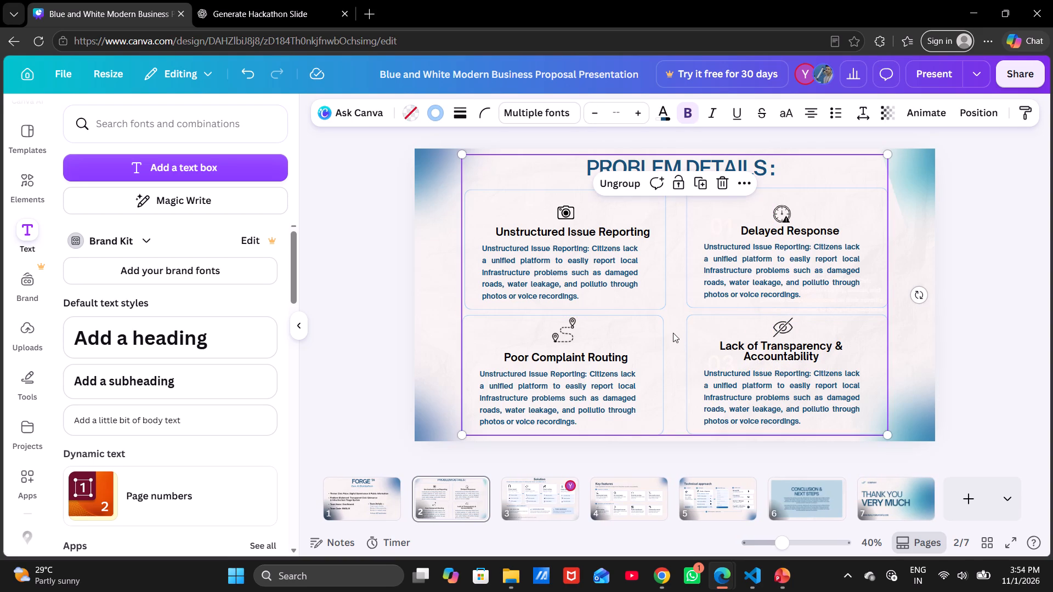
click(432, 264)
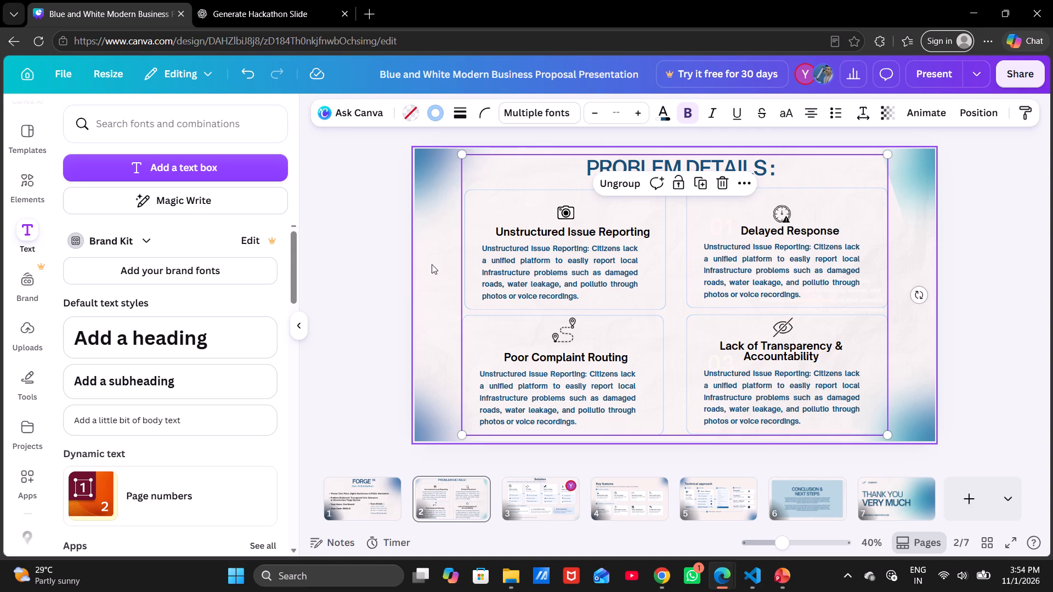
Review the presentation's slides from the FORGE title slide through to "Conclusion & Next Steps".
click(343, 506)
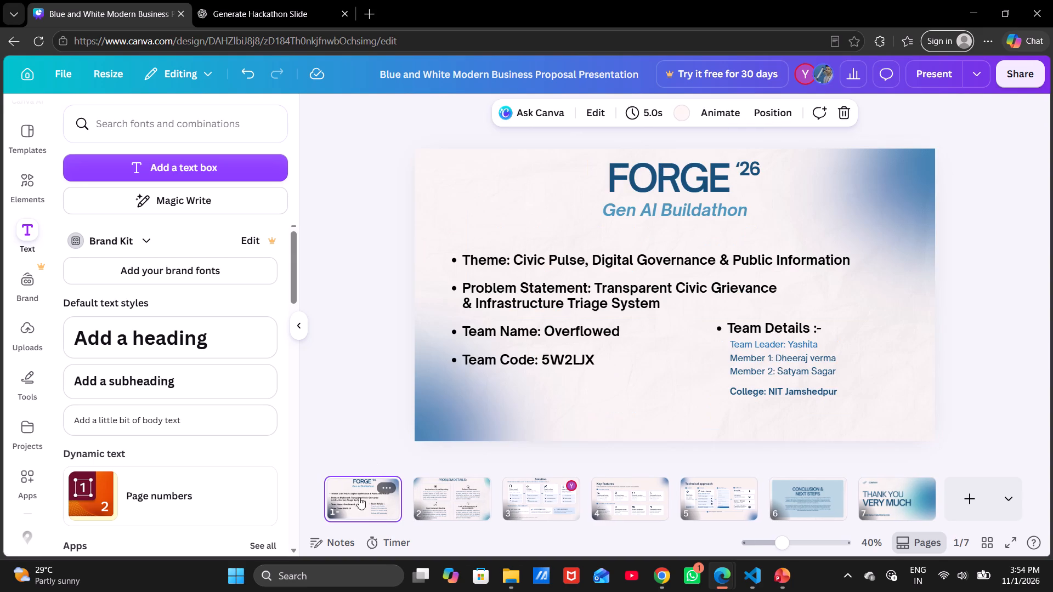
click(443, 491)
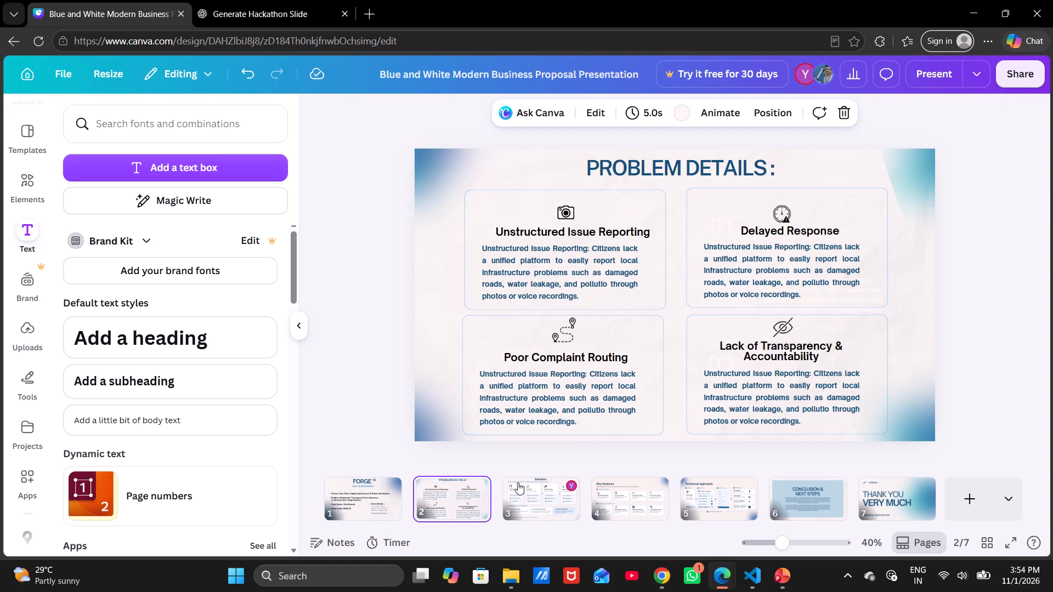
click(525, 482)
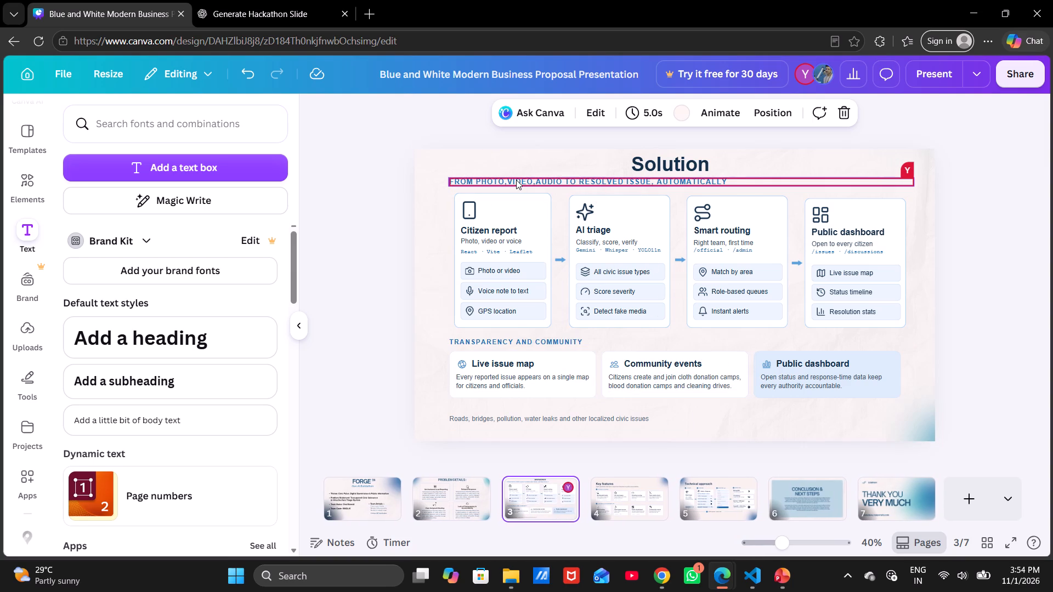
click(626, 511)
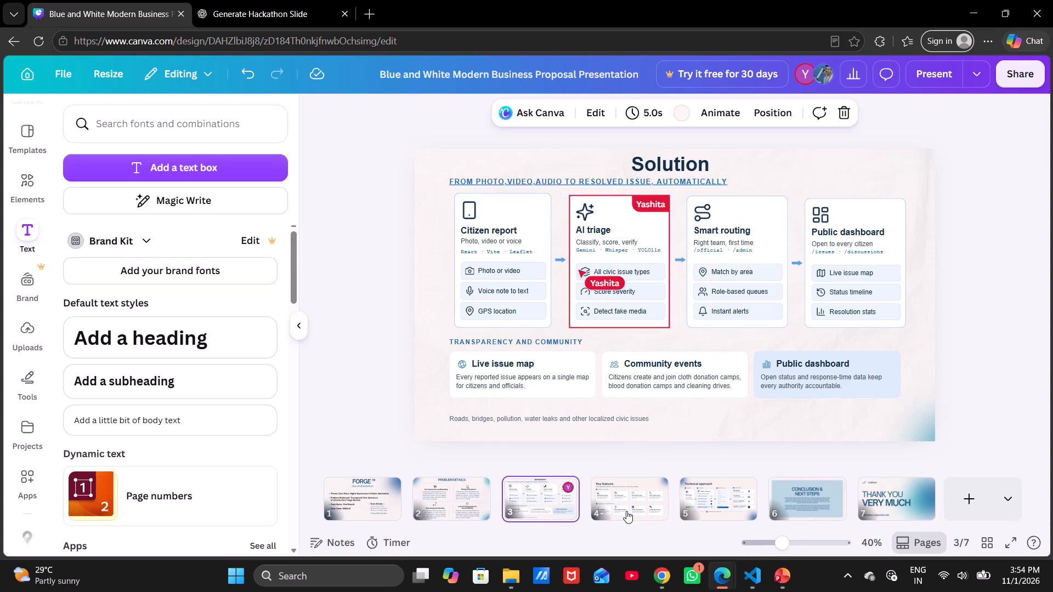
click(735, 503)
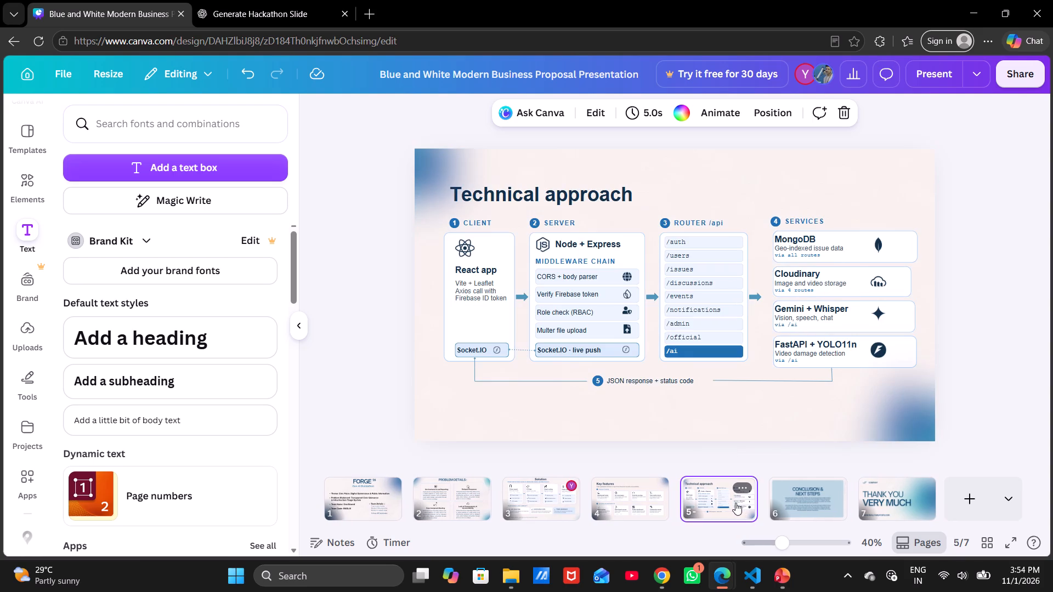
click(799, 504)
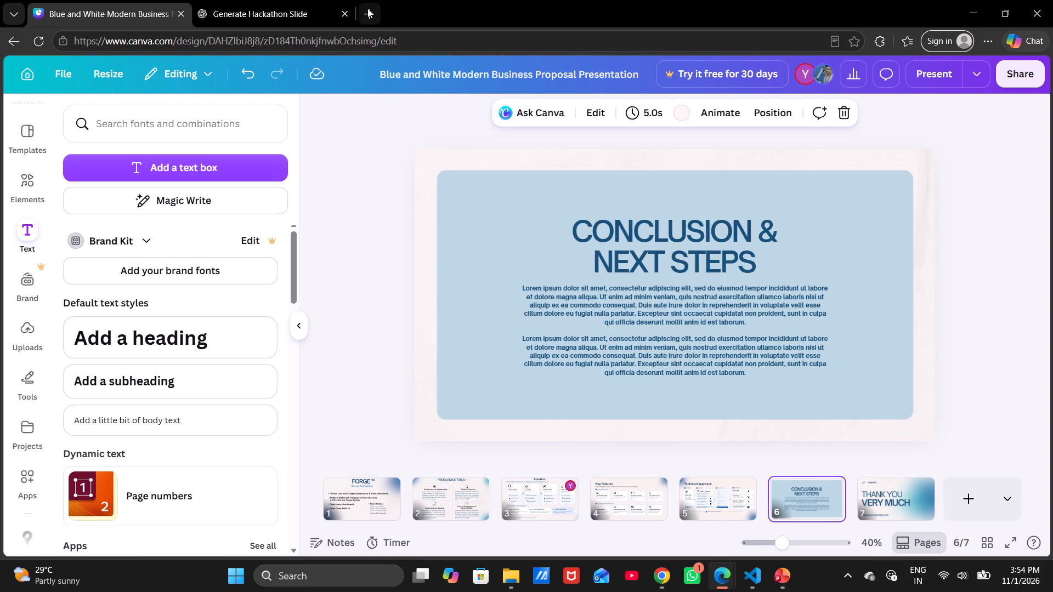
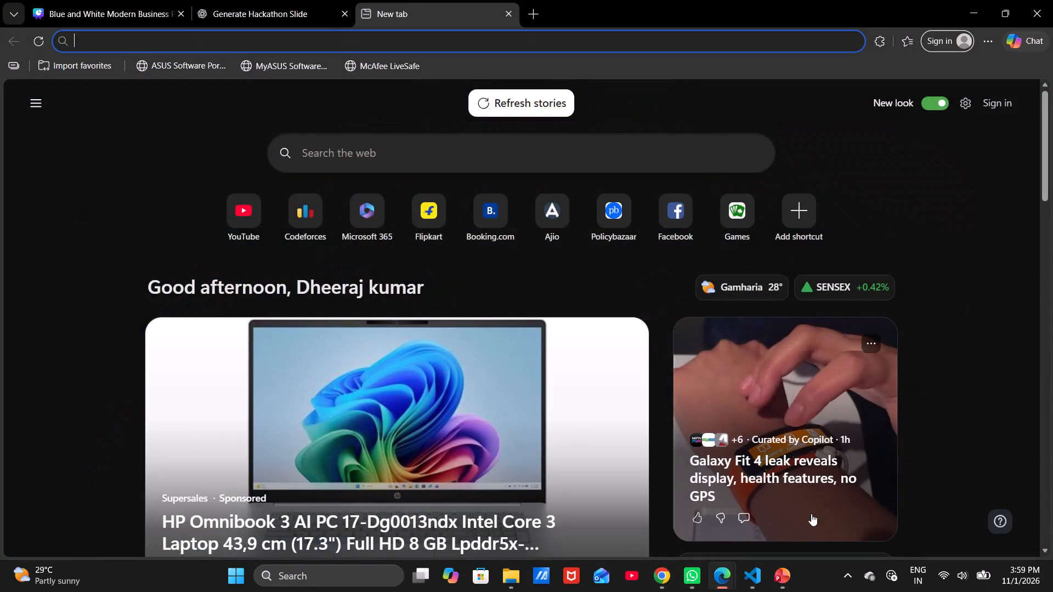
Return to the Canva presentation and compare the Problem Details slide with the FORGE title, Solution and Key features slides.
click(256, 0)
click(135, 0)
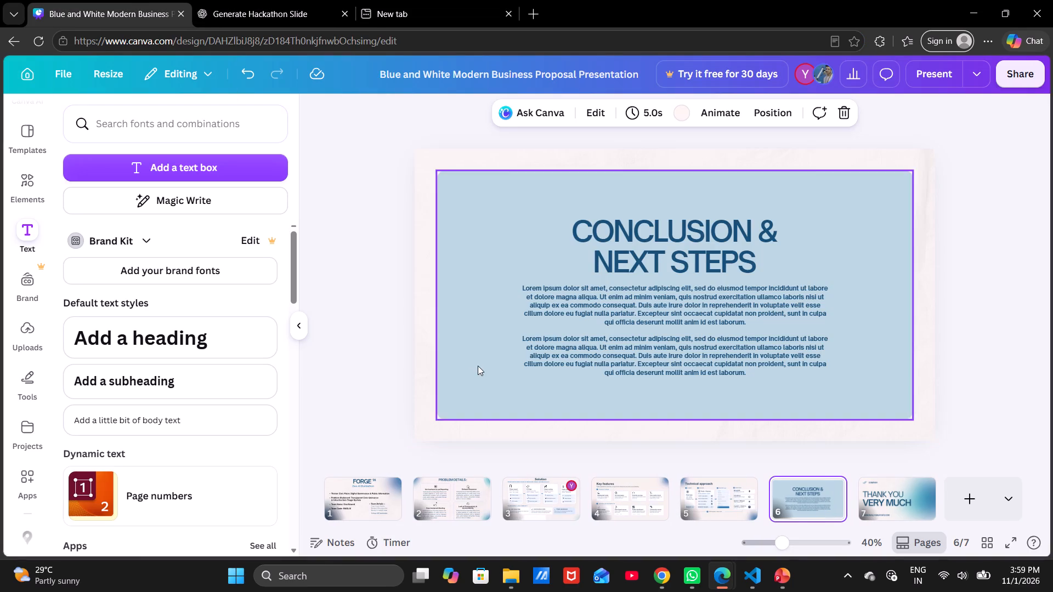
click(537, 484)
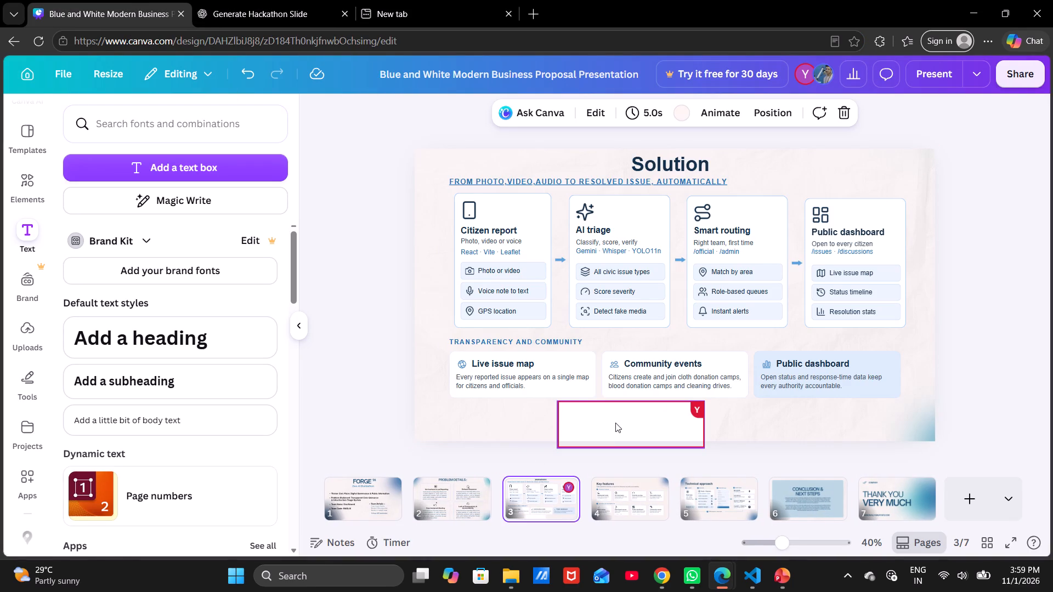
click(624, 500)
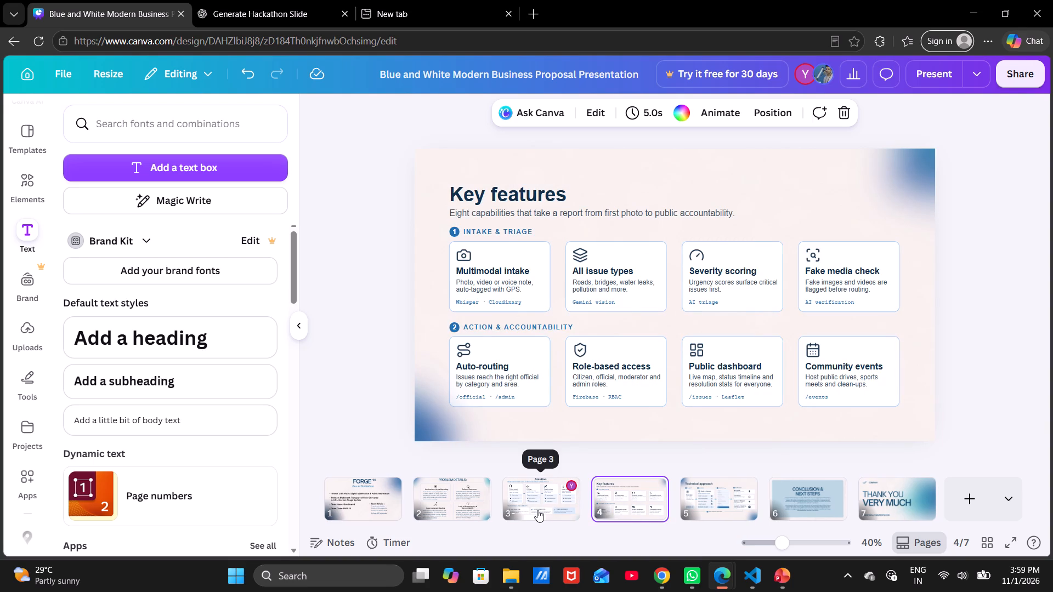
click(537, 510)
click(477, 508)
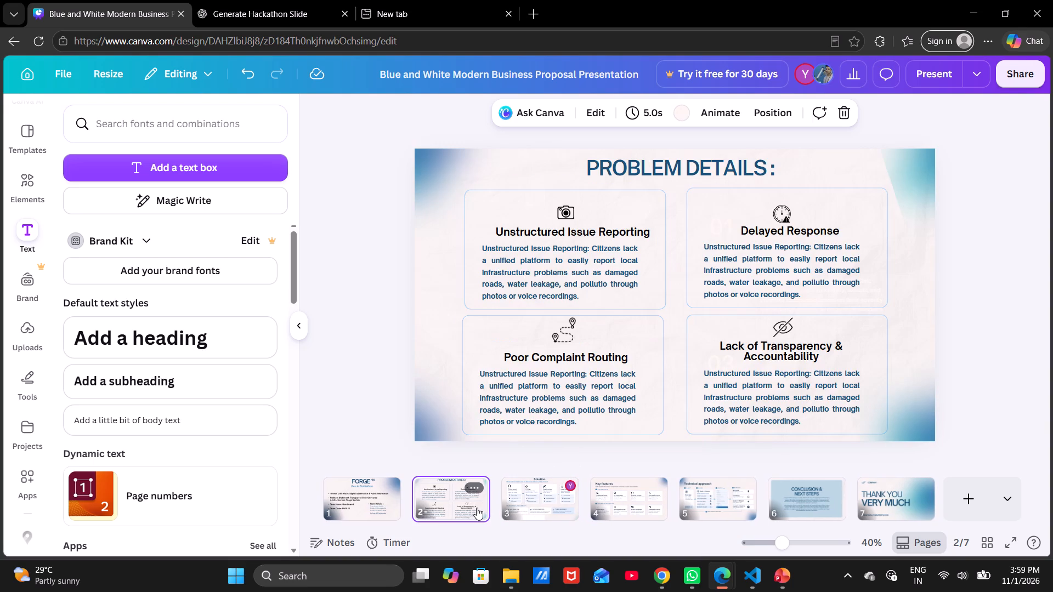
click(541, 494)
click(541, 494)
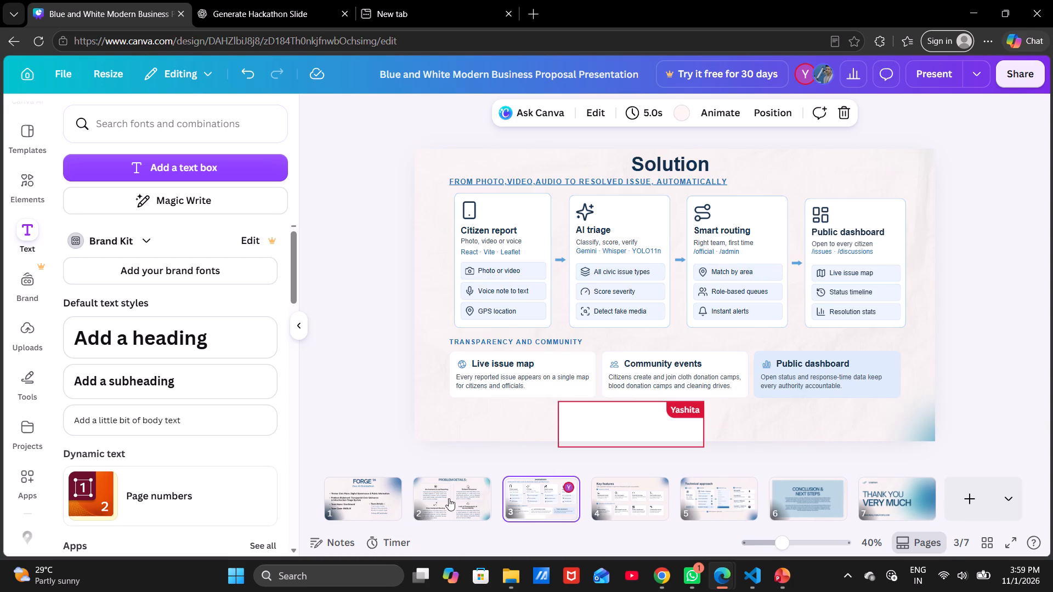
click(386, 507)
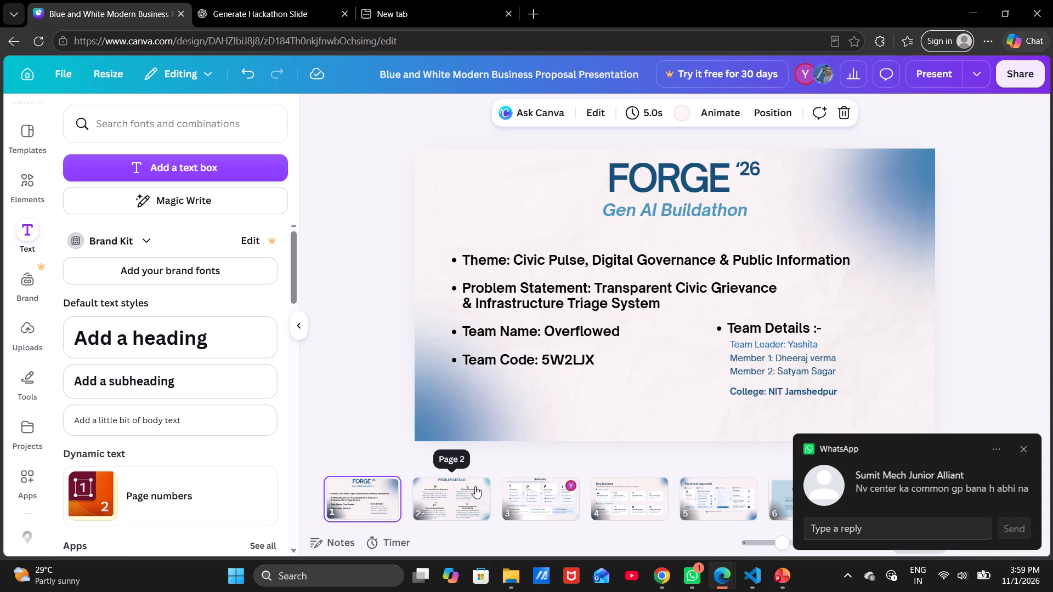
click(474, 488)
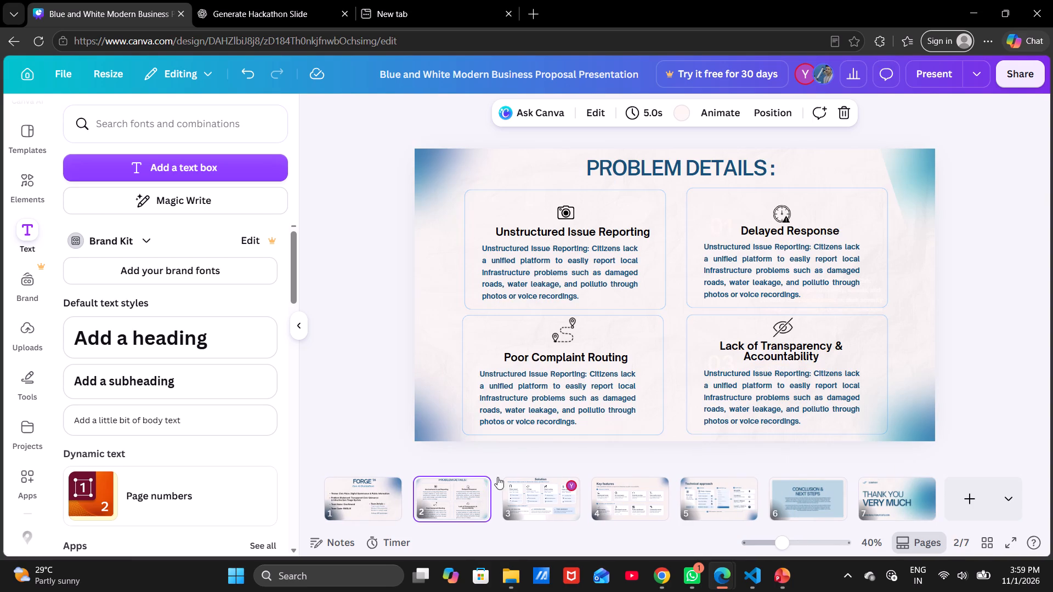
click(532, 498)
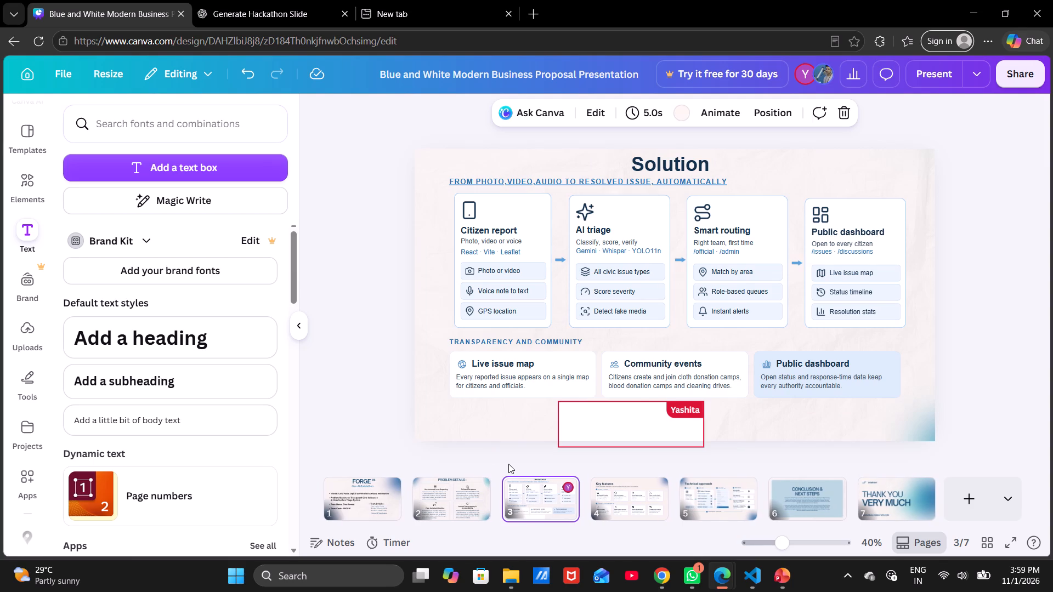
click(436, 502)
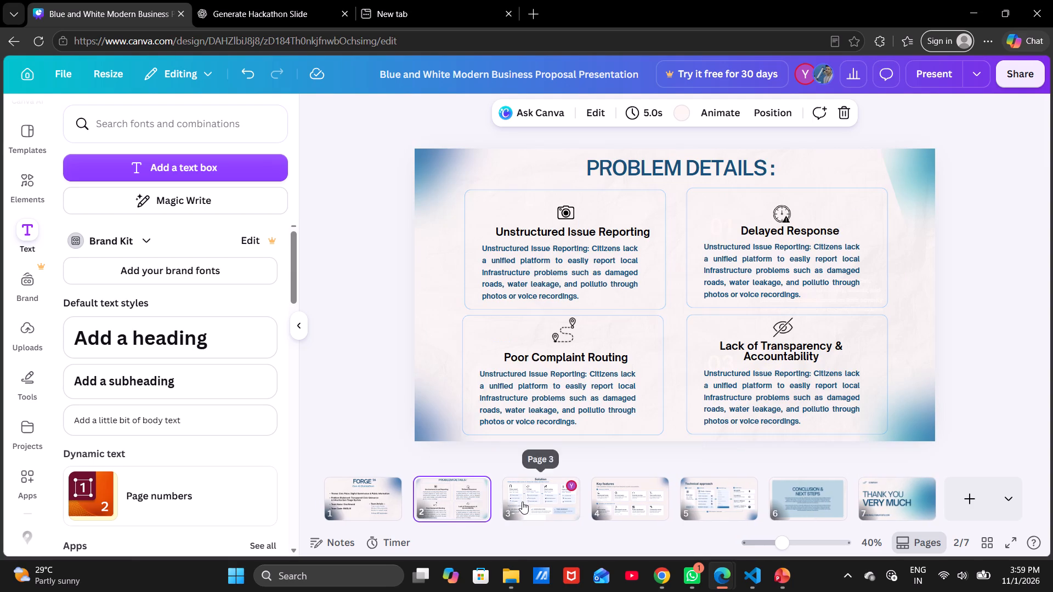
click(522, 502)
Remove the bold formatting from the body paragraph under "Unstructured Issue Reporting" on the Problem Details slide.
click(468, 492)
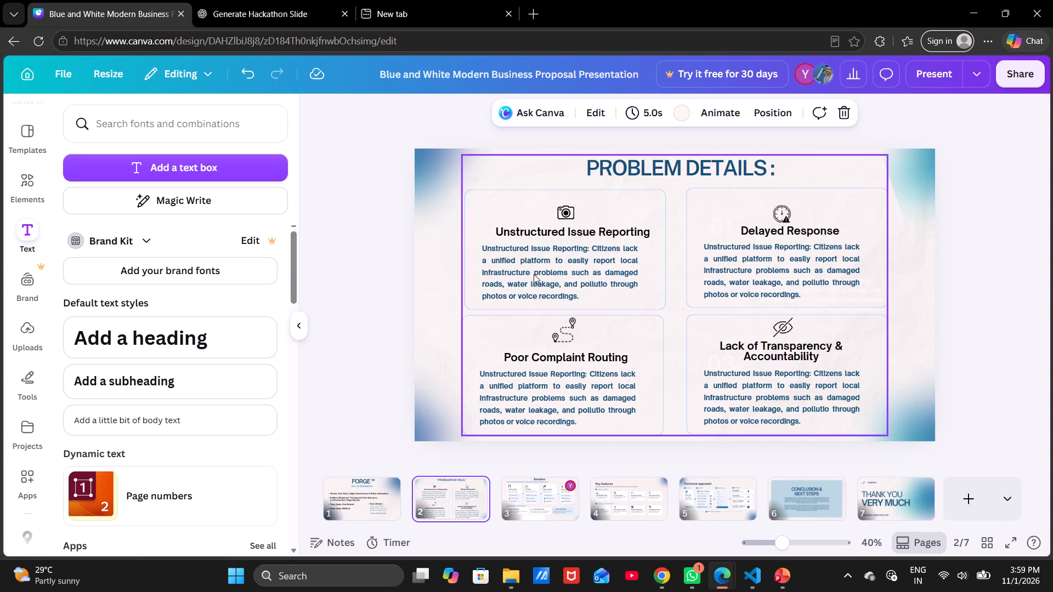
click(534, 274)
click(512, 283)
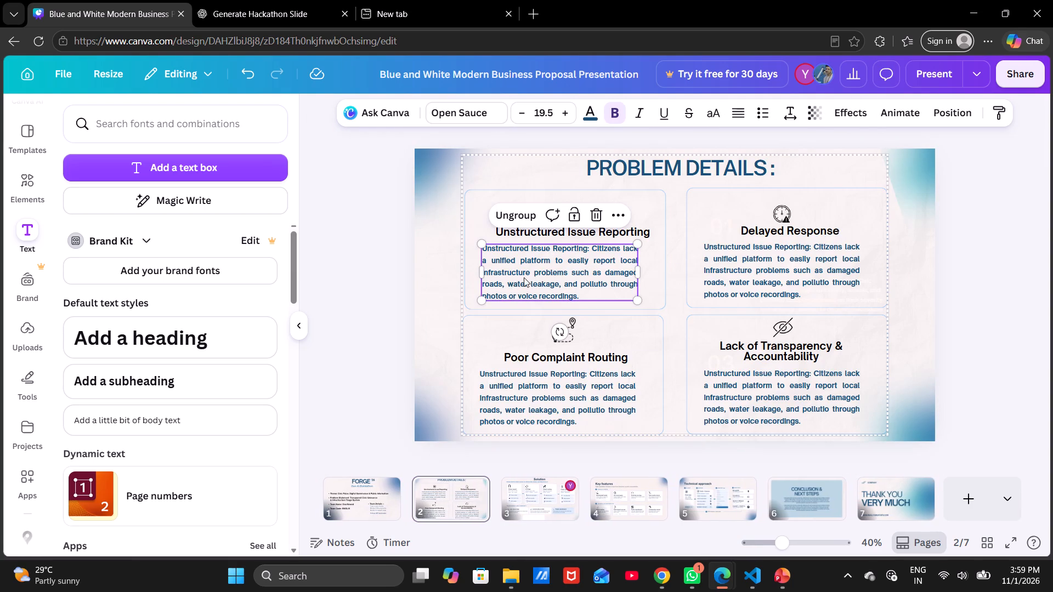
click(528, 277)
click(616, 107)
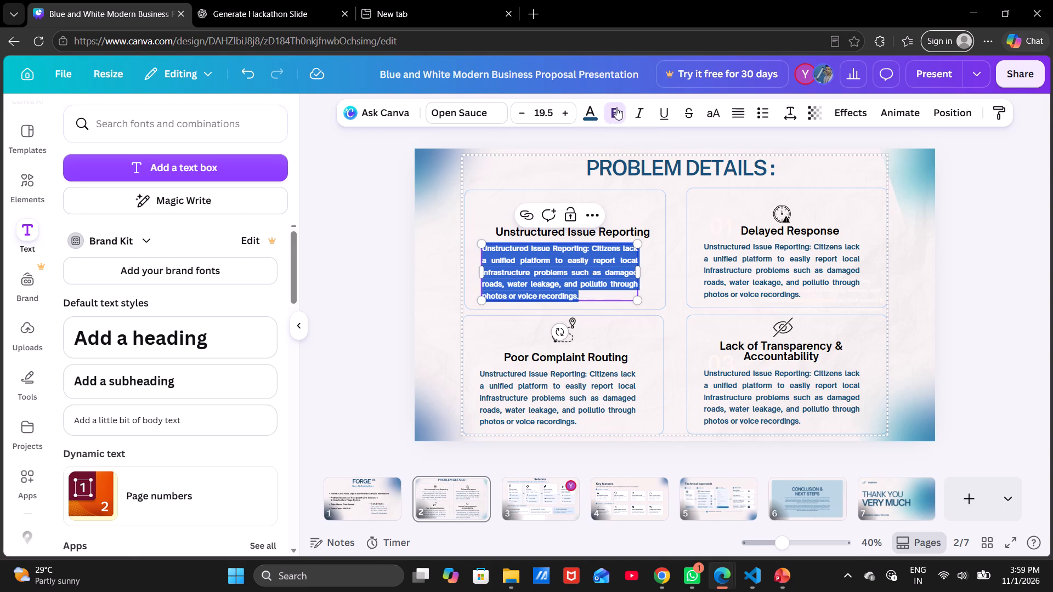
Italicise the description text under the "Unstructured Issue Reporting" heading.
click(456, 253)
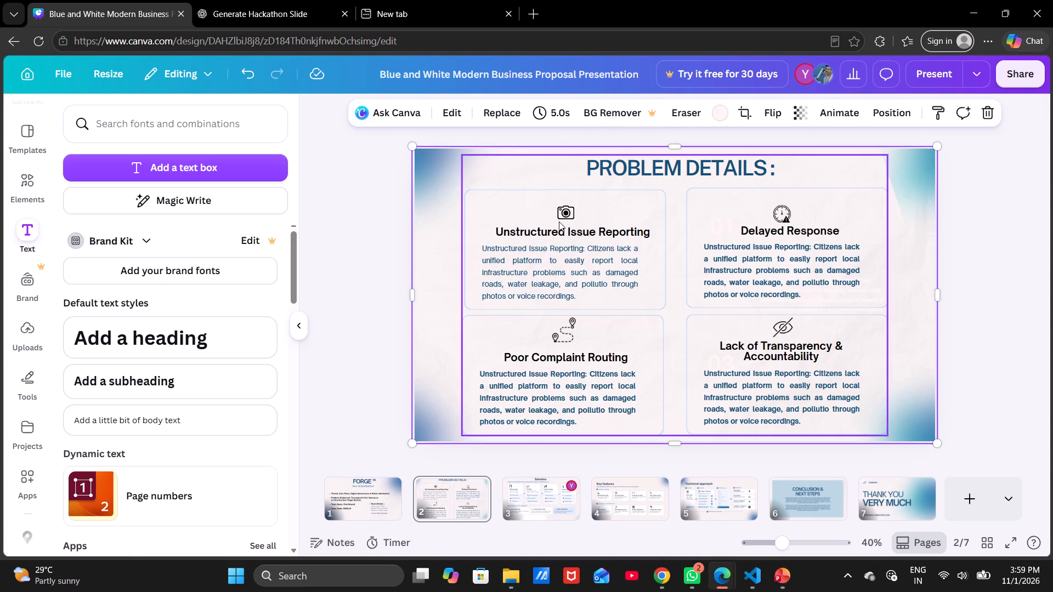
click(606, 261)
click(557, 275)
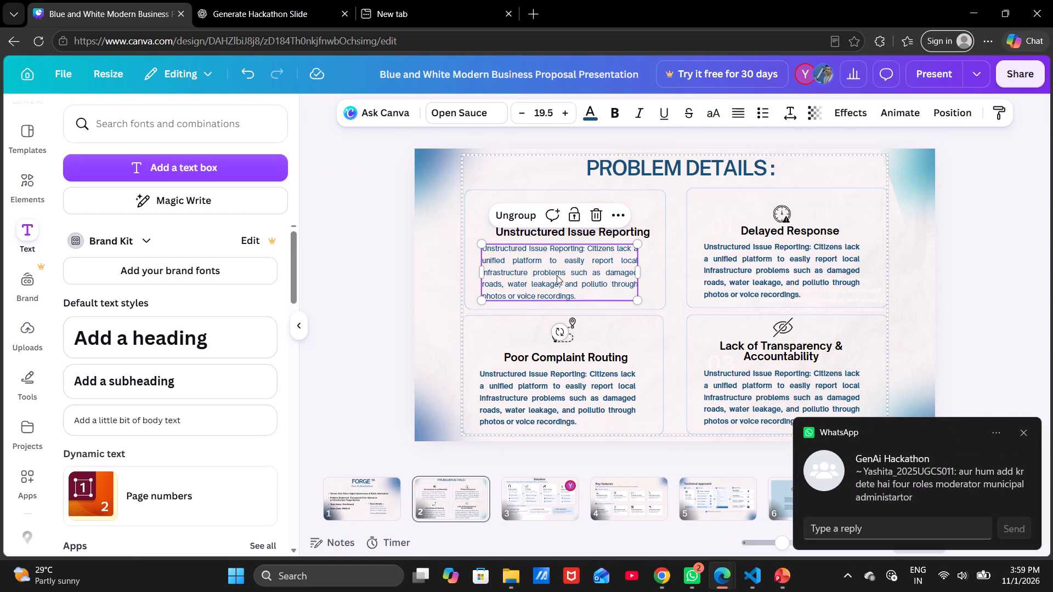
click(637, 107)
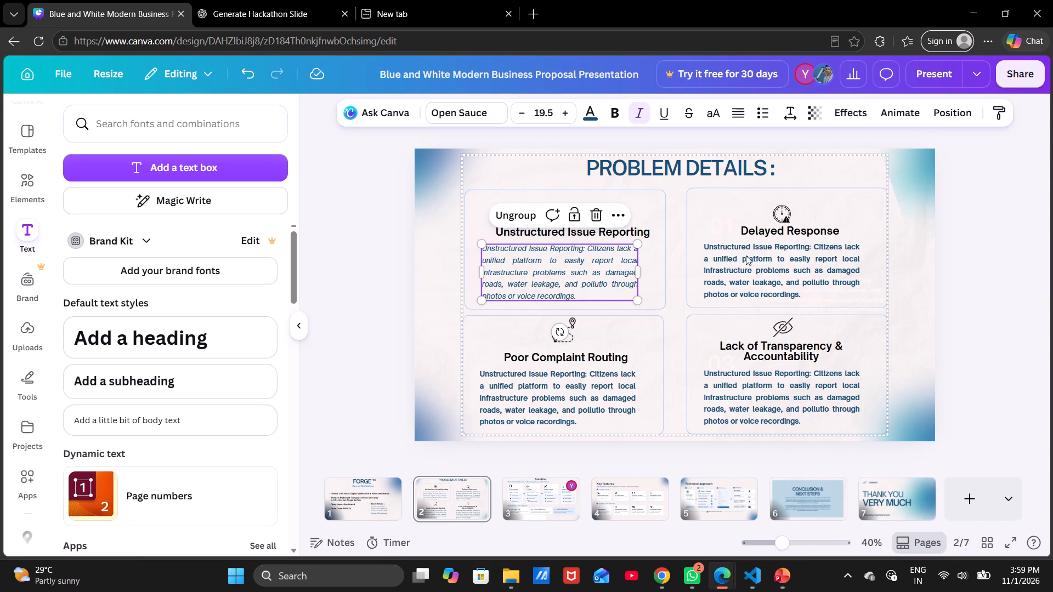
click(746, 255)
click(614, 112)
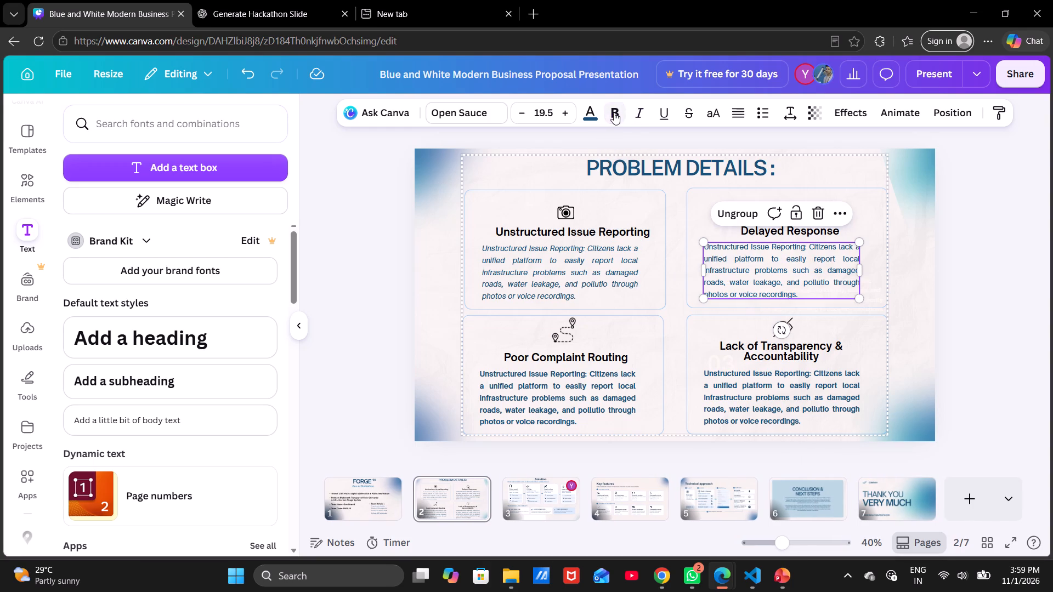
click(638, 112)
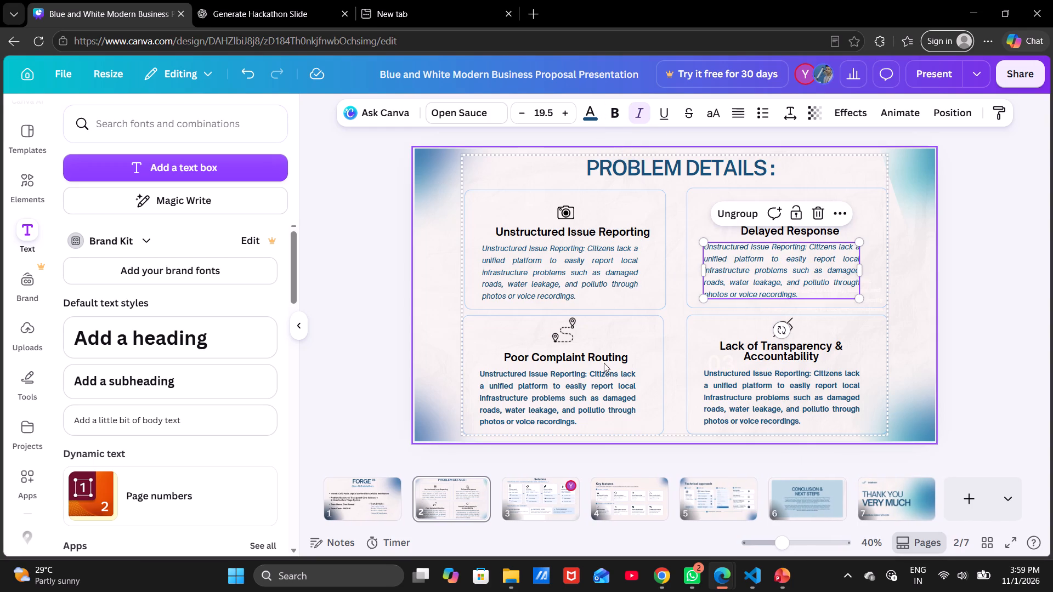
click(594, 380)
click(543, 397)
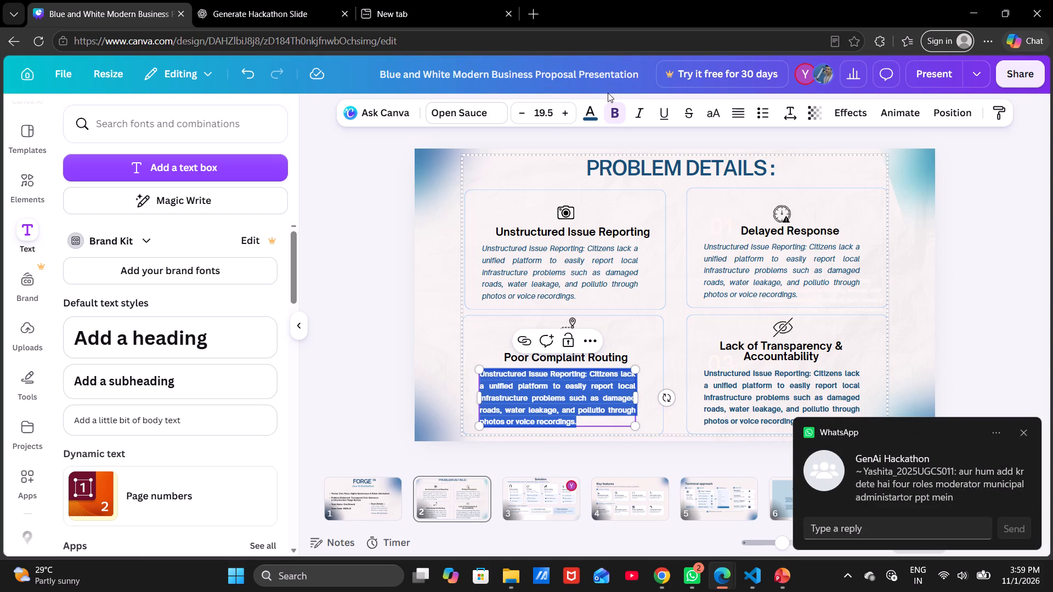
click(618, 112)
click(634, 111)
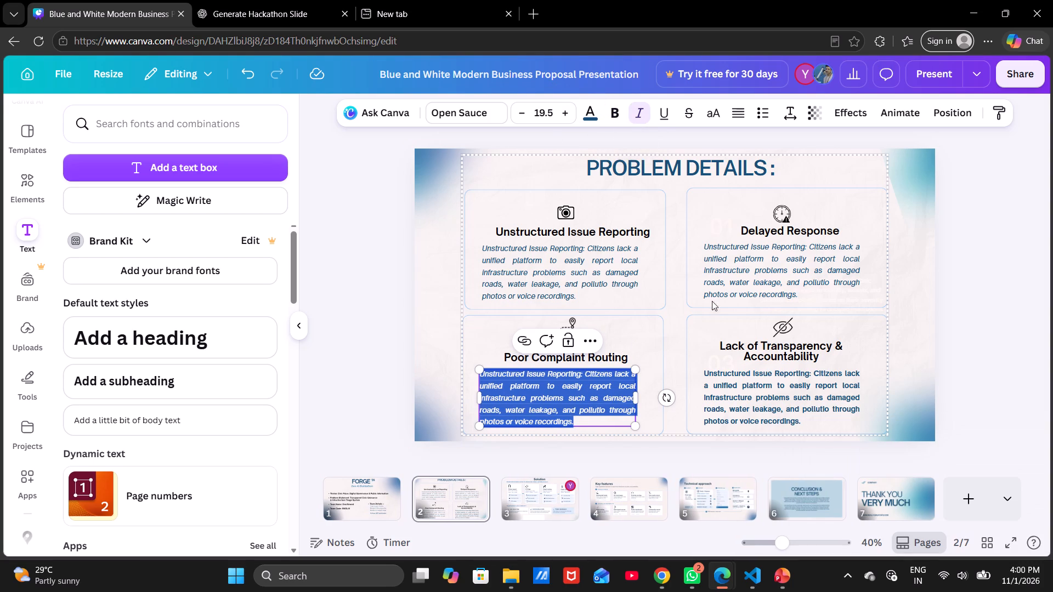
click(753, 402)
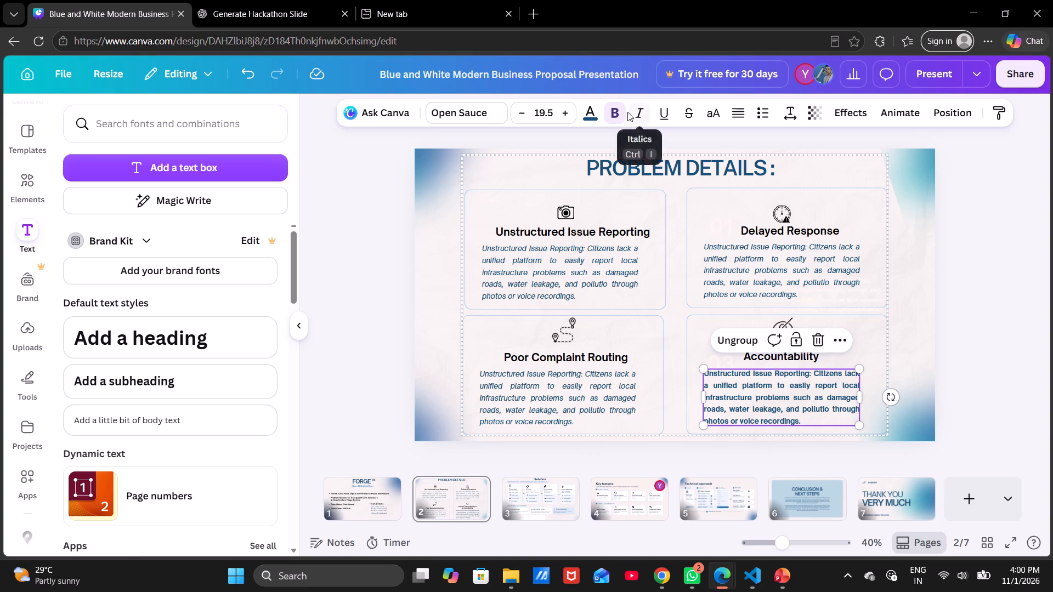
click(619, 112)
click(632, 112)
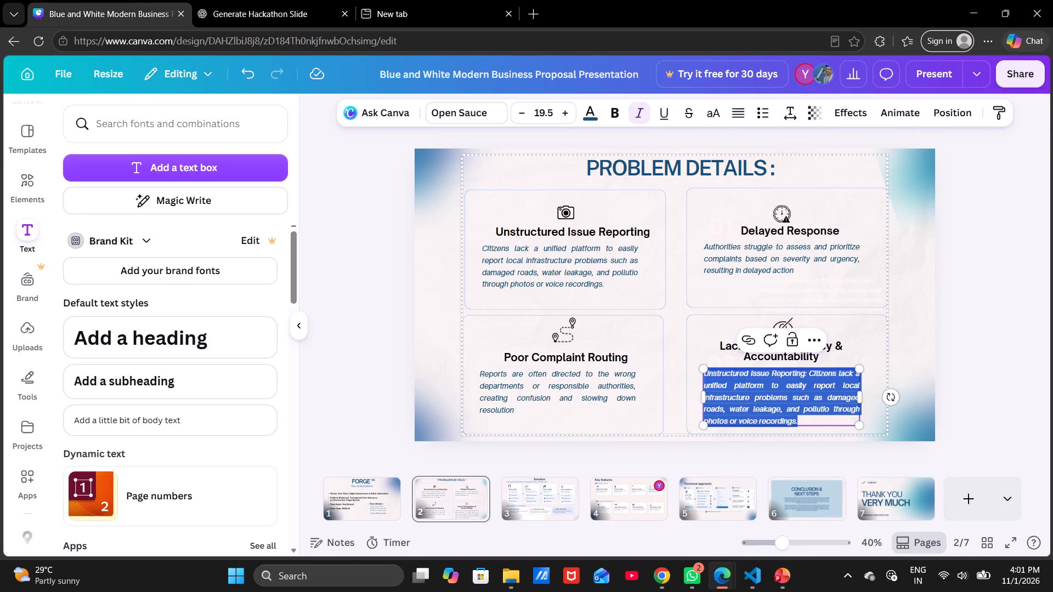
key(ctrl+v)
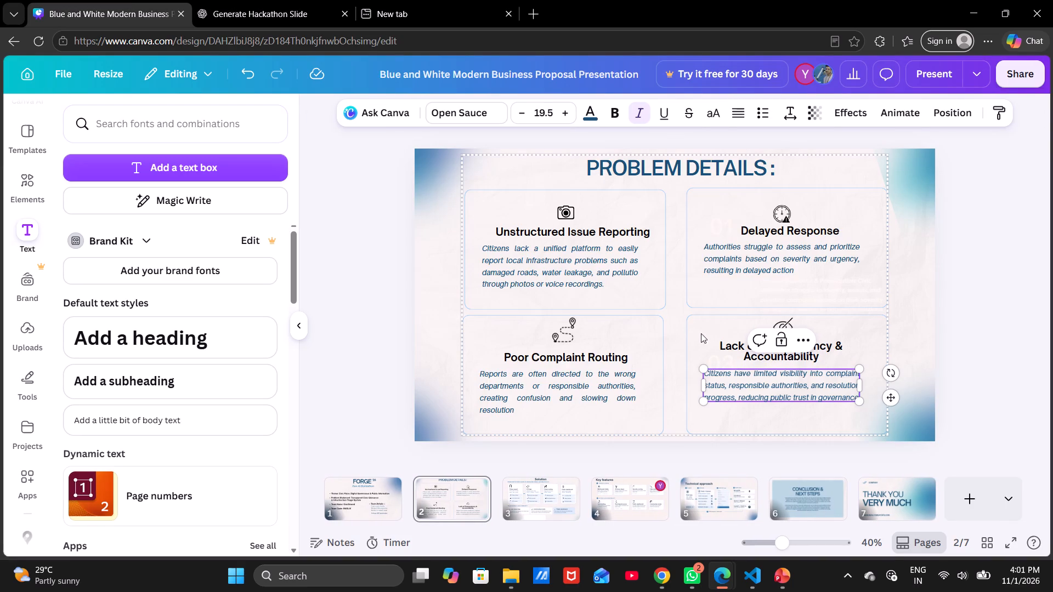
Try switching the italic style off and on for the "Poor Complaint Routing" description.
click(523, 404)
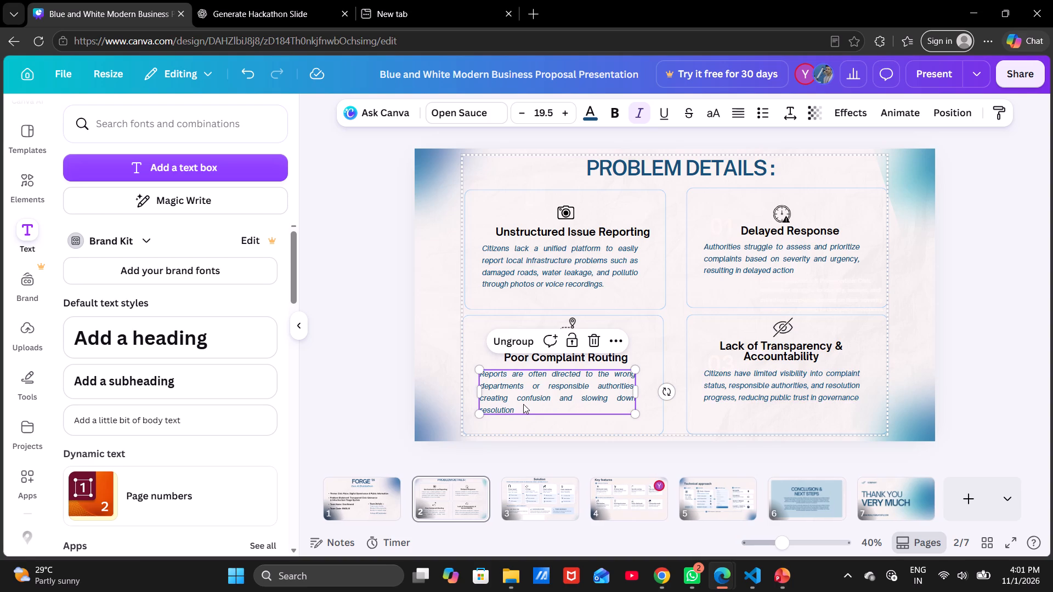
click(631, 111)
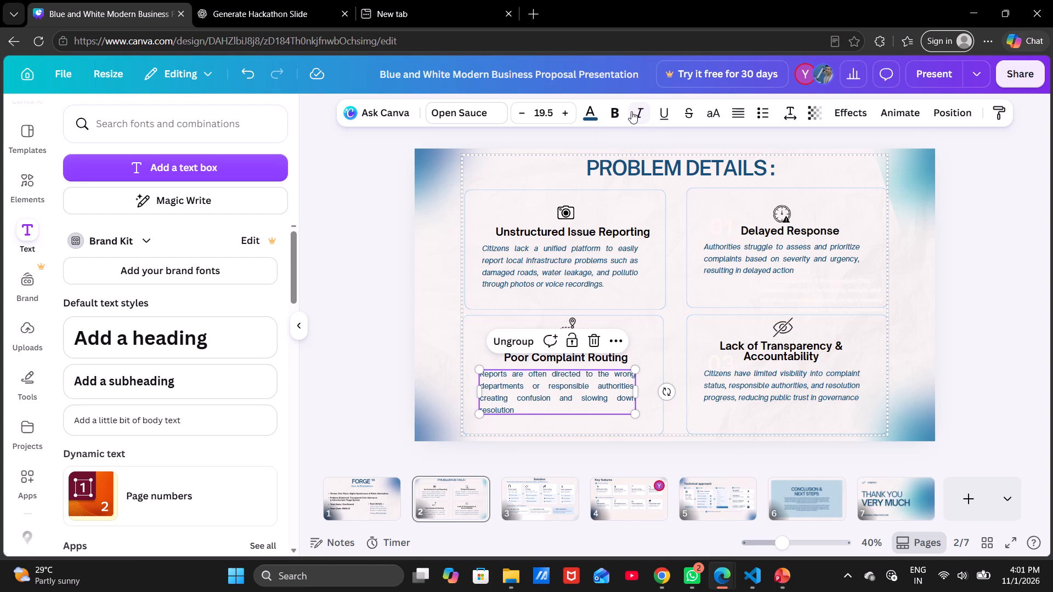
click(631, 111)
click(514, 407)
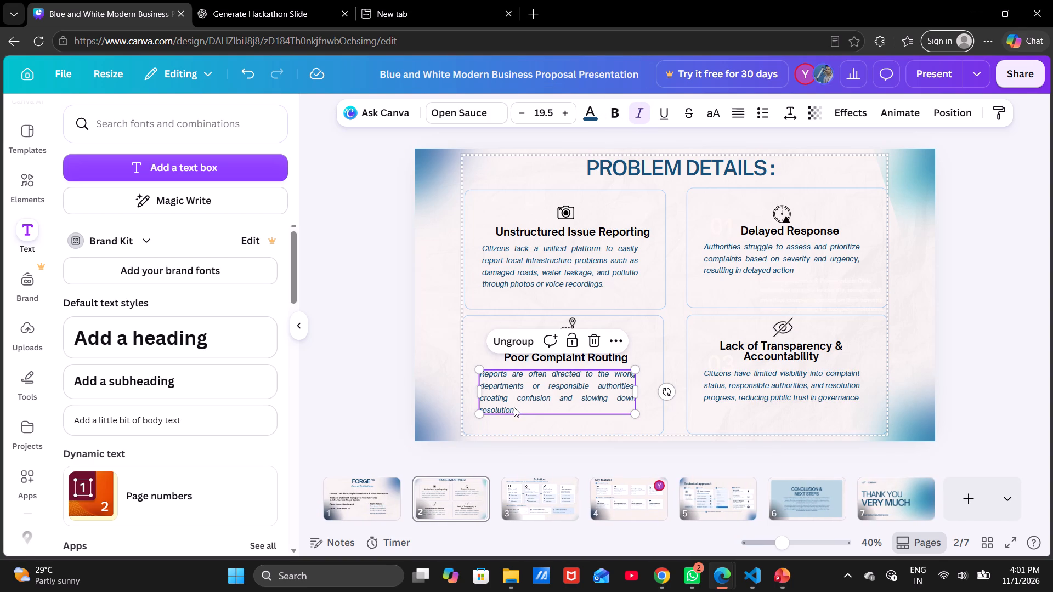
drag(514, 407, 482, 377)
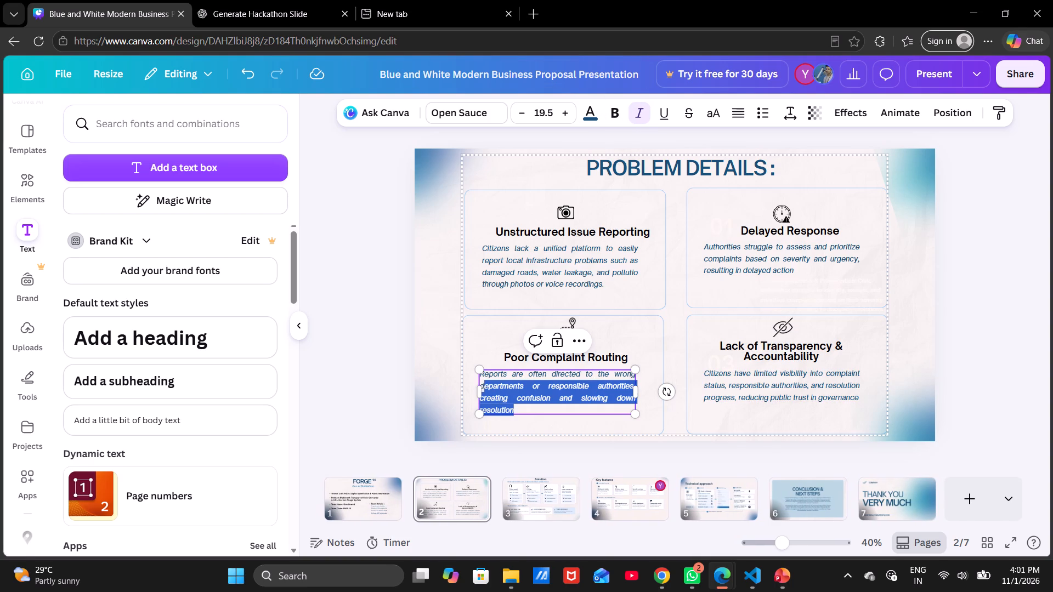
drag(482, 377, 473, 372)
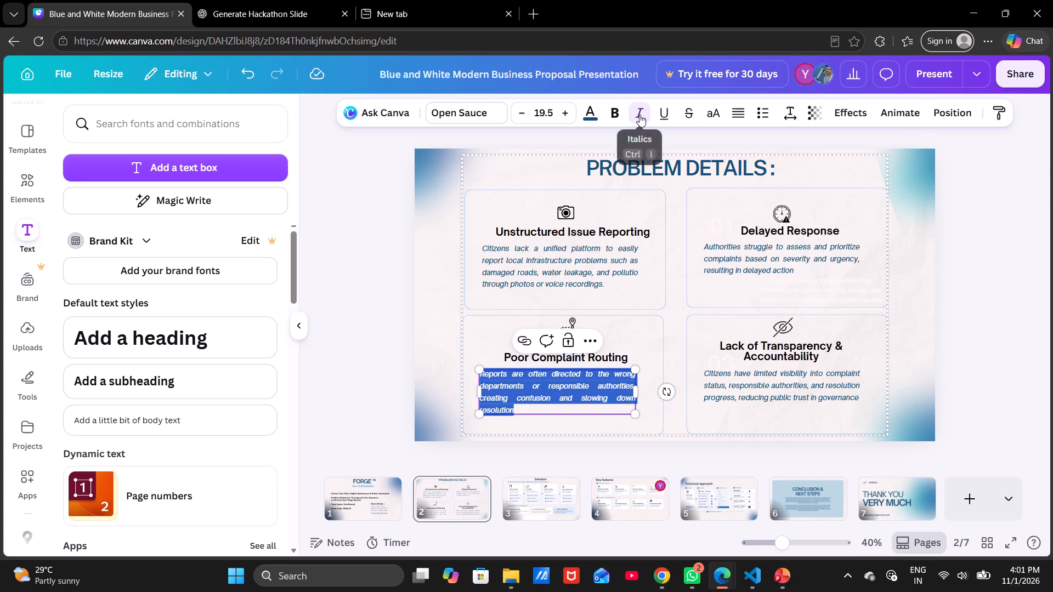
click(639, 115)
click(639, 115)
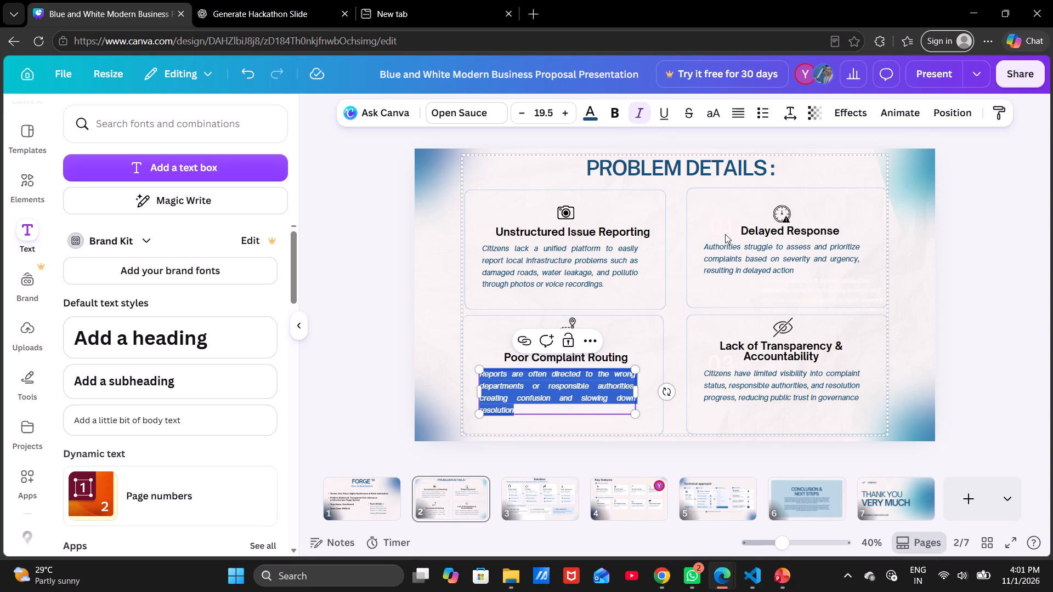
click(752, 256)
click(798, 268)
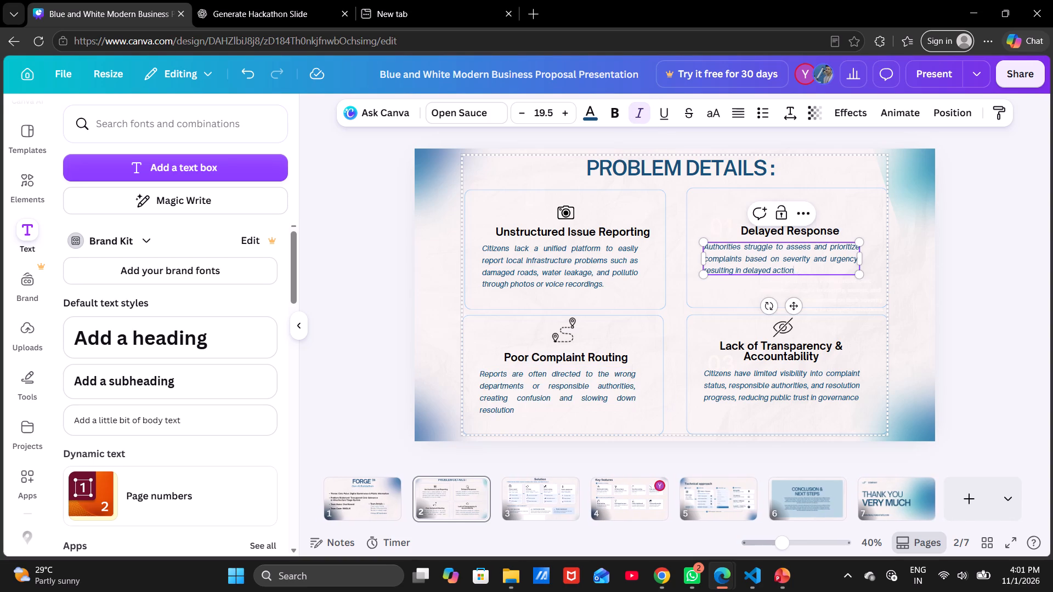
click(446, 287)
Set the font size of the whole "Unstructured Issue Reporting" description to 20.5.
click(561, 259)
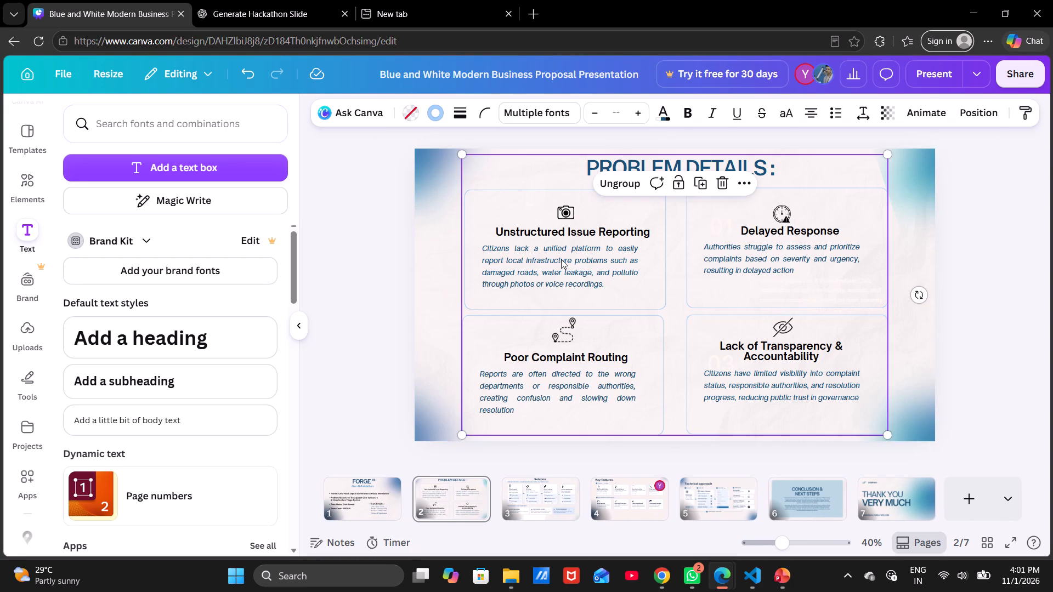
click(561, 259)
click(552, 259)
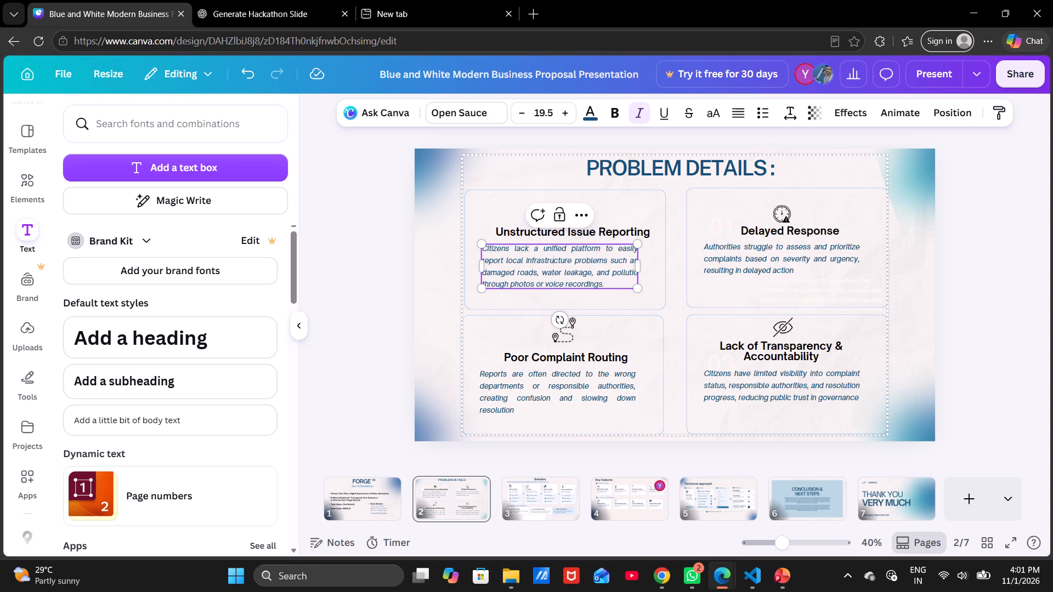
double_click(573, 269)
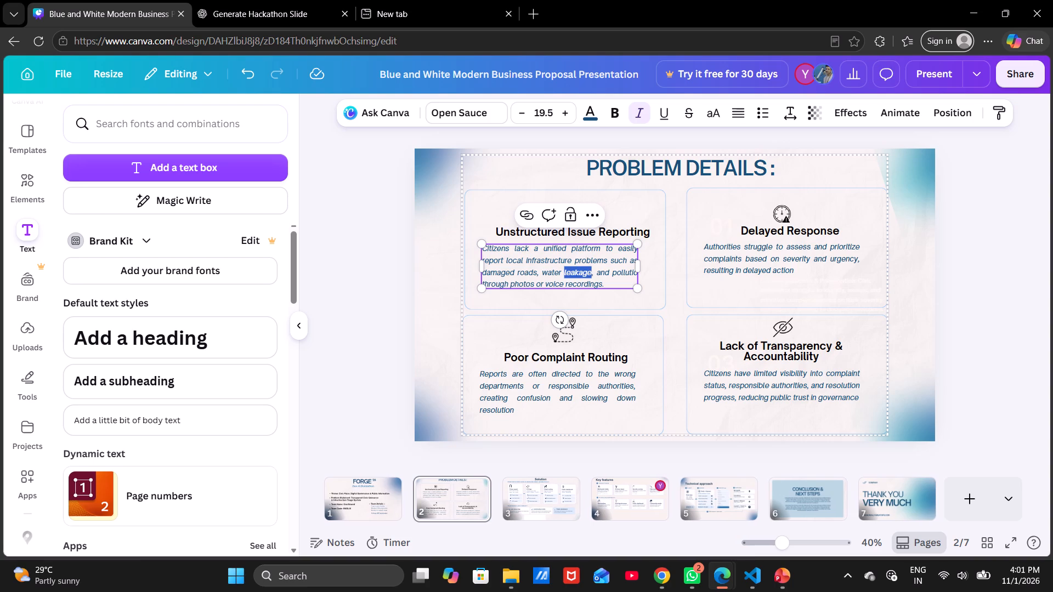
click(602, 286)
click(611, 283)
drag(611, 283, 490, 269)
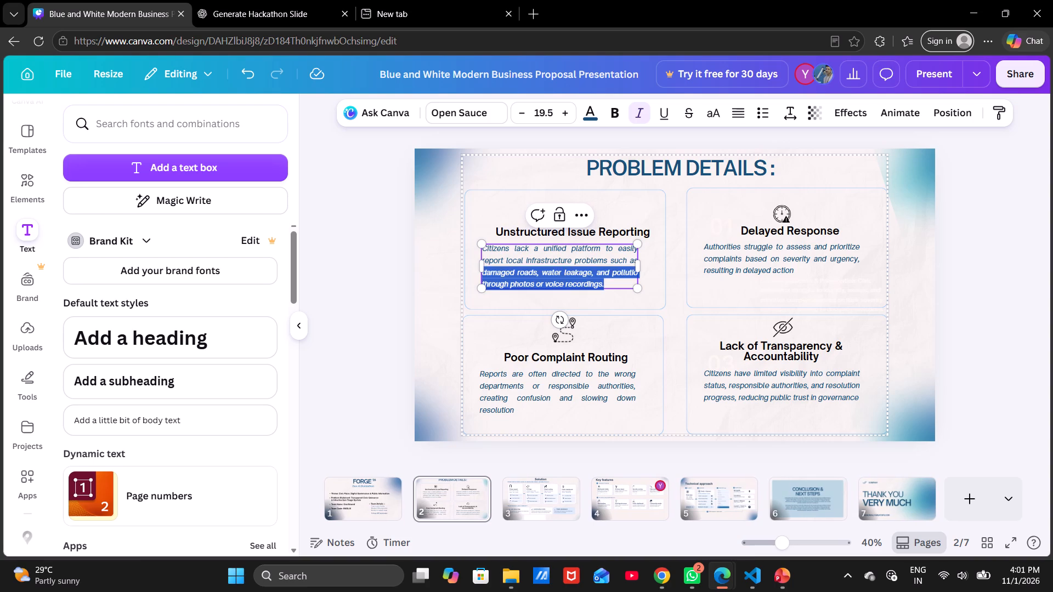
drag(490, 269, 479, 251)
click(563, 109)
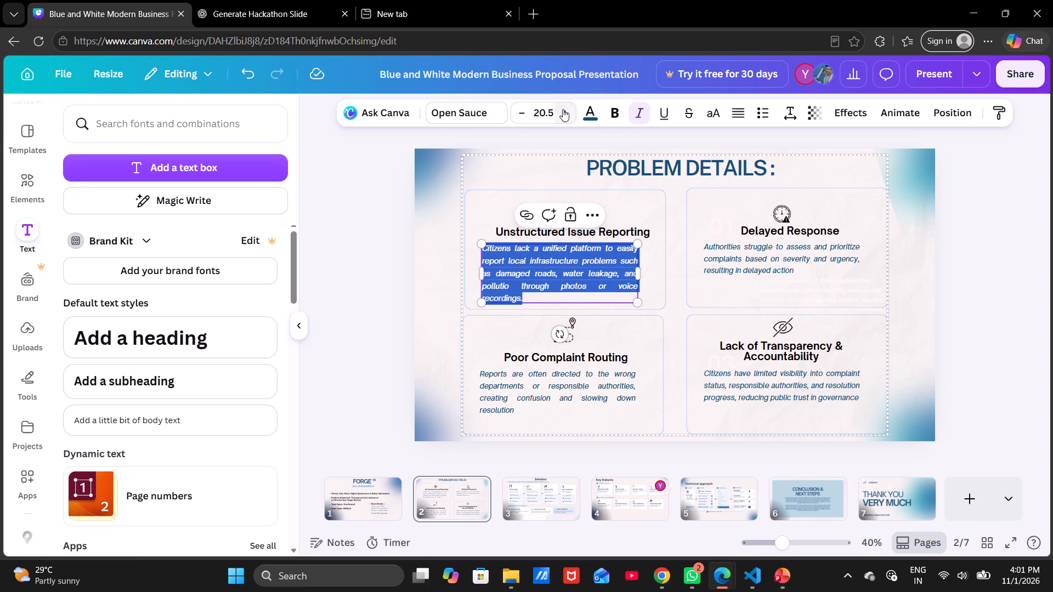
click(440, 278)
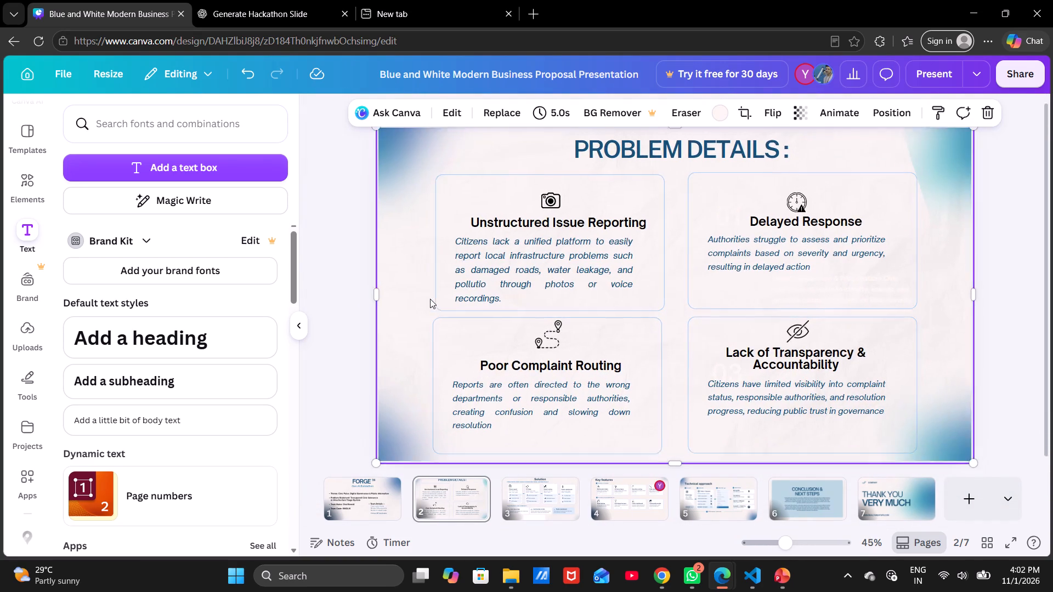
Nudge the "Poor Complaint Routing" description slightly right to line up with the description in the card above.
click(499, 397)
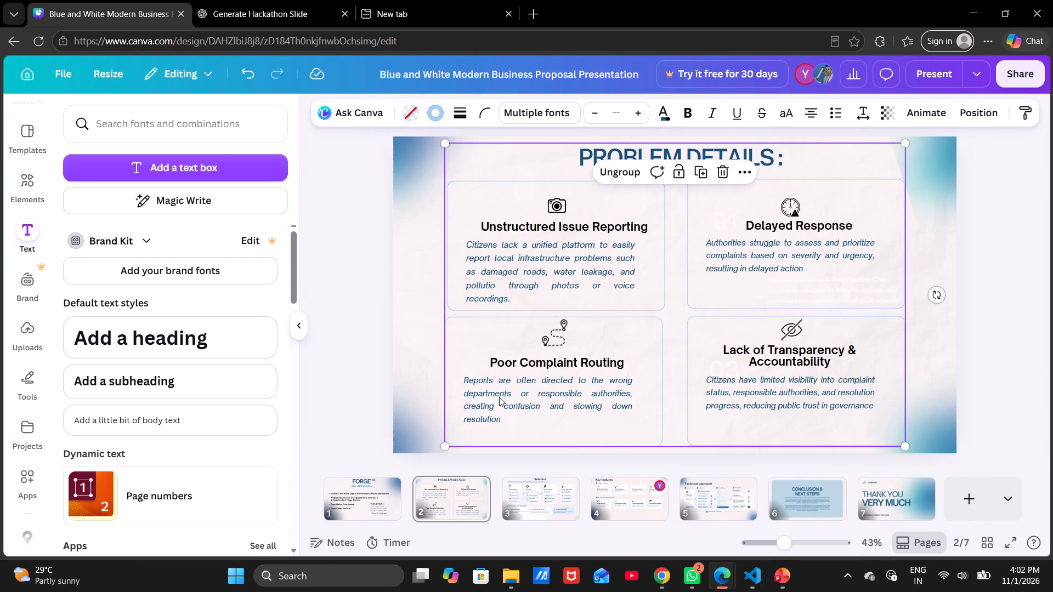
click(499, 397)
click(503, 418)
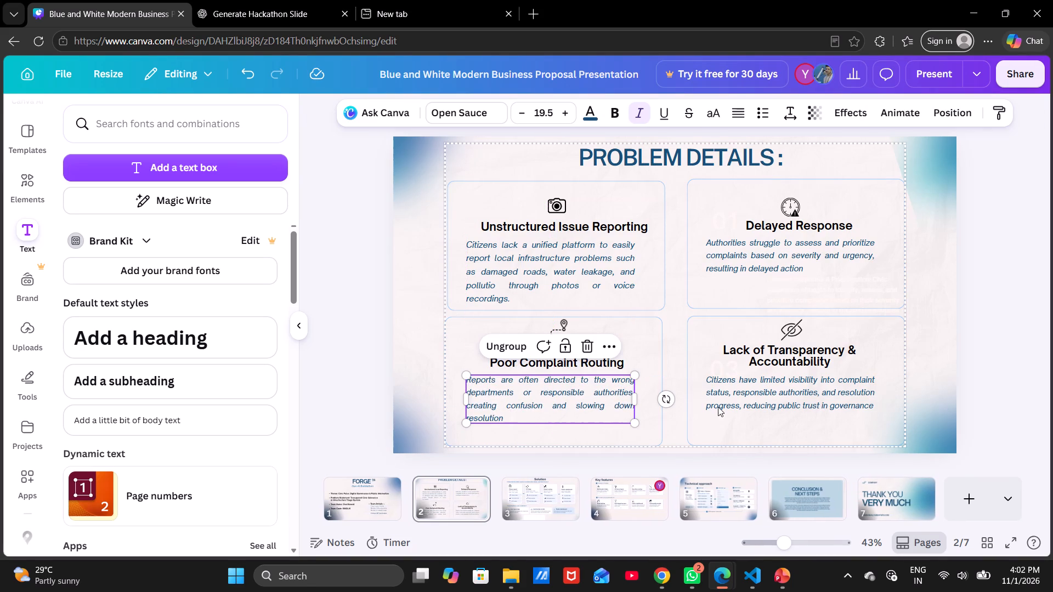
Move the "Delayed Response" description slightly down, leaving a little more space below its heading.
click(728, 396)
click(937, 301)
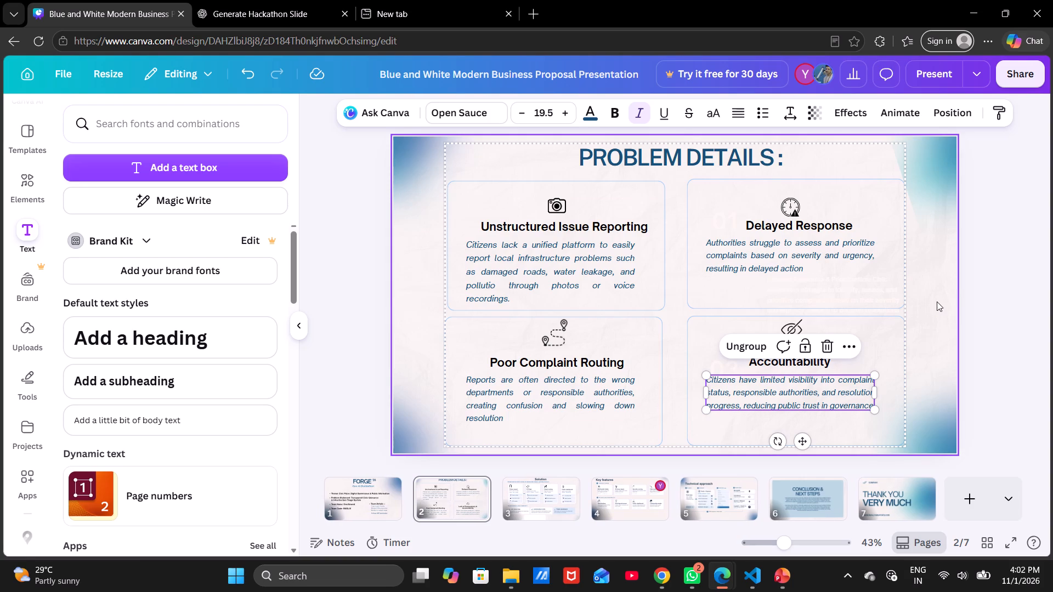
click(766, 255)
click(766, 255)
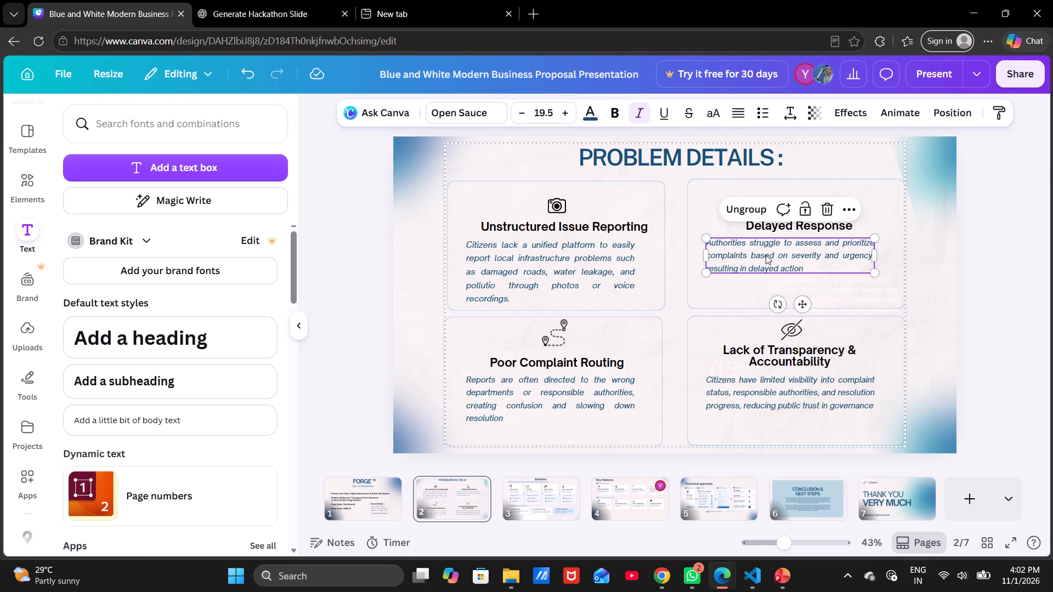
click(802, 302)
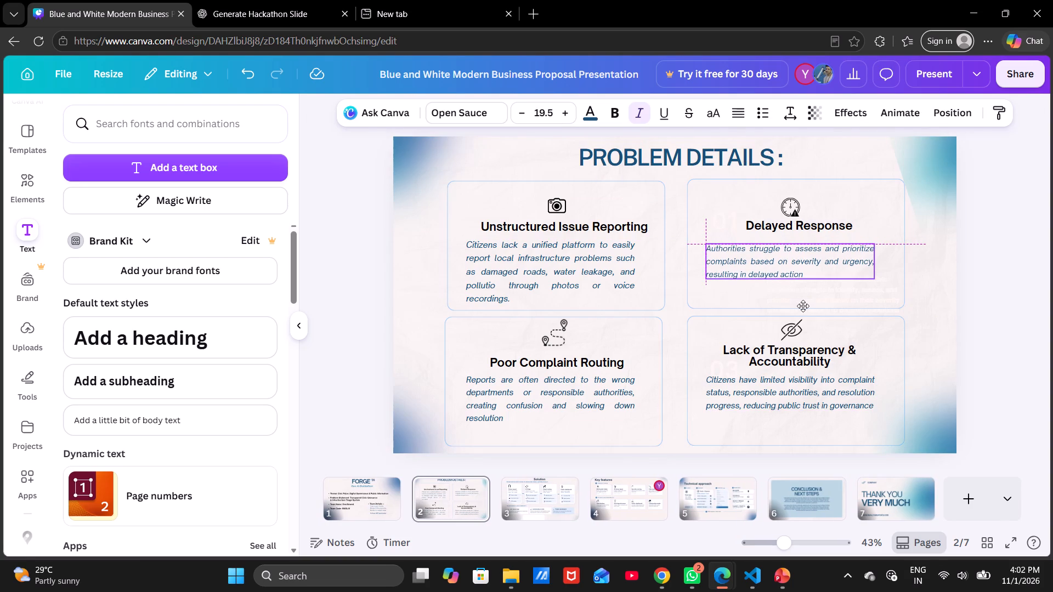
Move the "Lack of Transparency & Accountability" description slightly down, away from its heading.
click(768, 388)
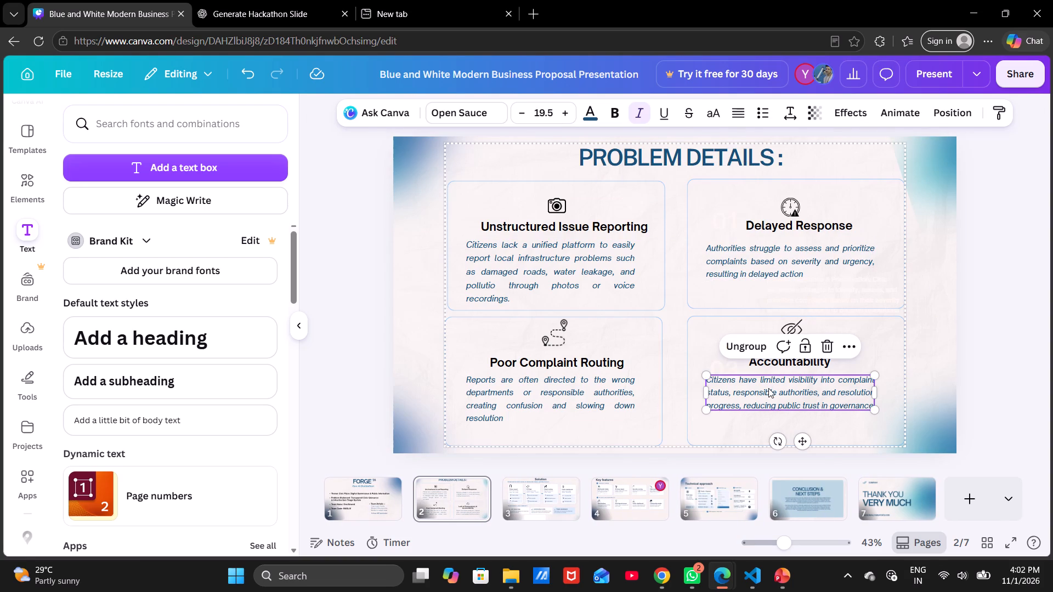
drag(801, 440, 801, 445)
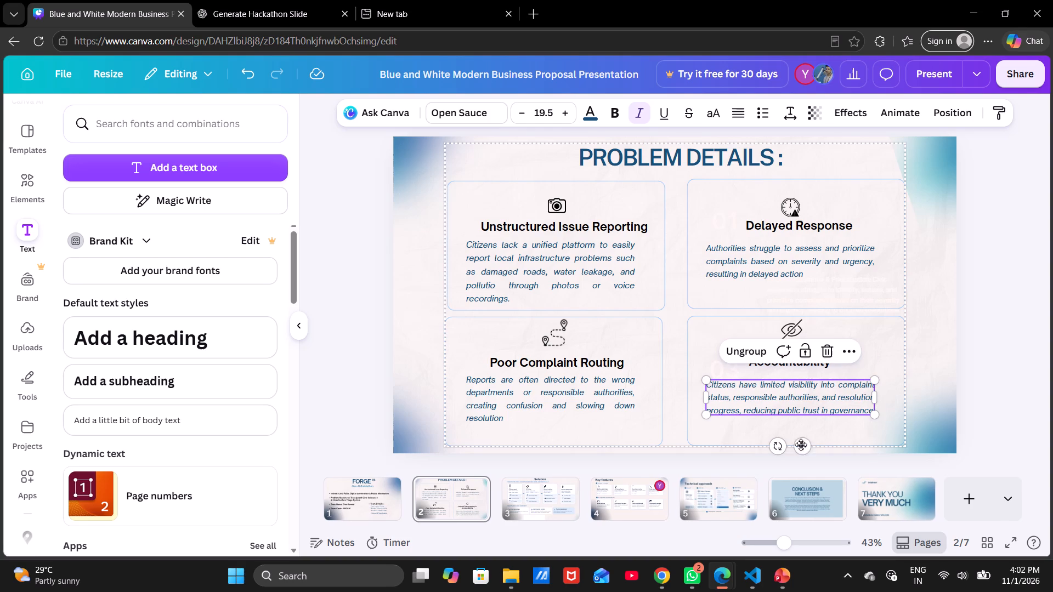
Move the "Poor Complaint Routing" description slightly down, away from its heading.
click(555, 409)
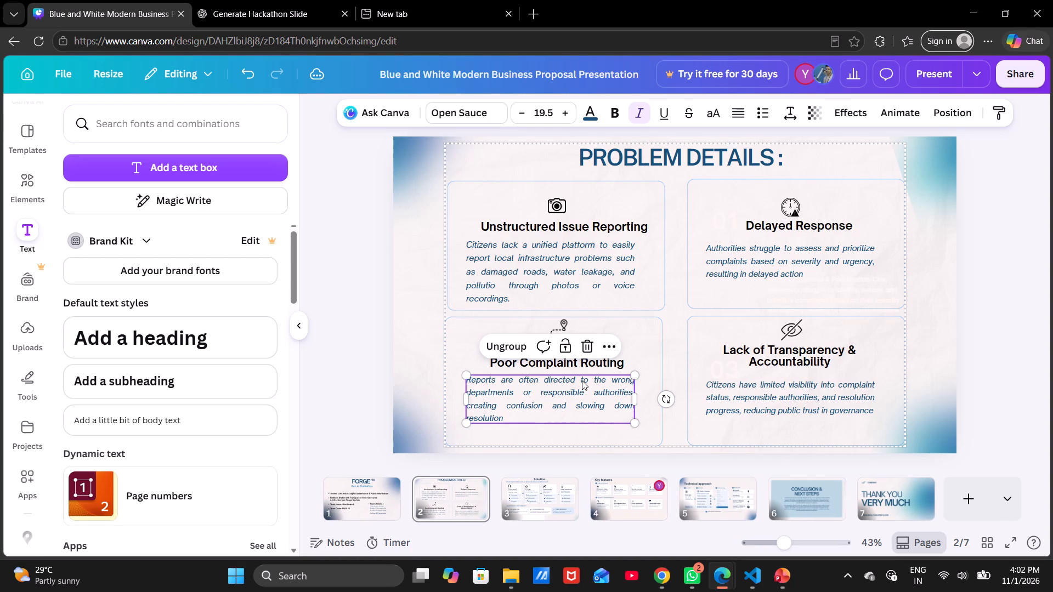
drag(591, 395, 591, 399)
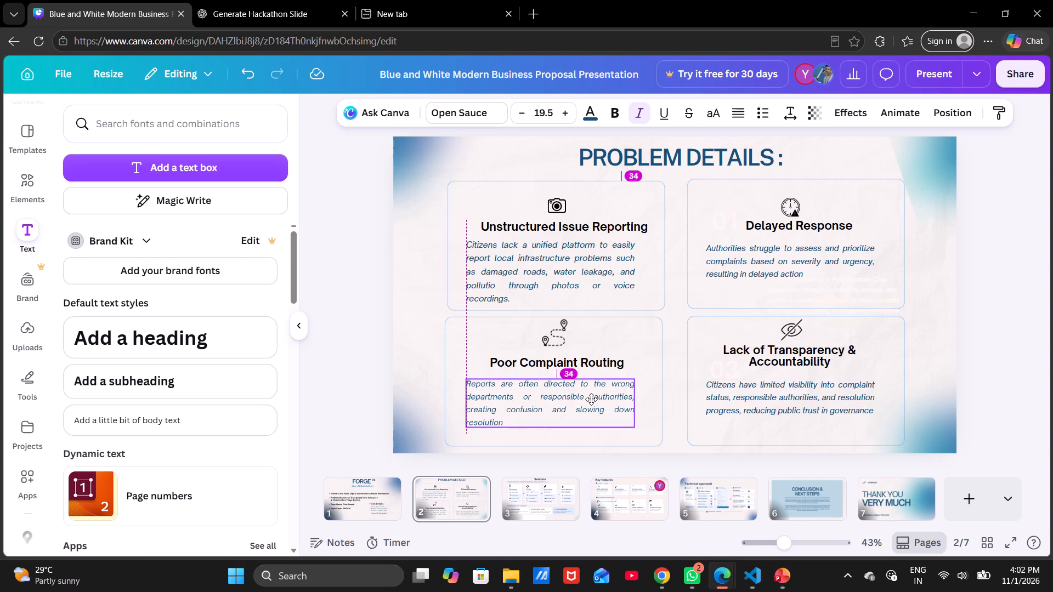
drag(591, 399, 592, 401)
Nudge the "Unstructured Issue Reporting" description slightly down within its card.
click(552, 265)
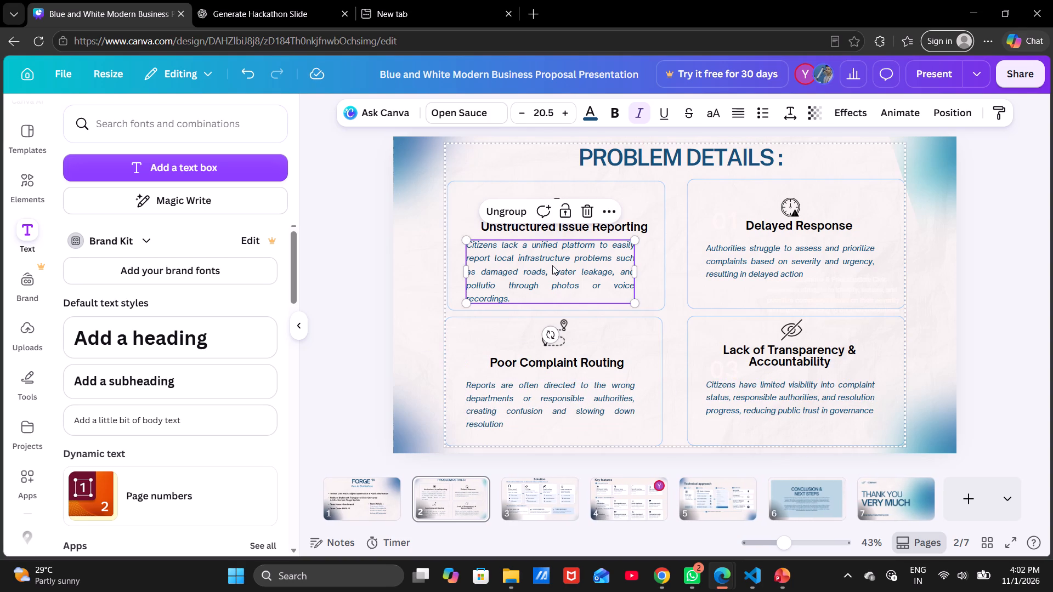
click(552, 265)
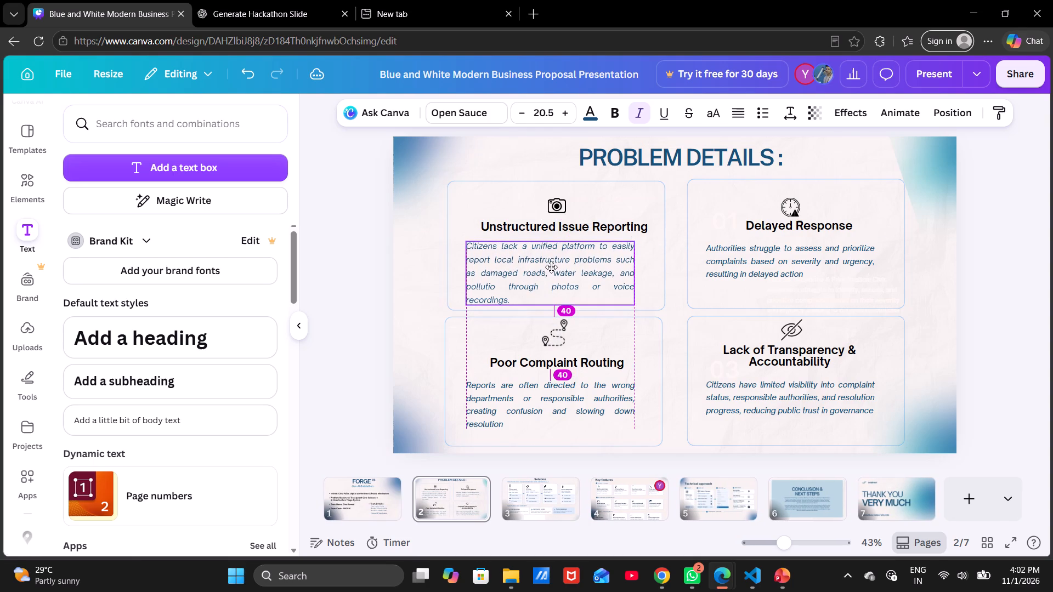
Move the camera icon in the "Unstructured Issue Reporting" card slightly up, closer to the card's top edge.
click(542, 190)
click(557, 207)
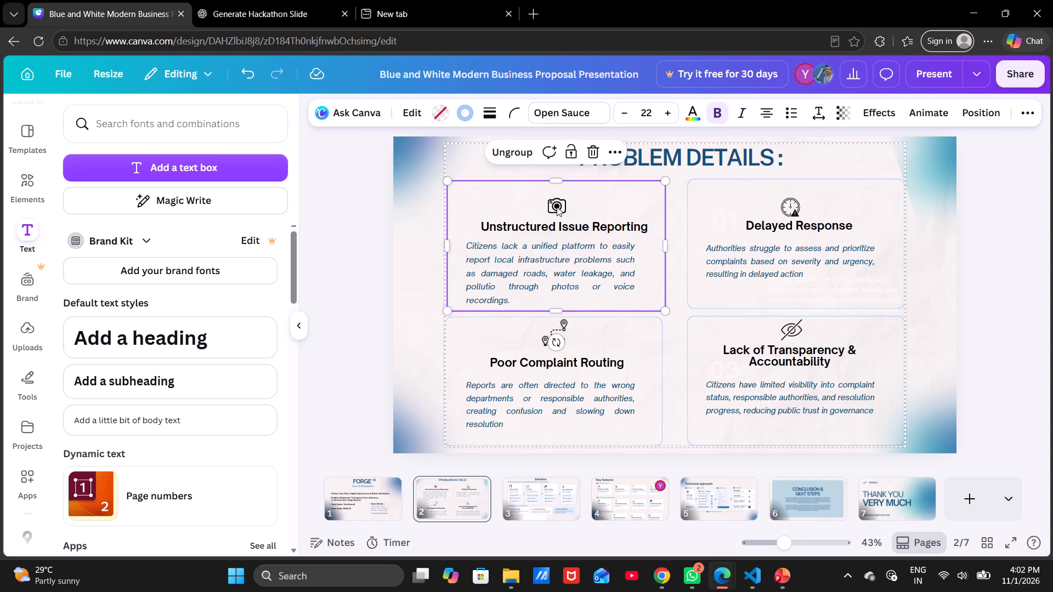
drag(557, 207, 555, 200)
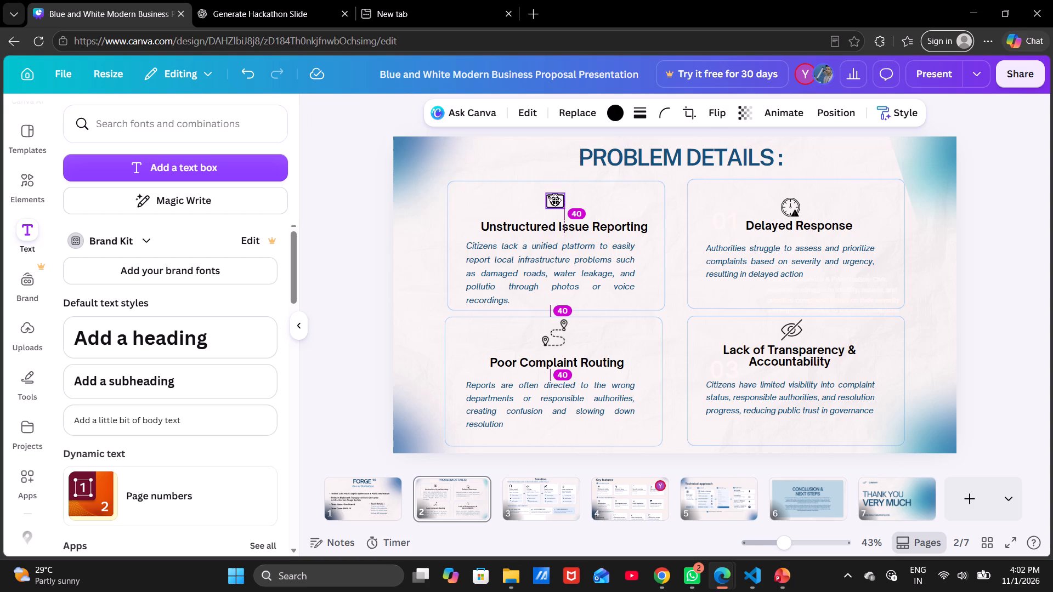
drag(555, 200, 555, 200)
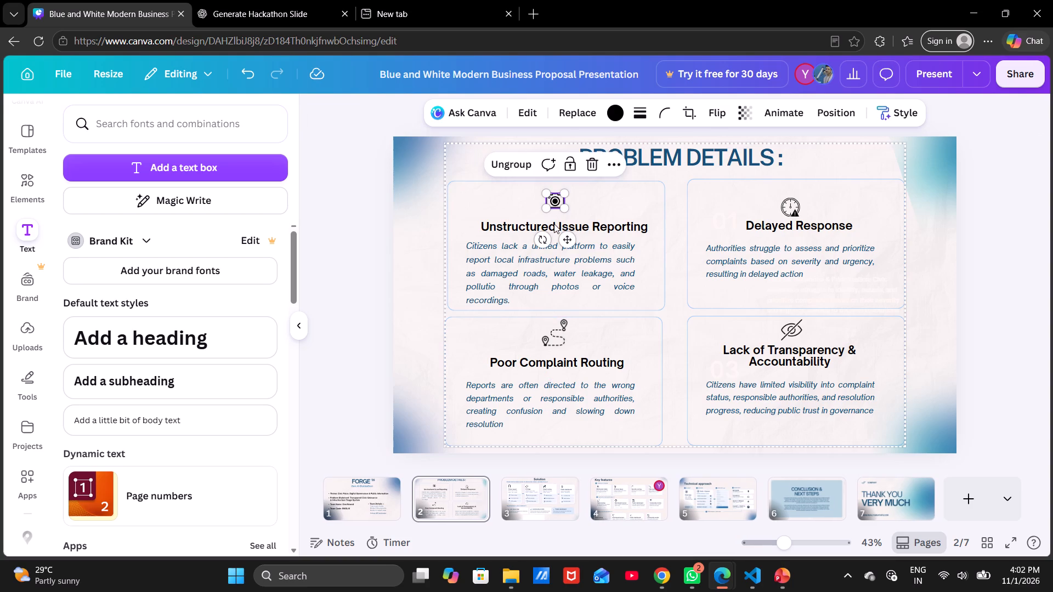
Move the "Unstructured Issue Reporting" heading up, close beneath its camera icon.
click(554, 224)
drag(554, 224, 554, 218)
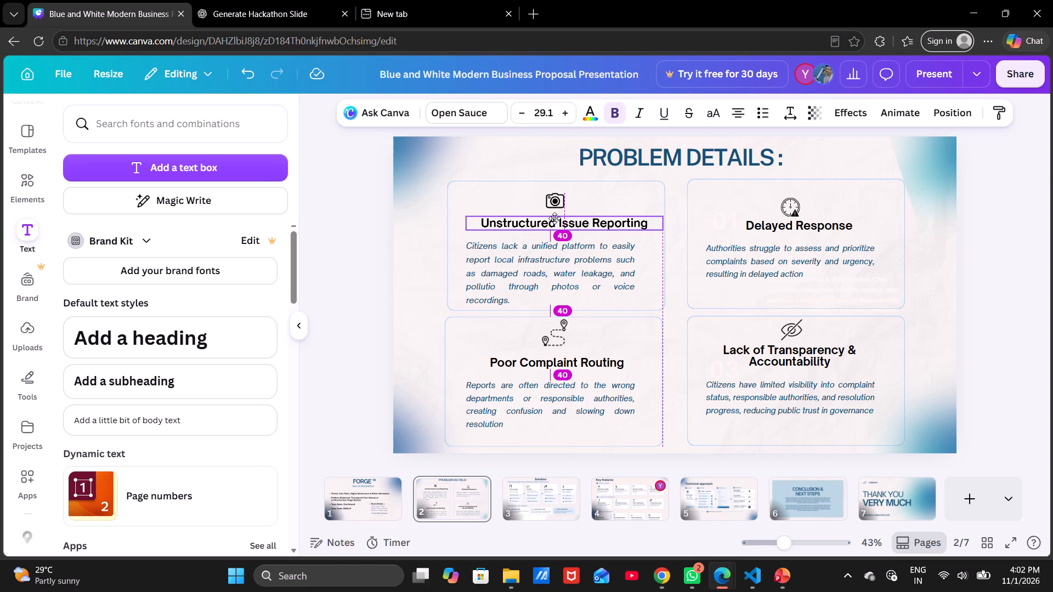
drag(554, 218, 554, 218)
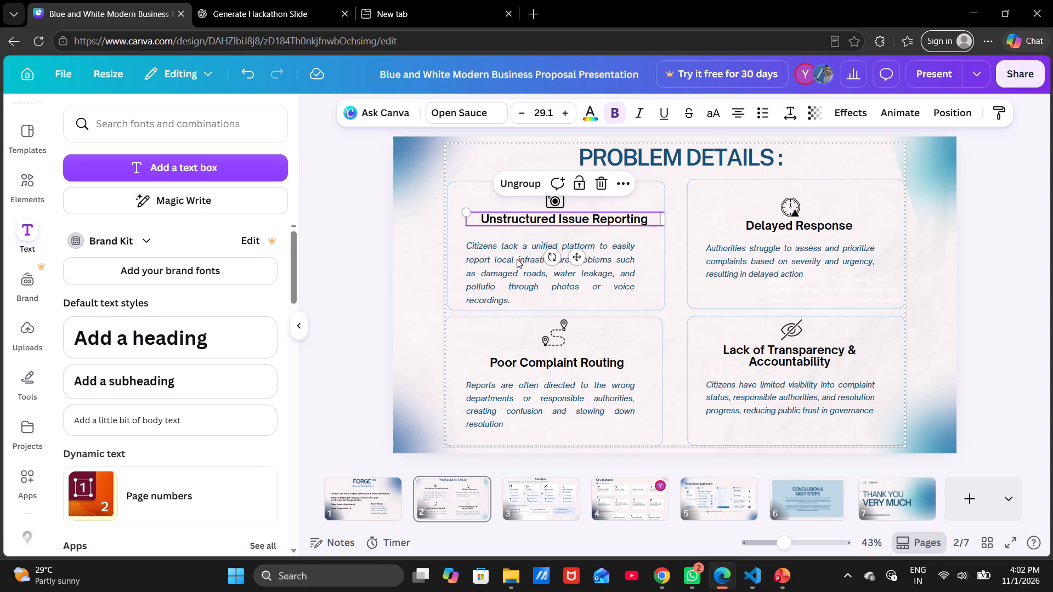
Move the "Unstructured Issue Reporting" description up beneath its heading and slightly right to centre it under the camera icon.
click(507, 265)
drag(507, 265, 509, 256)
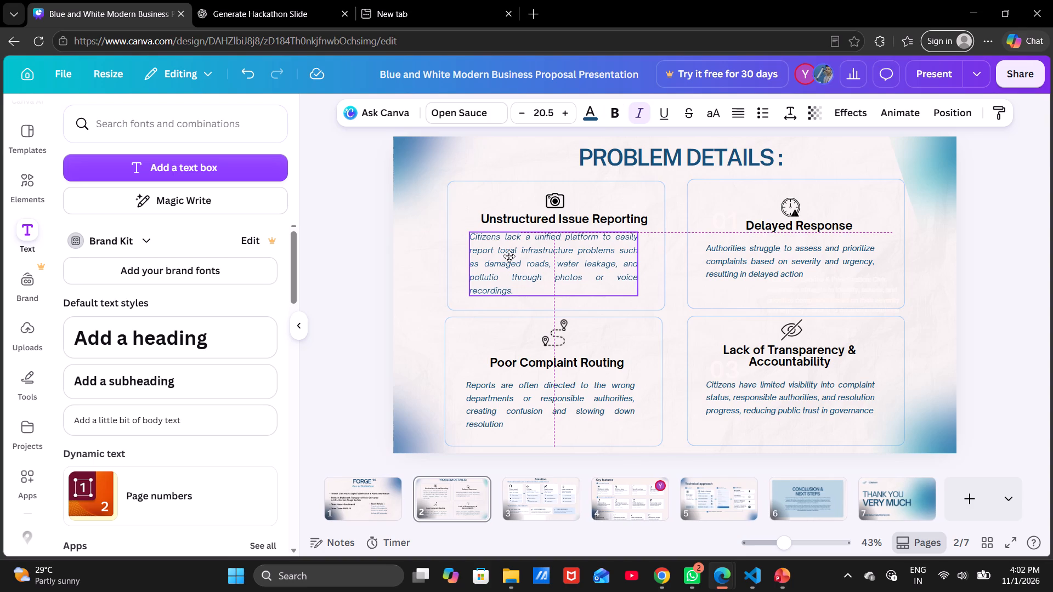
drag(509, 256, 509, 255)
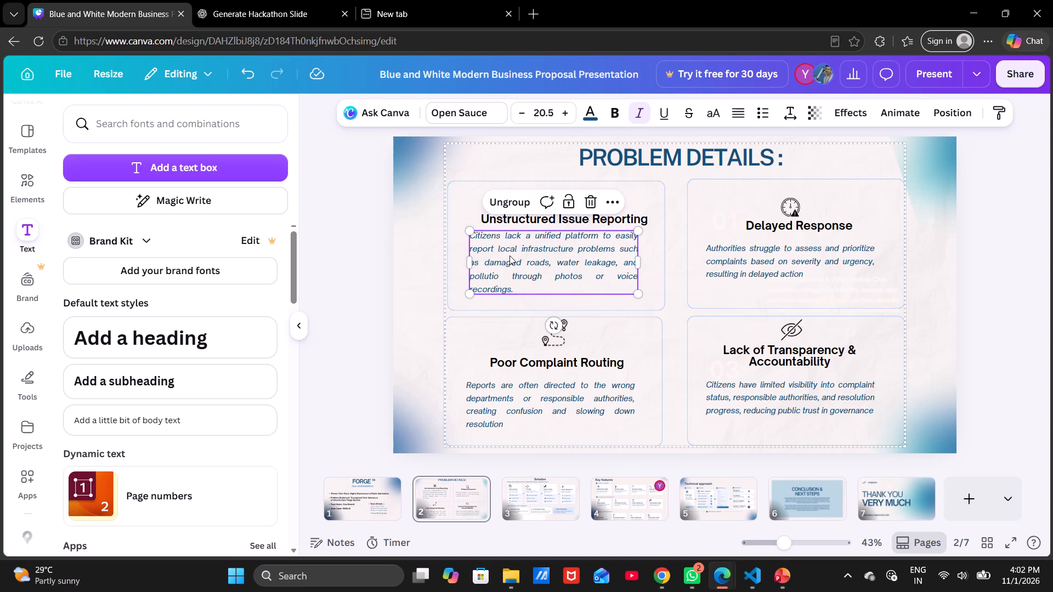
click(422, 305)
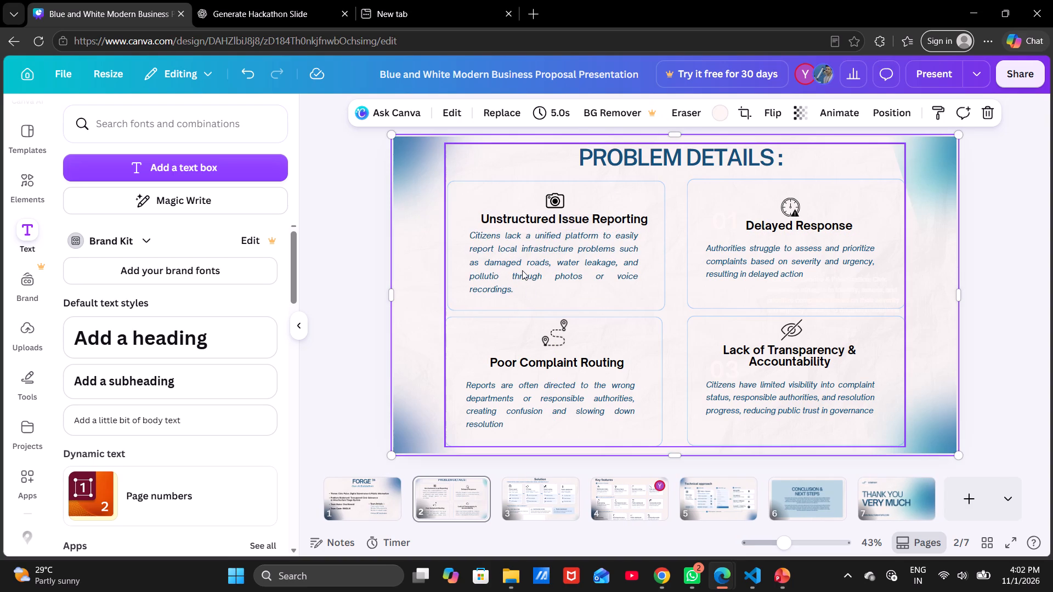
Move the "Poor Complaint Routing" heading slightly up, closer to its route icon.
click(562, 397)
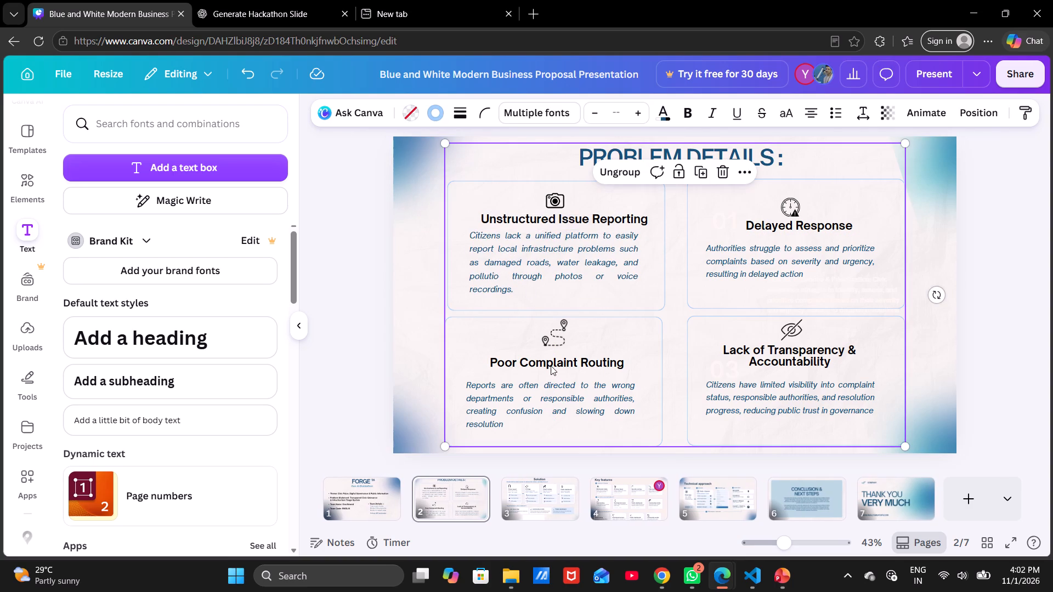
click(551, 366)
drag(551, 366, 551, 361)
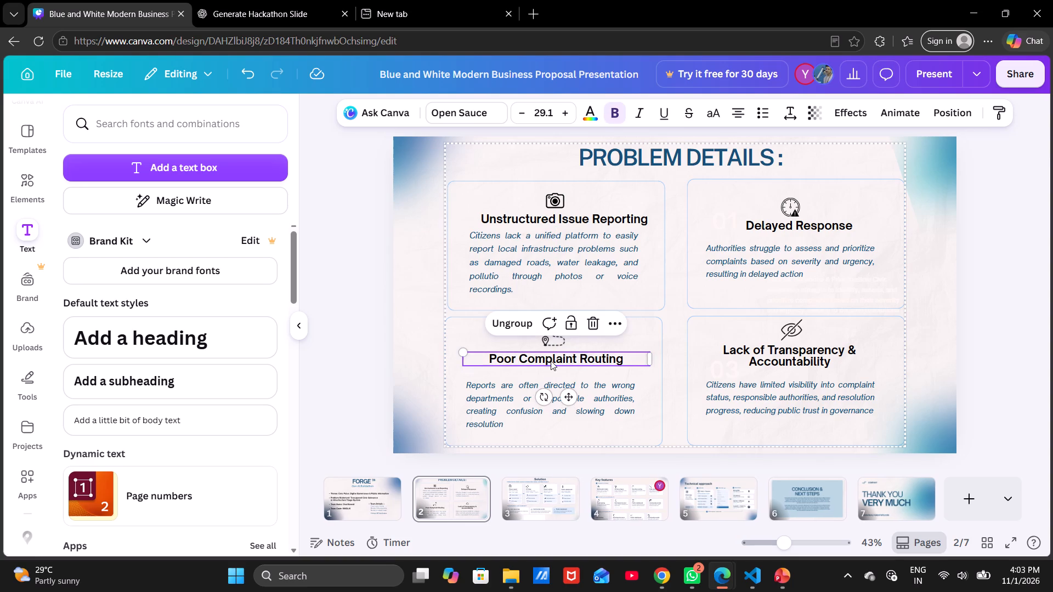
Move the "Poor Complaint Routing" description slightly up and right, closer beneath its heading.
click(509, 402)
drag(509, 402, 512, 390)
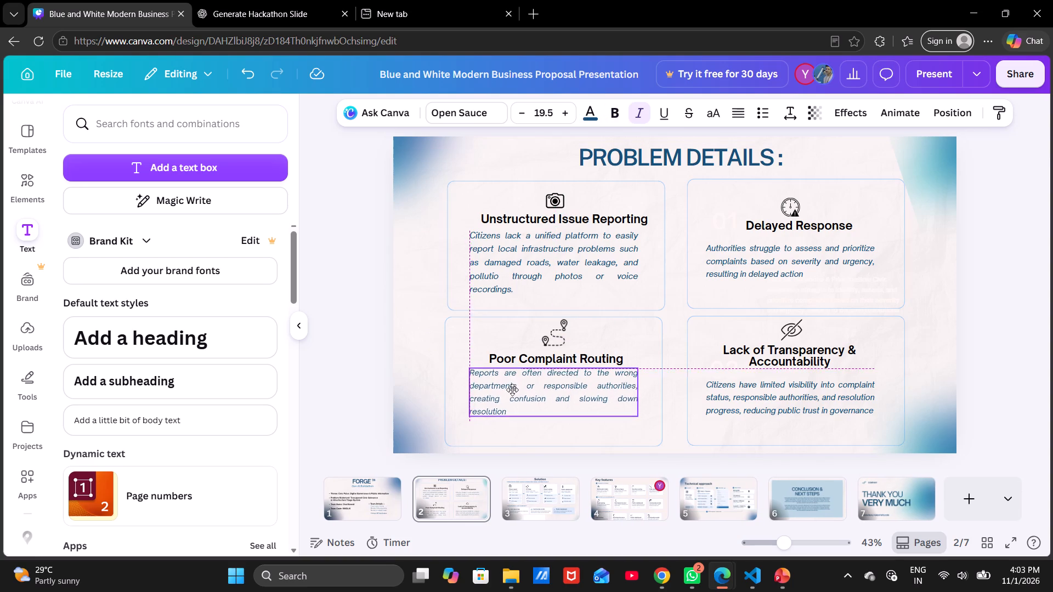
drag(512, 390, 517, 394)
click(417, 345)
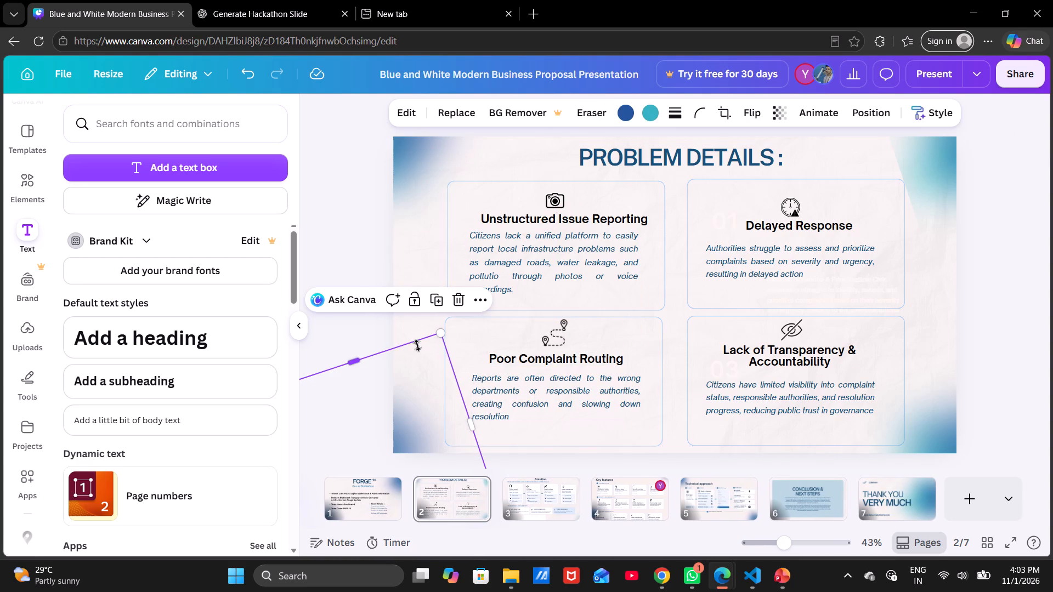
click(420, 252)
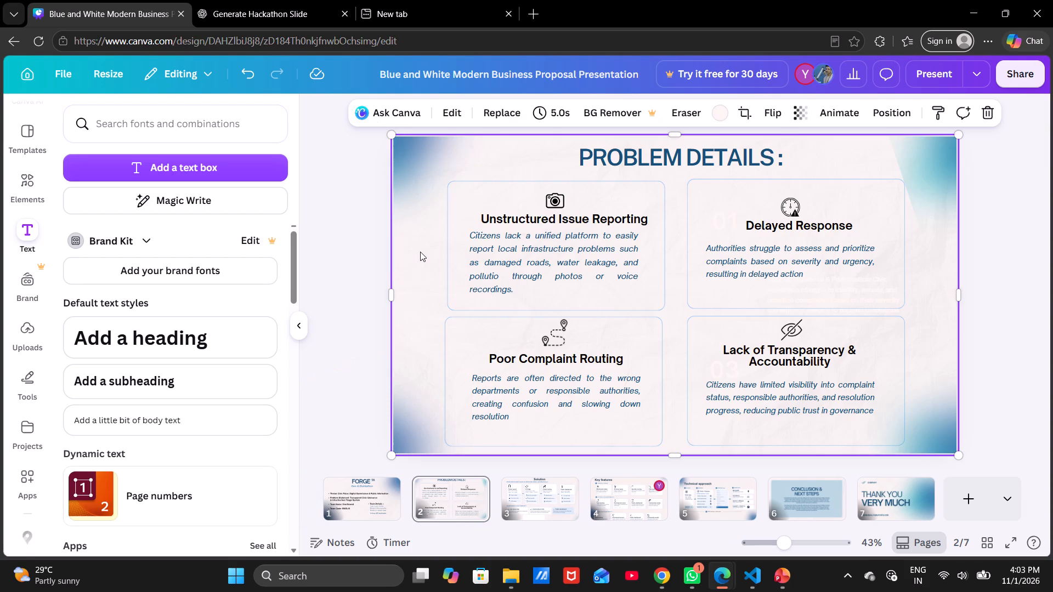
Set the font size of the whole "Delayed Response" description to 20.5.
click(760, 258)
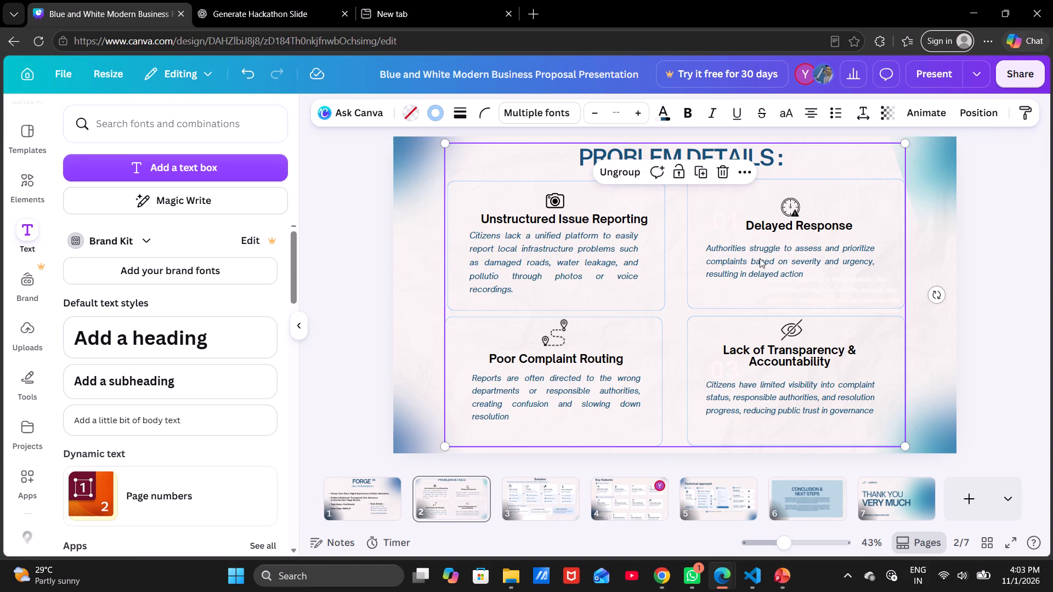
click(760, 258)
click(802, 270)
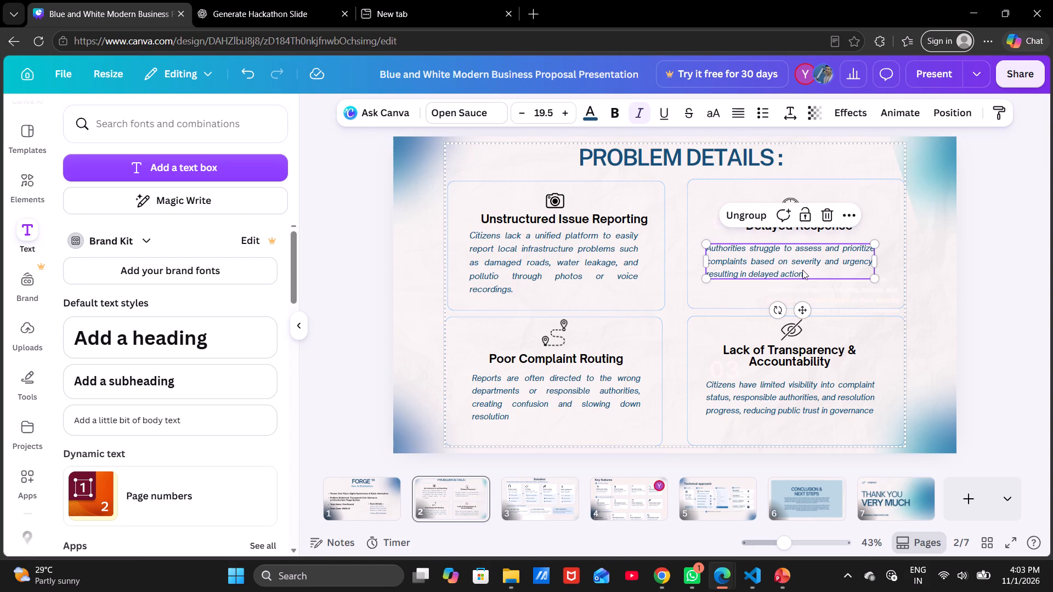
click(802, 270)
drag(802, 270, 711, 248)
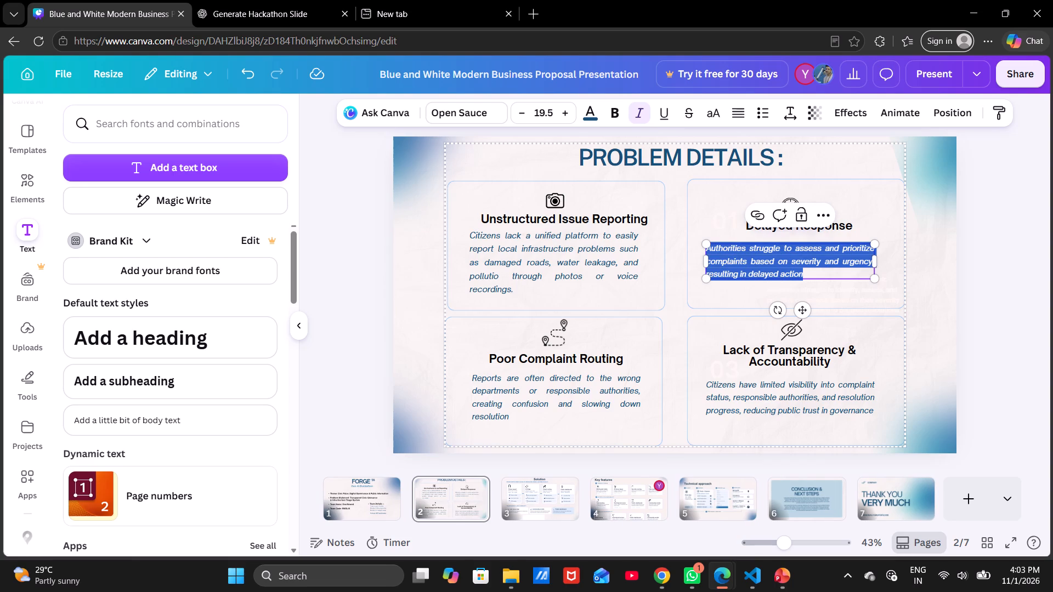
click(569, 118)
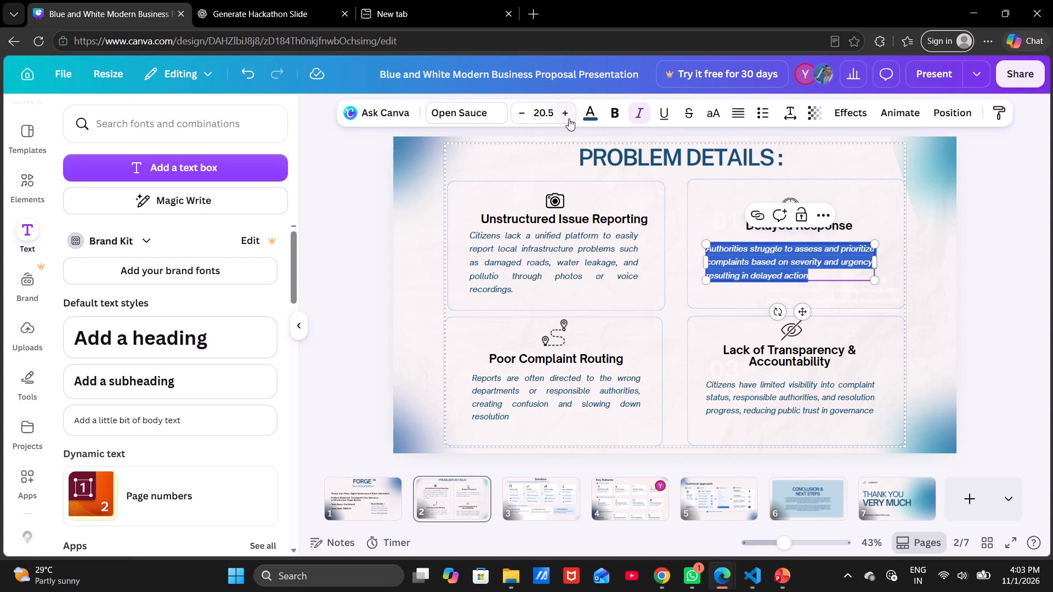
click(675, 312)
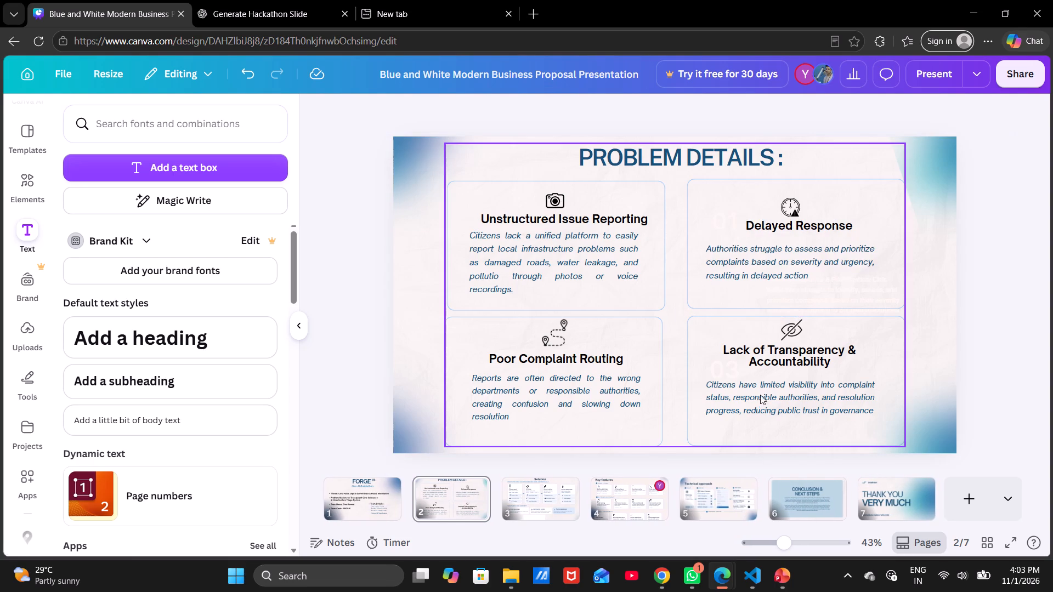
Increase the font size of the whole "Lack of Transparency & Accountability" description by one increment.
click(754, 395)
click(802, 400)
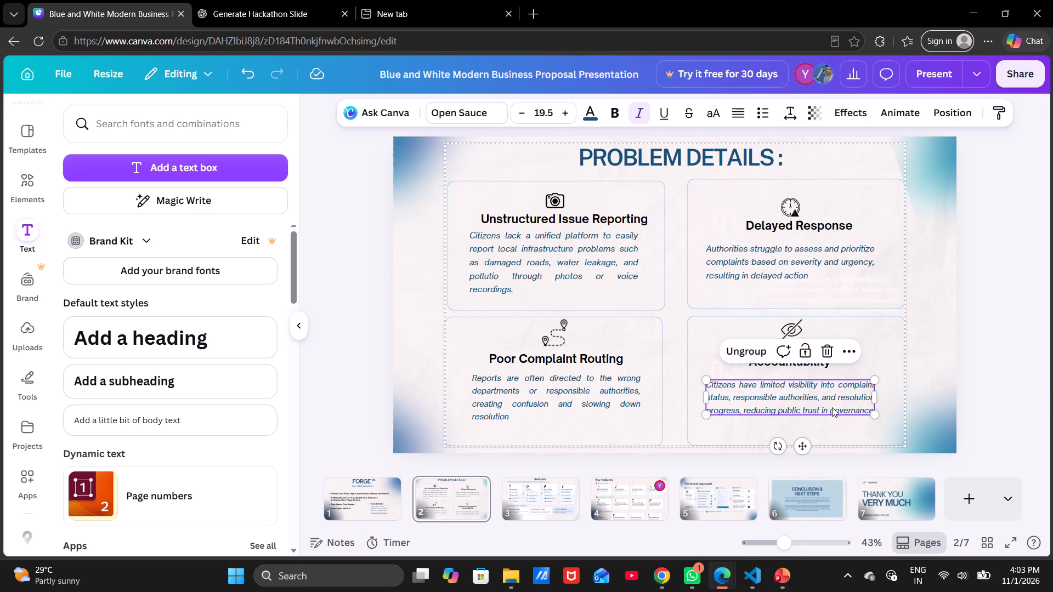
double_click(708, 384)
click(708, 384)
drag(708, 384, 863, 417)
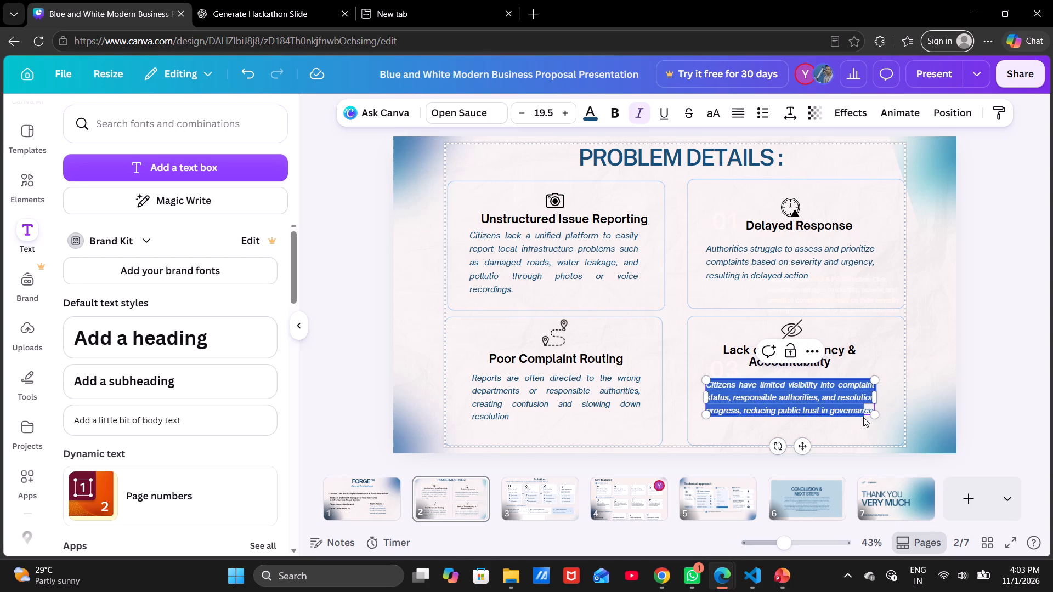
drag(863, 417, 880, 411)
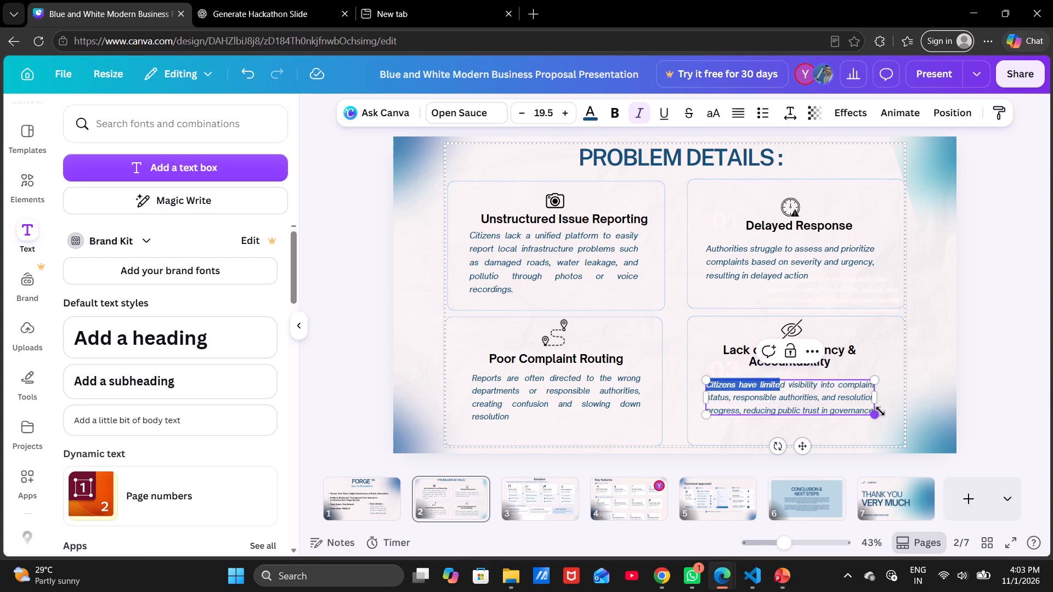
drag(880, 411, 961, 407)
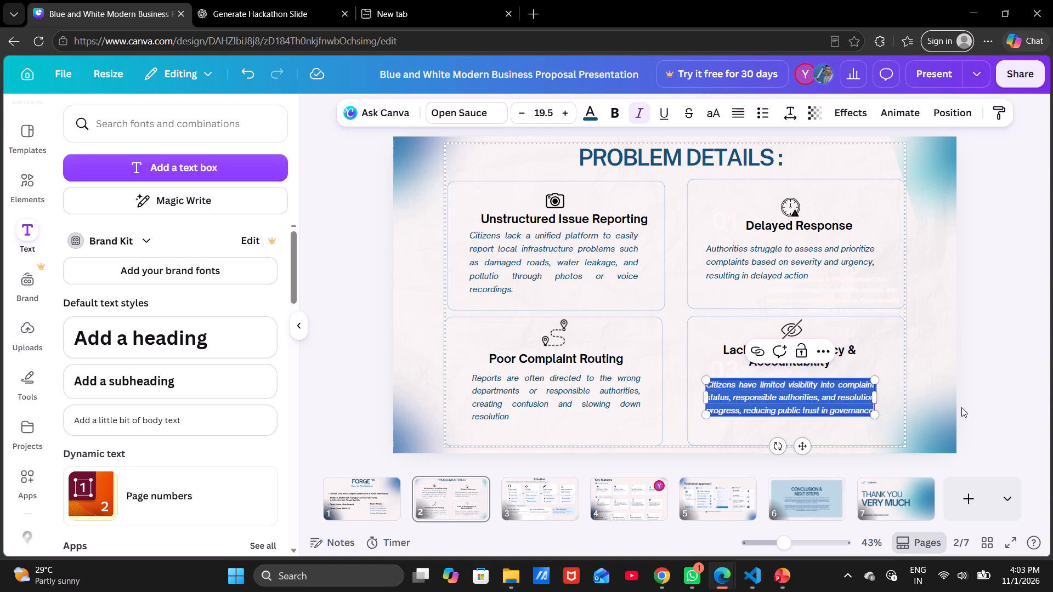
click(558, 116)
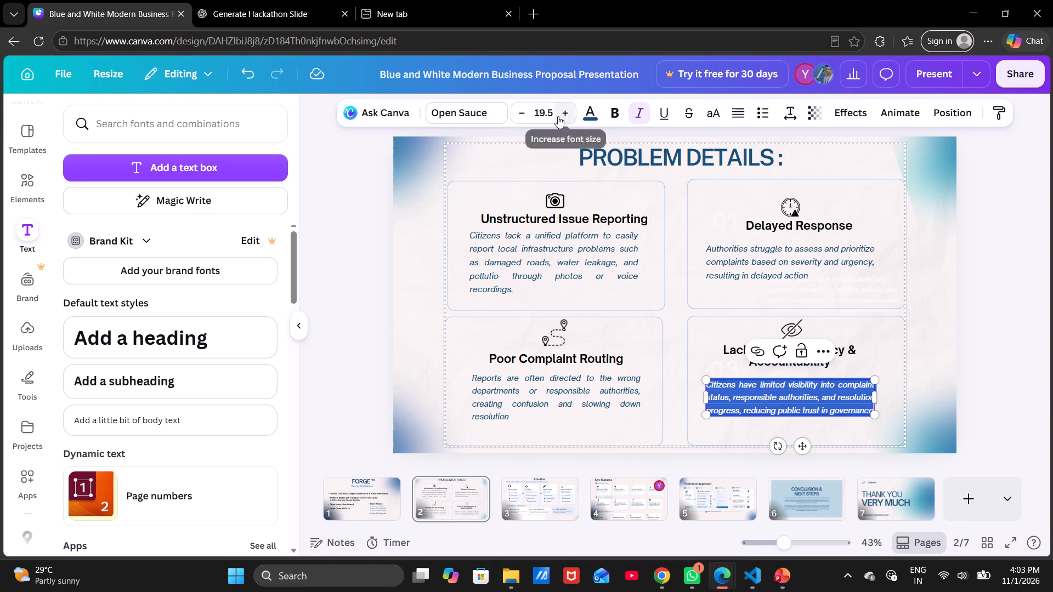
click(403, 260)
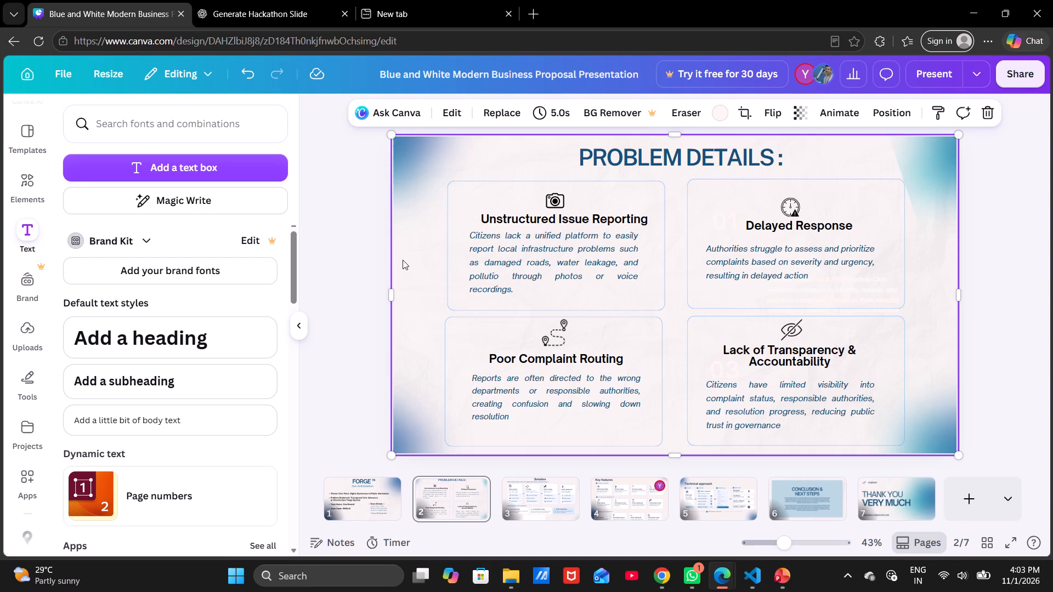
click(340, 280)
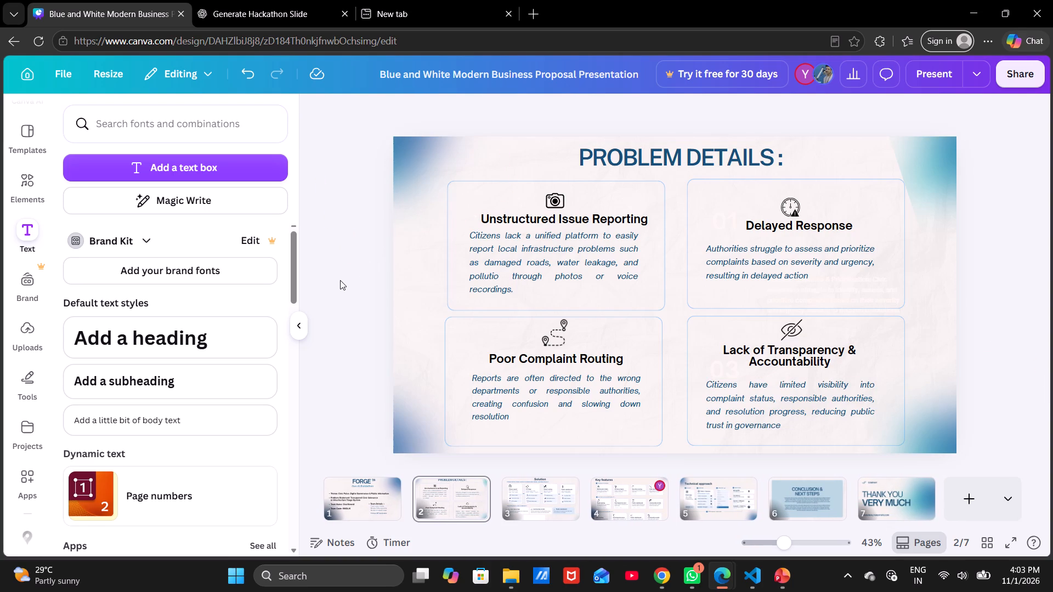
Rotate the teal gradient shape at the slide's upper-right corner counter-clockwise by about a quarter turn.
click(918, 189)
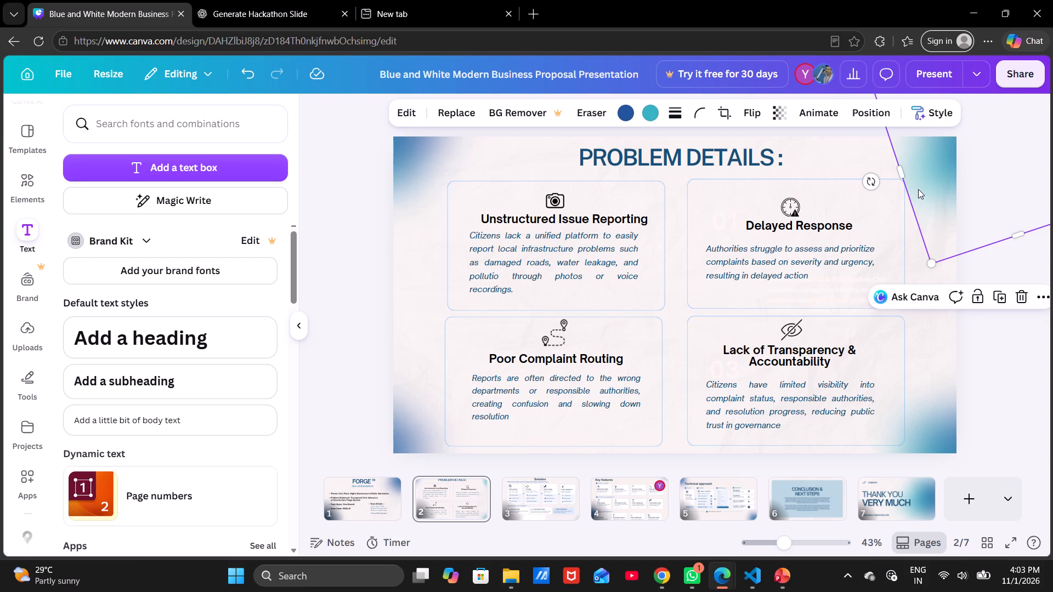
drag(868, 180, 902, 210)
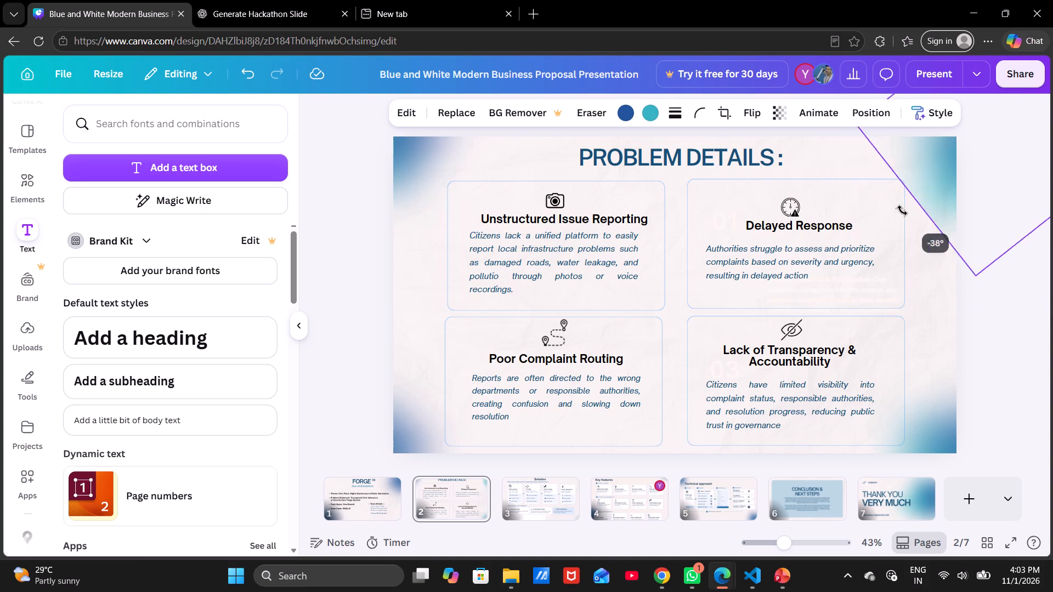
drag(902, 210, 993, 169)
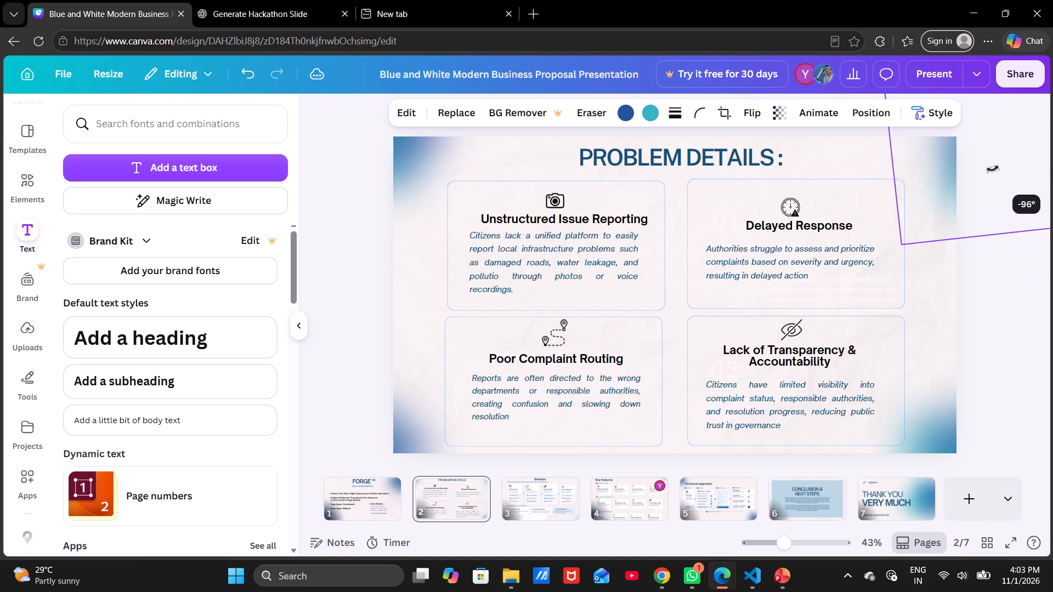
drag(993, 169, 994, 169)
Move the teal gradient shape at the slide's upper-right corner slightly up and left.
drag(991, 166, 970, 142)
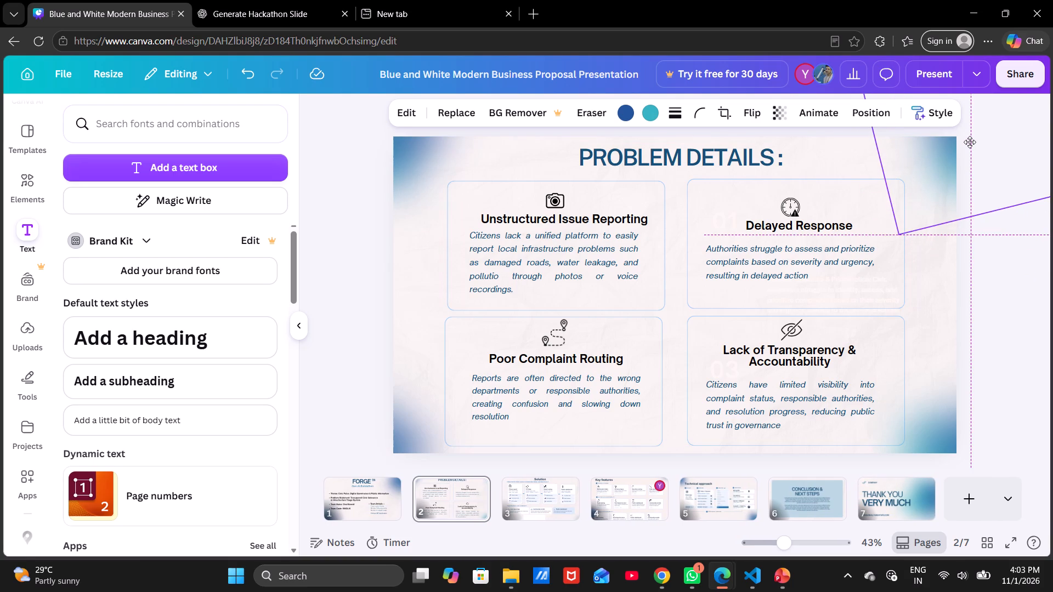
drag(970, 142, 969, 140)
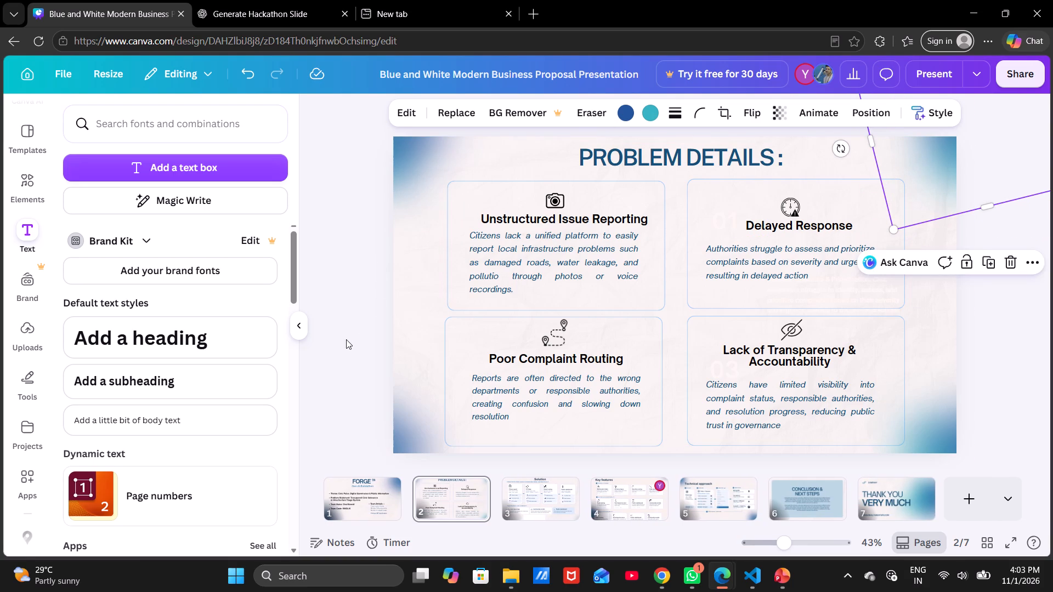
click(346, 339)
Move the blue gradient shape at the slide's upper-left corner slightly to the left.
click(418, 176)
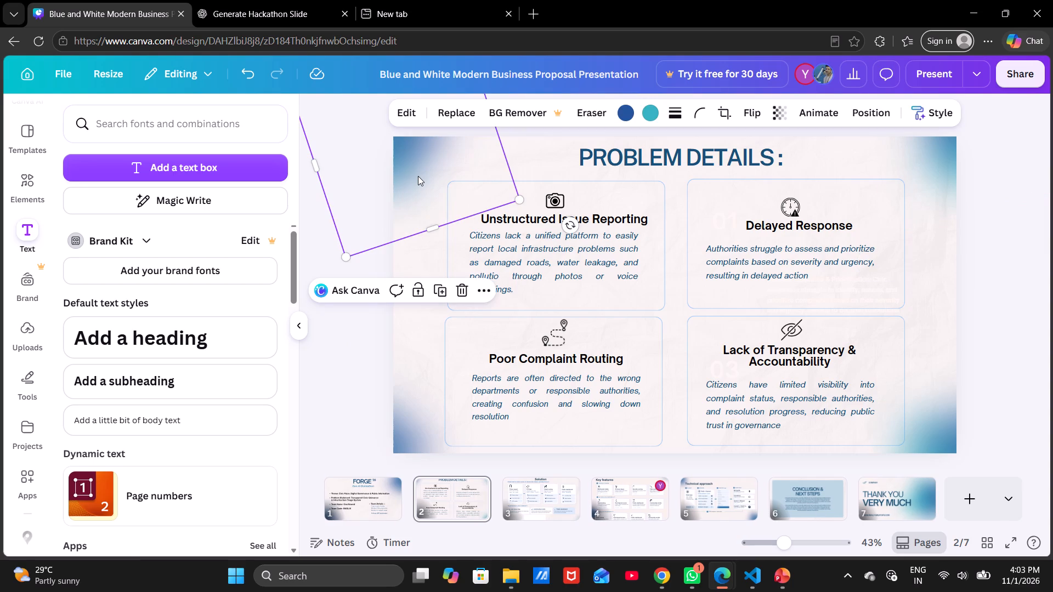
click(418, 176)
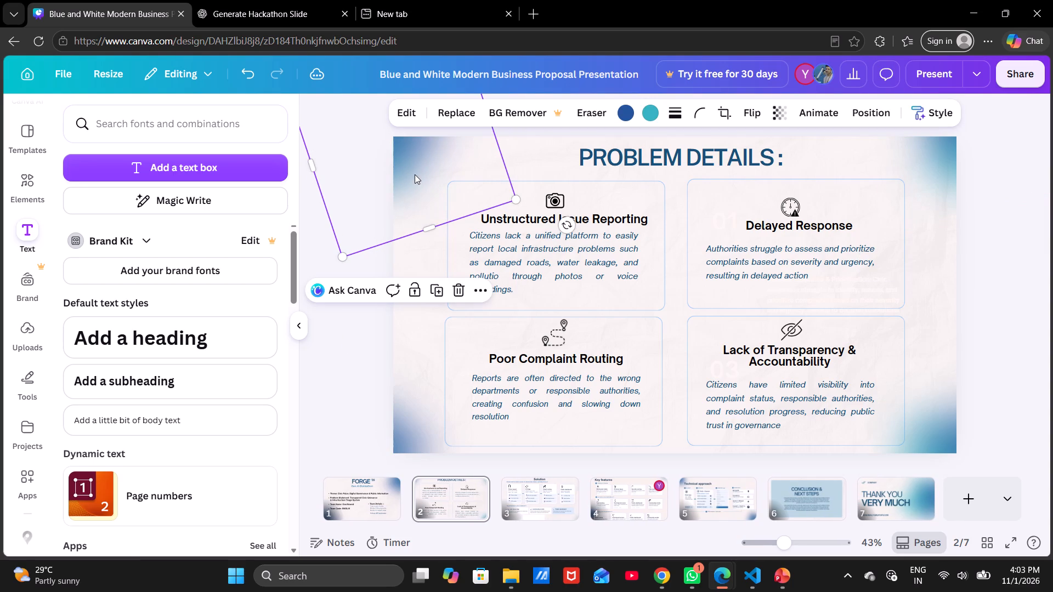
click(330, 361)
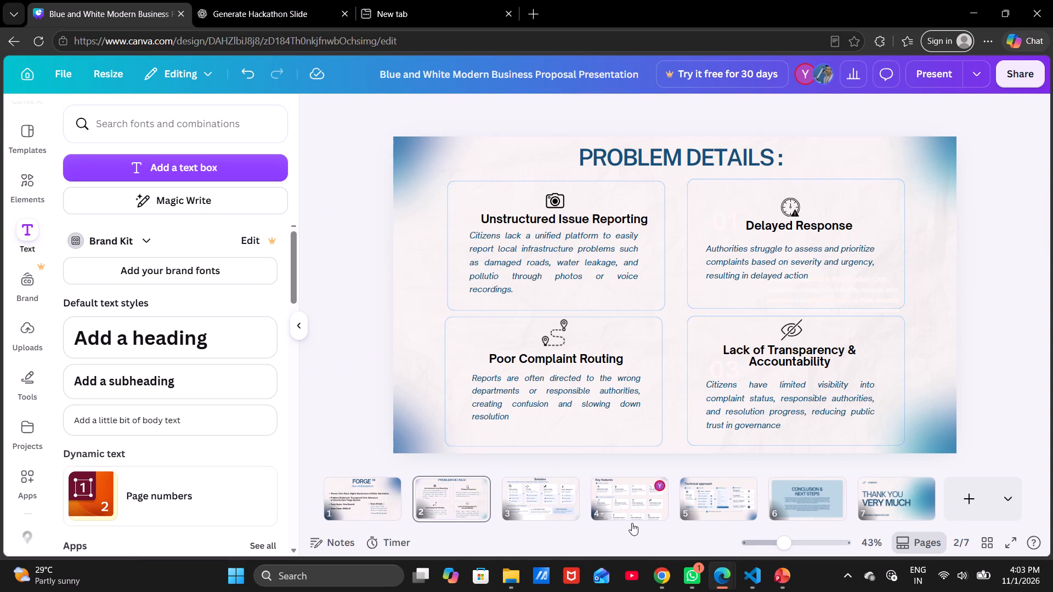
Review the Solution and Key features slides, checking the empty white box at the bottom of the Solution slide.
click(653, 510)
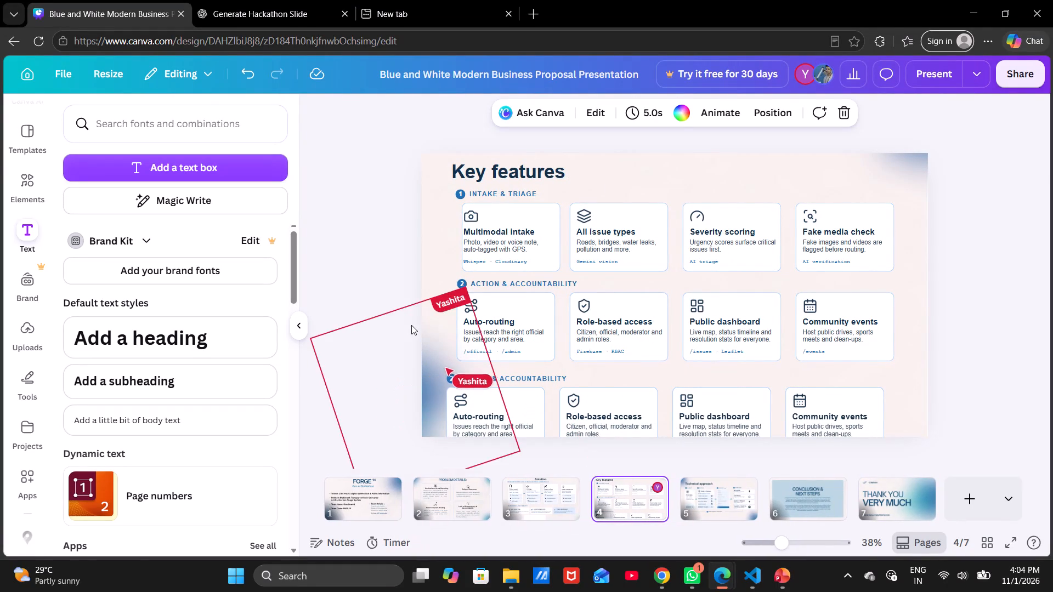
click(539, 503)
click(602, 494)
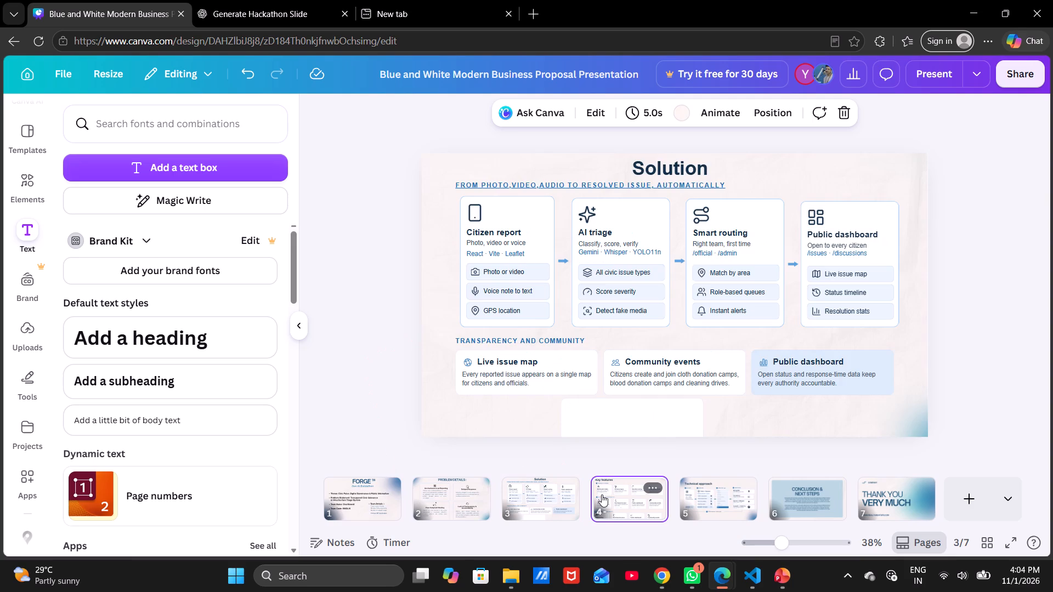
click(544, 492)
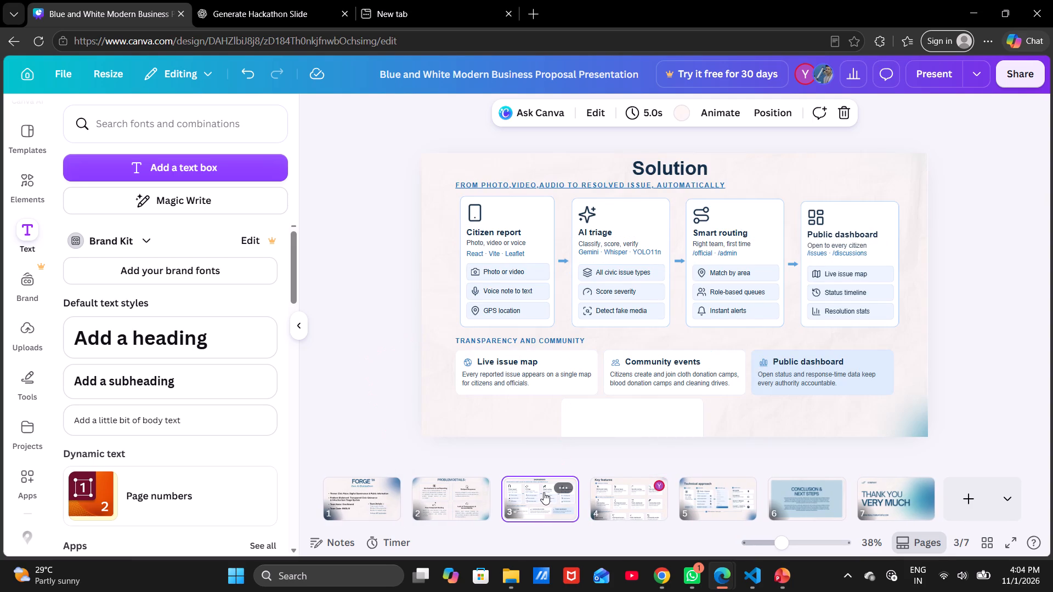
click(659, 420)
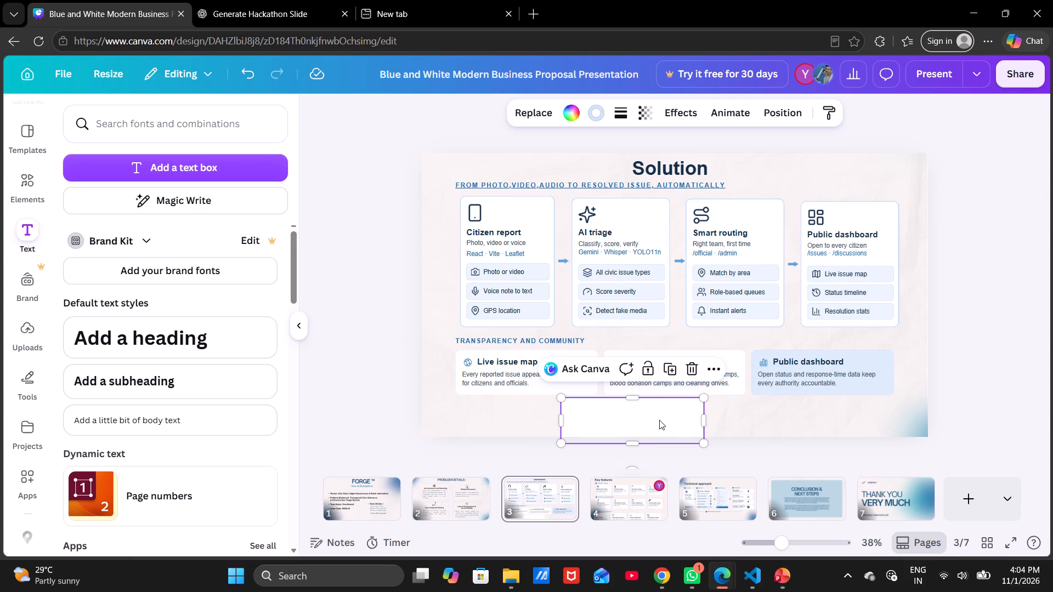
right_drag(659, 420, 641, 362)
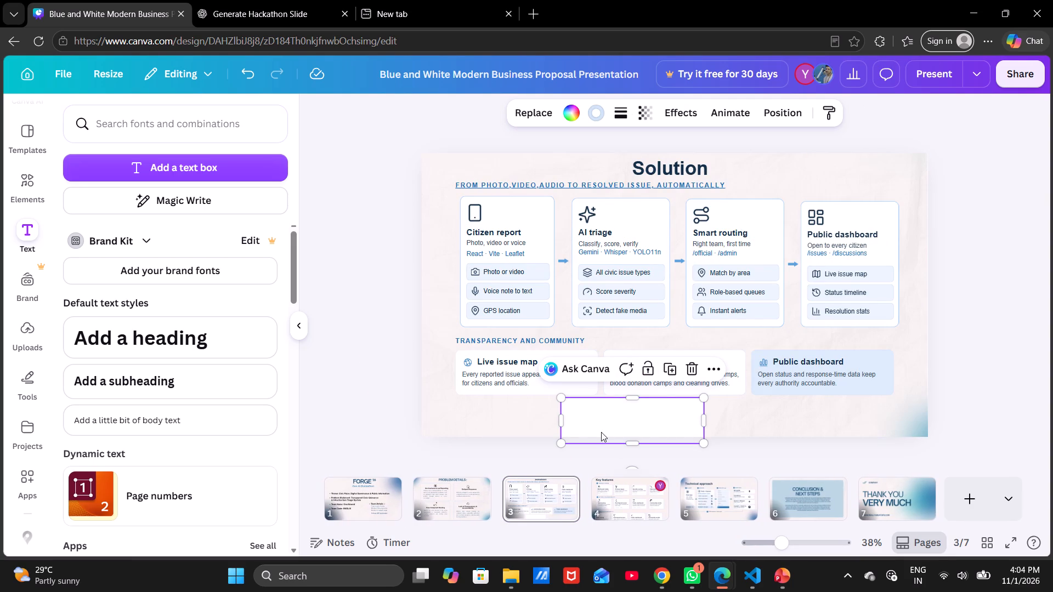
click(366, 407)
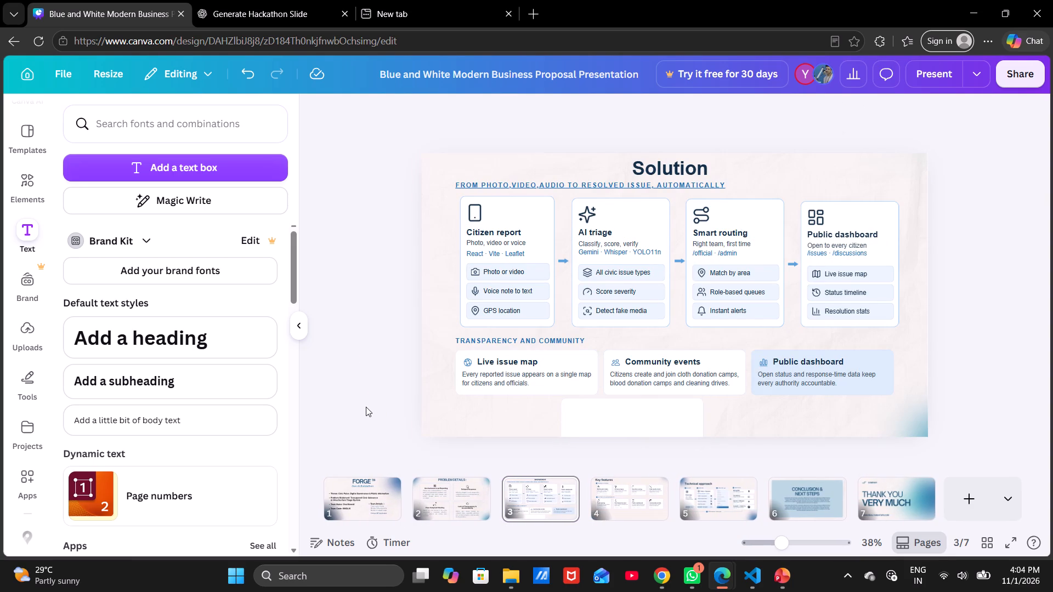
click(621, 412)
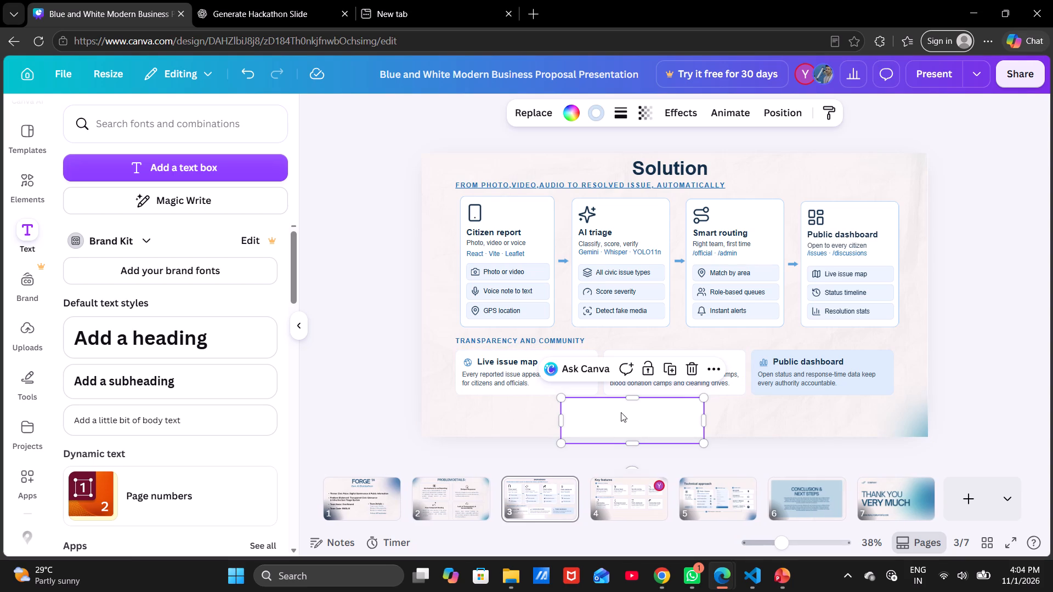
click(718, 499)
click(653, 498)
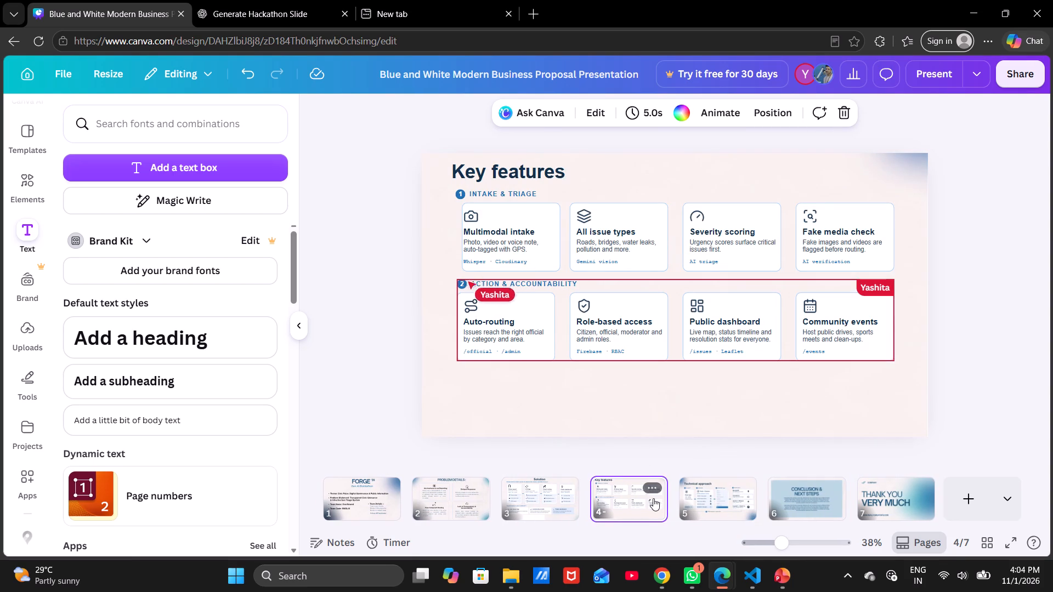
click(564, 504)
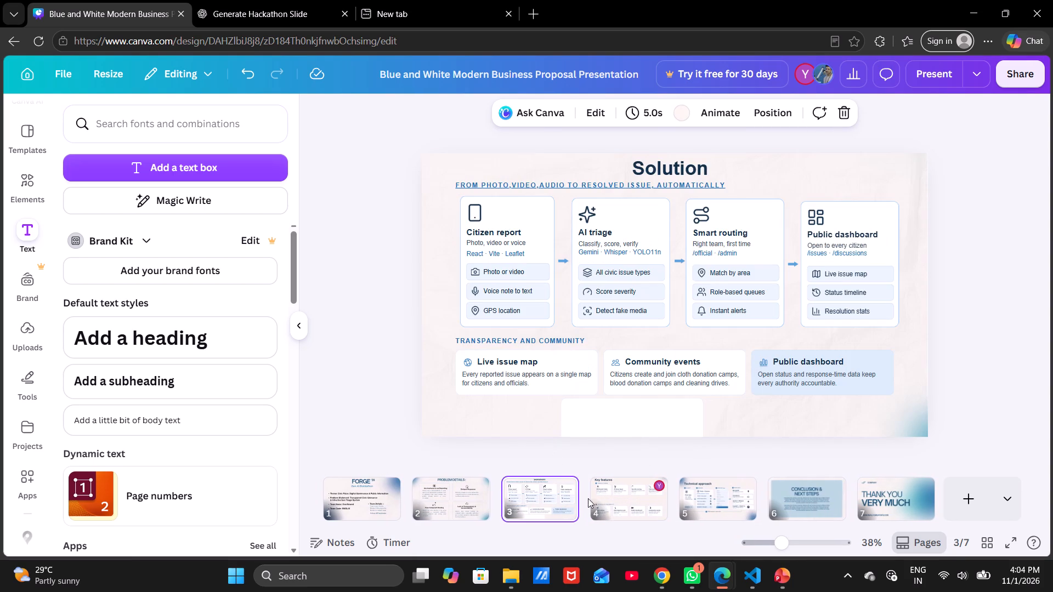
On the Key features slide, extend the Multimodal intake card's box slightly leftward to line up with the Auto-routing card's left edge.
click(631, 511)
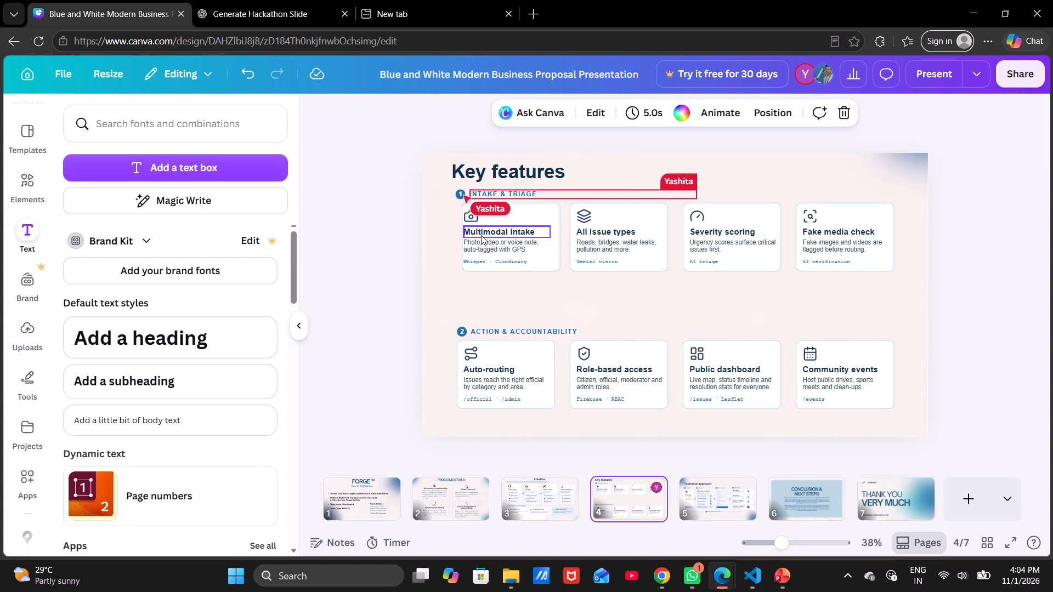
click(517, 212)
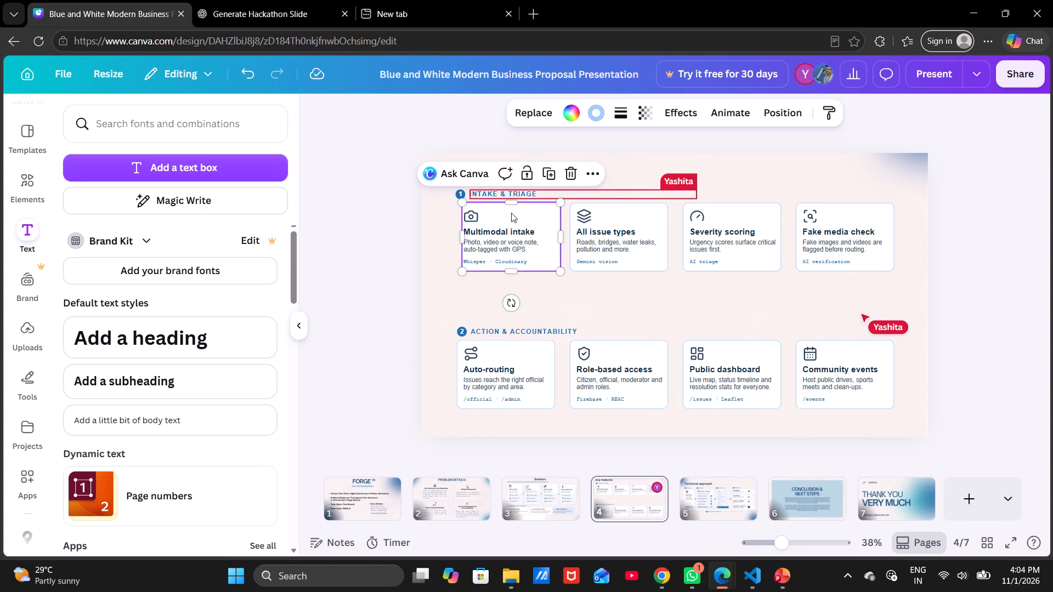
drag(466, 236, 461, 237)
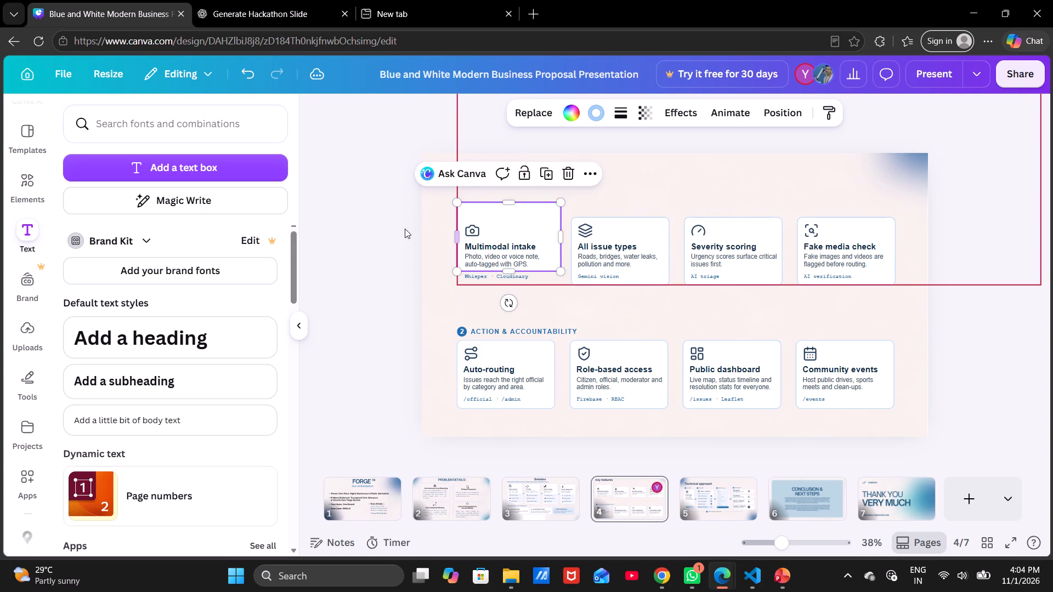
click(382, 237)
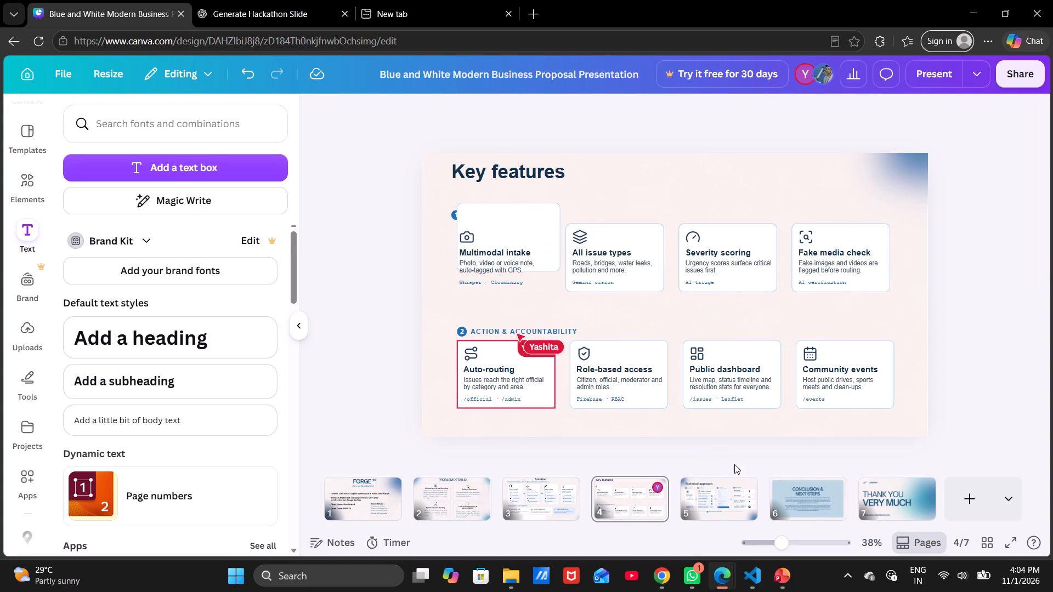
Open the Technical approach slide.
click(726, 488)
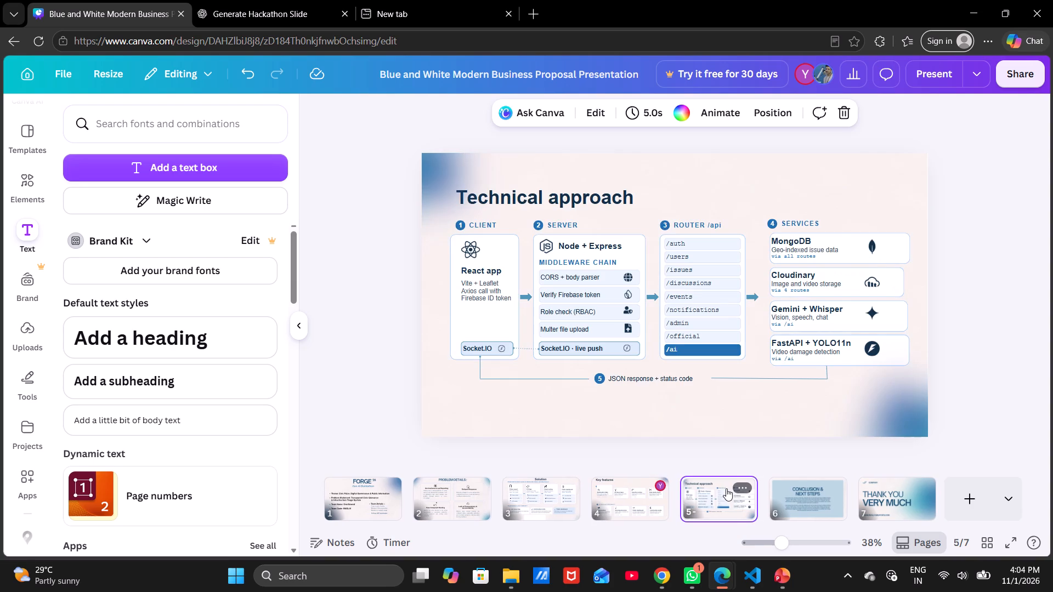
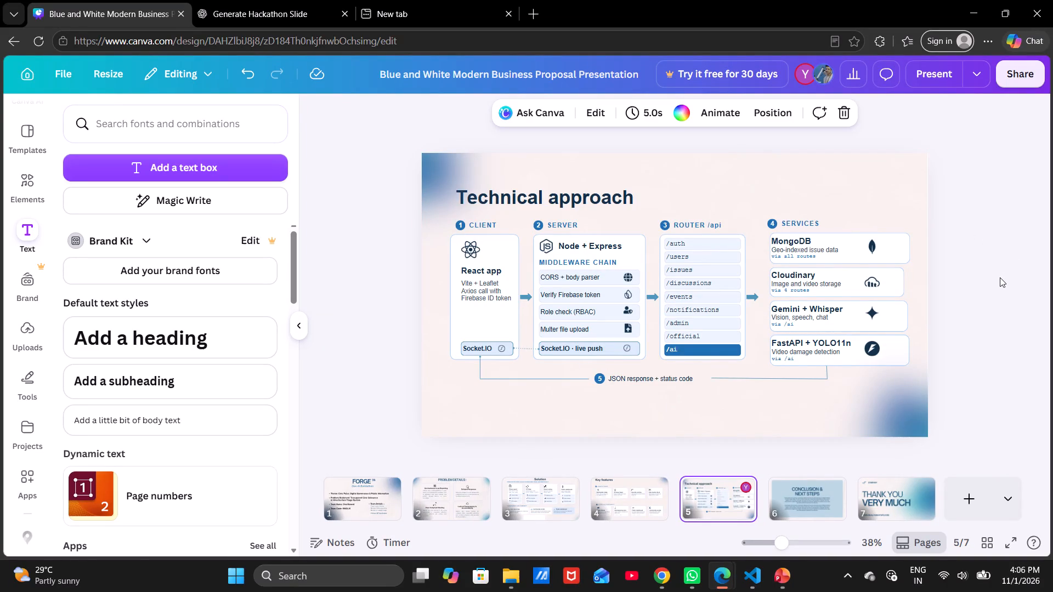
Review the Key features and Technical approach slides against each other and view the Conclusion & Next Steps slide.
click(630, 496)
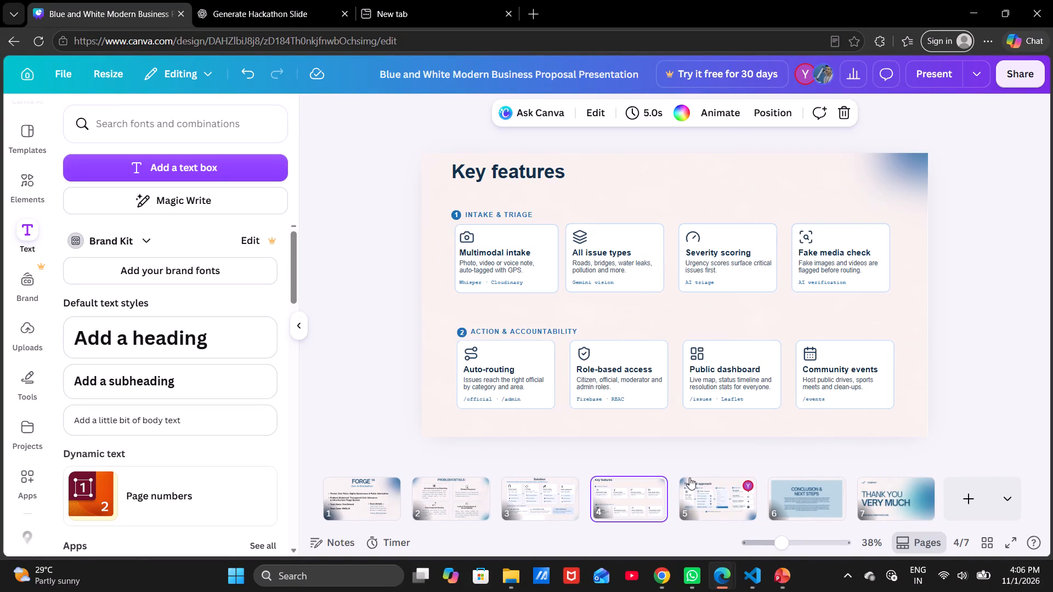
click(710, 495)
click(629, 504)
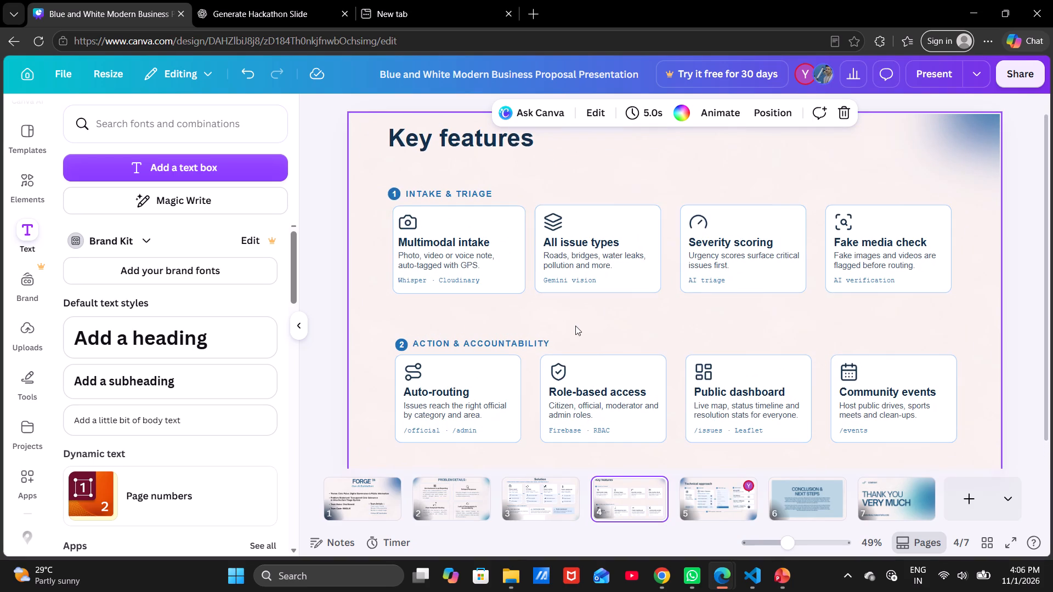
click(717, 514)
click(830, 513)
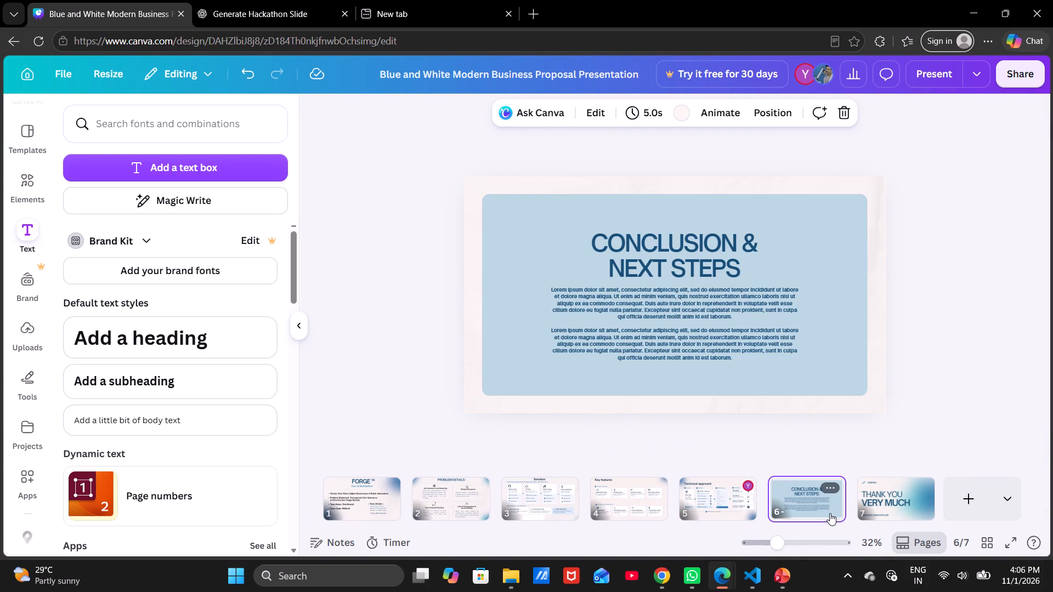
Return to the Technical approach slide and start following the deck owner's live view.
click(755, 510)
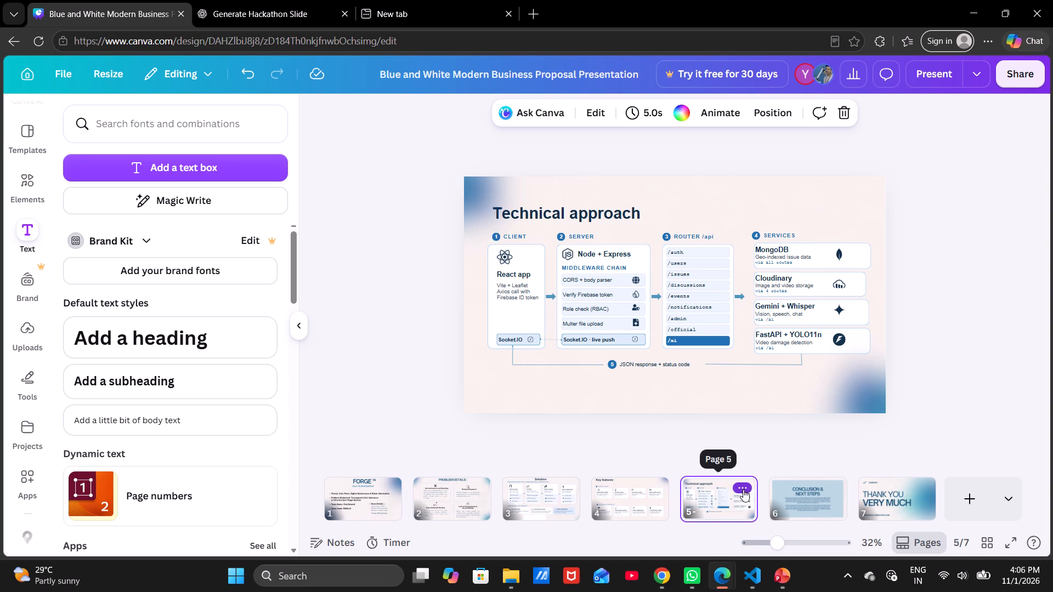
click(800, 79)
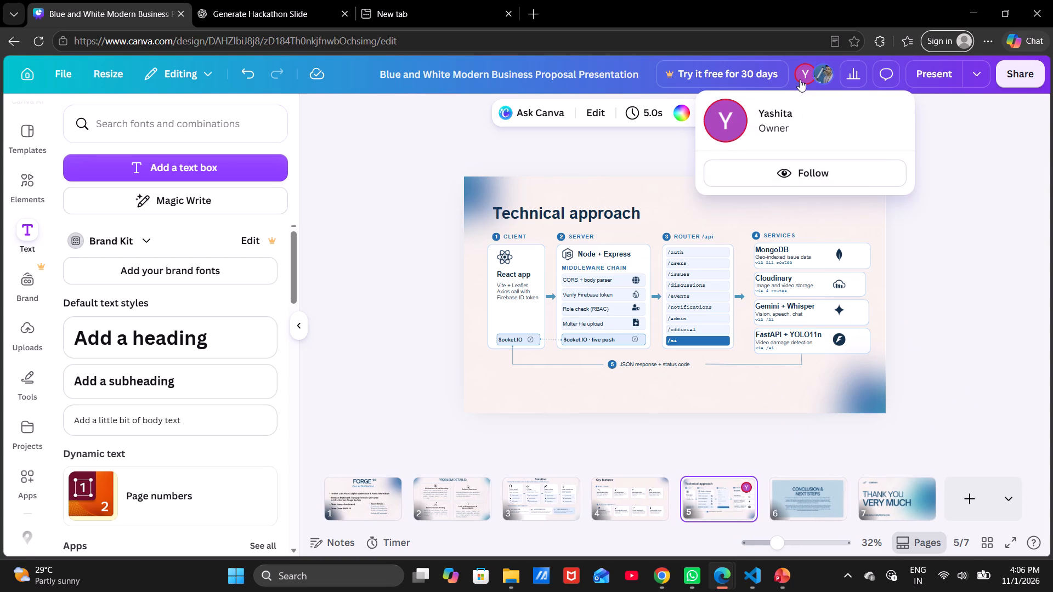
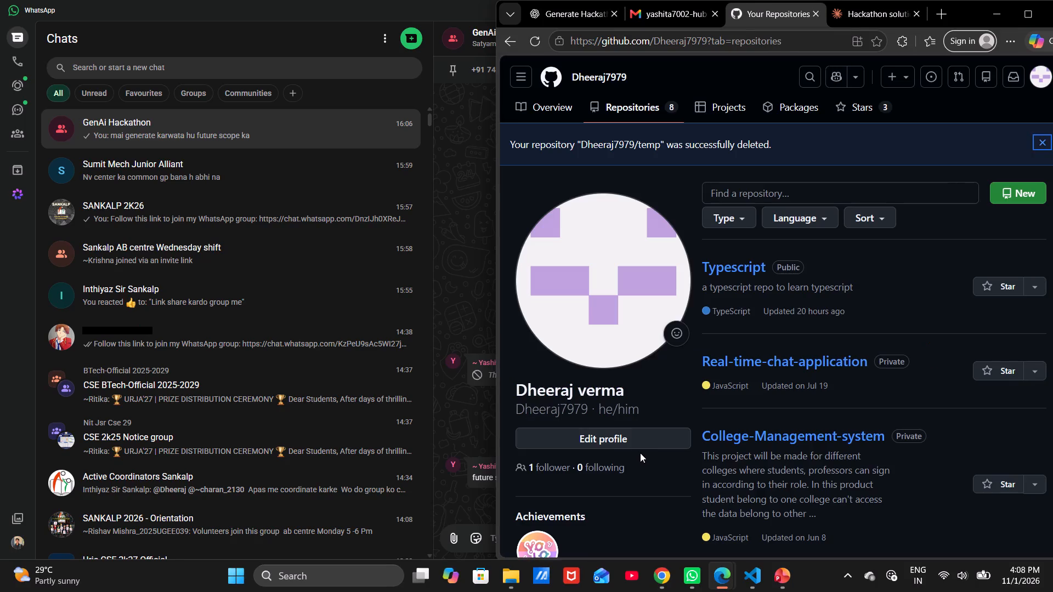
Look through the account's list of remaining GitHub repositories.
scroll(623, 437, down, 3)
scroll(623, 437, up, 2)
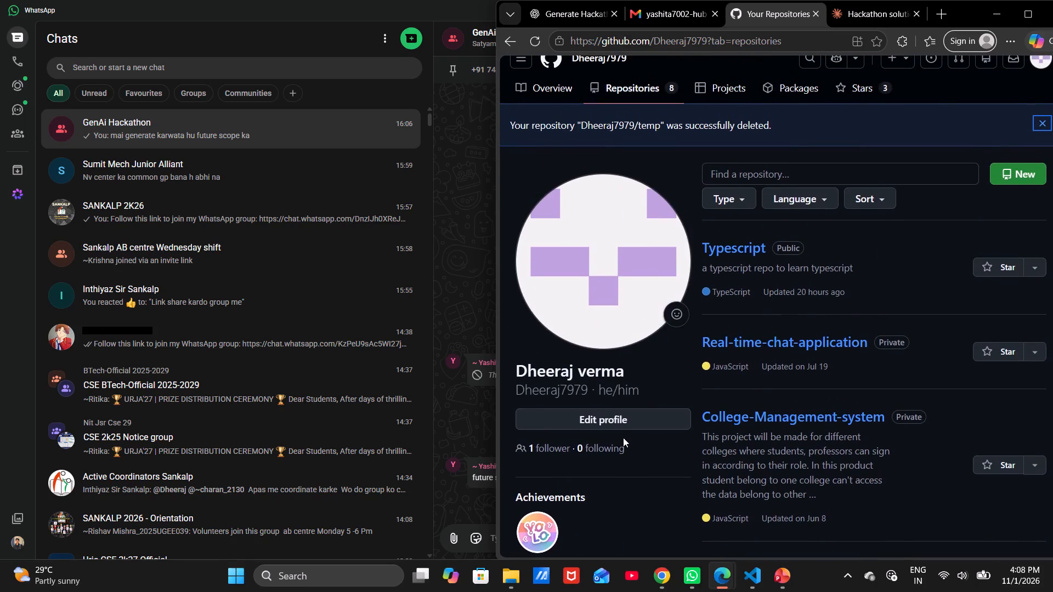
scroll(623, 437, down, 6)
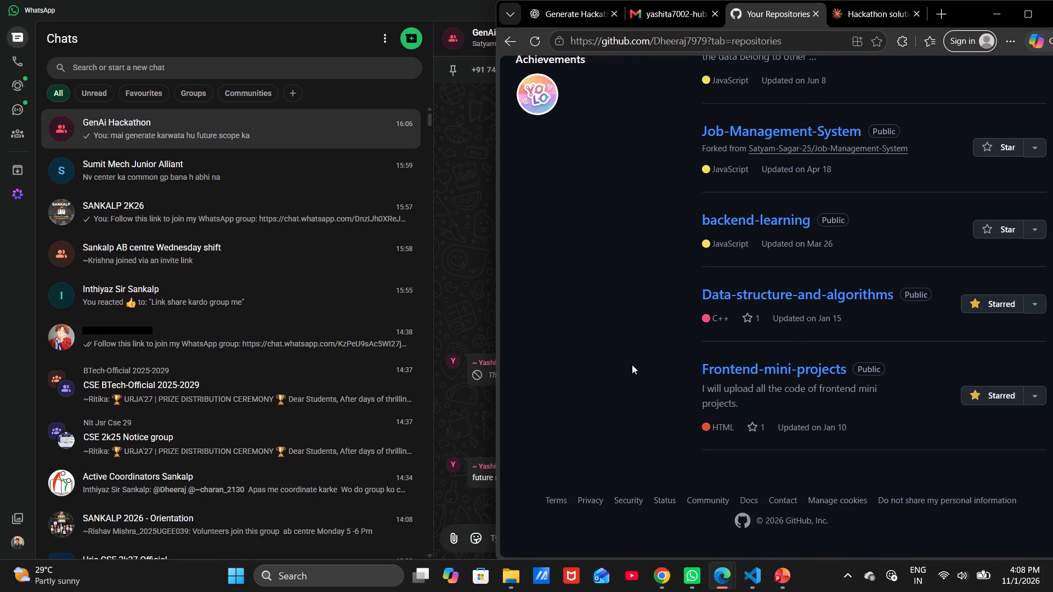
scroll(632, 365, up, 7)
scroll(632, 277, up, 1)
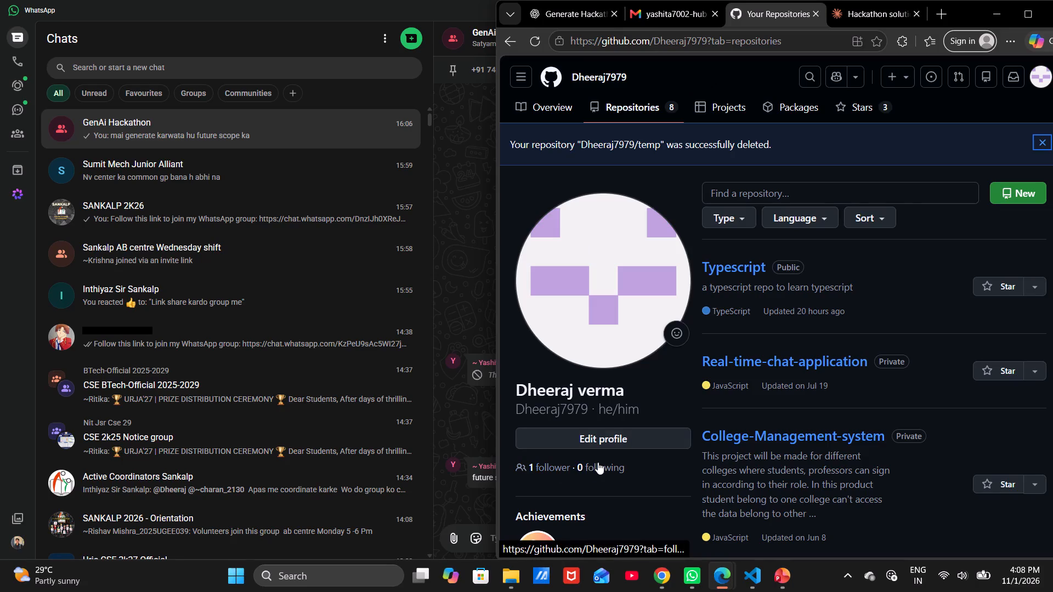
Open the GitHub followers list and go to the listed follower's profile.
click(542, 463)
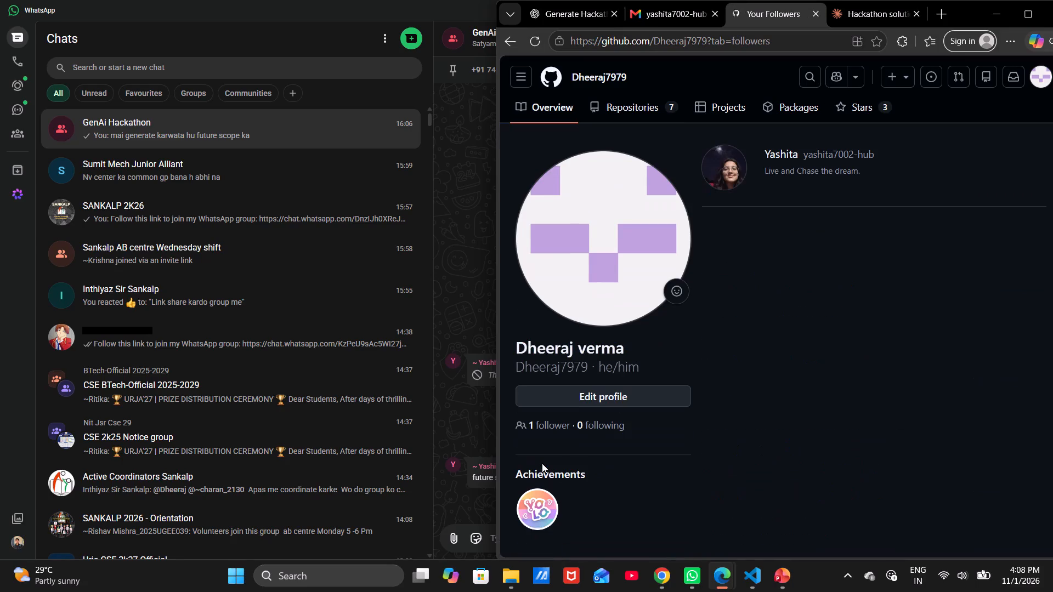
click(783, 150)
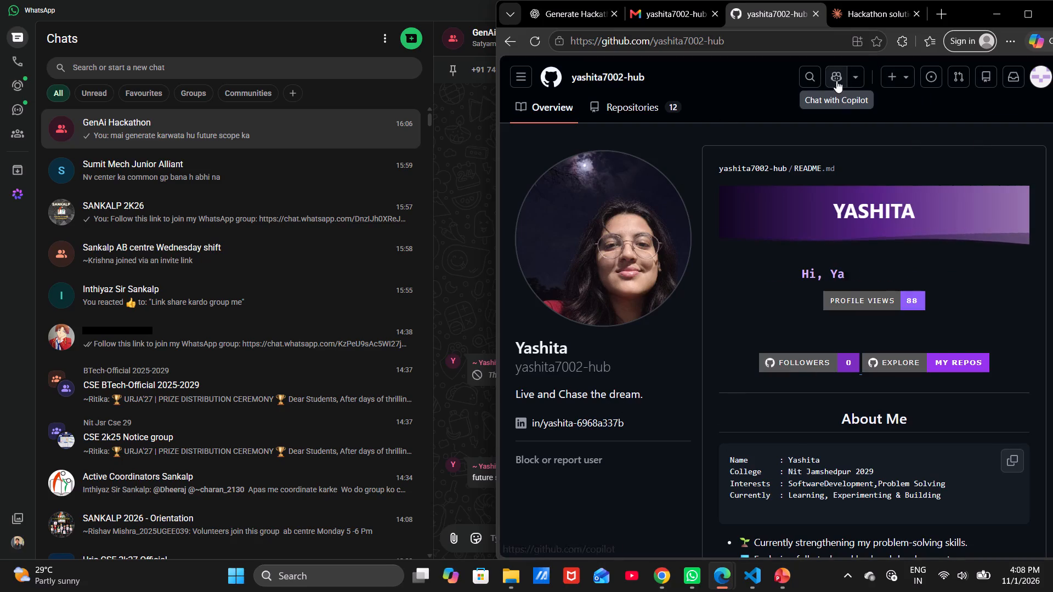
click(856, 79)
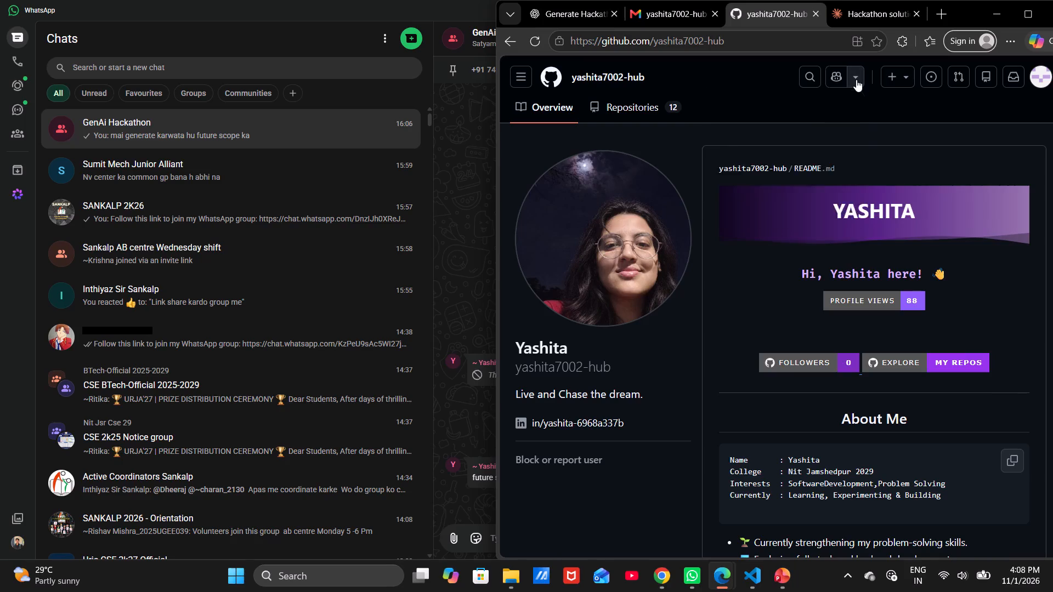
click(908, 121)
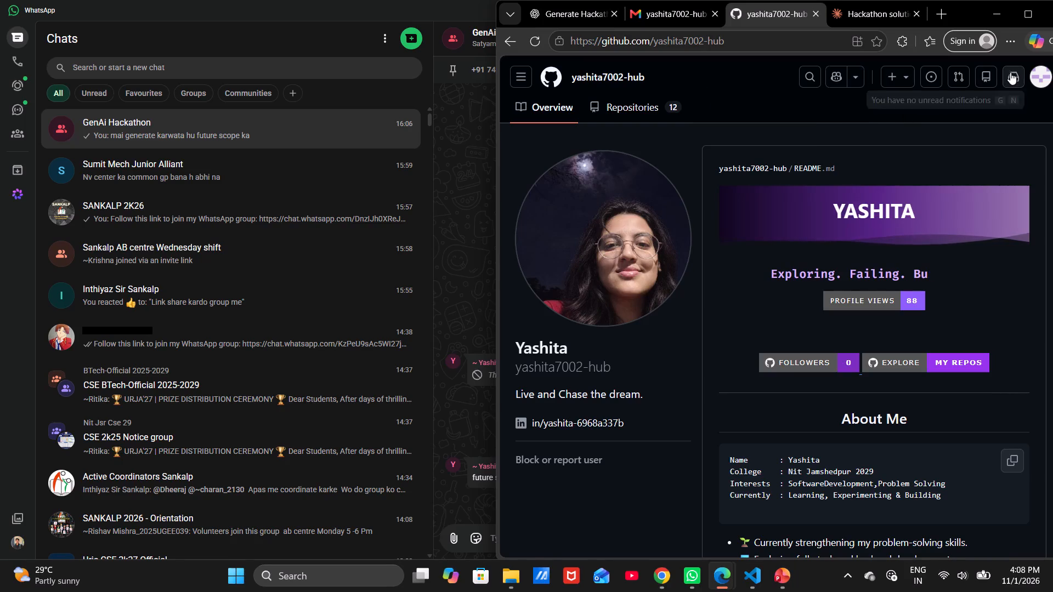
Enlarge the browser window and examine the follower's profile README, from About Me and Languages & Technologies down to the contribution trail.
click(1024, 9)
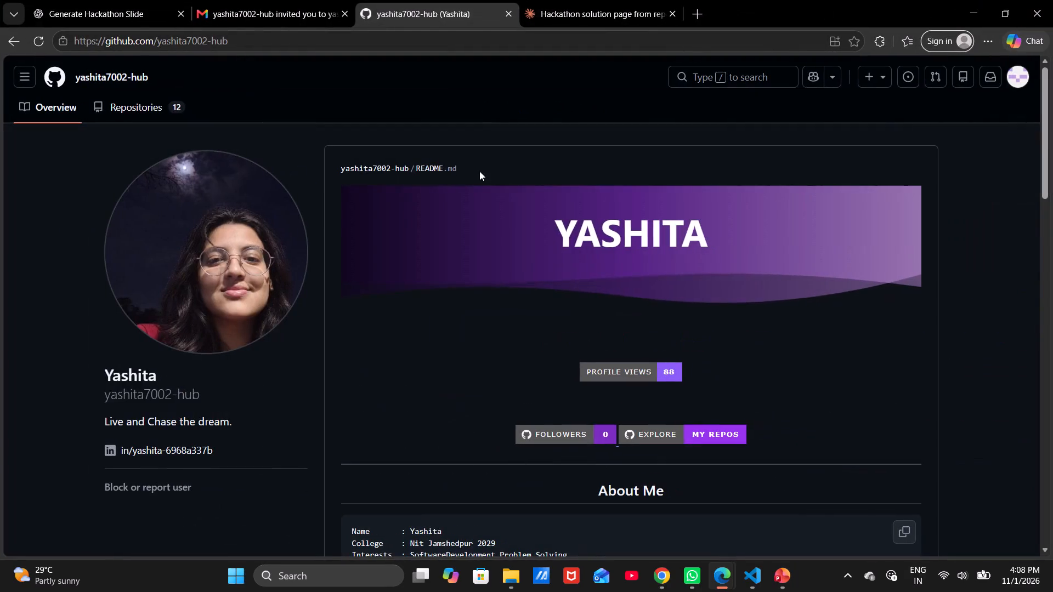
scroll(128, 263, down, 2)
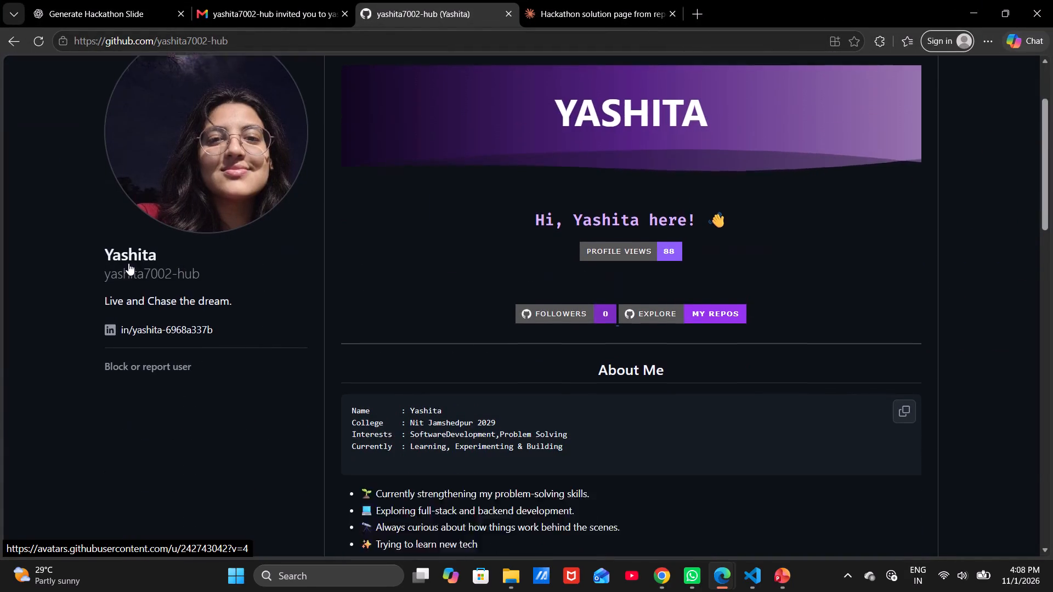
scroll(128, 263, down, 1)
scroll(128, 263, up, 1)
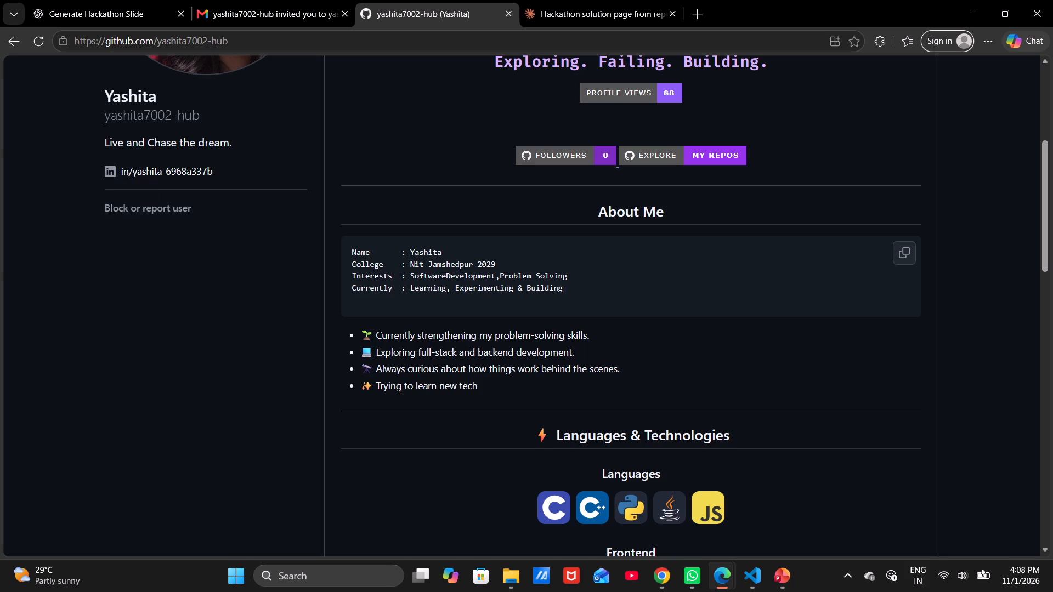
scroll(230, 171, down, 5)
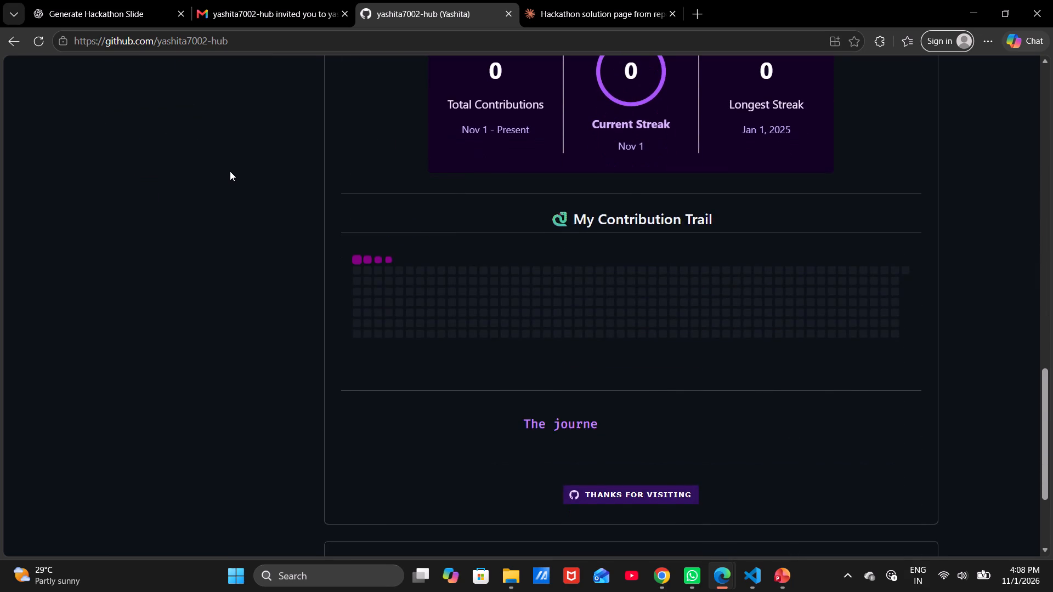
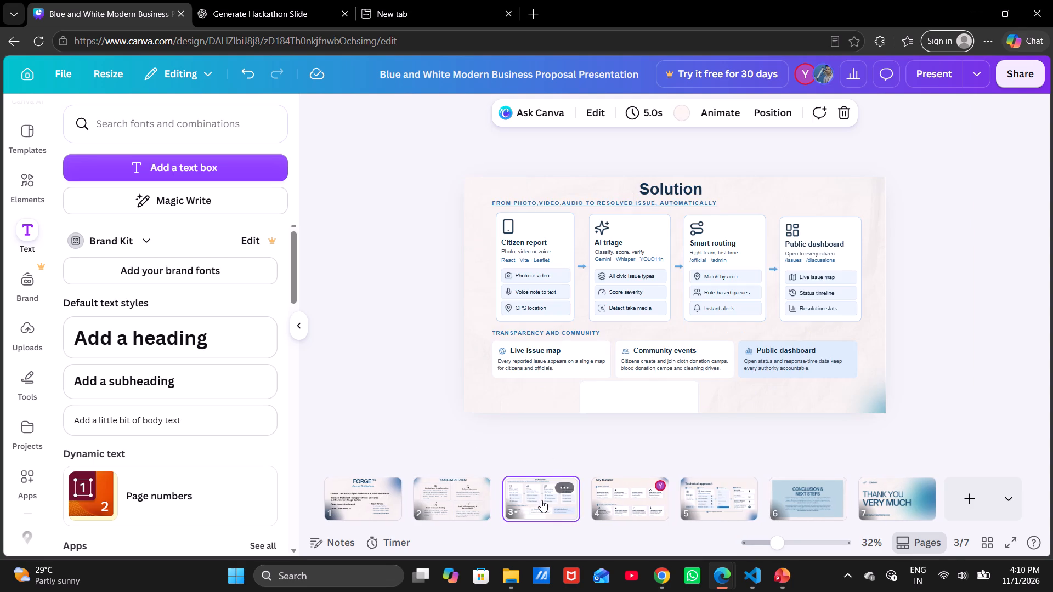
Italicize the team leader line and both member lines under Team Details on the FORGE '26 title slide.
click(373, 499)
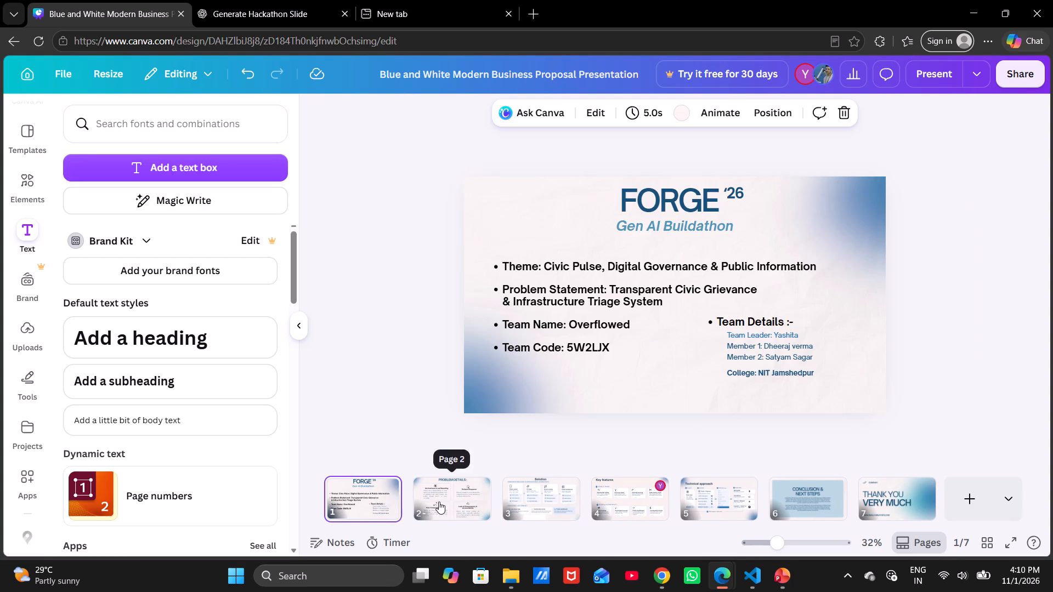
click(439, 502)
click(529, 502)
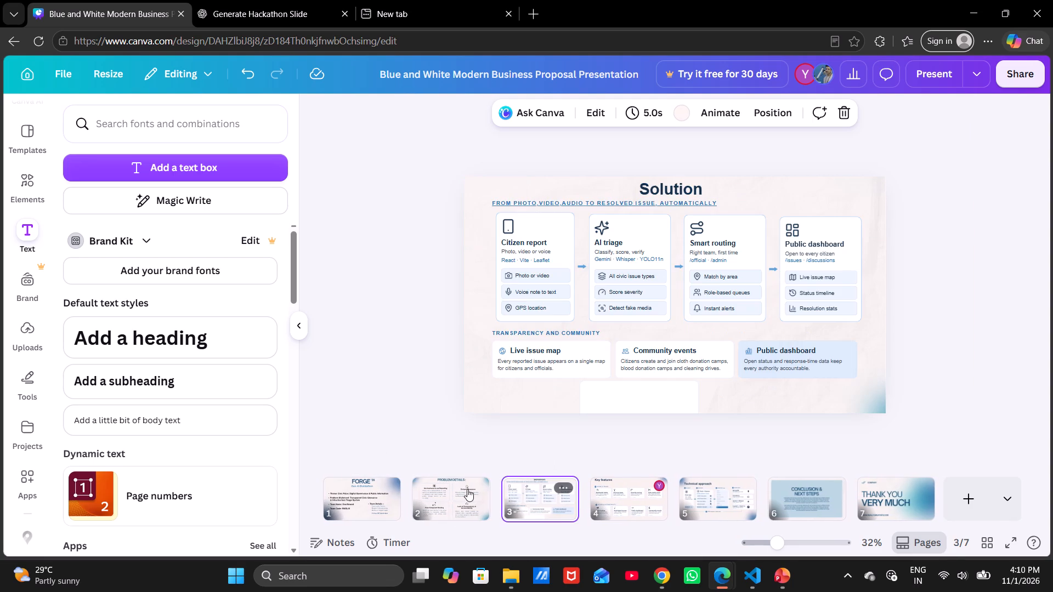
click(367, 503)
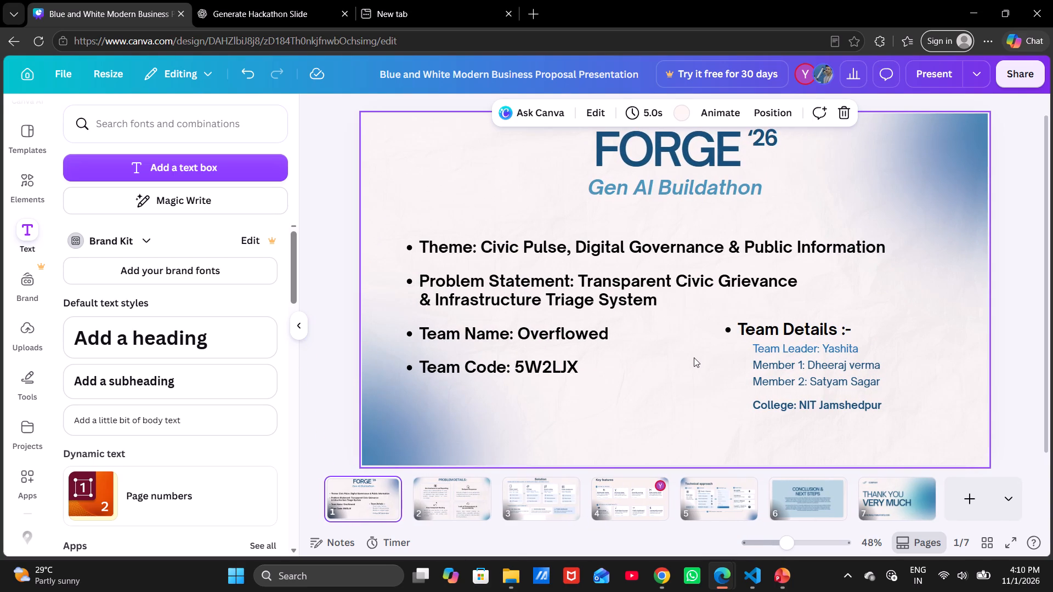
click(797, 350)
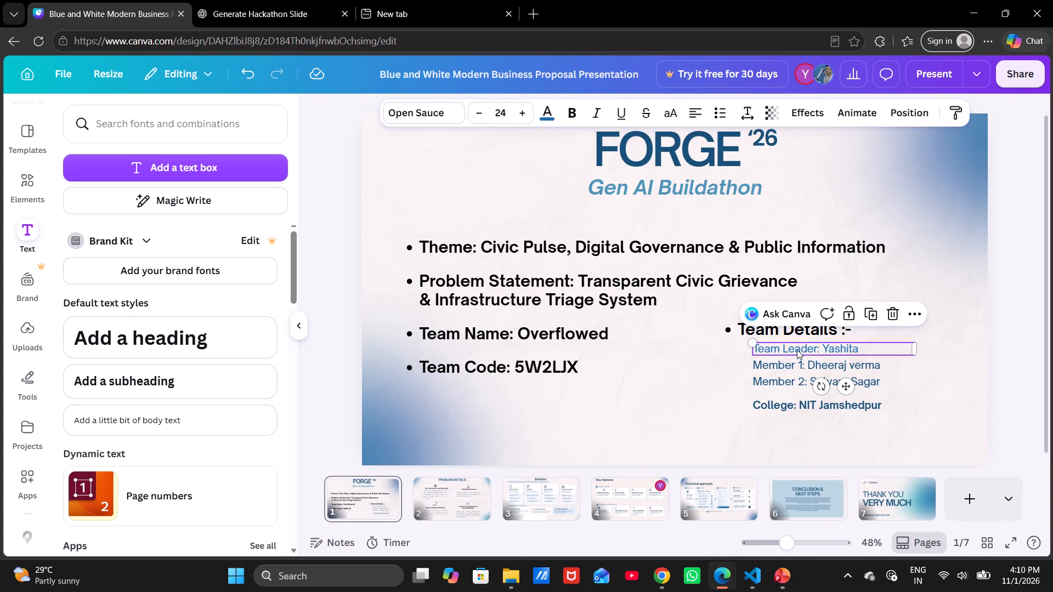
click(596, 113)
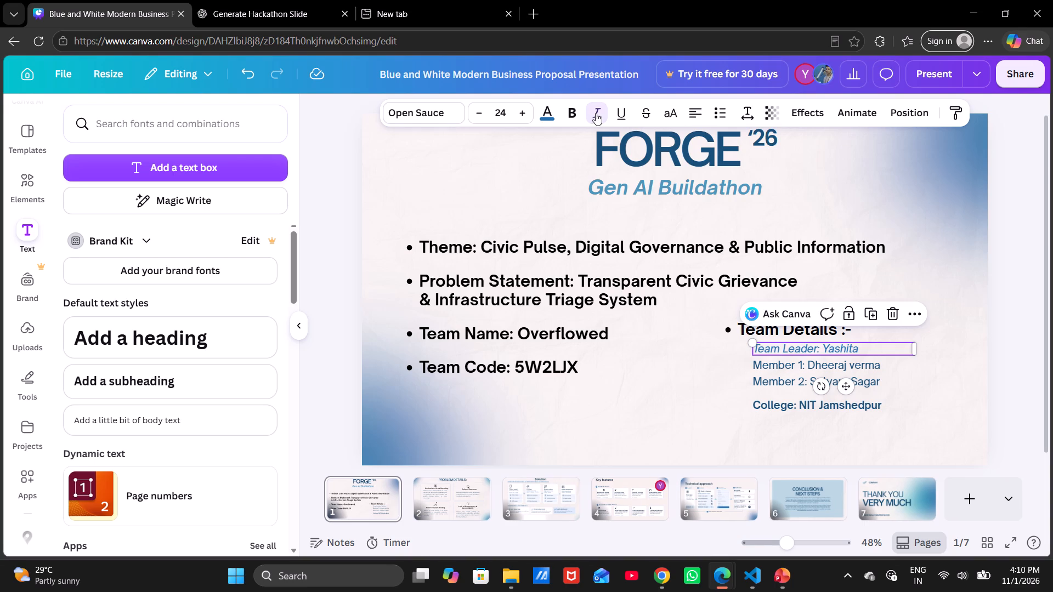
click(816, 363)
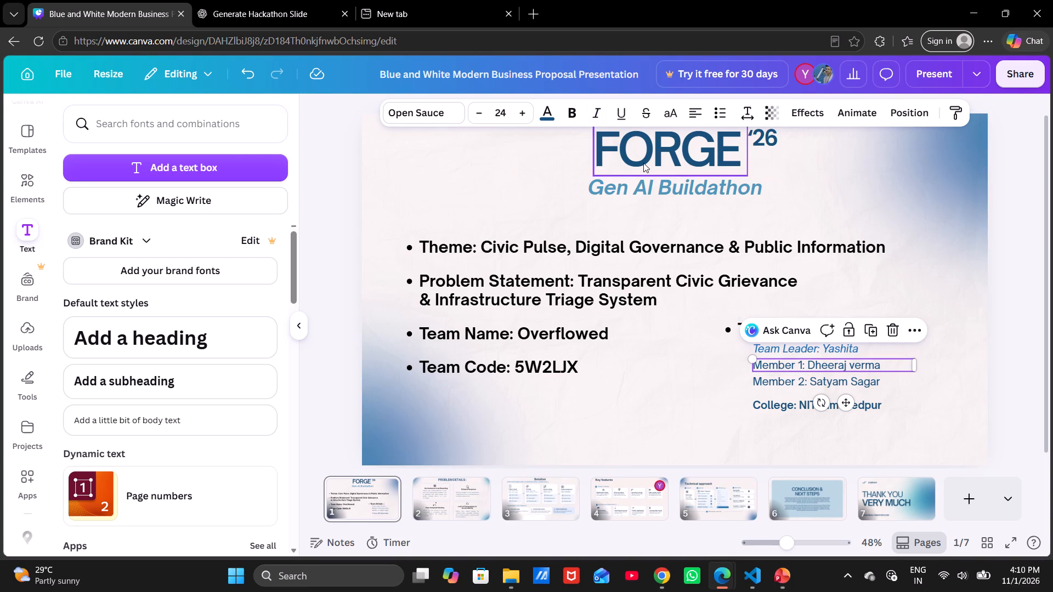
click(597, 107)
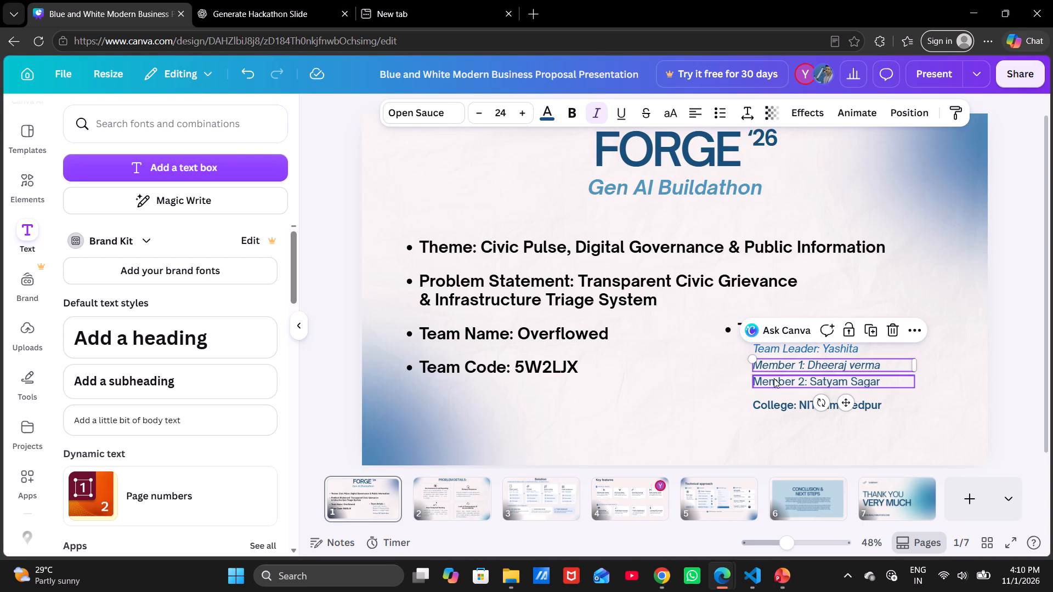
click(774, 378)
click(592, 109)
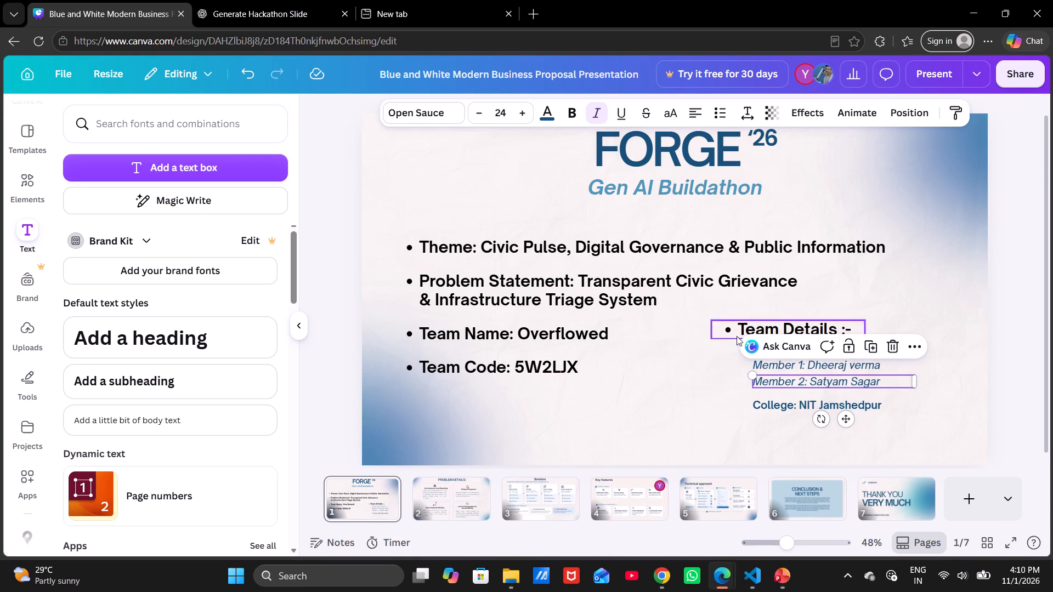
click(339, 358)
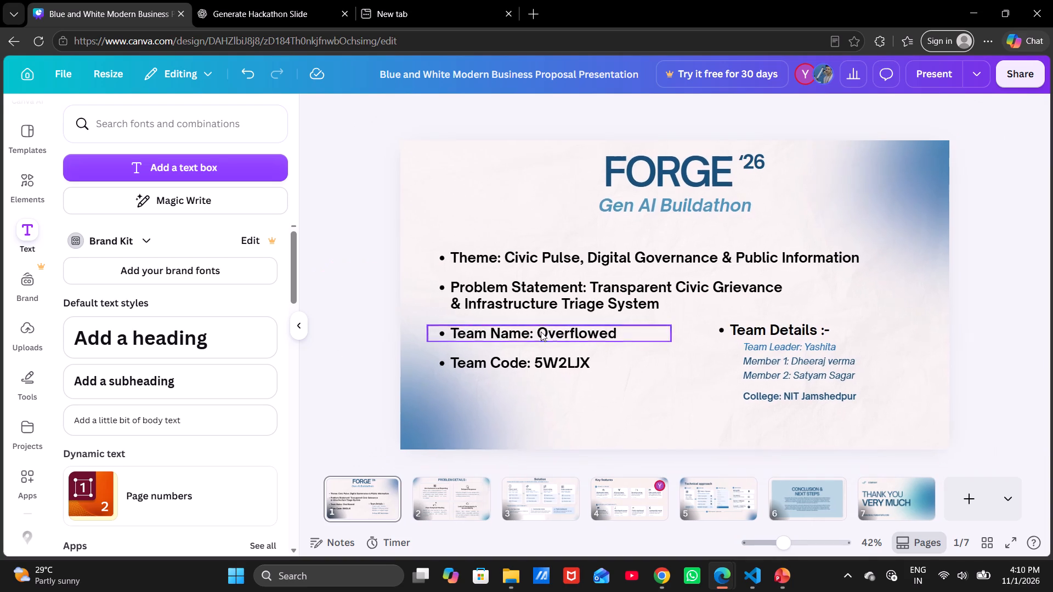
Go from the title slide to the Key features slide to check its layout.
click(734, 504)
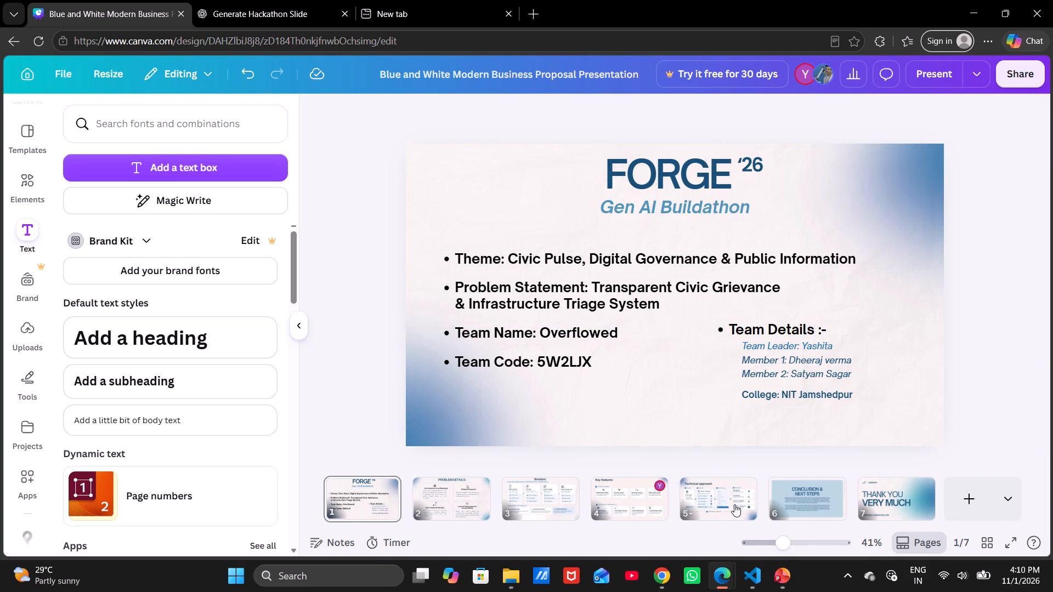
click(637, 510)
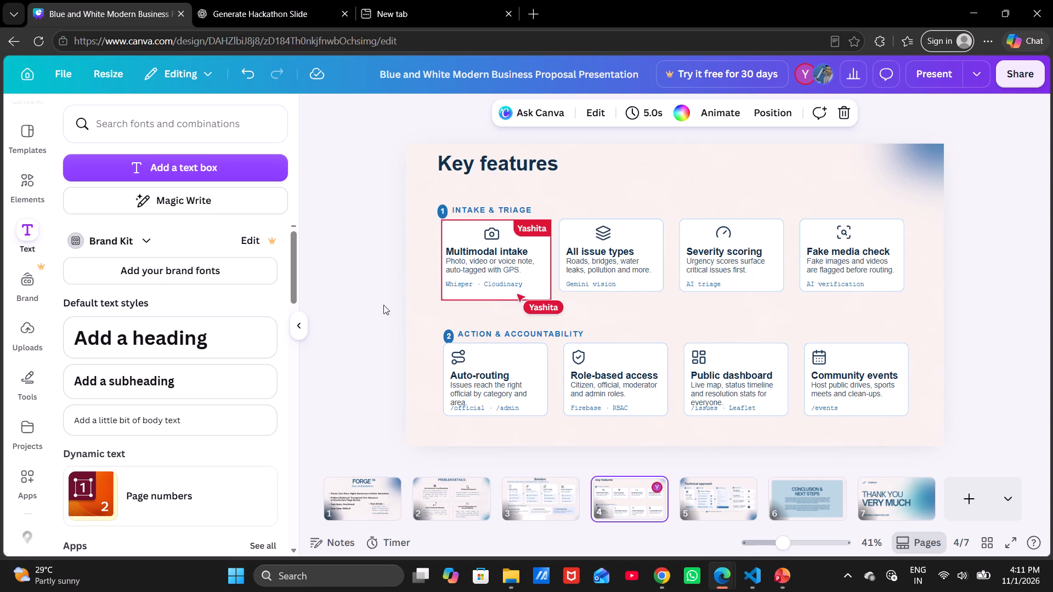
Go back through the deck from the Key features slide, checking the Solution, Problem Details and FORGE '26 title slides.
click(383, 345)
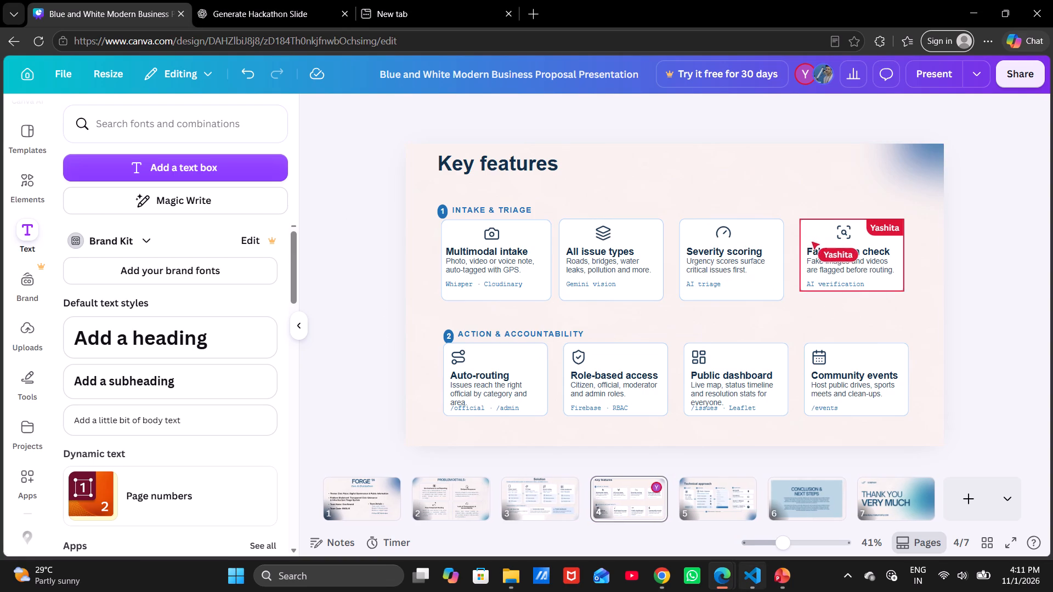
click(522, 486)
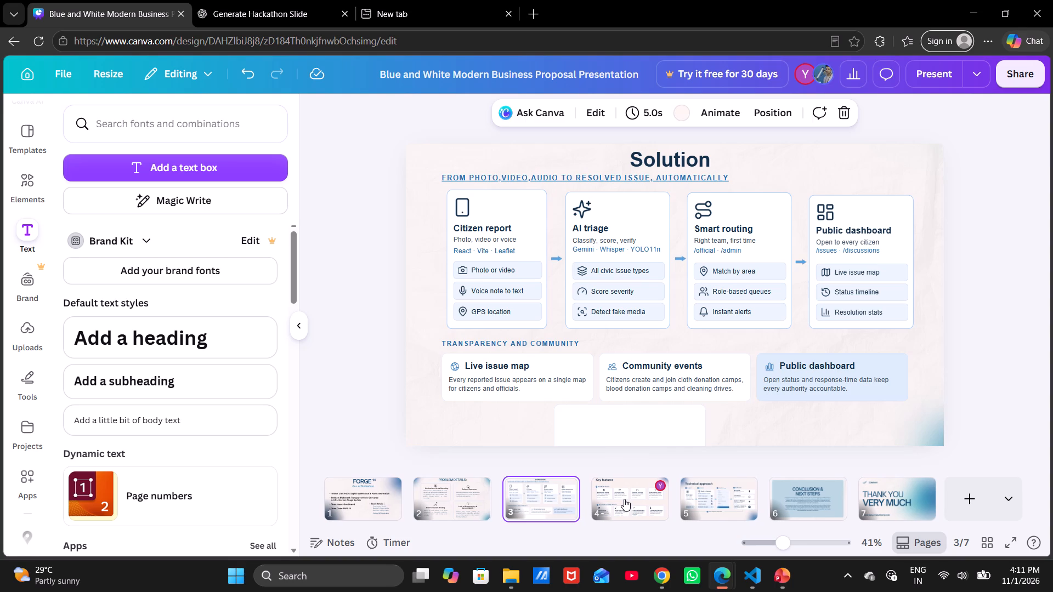
click(465, 499)
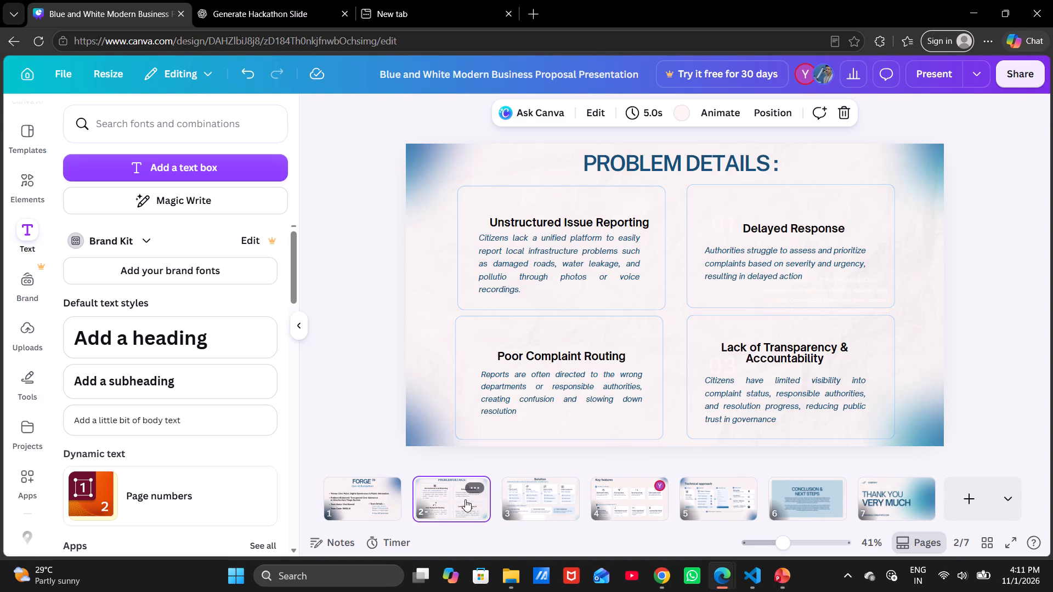
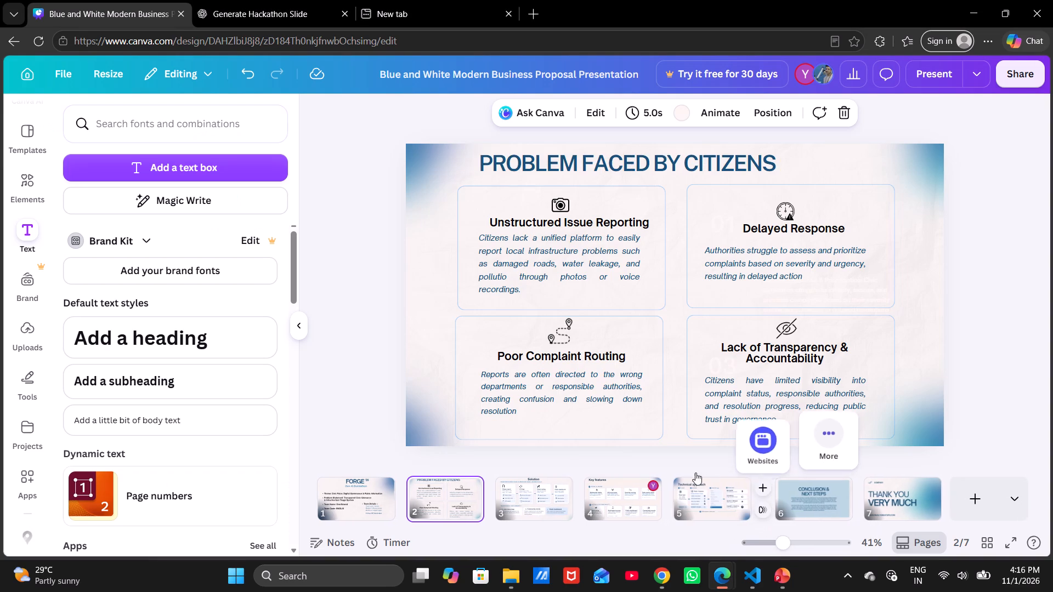
click(618, 507)
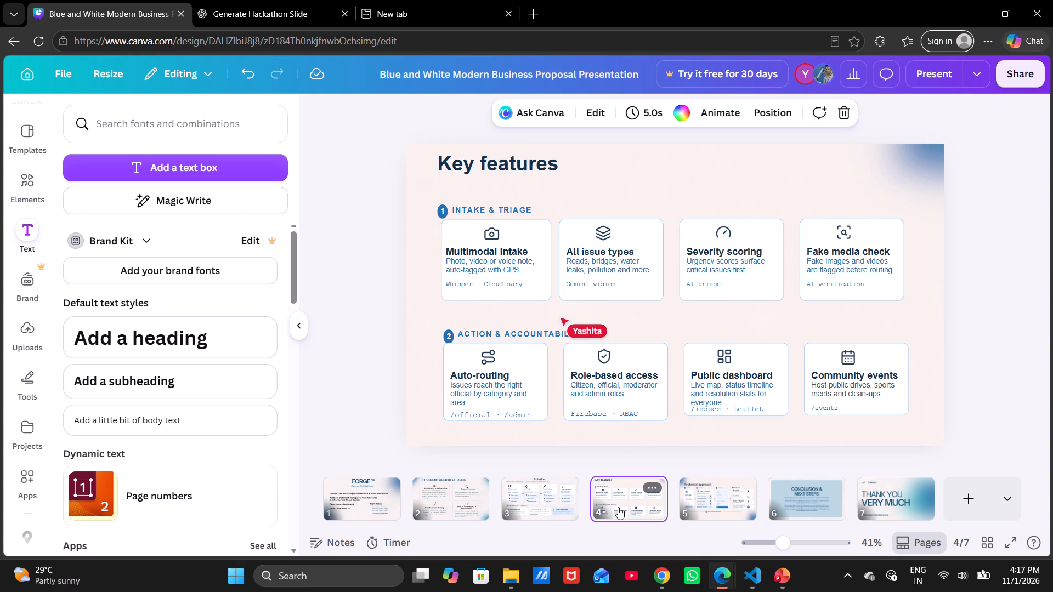
click(704, 506)
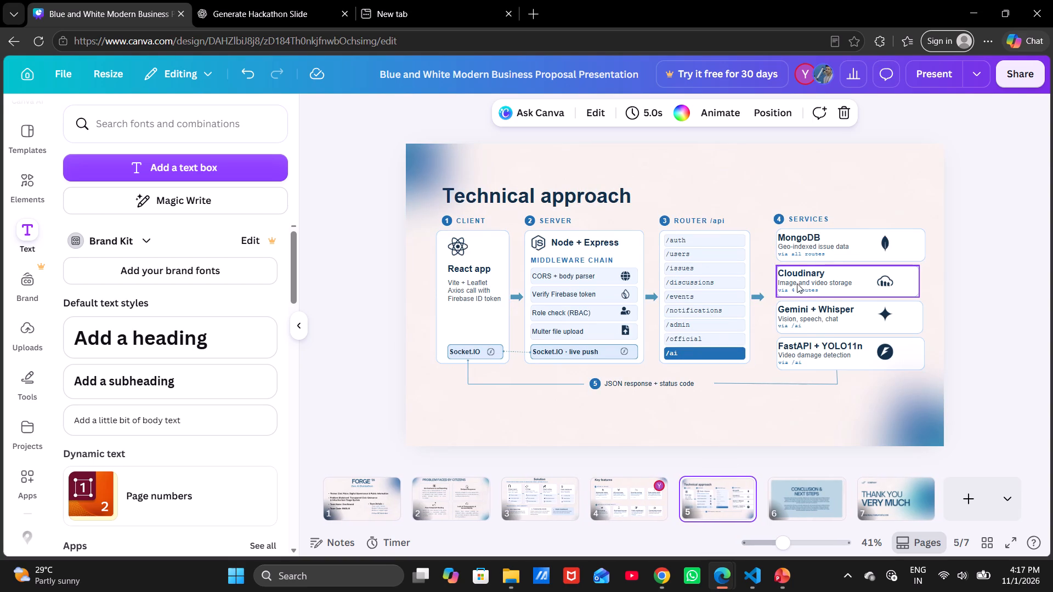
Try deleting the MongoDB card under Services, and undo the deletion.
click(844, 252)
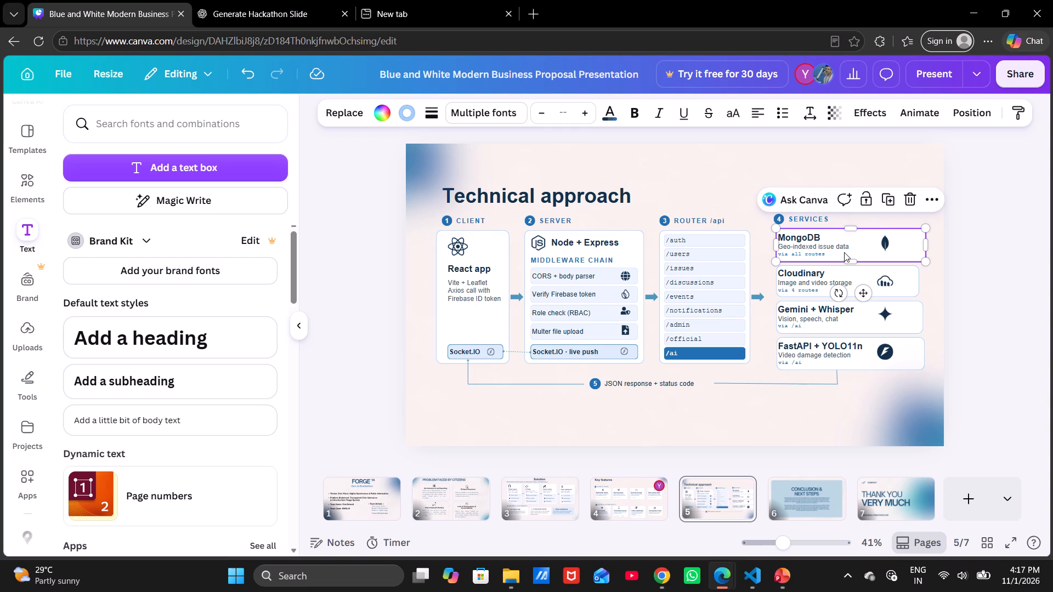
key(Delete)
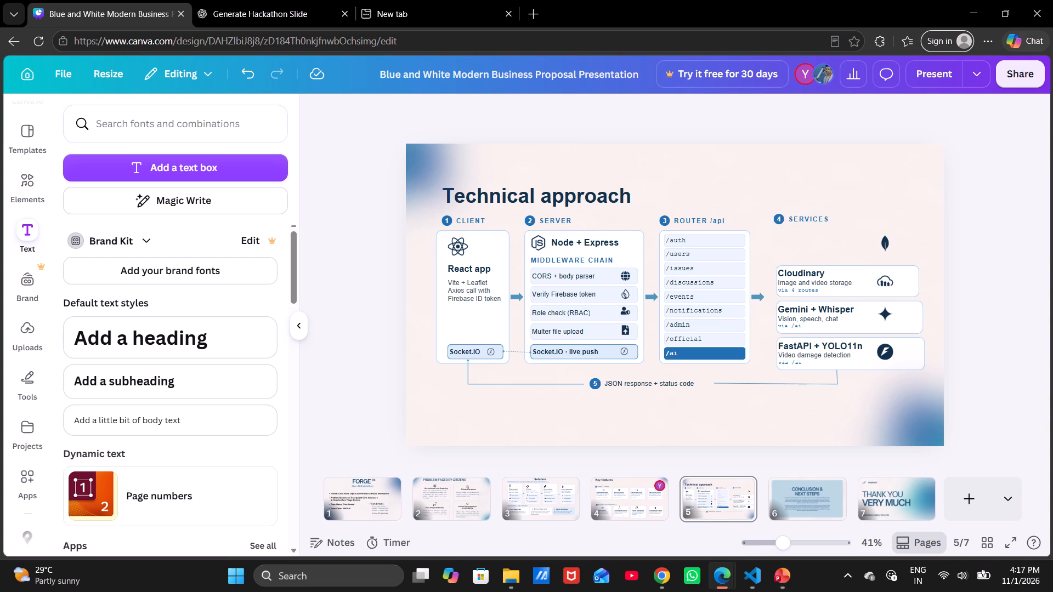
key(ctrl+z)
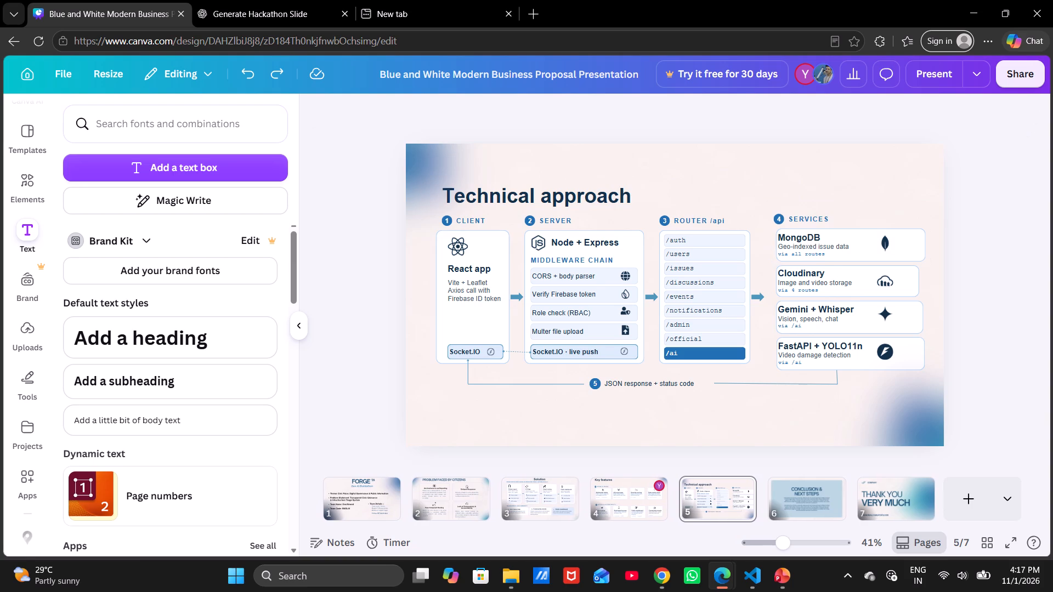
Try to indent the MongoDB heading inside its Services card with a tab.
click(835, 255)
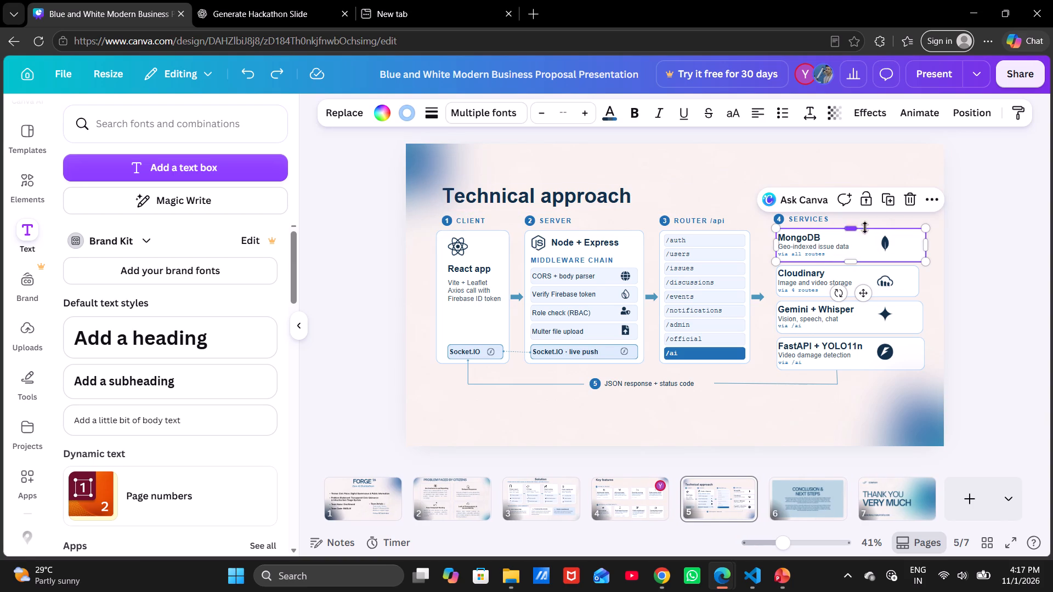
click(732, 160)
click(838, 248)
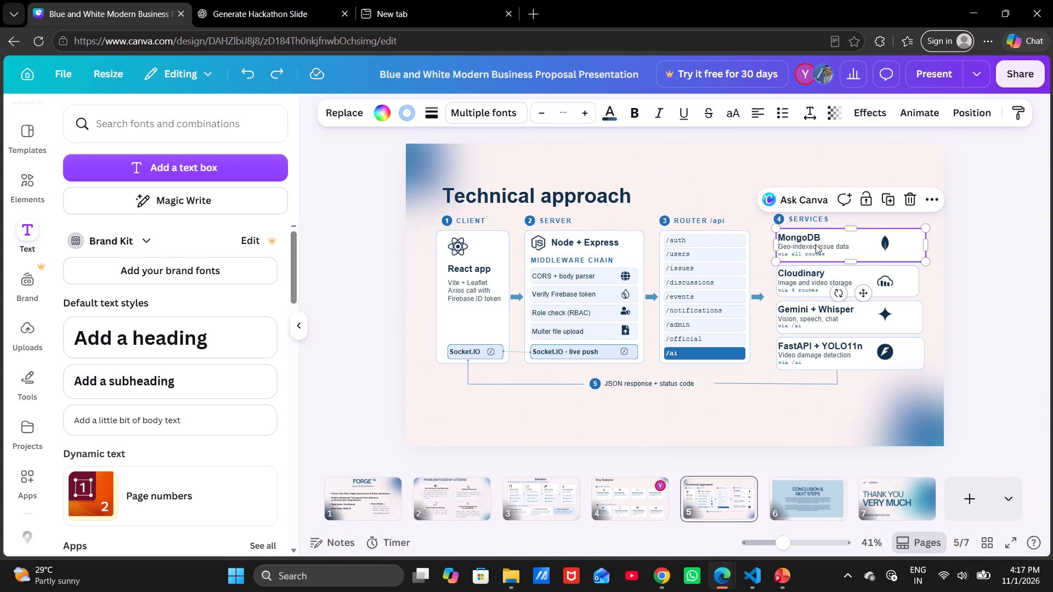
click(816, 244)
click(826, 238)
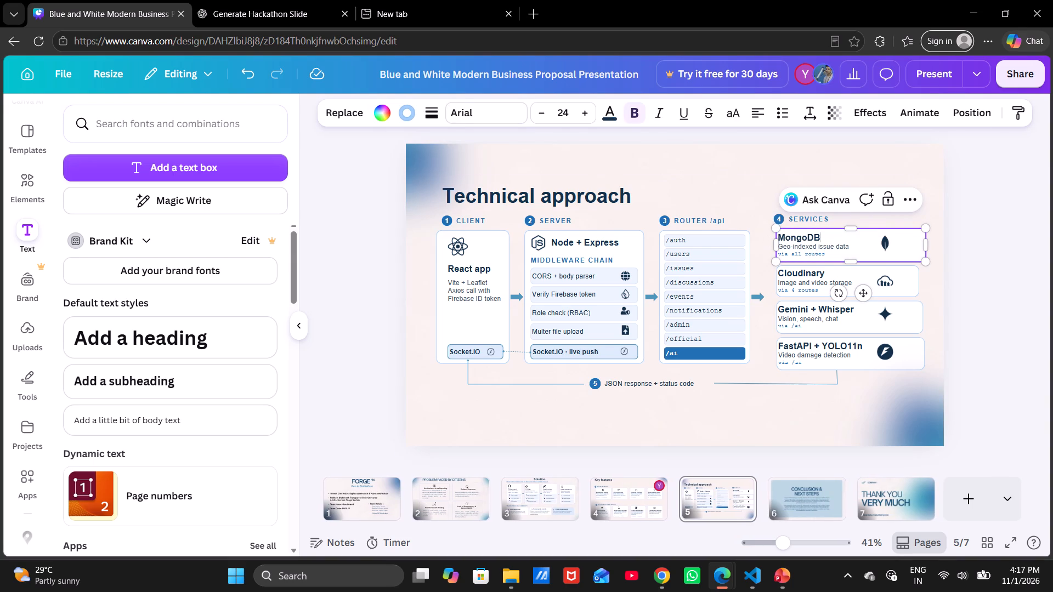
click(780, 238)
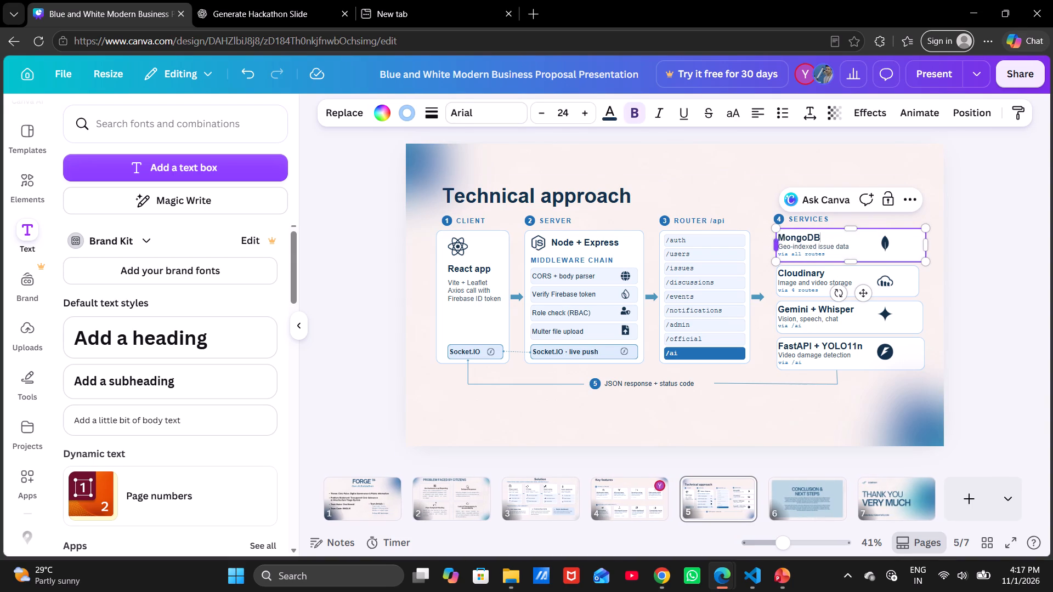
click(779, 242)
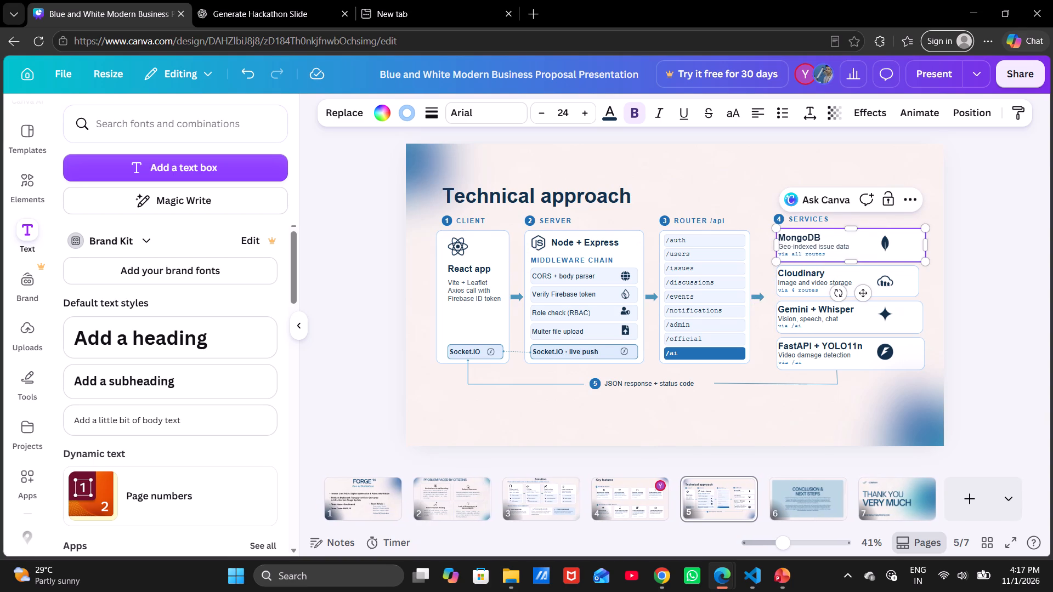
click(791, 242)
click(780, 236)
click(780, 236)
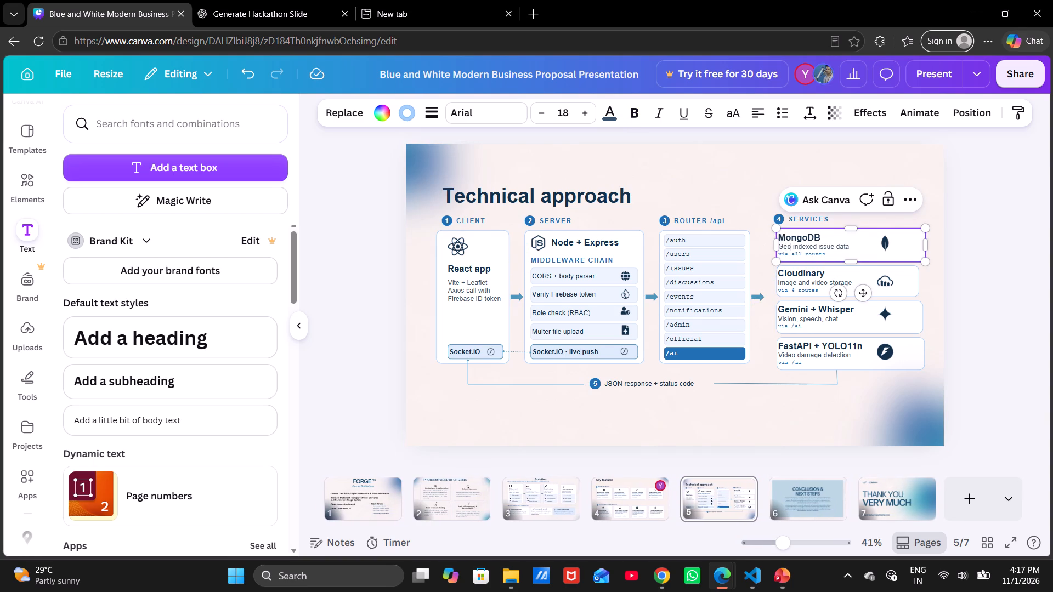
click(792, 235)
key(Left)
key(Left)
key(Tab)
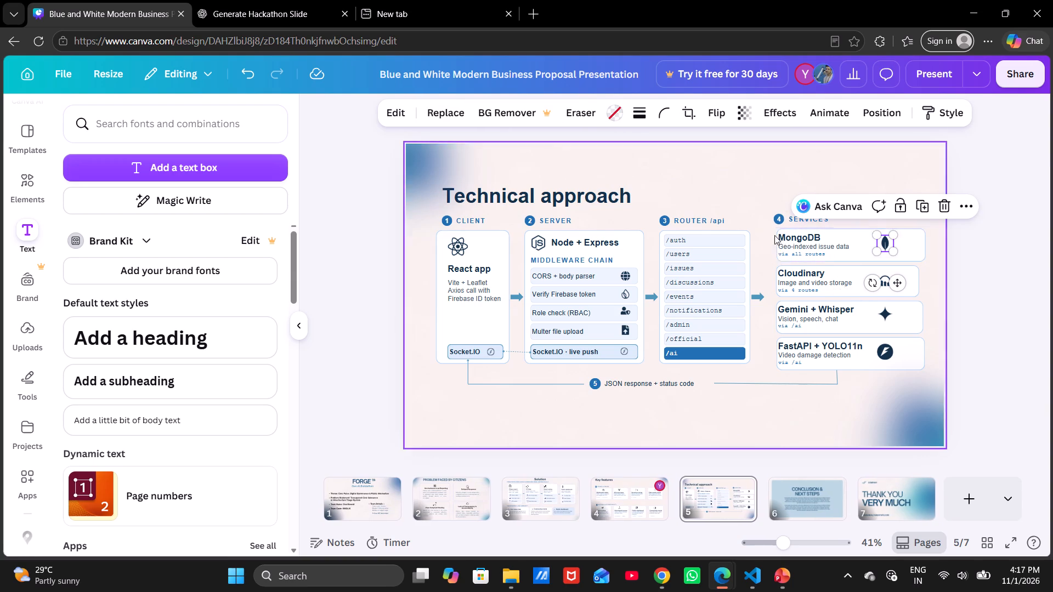
Indent the MongoDB heading in its Services card by two leading spaces.
click(789, 234)
click(789, 236)
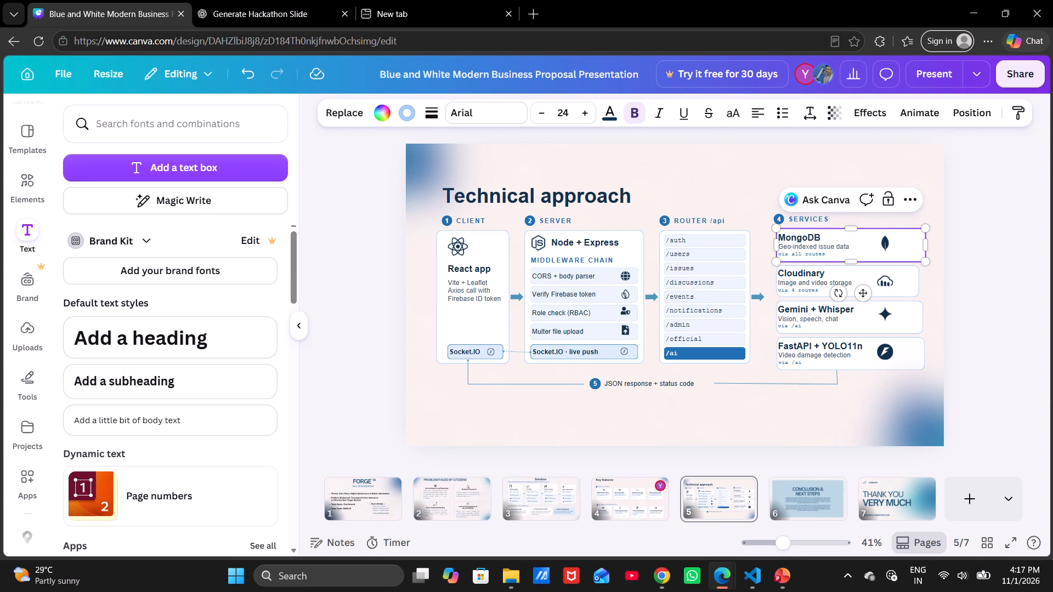
key(Left)
key(Left)
key(space)
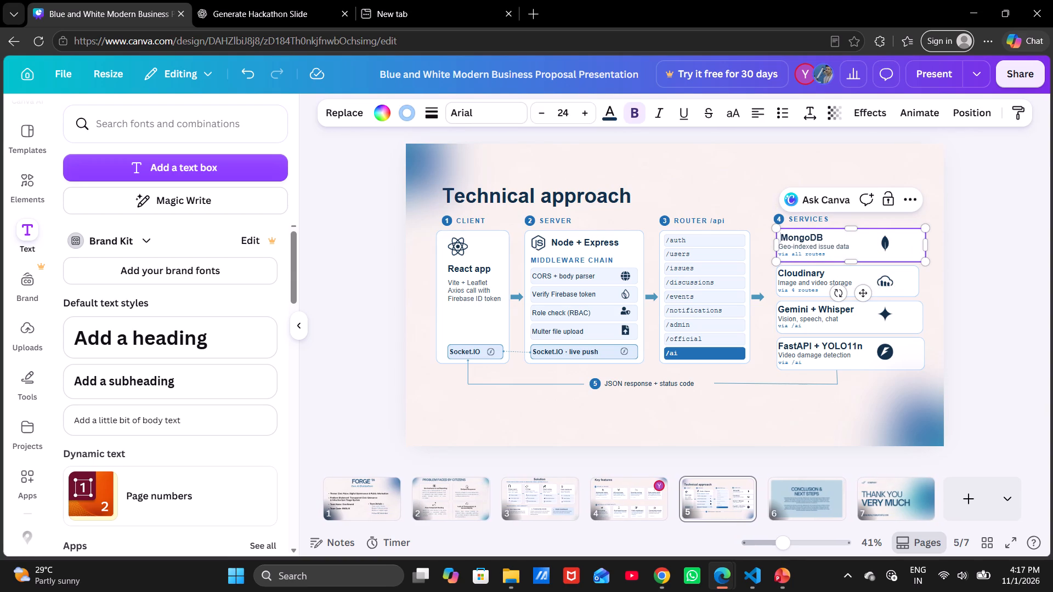
key(space)
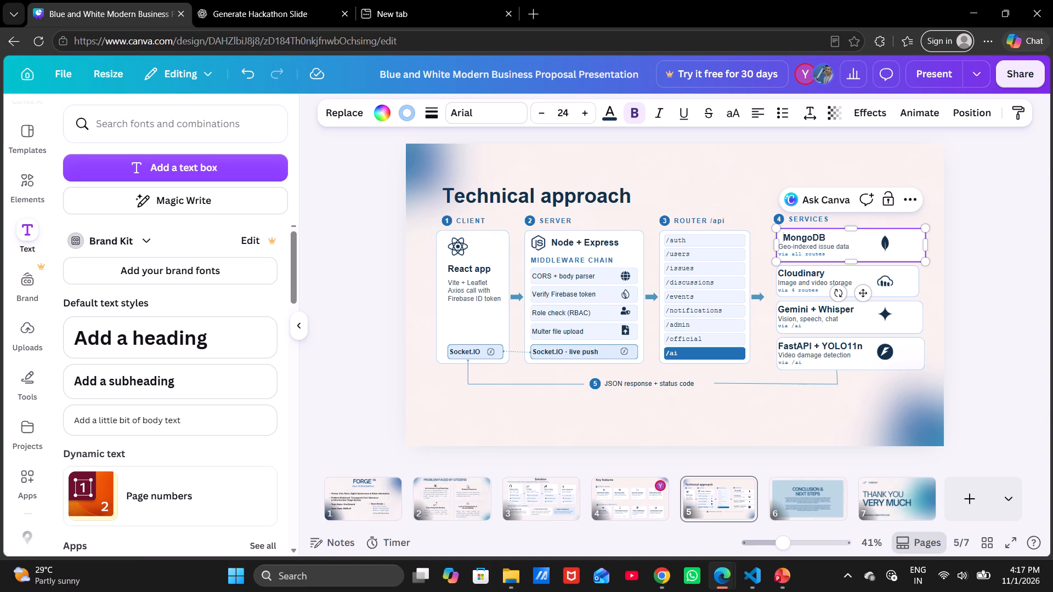
Indent the "Geo-indexed issue data" line in the MongoDB card by three leading spaces to align with the heading.
click(790, 242)
key(Left)
key(Left)
key(Left)
key(space)
key(space)
key(space)
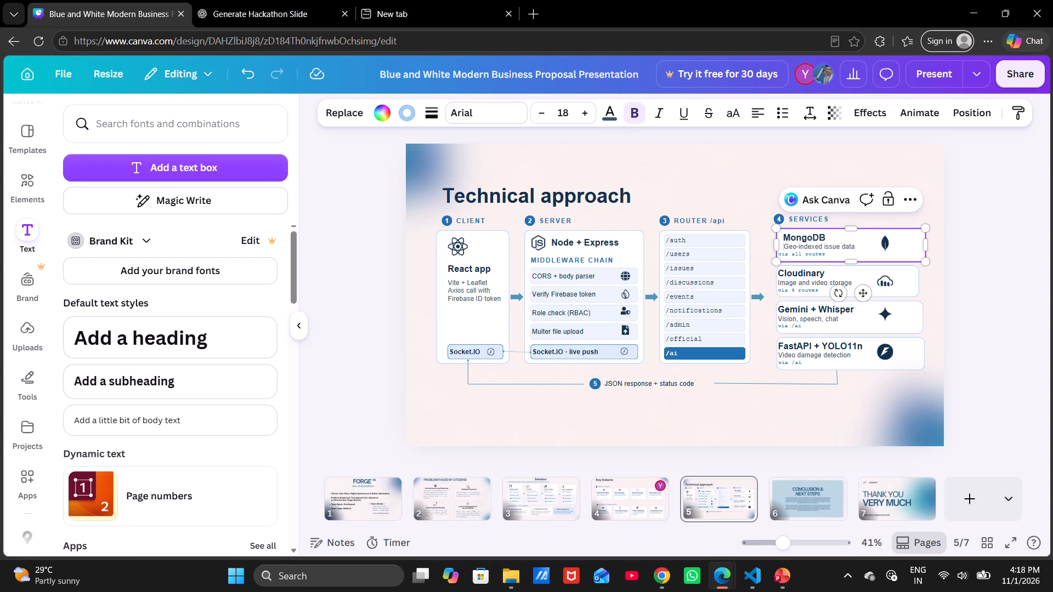
key(BackSpace)
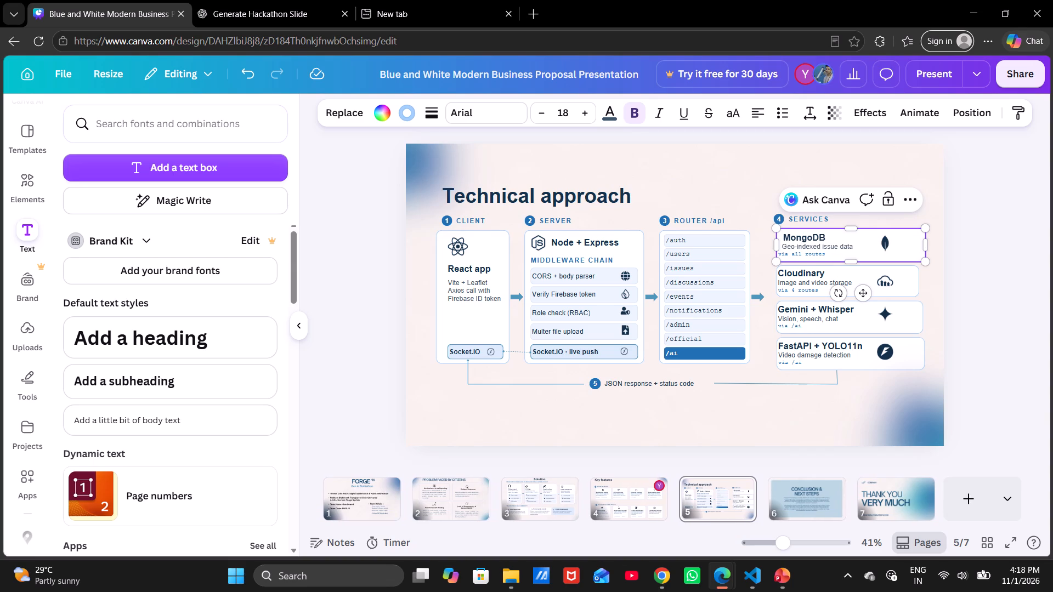
key(space)
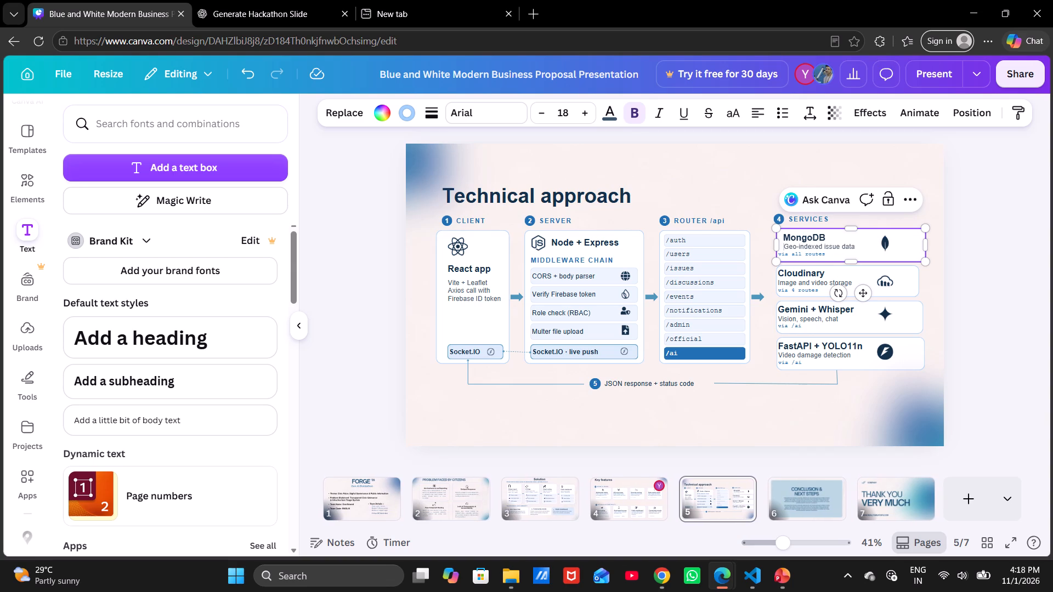
Indent the "via all routes" line in the MongoDB card by two leading spaces.
click(784, 253)
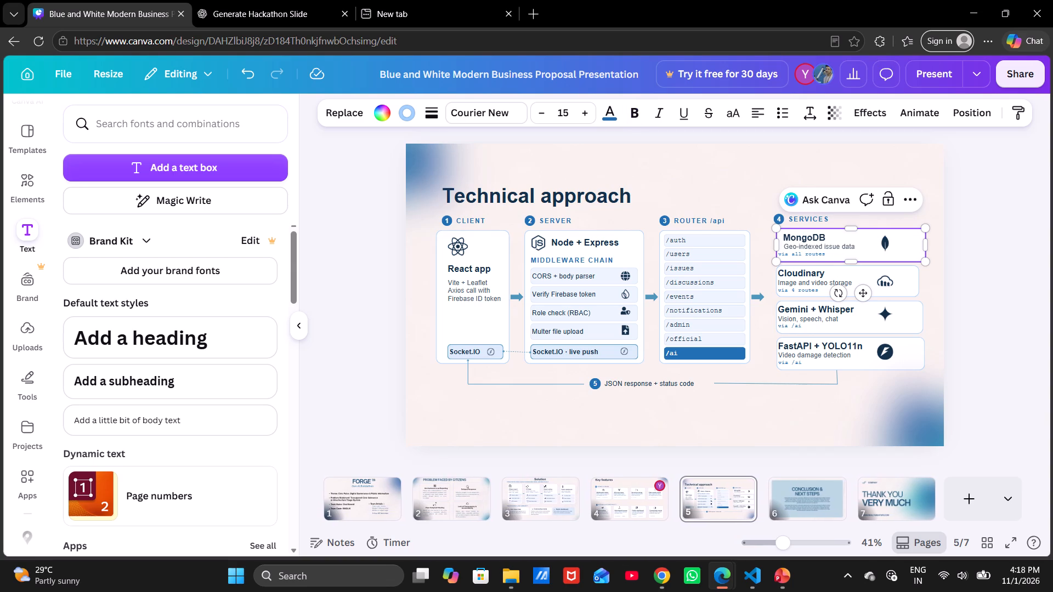
key(Left)
key(Left)
key(space)
key(space)
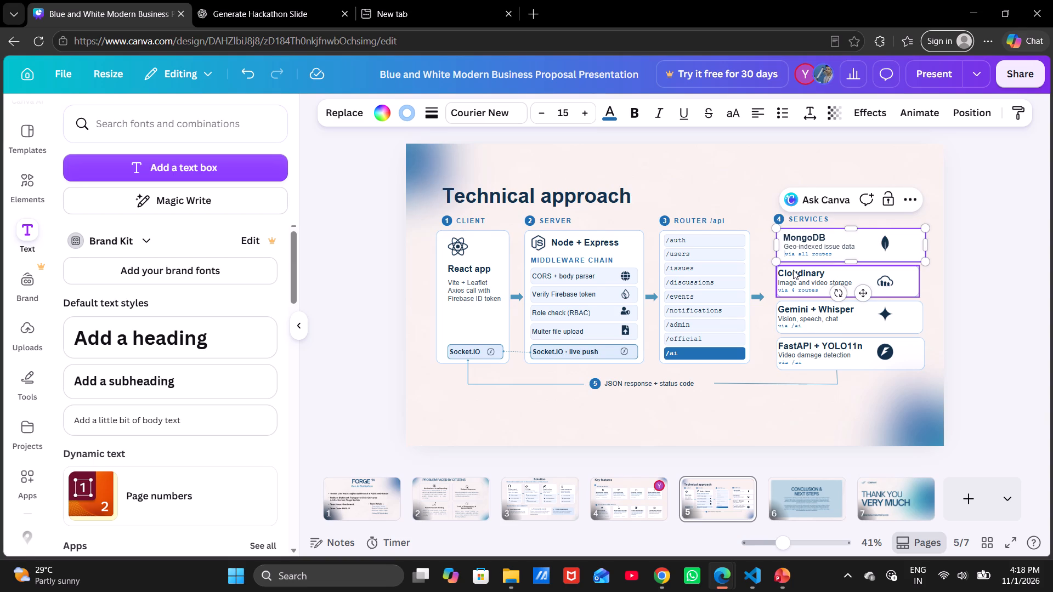
Indent the Cloudinary heading in its Services card by two leading spaces.
click(793, 270)
click(789, 274)
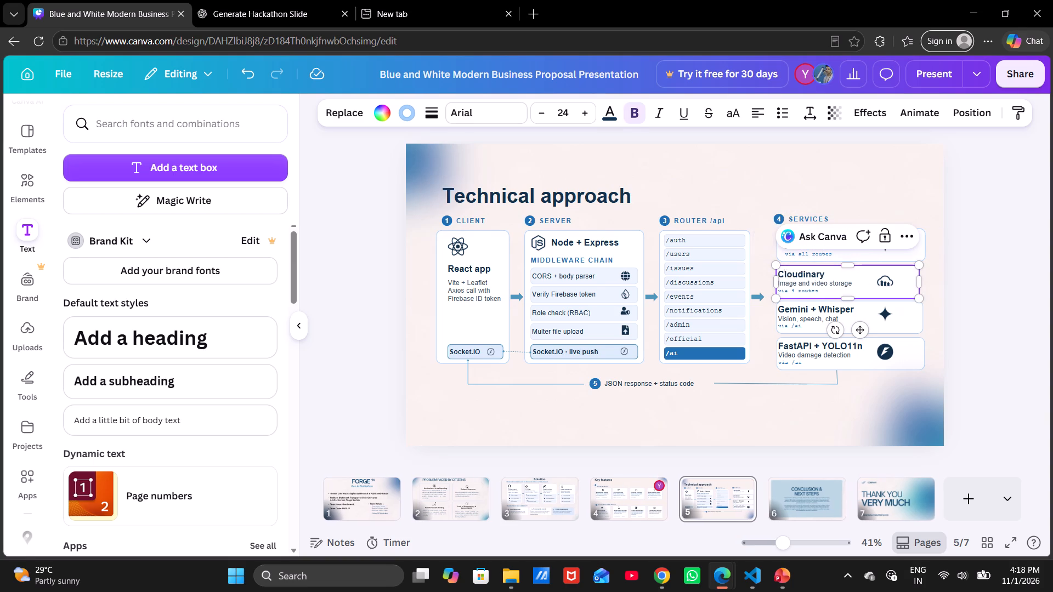
key(Left)
key(Left)
key(space)
key(space)
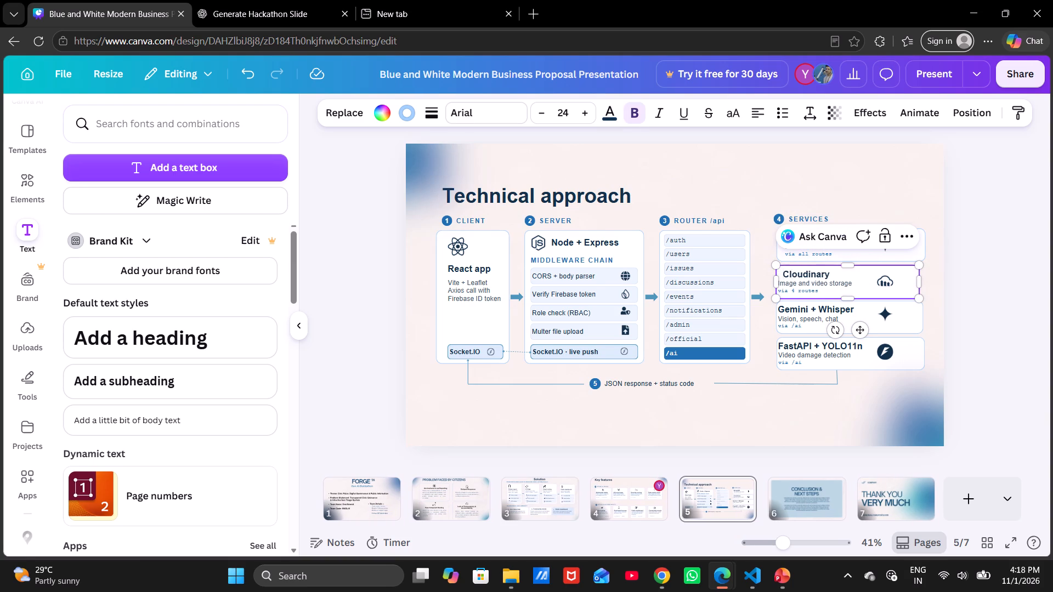
Indent the "Image and video storage" line in the Cloudinary card by two leading spaces.
click(794, 280)
key(Left)
key(Left)
key(Left)
key(space)
key(space)
key(space)
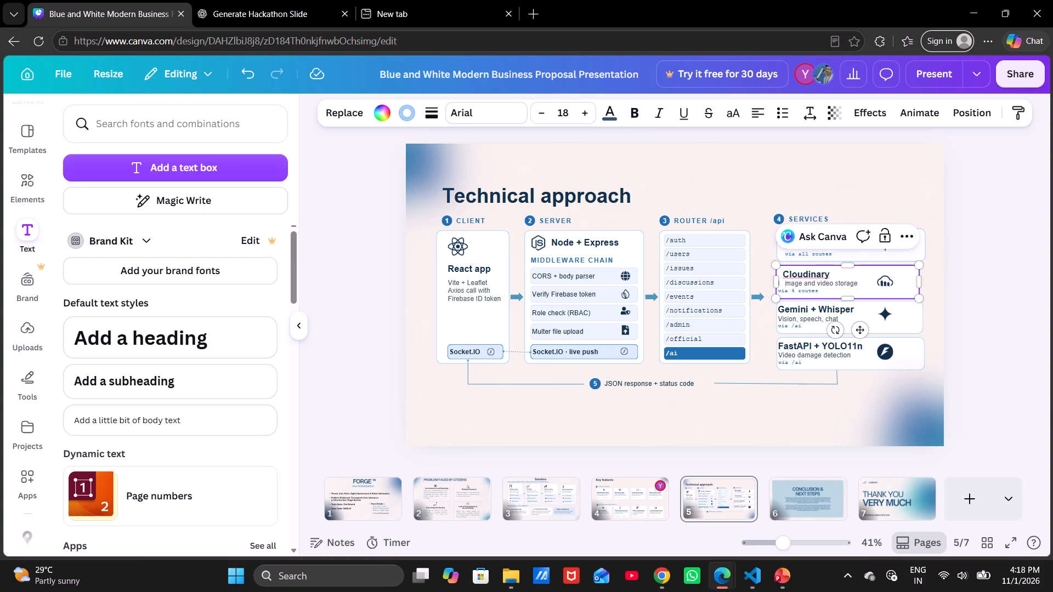
key(BackSpace)
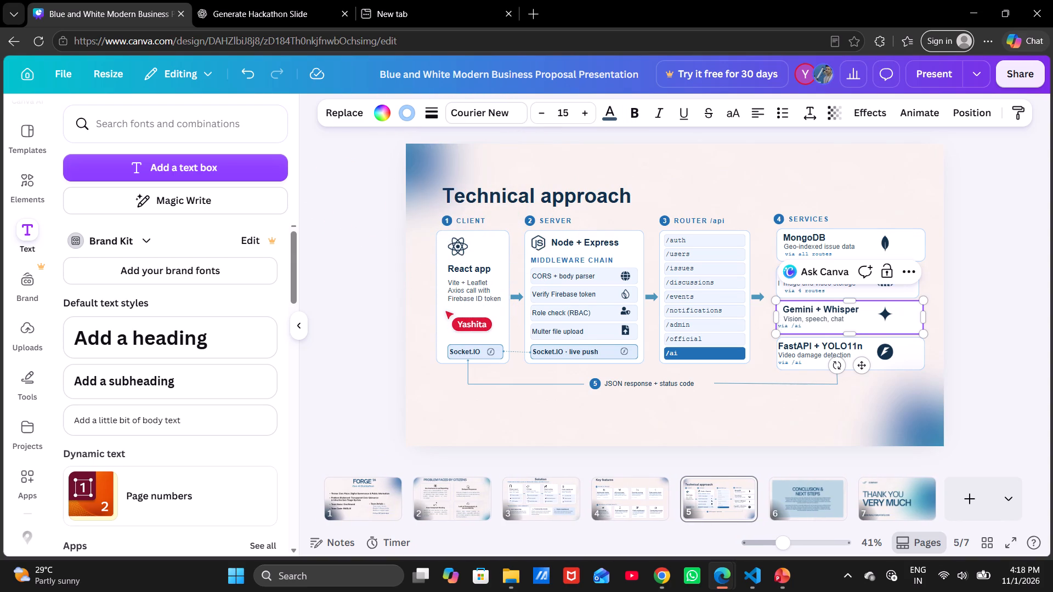
key(space)
key(space)
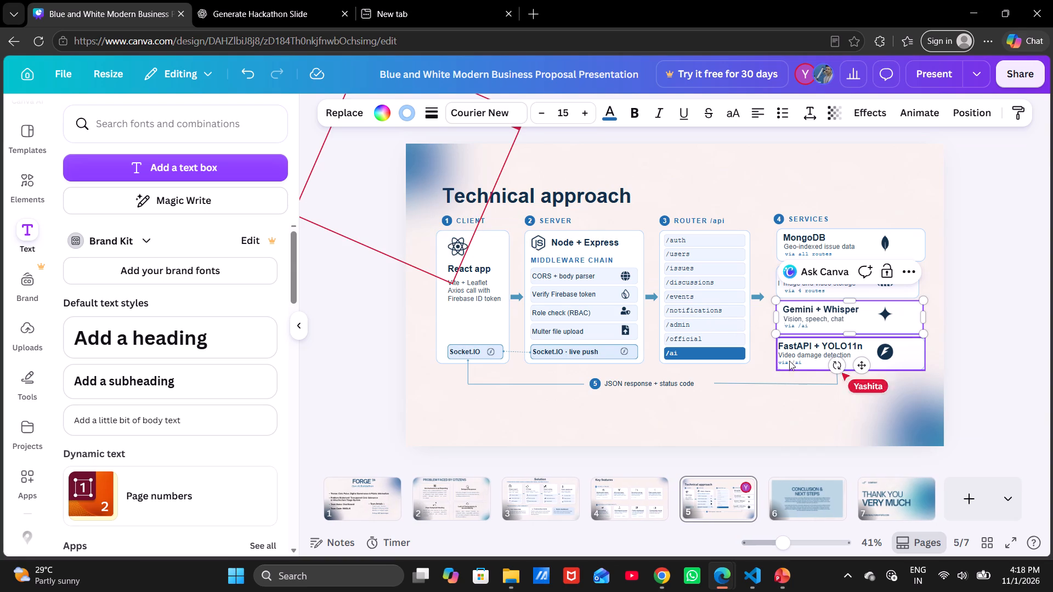
Indent the "FastAPI + YOLO11n" heading in its Services card by two leading spaces.
click(791, 341)
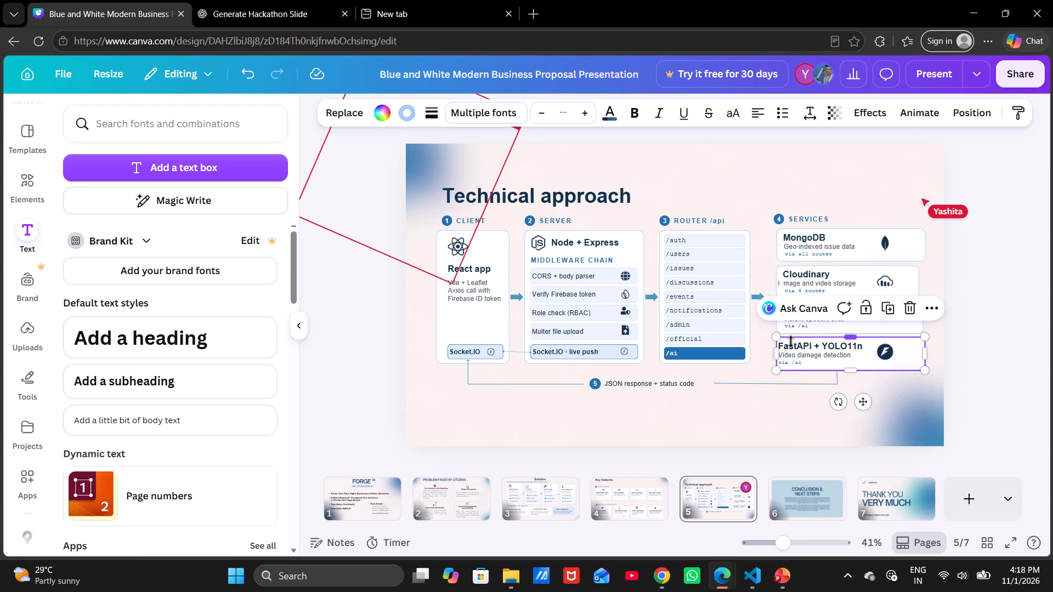
click(788, 345)
key(Left)
key(Left)
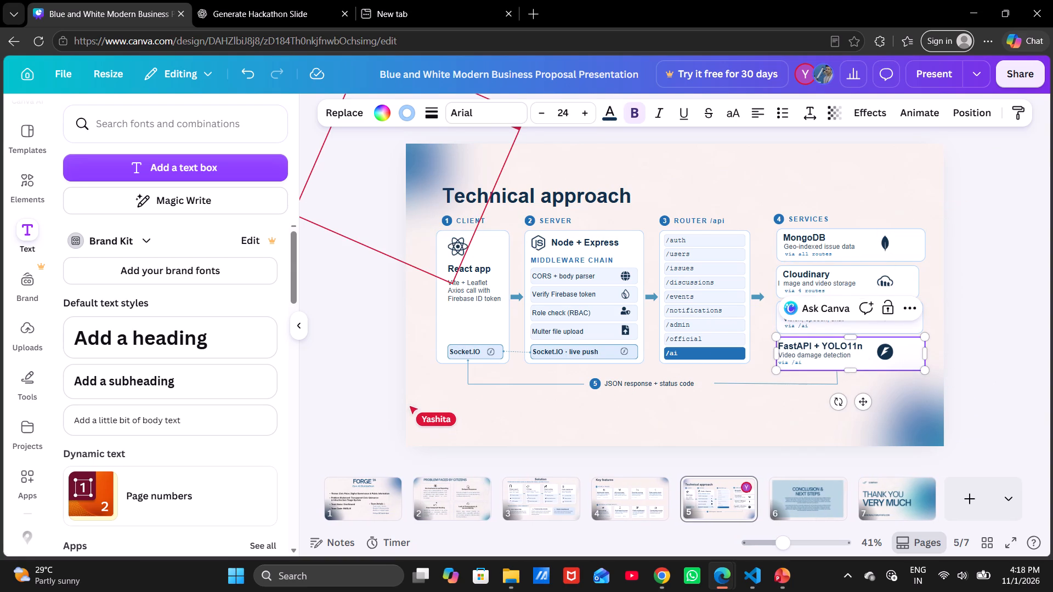
key(space)
key(space)
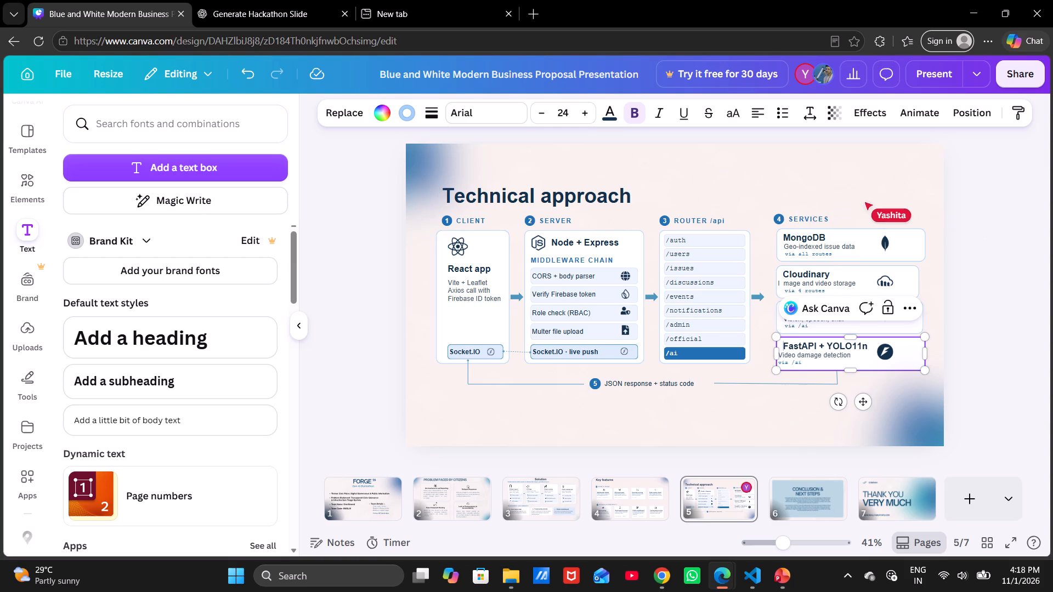
Indent the "Video damage detection" line in the FastAPI + YOLO11n card by three leading spaces.
click(786, 356)
key(Left)
key(Left)
key(Left)
key(space)
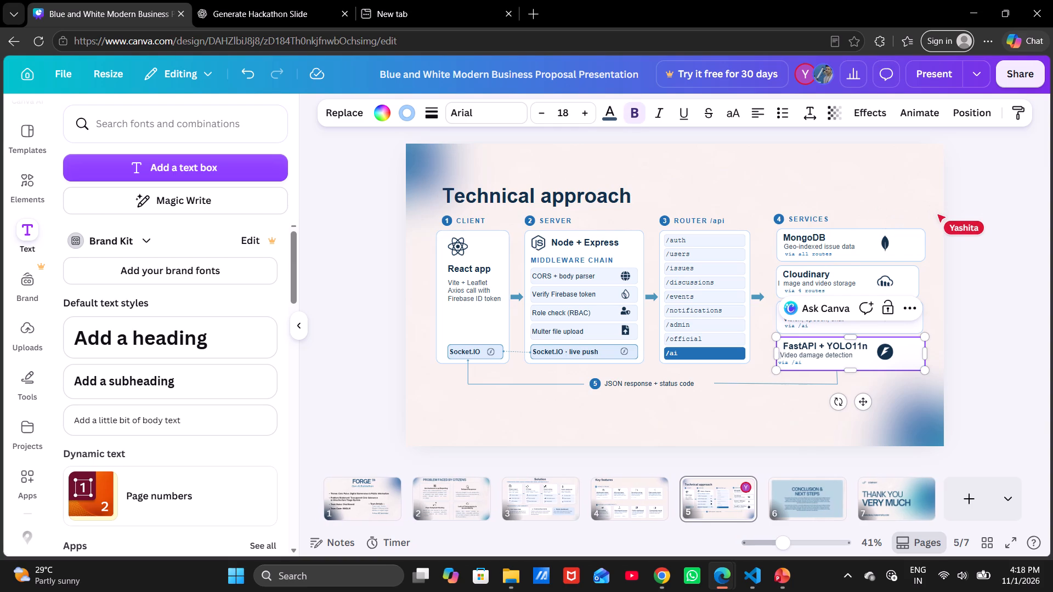
key(space)
key(space)
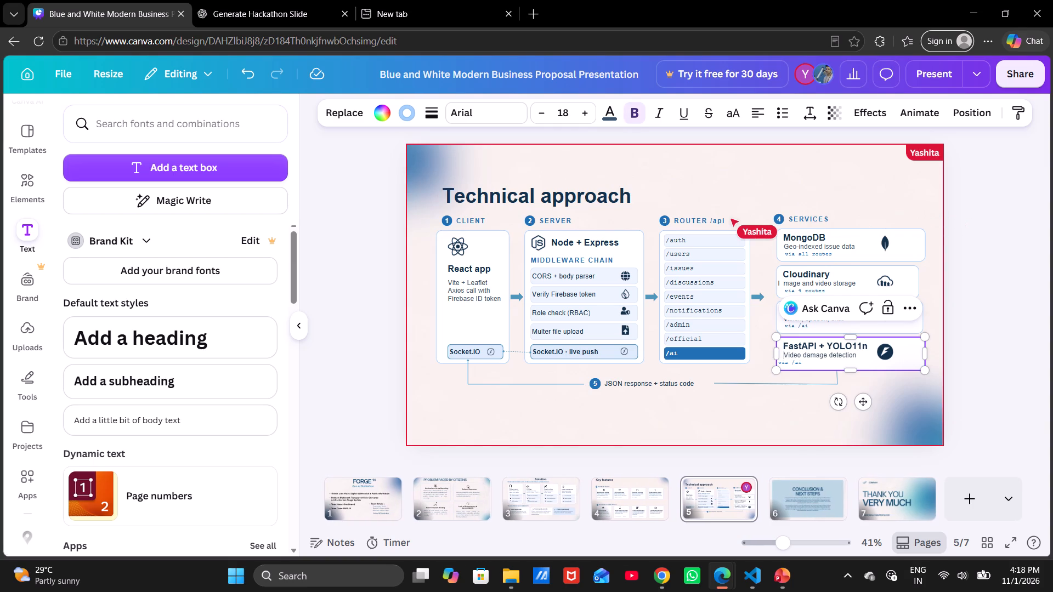
Indent the "via /ai" line in the FastAPI + YOLO11n card by two leading spaces.
key(Left)
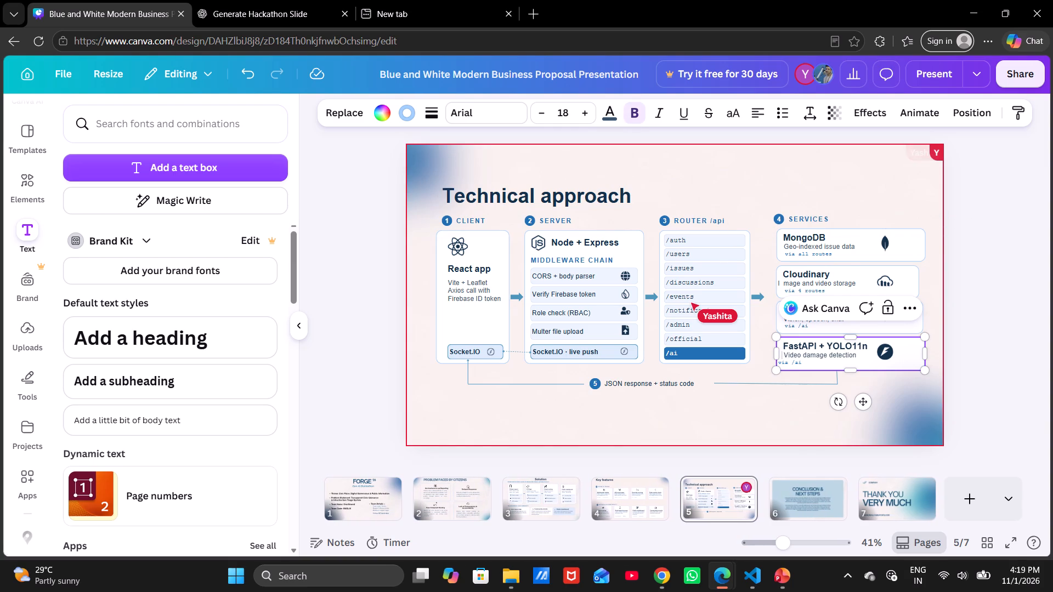
key(Down)
key(Left)
key(space)
key(space)
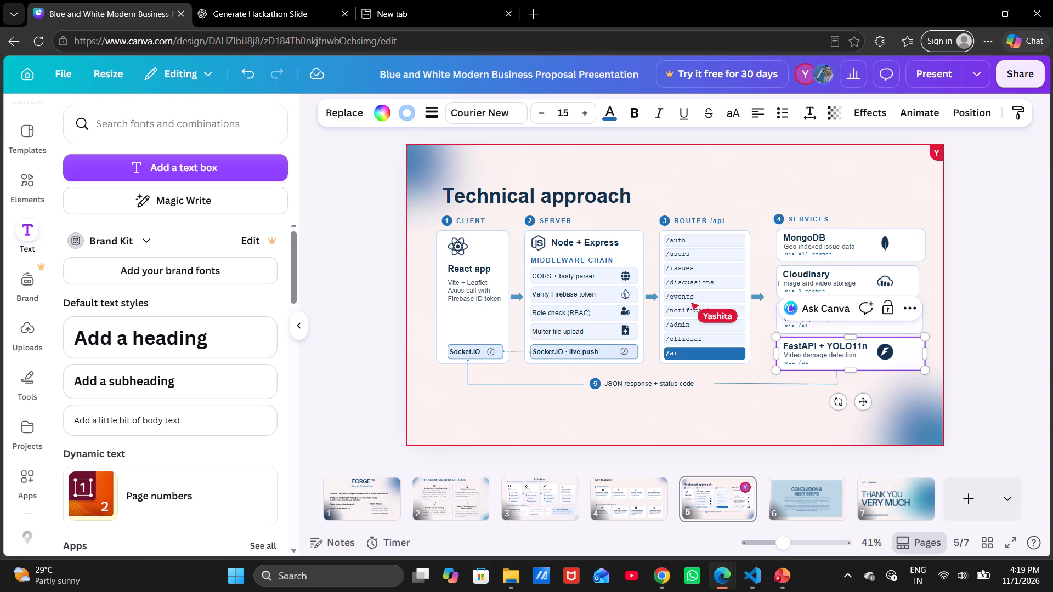
click(746, 407)
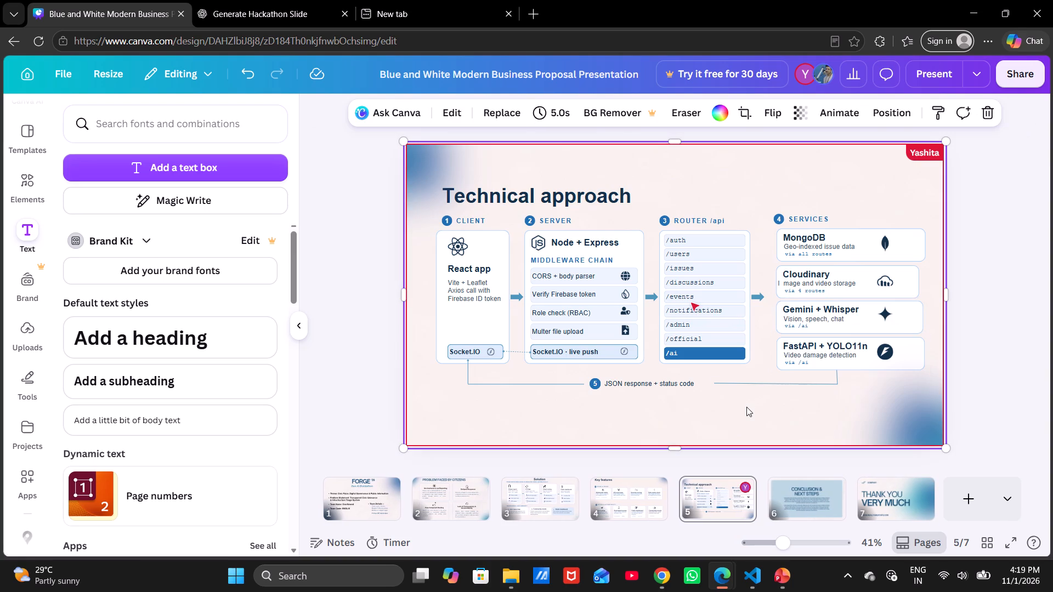
Remove the stray spaces after the "I" of "Image and video storage" in the Cloudinary card and indent the line by three leading spaces.
click(785, 280)
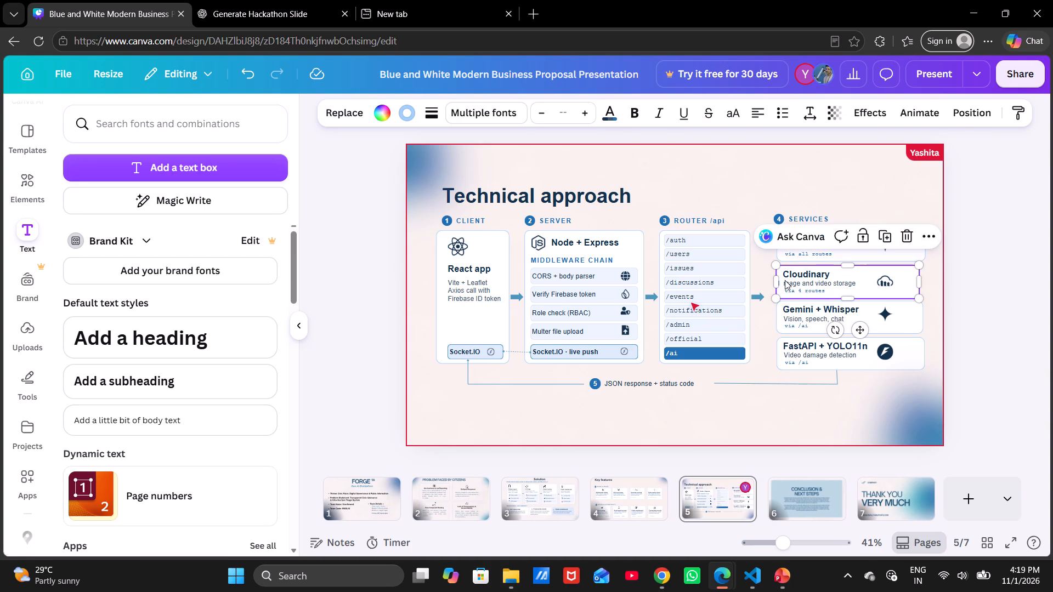
click(784, 281)
key(BackSpace)
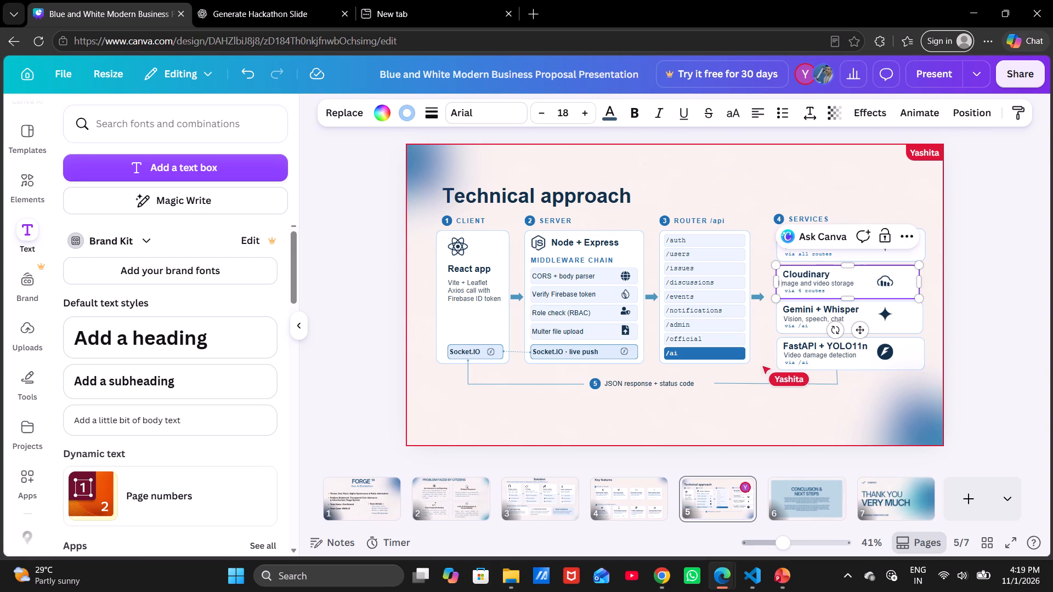
key(BackSpace)
key(Left)
key(space)
key(space)
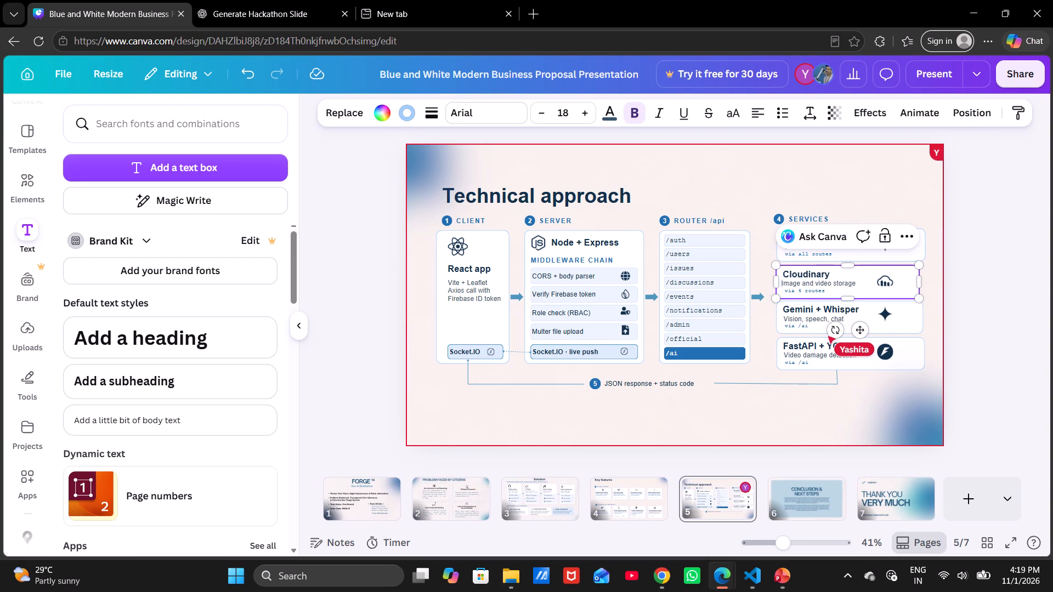
key(space)
click(743, 407)
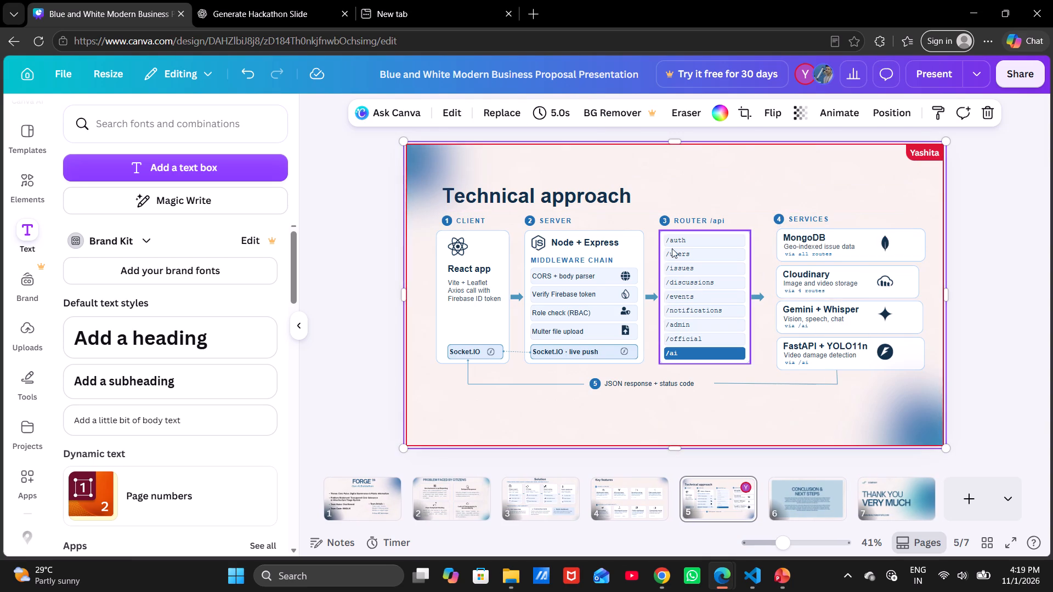
Move the arrow between the Router and Services columns slightly toward Services to center it in the gap.
click(743, 234)
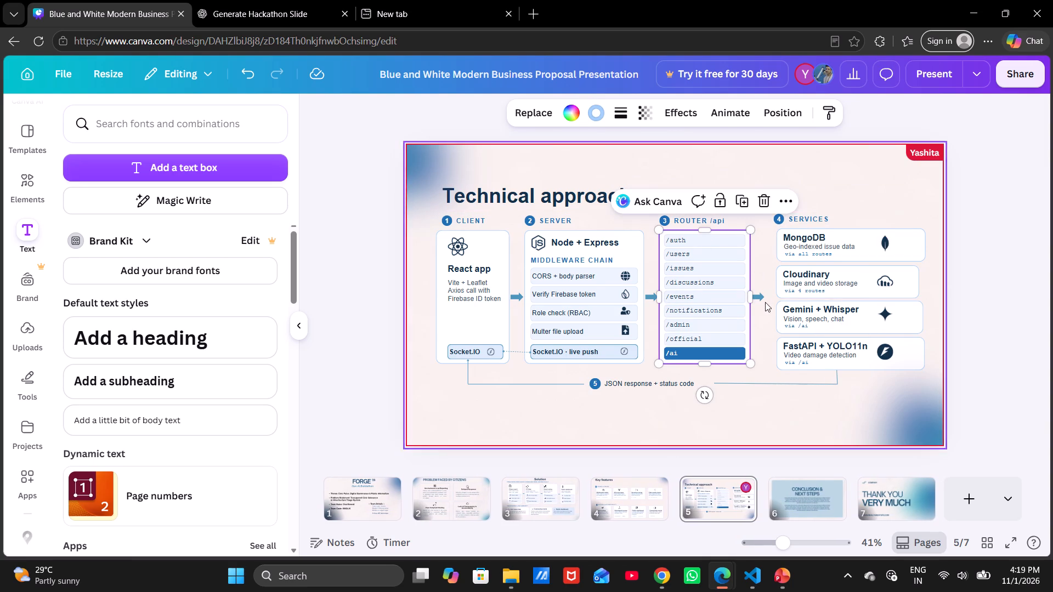
click(759, 295)
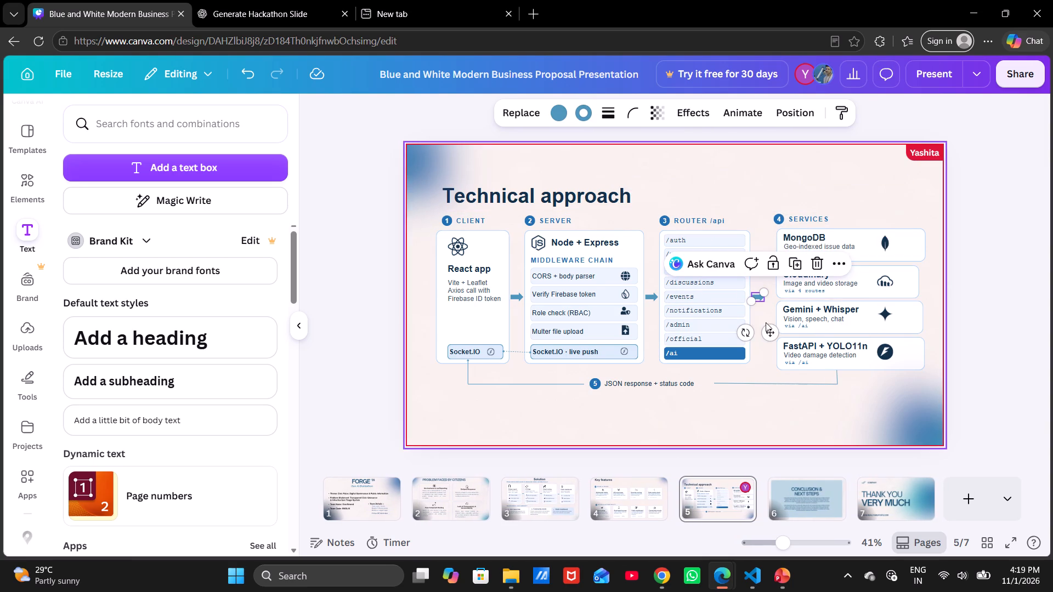
drag(768, 330, 774, 329)
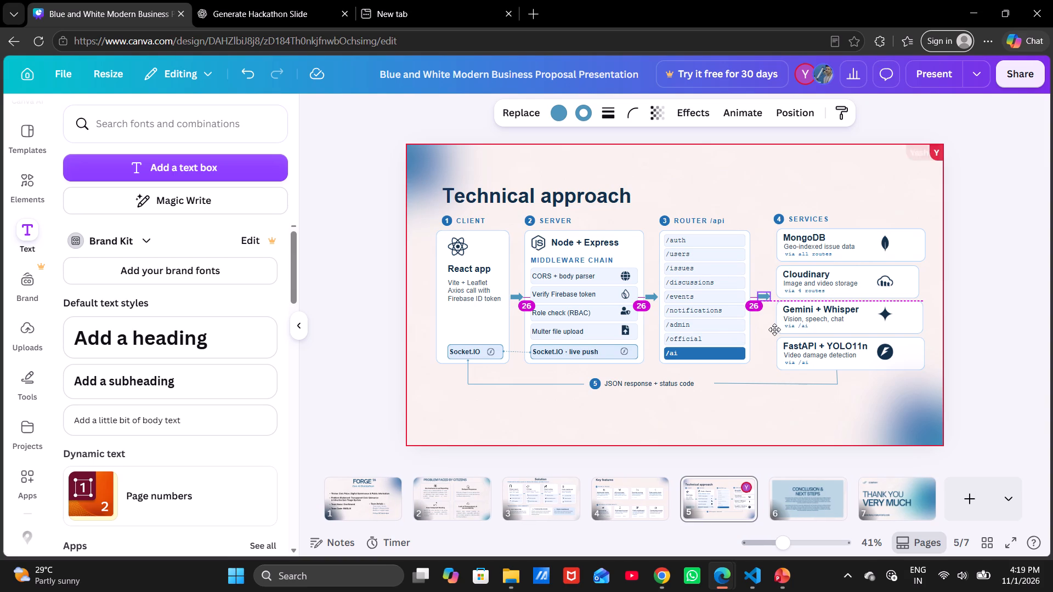
drag(774, 329, 773, 331)
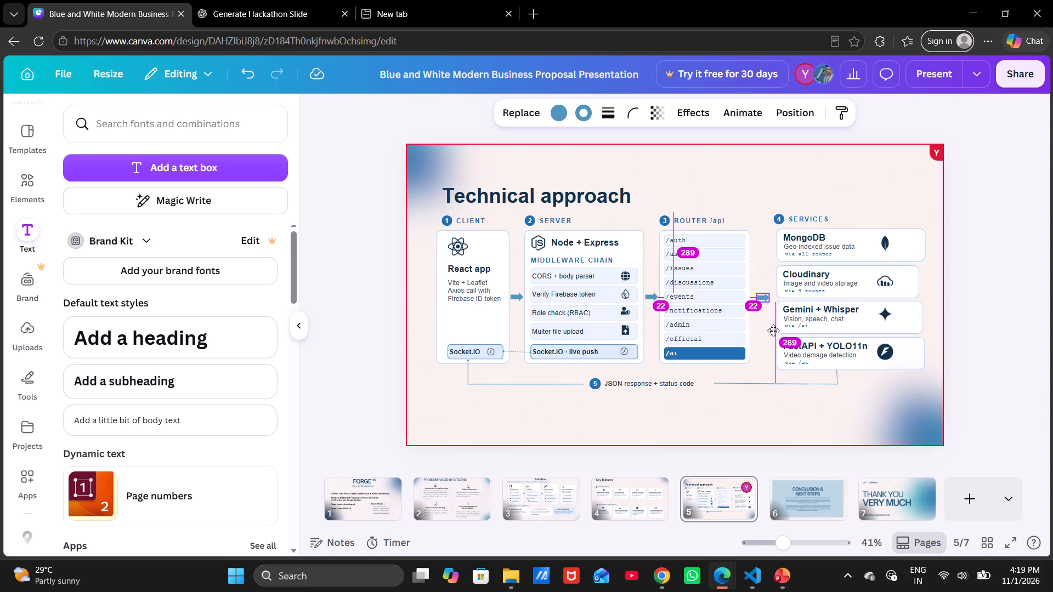
drag(773, 331, 776, 329)
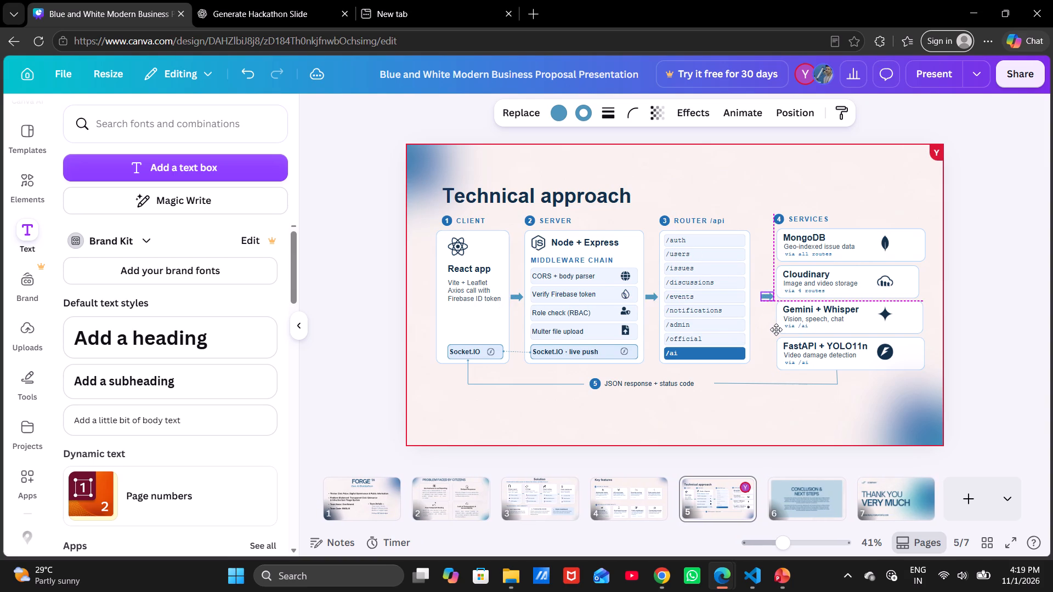
drag(776, 329, 774, 331)
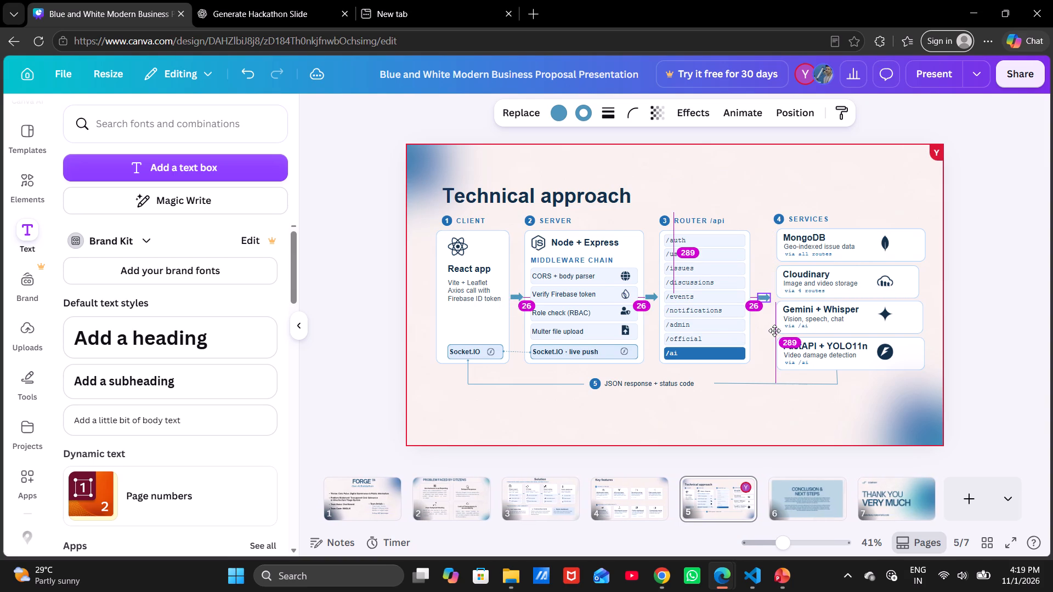
drag(774, 331, 775, 331)
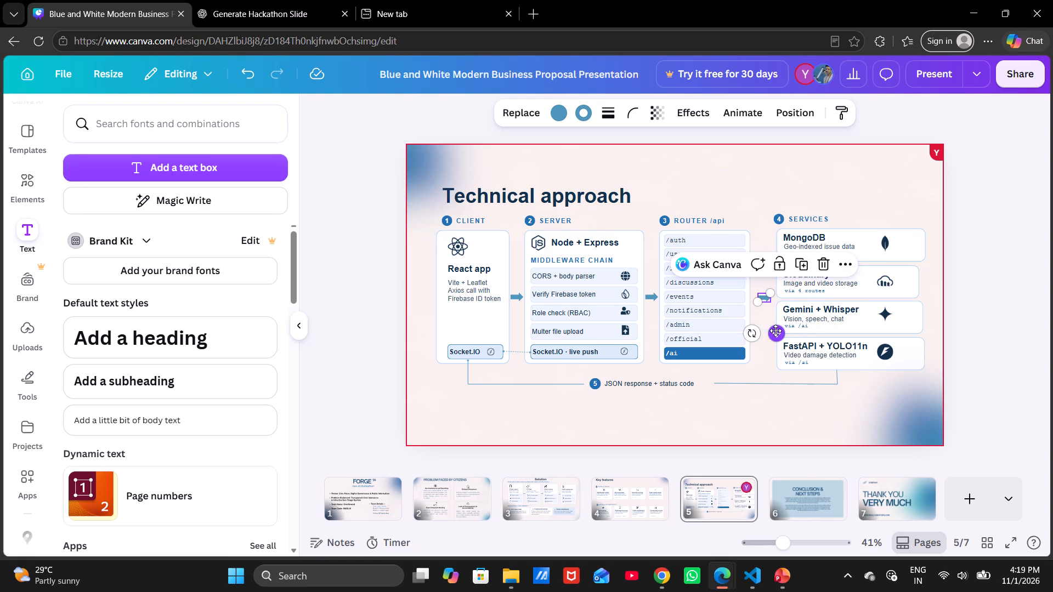
Group the nine route entries from /auth to /ai in the Router column into one object.
click(664, 234)
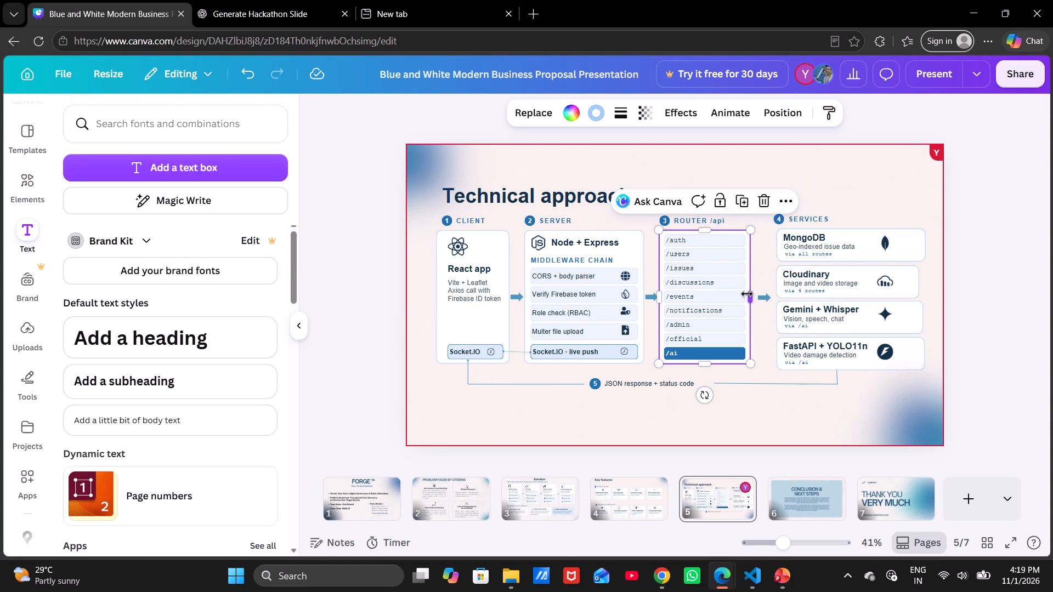
click(705, 242)
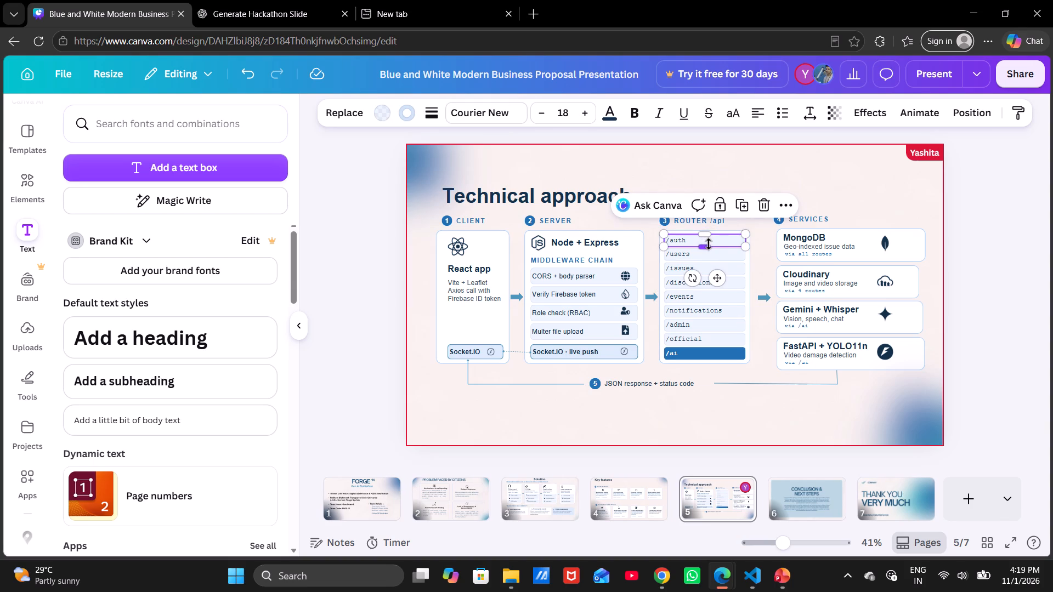
shift+click(700, 254)
shift+click(706, 267)
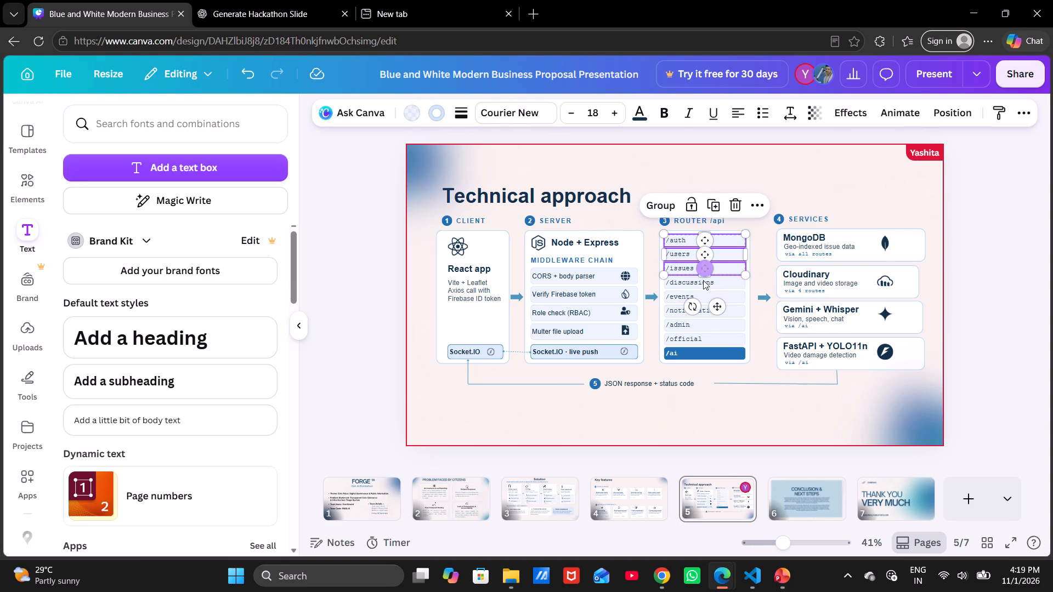
shift+click(703, 281)
shift+click(703, 299)
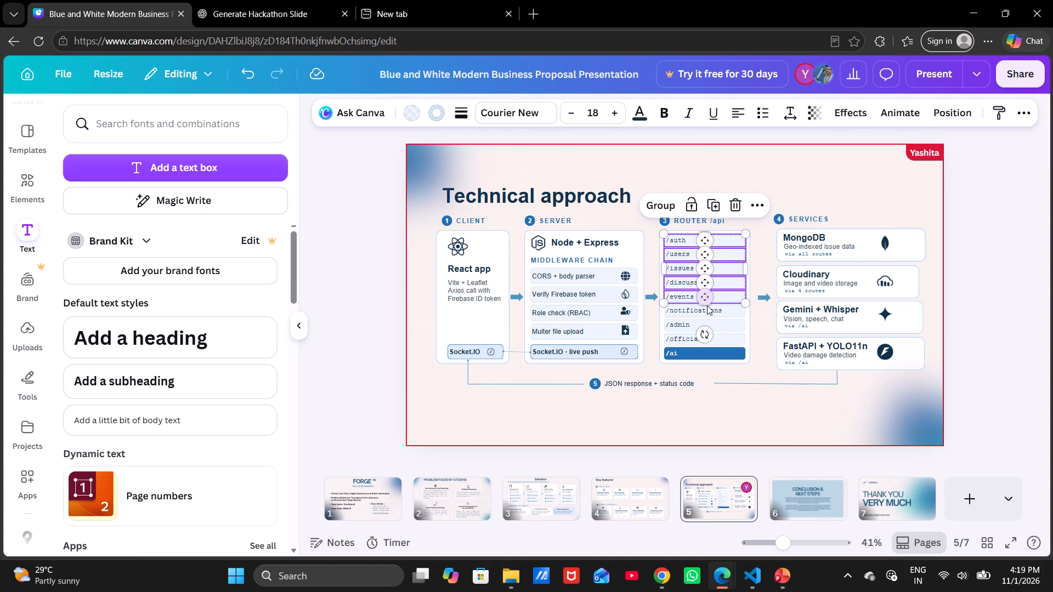
shift+click(707, 305)
shift+click(715, 310)
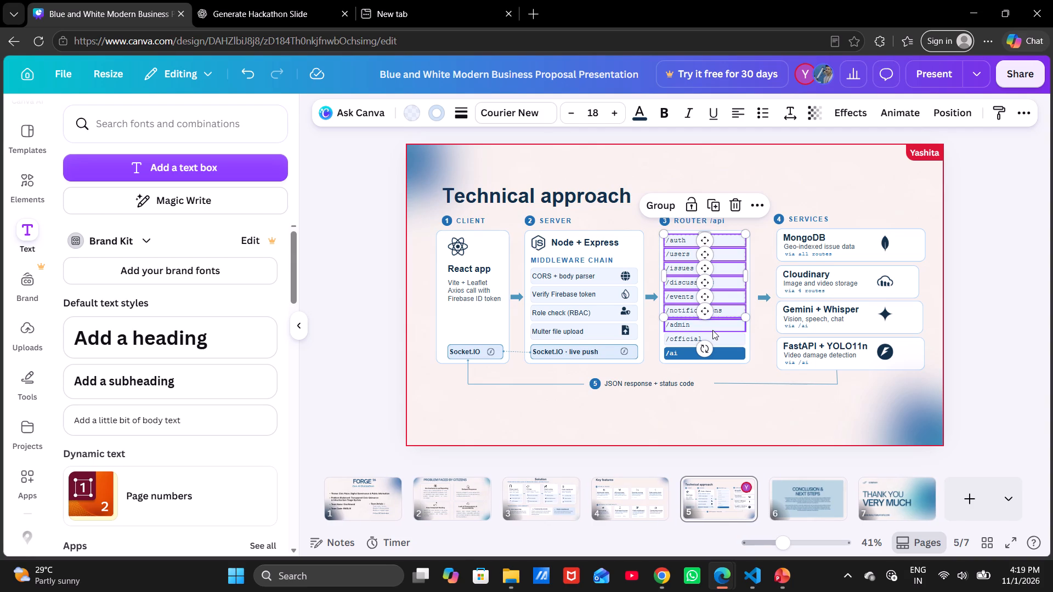
shift+click(712, 330)
shift+click(713, 335)
shift+click(718, 337)
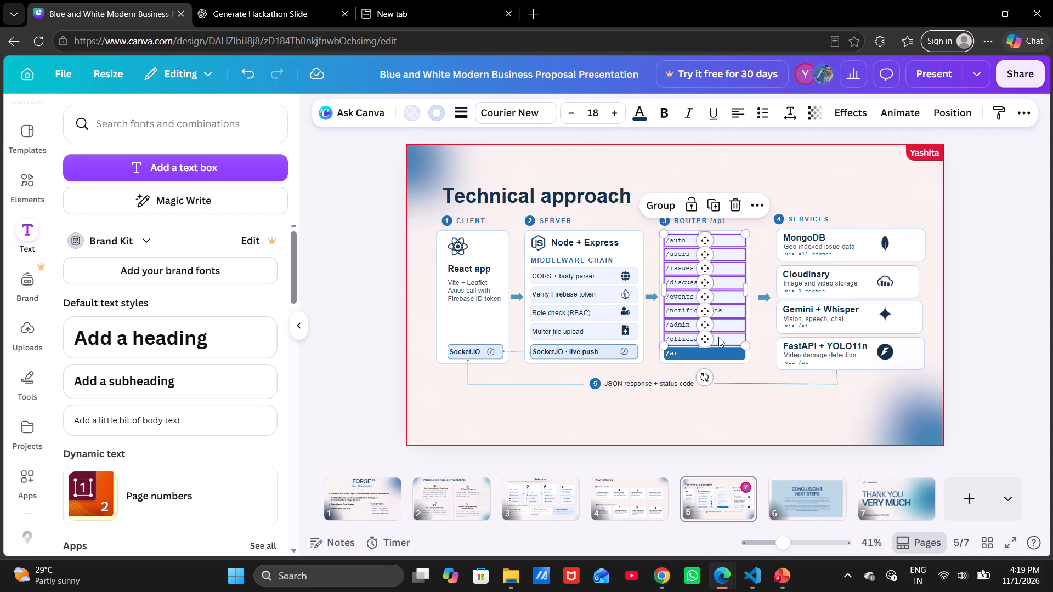
shift+click(719, 354)
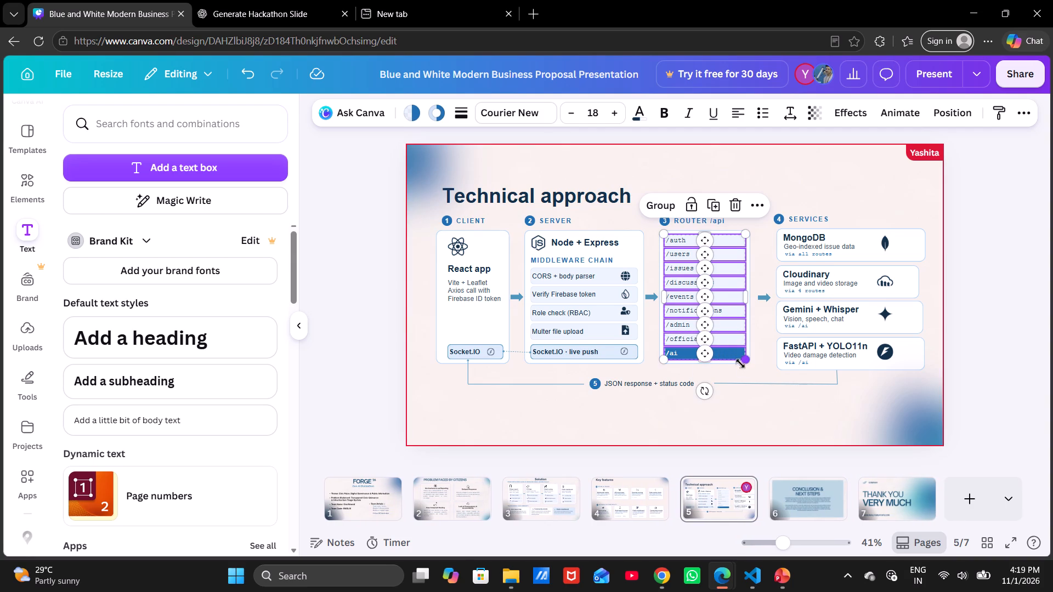
key(ctrl+g)
click(757, 248)
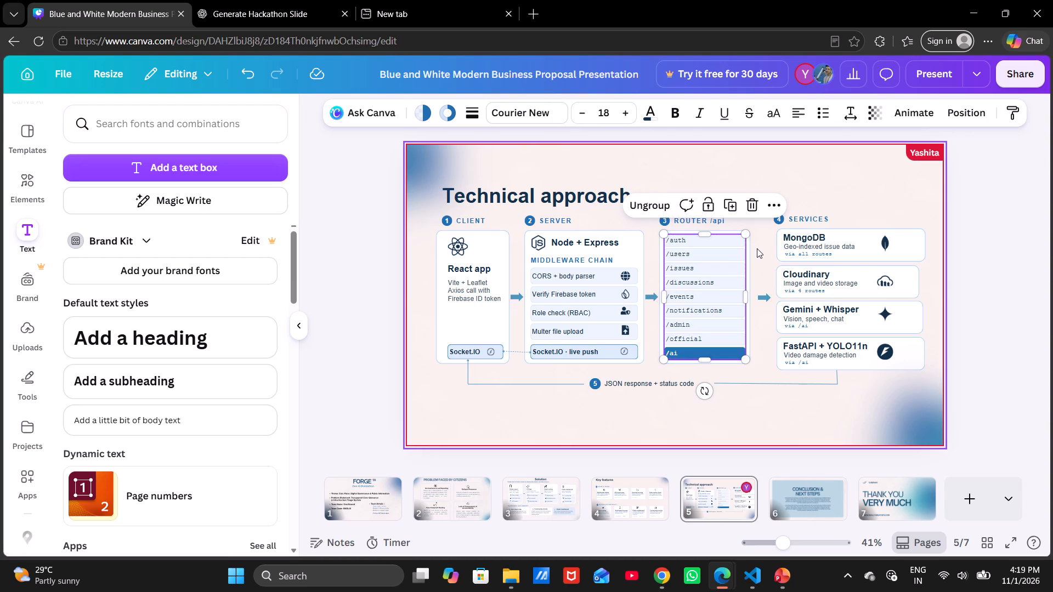
Reposition the Router card and the grouped route entries so the entries sit centered inside the card.
click(728, 240)
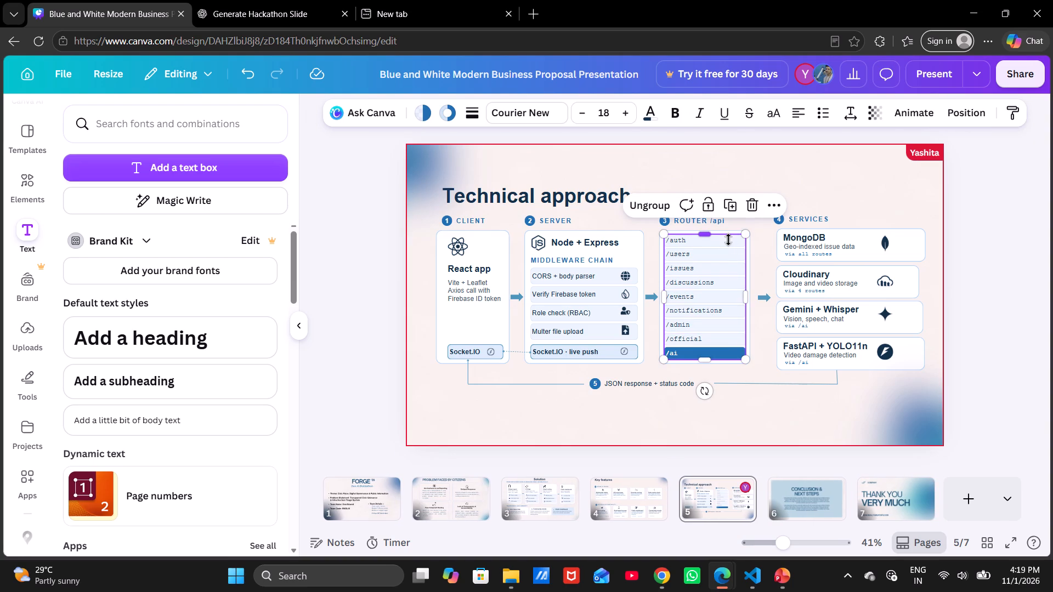
click(749, 268)
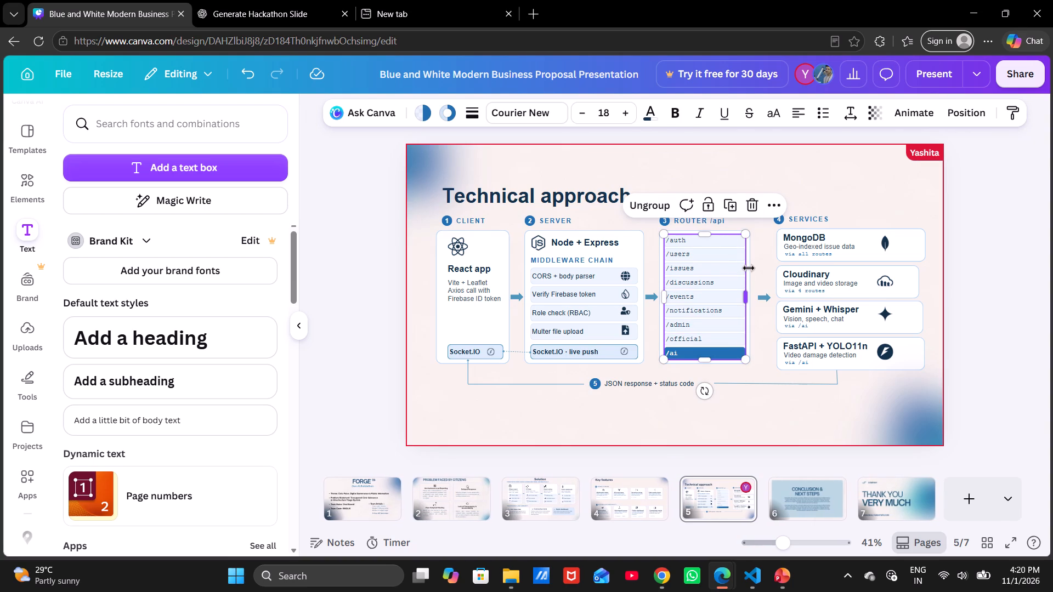
drag(727, 268, 671, 306)
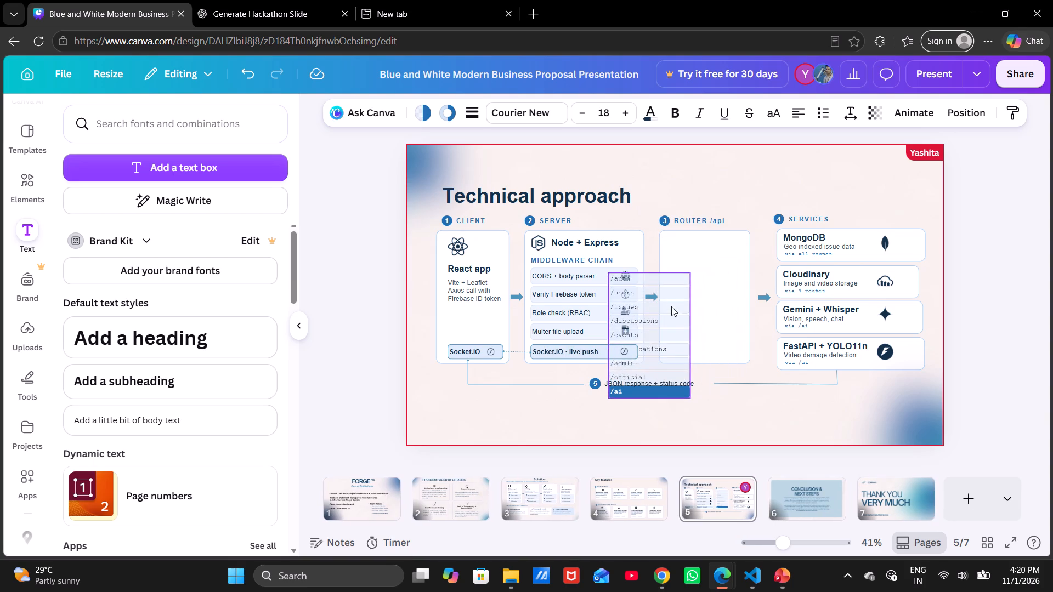
click(723, 280)
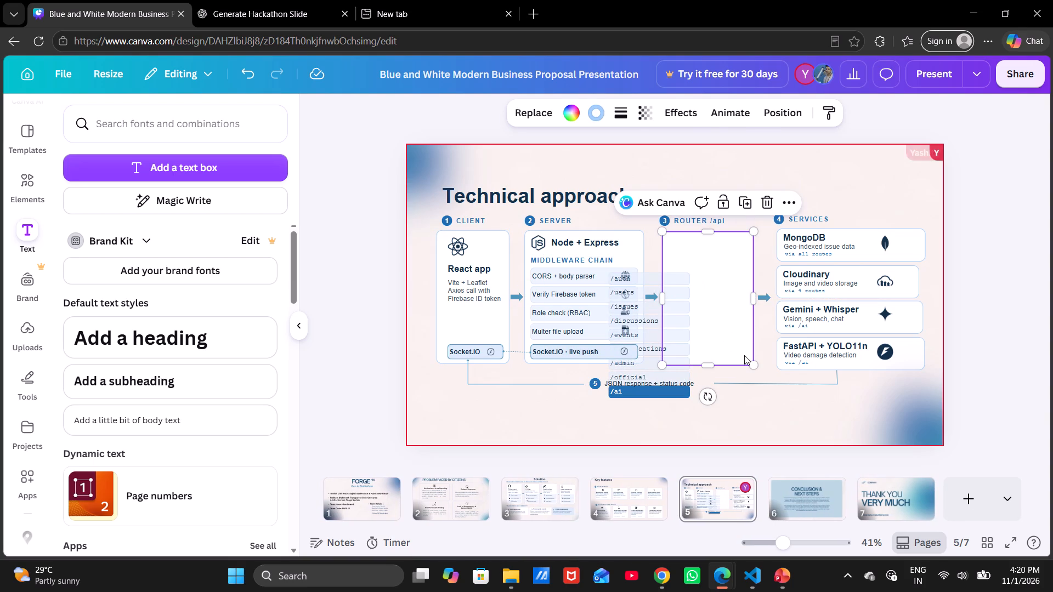
drag(643, 375, 704, 338)
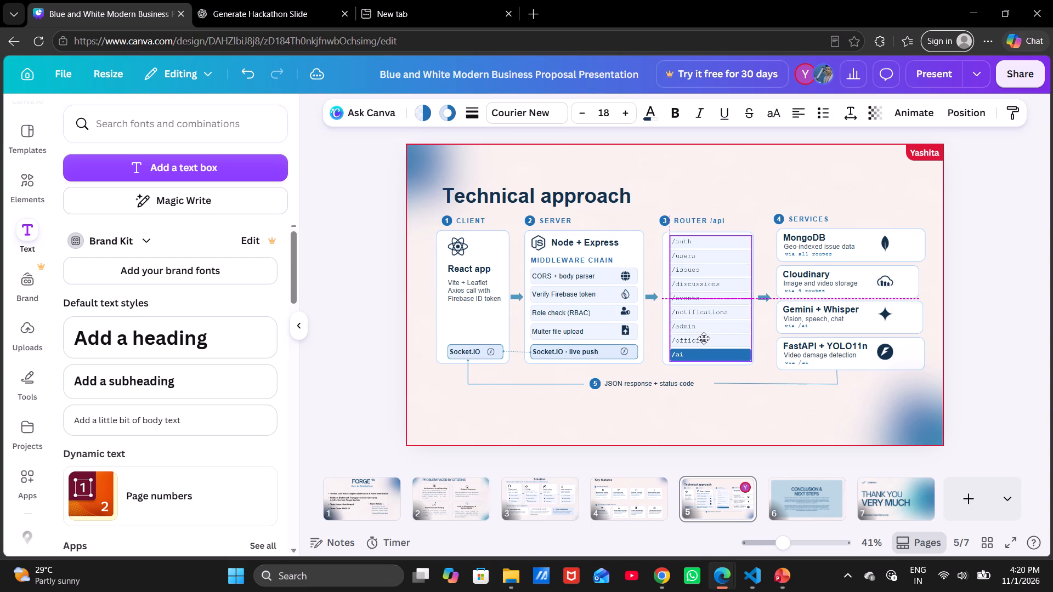
drag(704, 338, 702, 338)
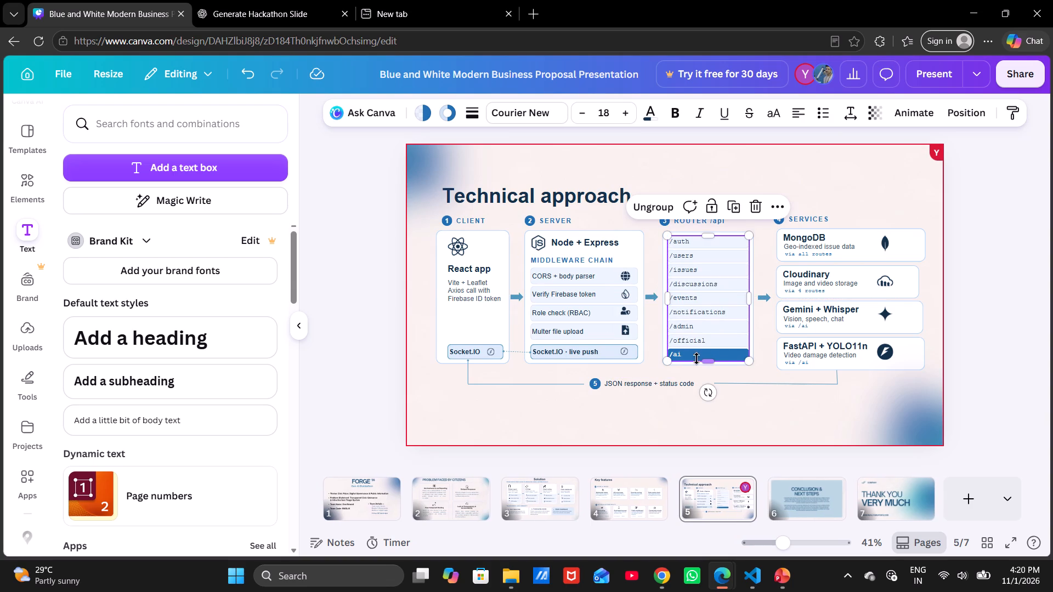
click(761, 338)
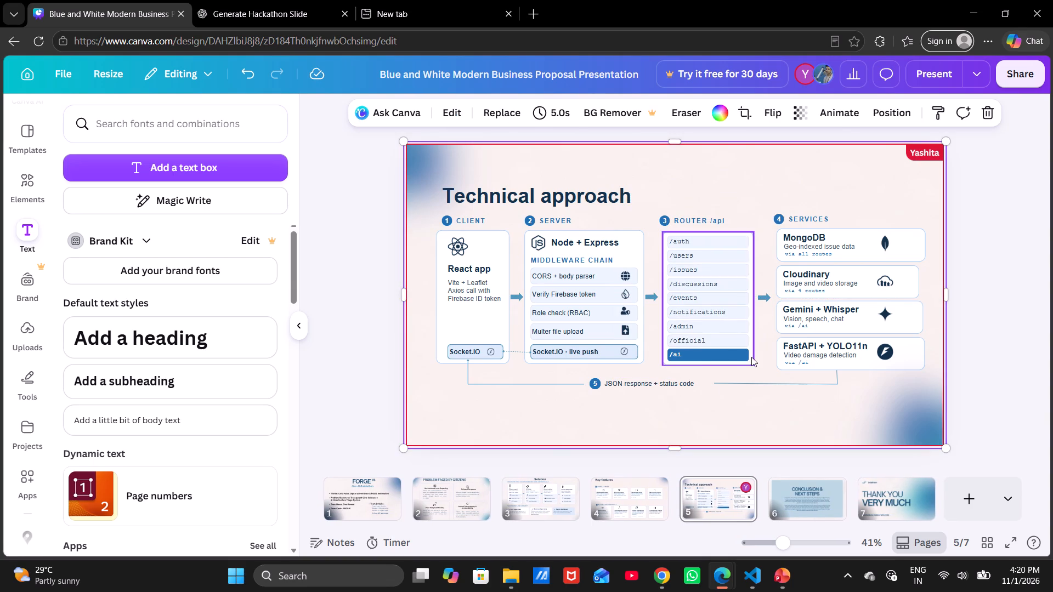
Widen the Router card slightly on both sides so the route entries have even side margins.
click(751, 357)
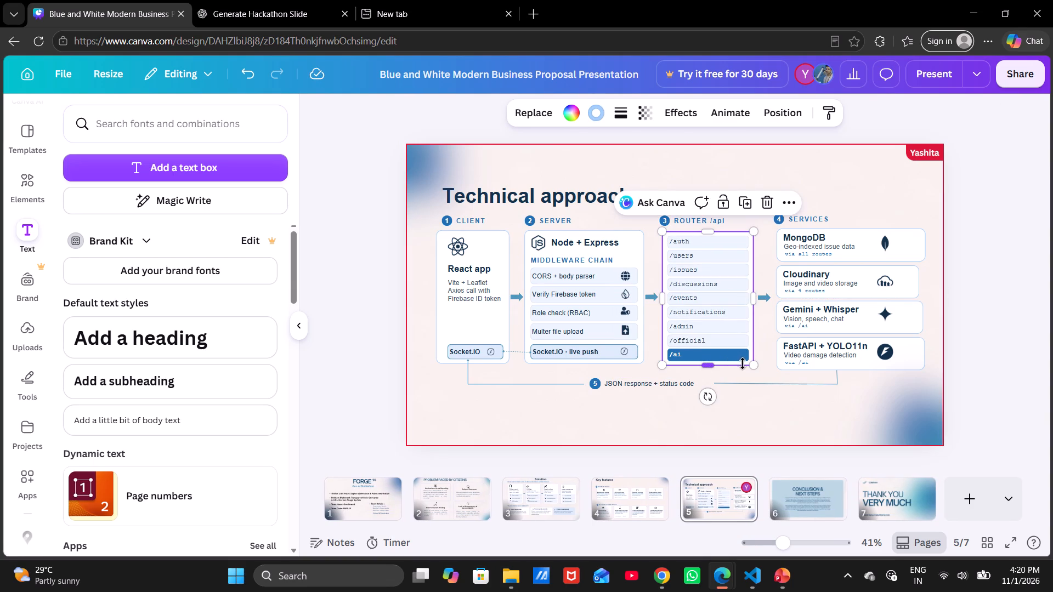
click(754, 299)
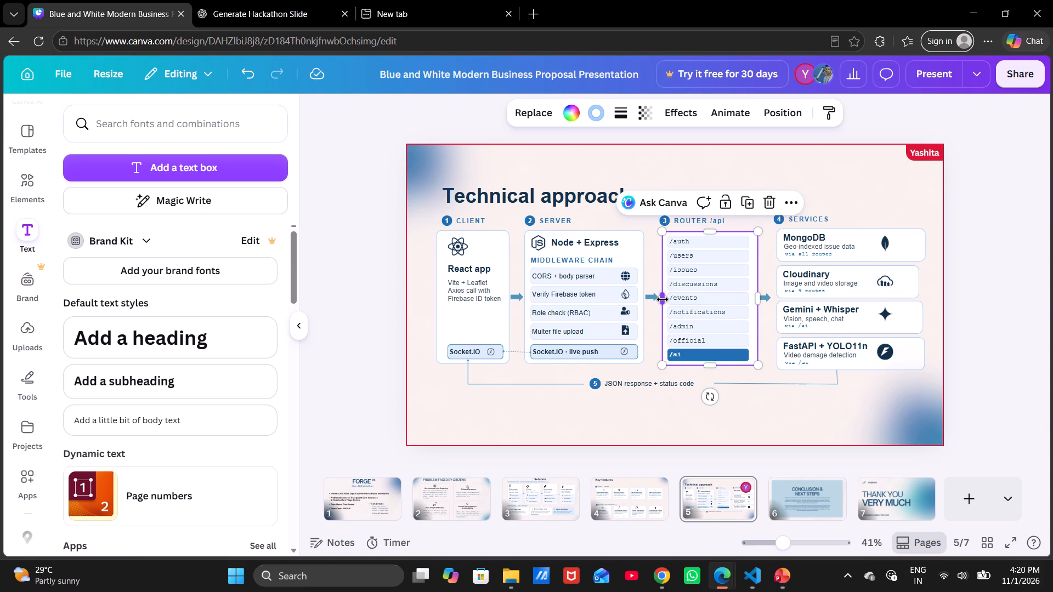
click(663, 299)
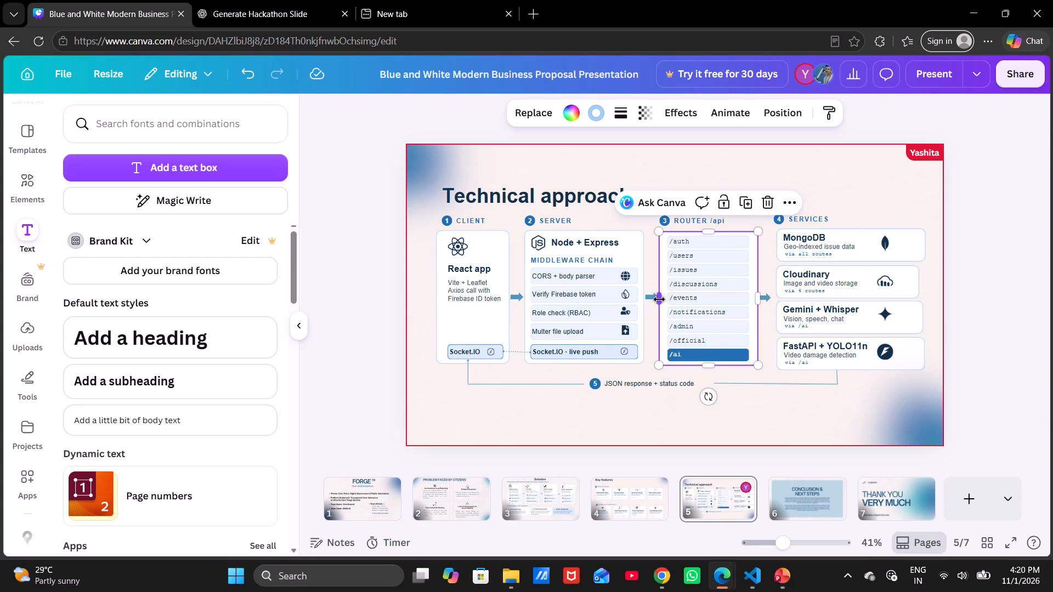
click(770, 350)
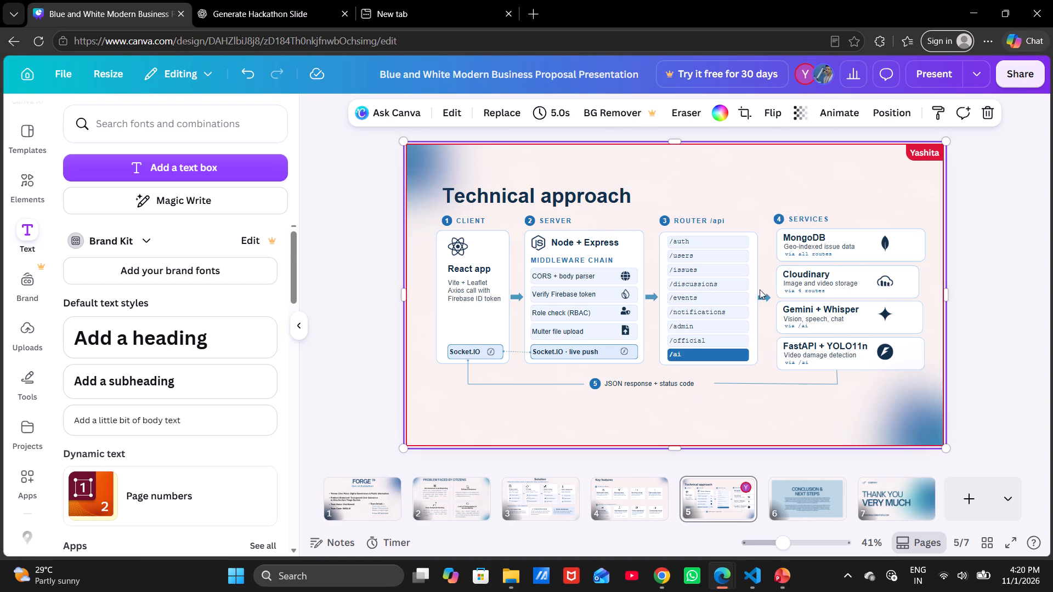
Move the arrow between the Router and Services columns slightly toward Services to clear the widened Router card.
click(764, 294)
drag(764, 294, 769, 294)
click(776, 336)
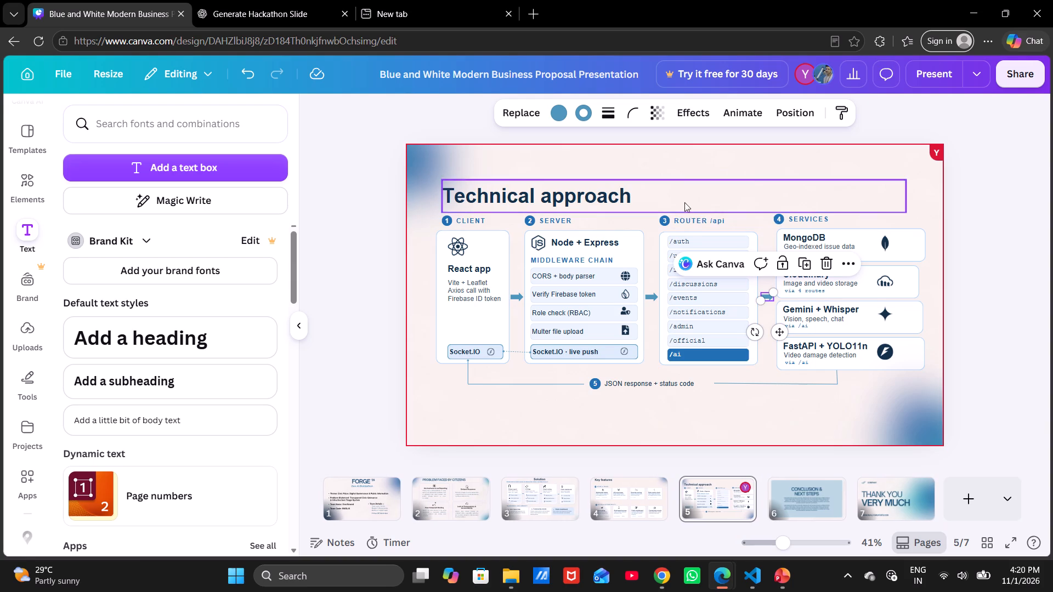
click(660, 171)
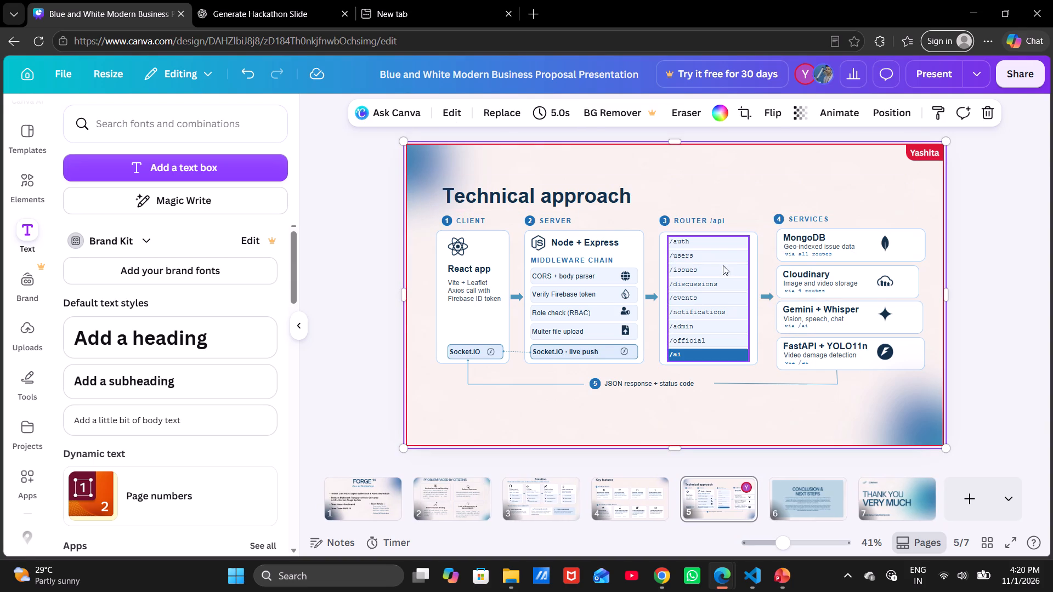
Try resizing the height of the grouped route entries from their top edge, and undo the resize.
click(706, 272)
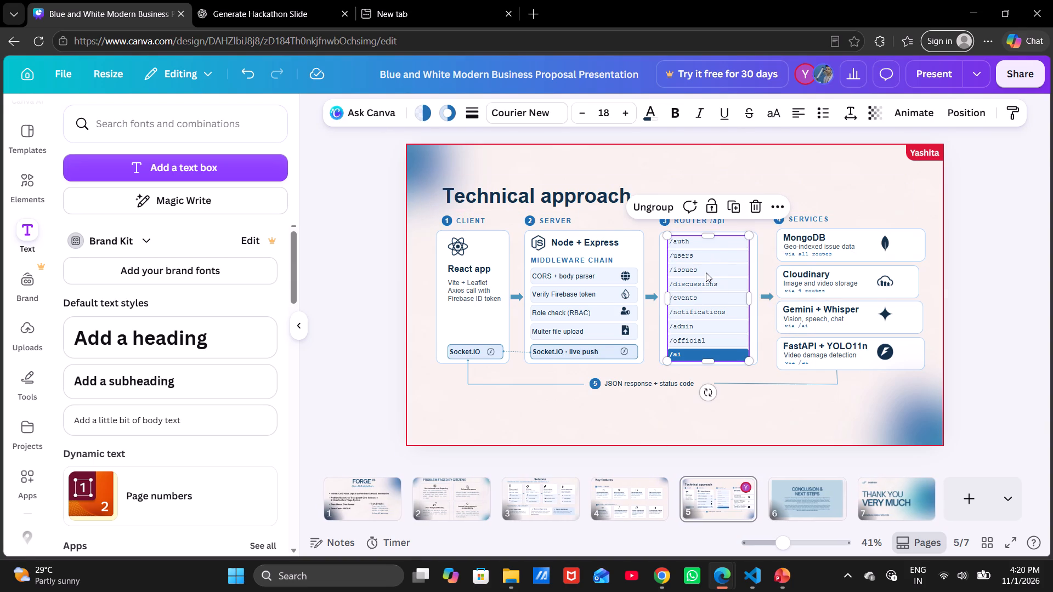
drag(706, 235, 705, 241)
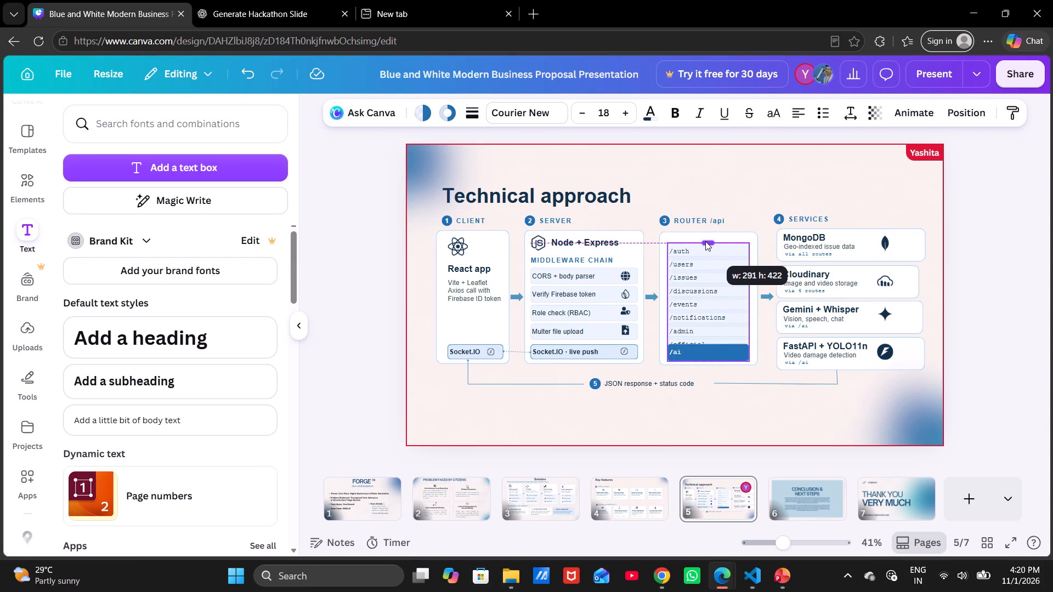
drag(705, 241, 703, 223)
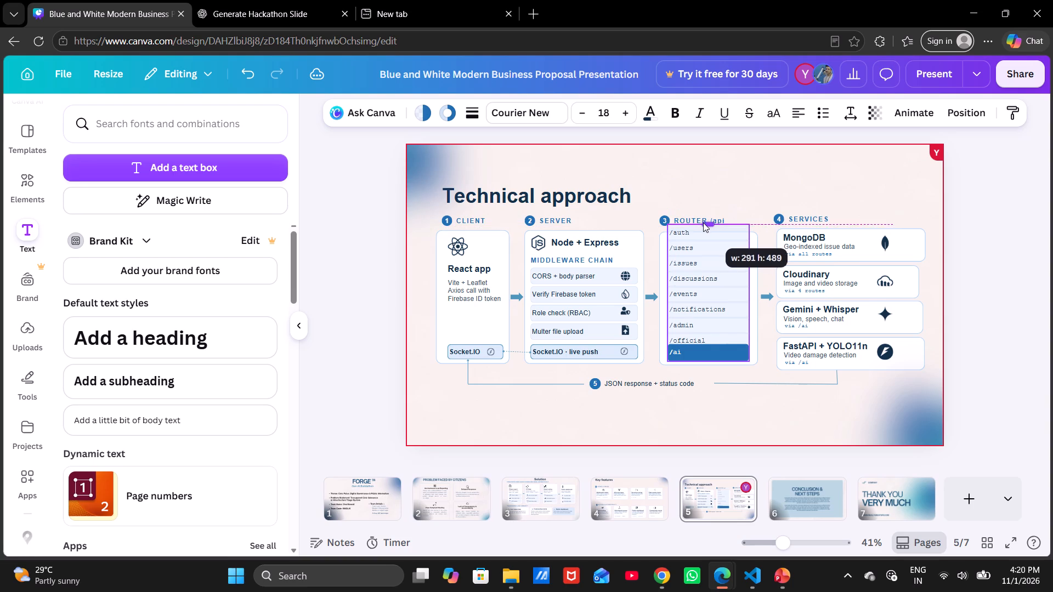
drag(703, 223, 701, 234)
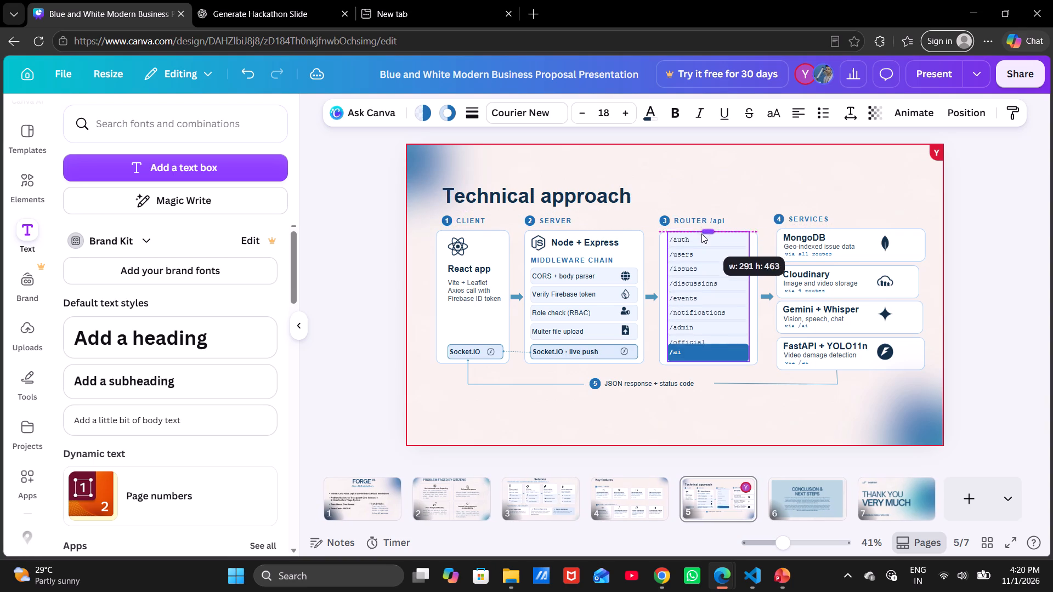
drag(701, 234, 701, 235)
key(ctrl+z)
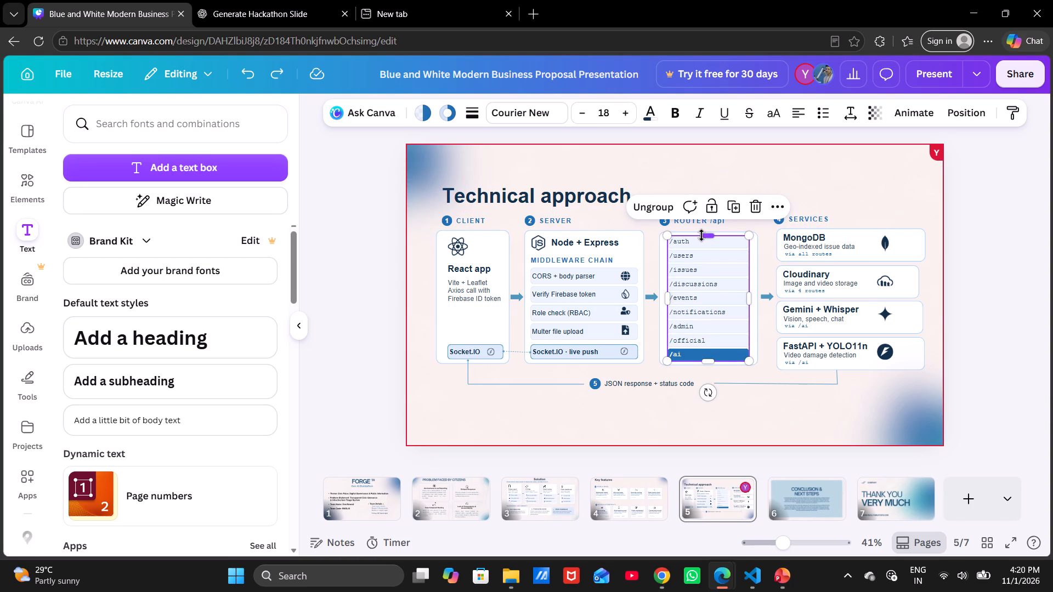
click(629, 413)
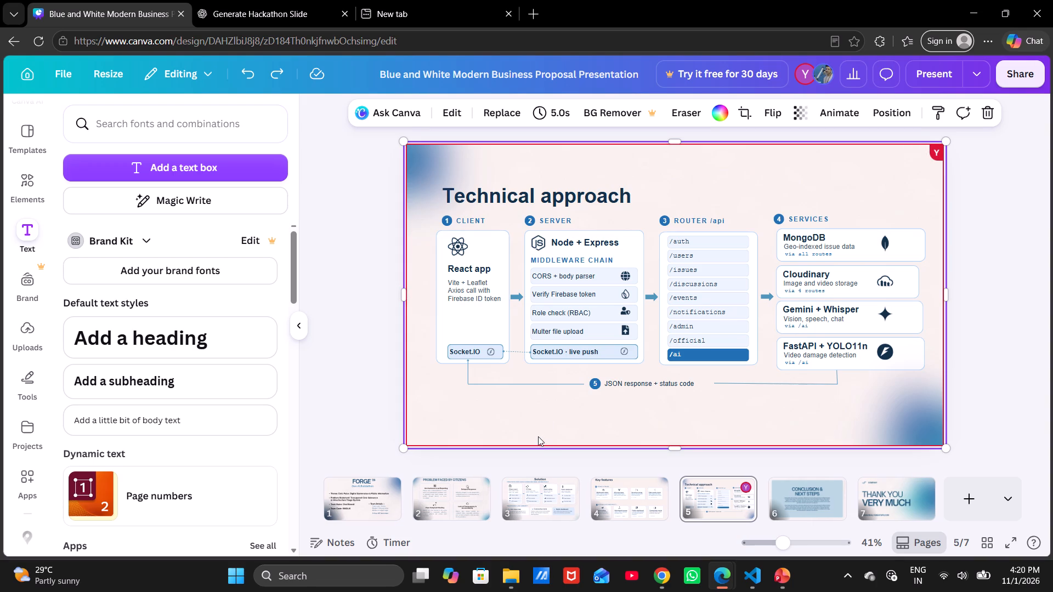
Extend the Server card's bottom edge downward to line up with the bottom of the FastAPI + YOLO11n card.
click(530, 361)
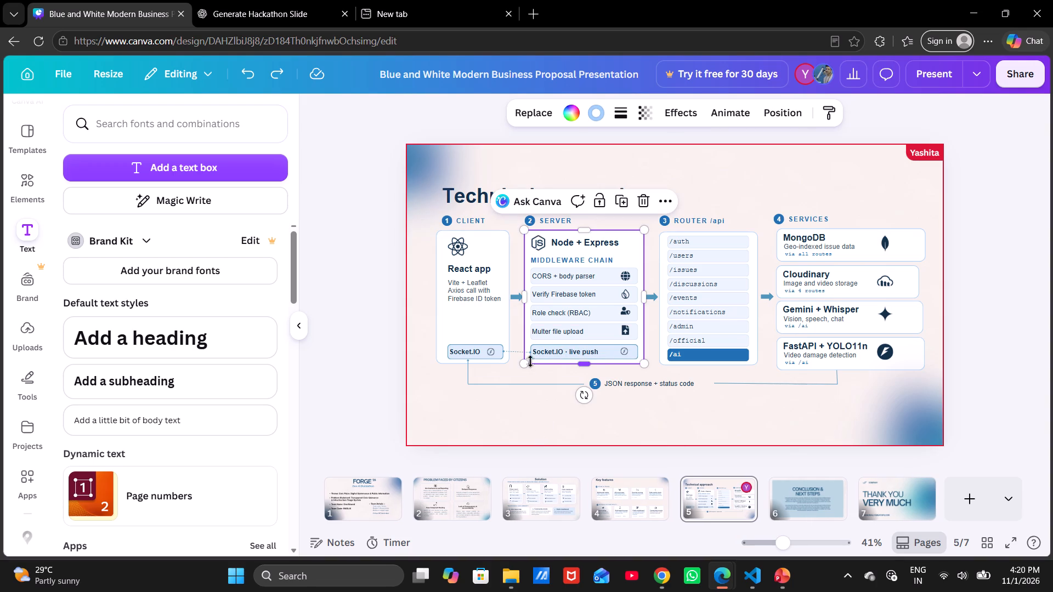
drag(582, 363, 582, 367)
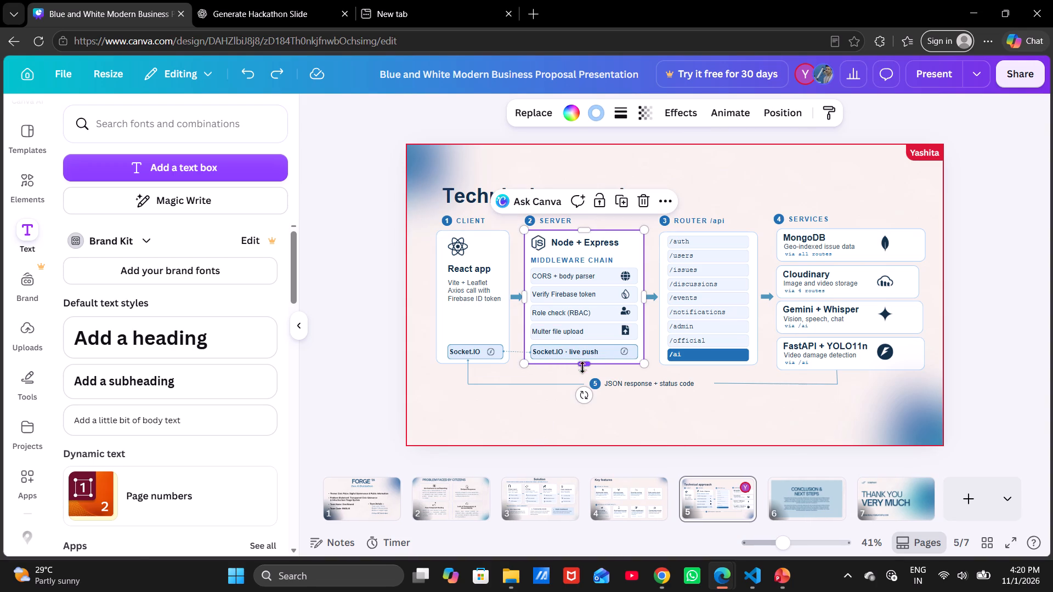
drag(582, 367, 584, 370)
click(672, 374)
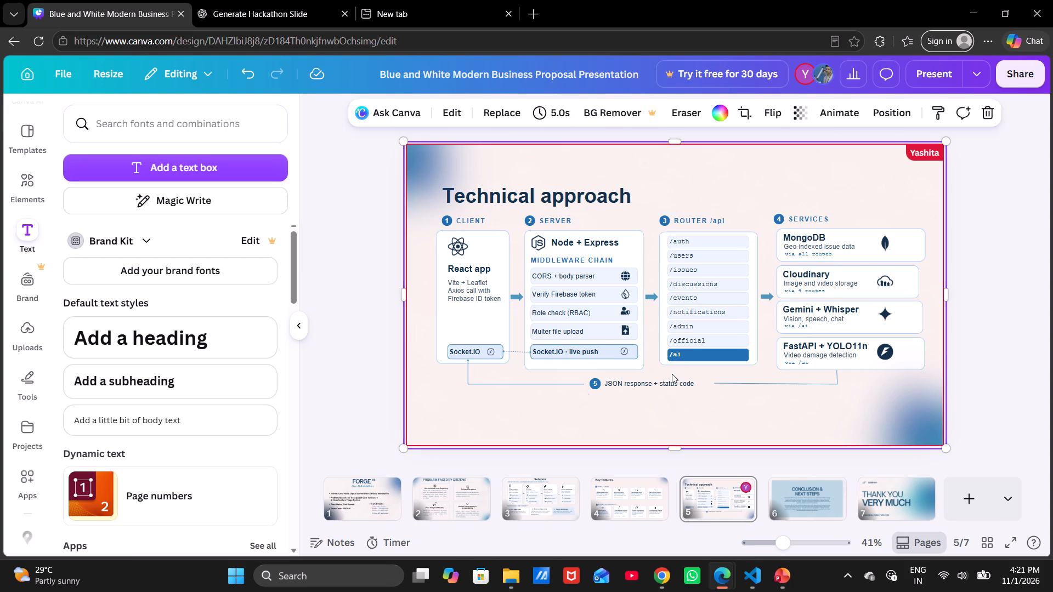
Extend the Router card's bottom edge downward to line up with the bottom of the Server card.
click(665, 362)
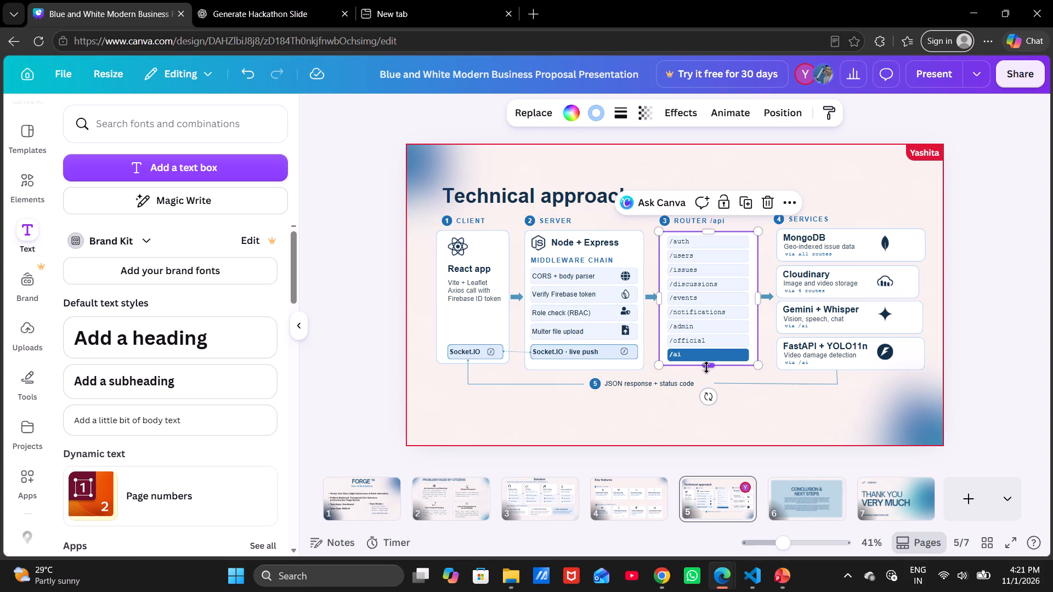
drag(706, 367, 705, 372)
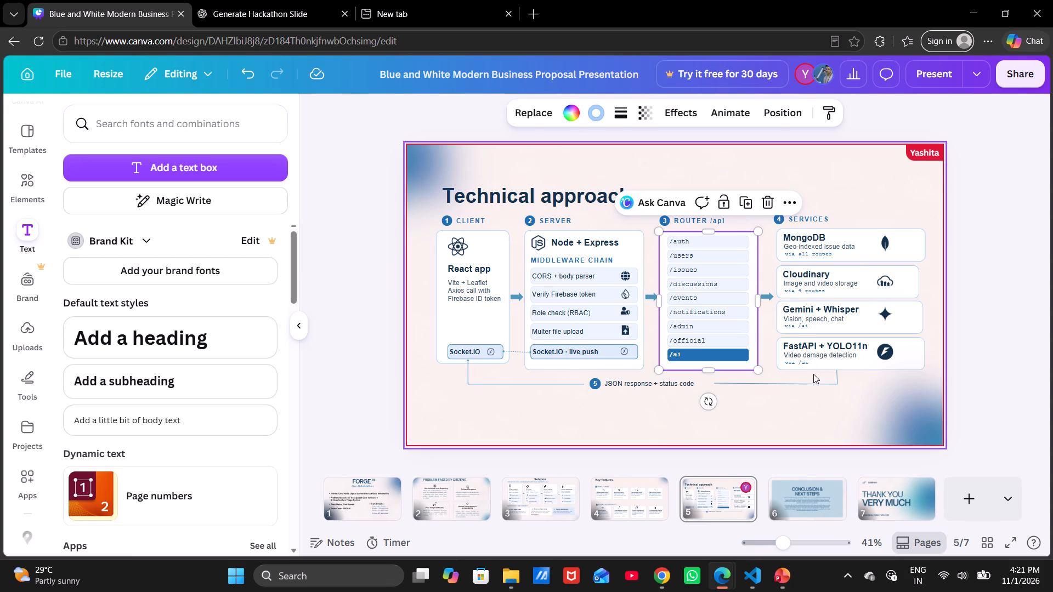
click(822, 379)
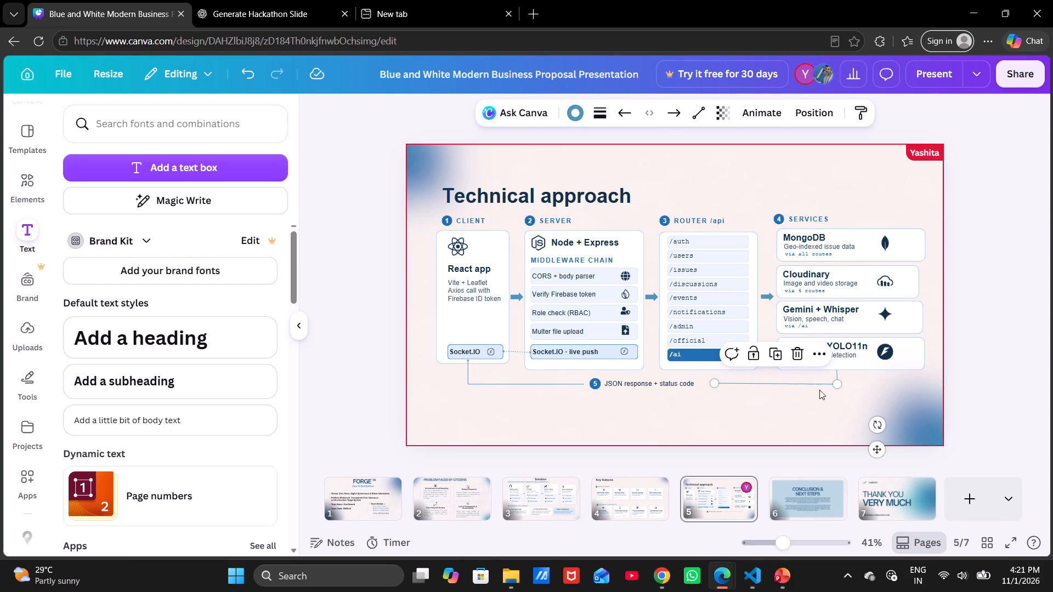
click(785, 411)
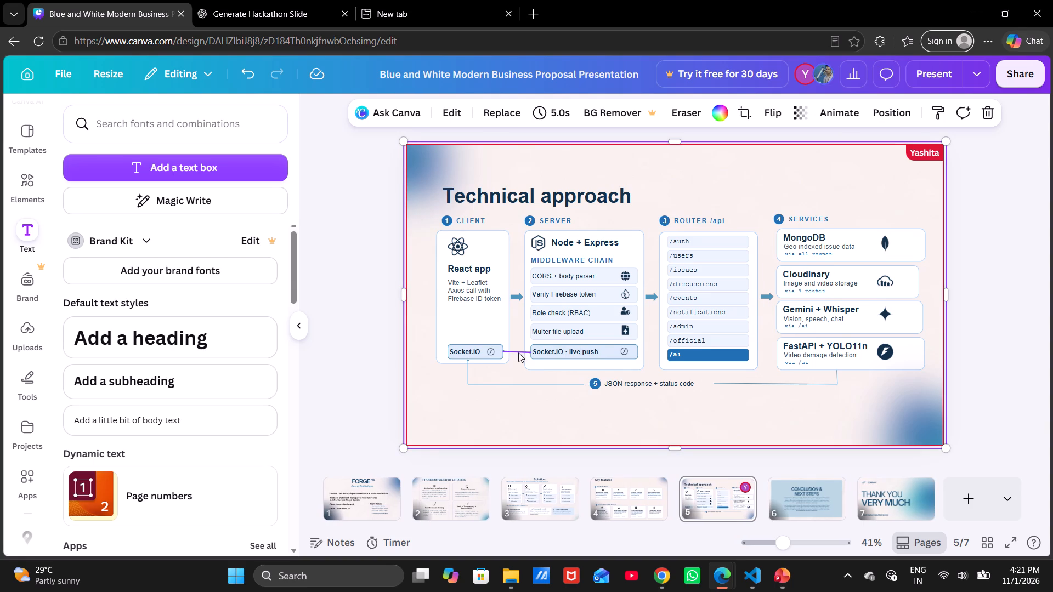
Extend the Client card's bottom edge downward to line up with the bottom of the Server card.
click(498, 363)
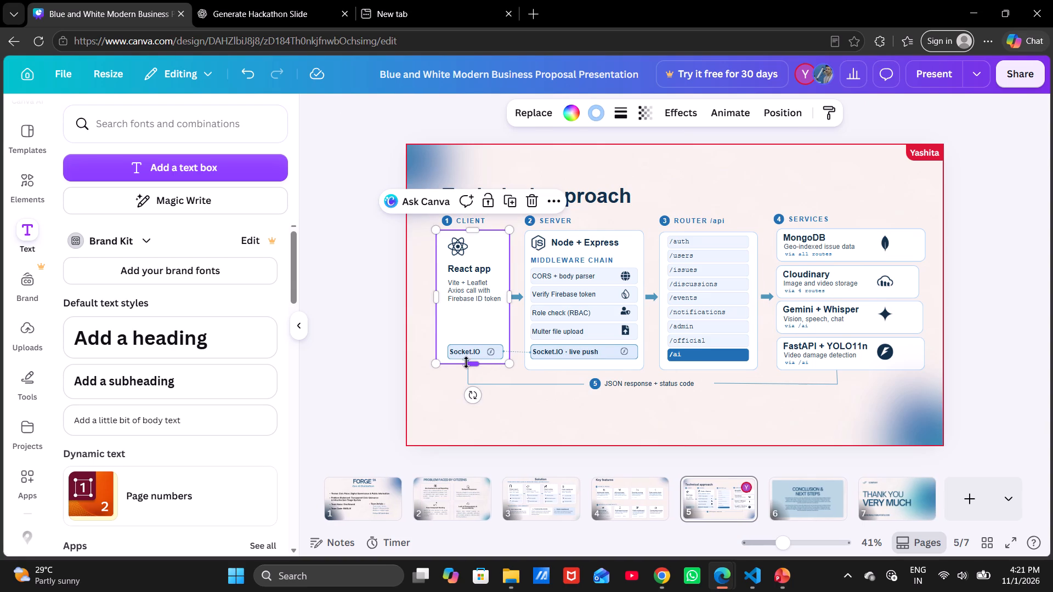
drag(467, 363, 467, 368)
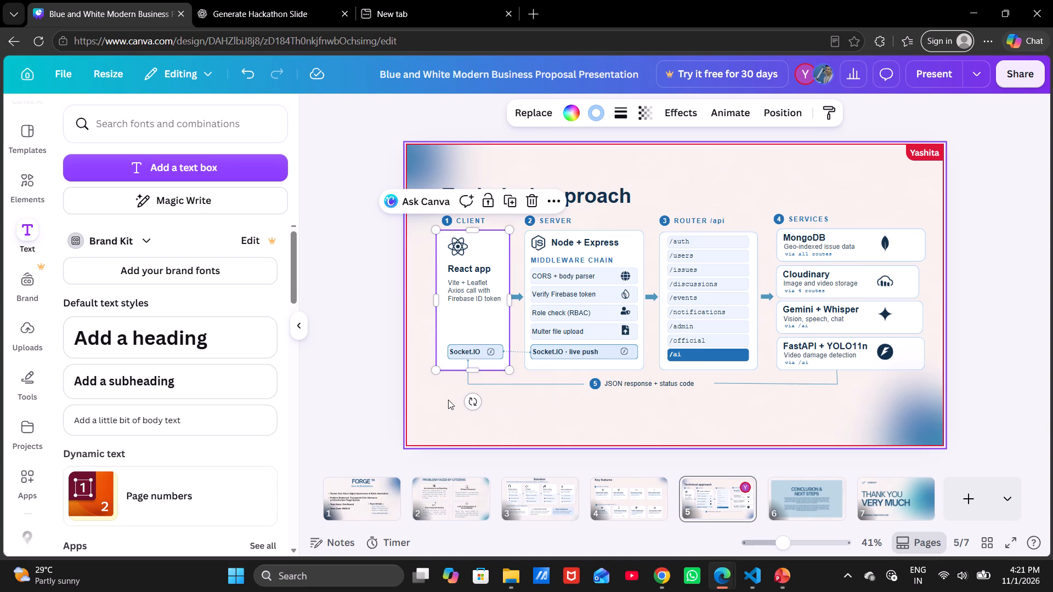
click(448, 400)
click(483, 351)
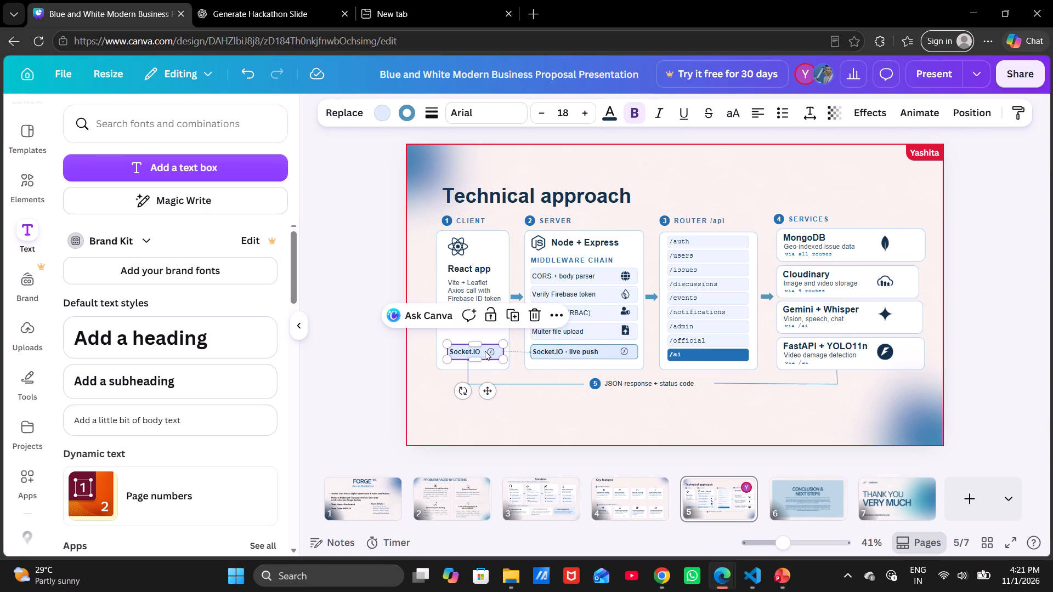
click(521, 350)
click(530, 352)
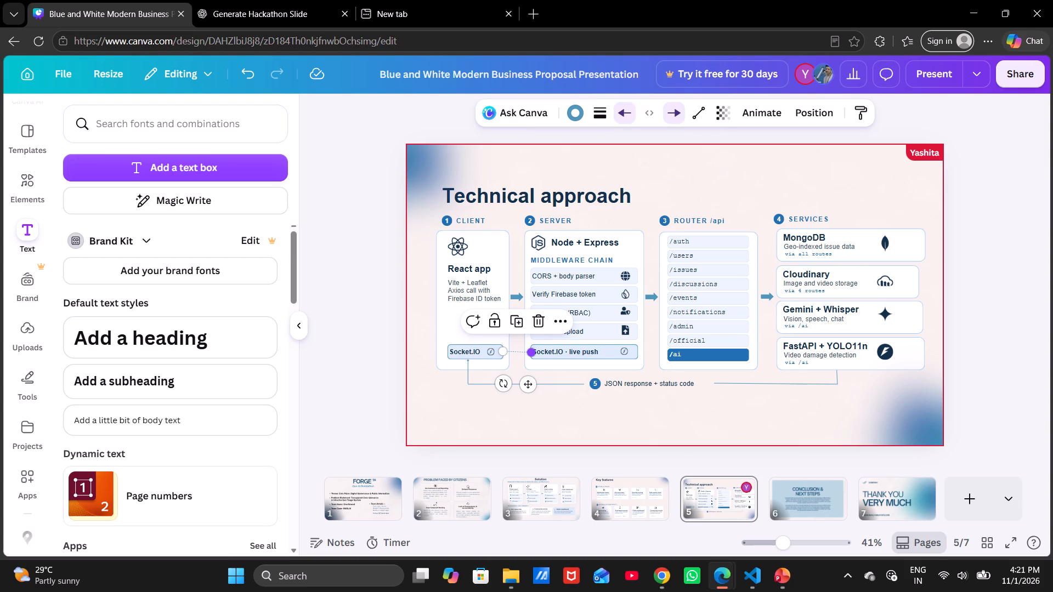
Shorten the return arrow under the Client card to end at the card's bottom edge, and straighten it vertically by shifting its lower end.
click(465, 377)
drag(469, 360, 467, 372)
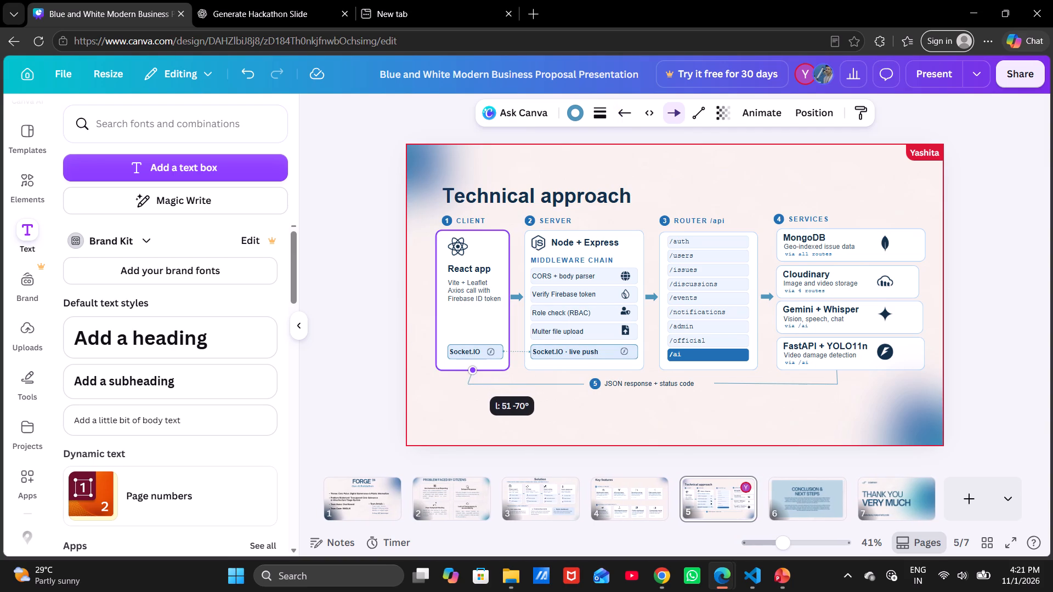
drag(467, 372, 467, 373)
click(466, 385)
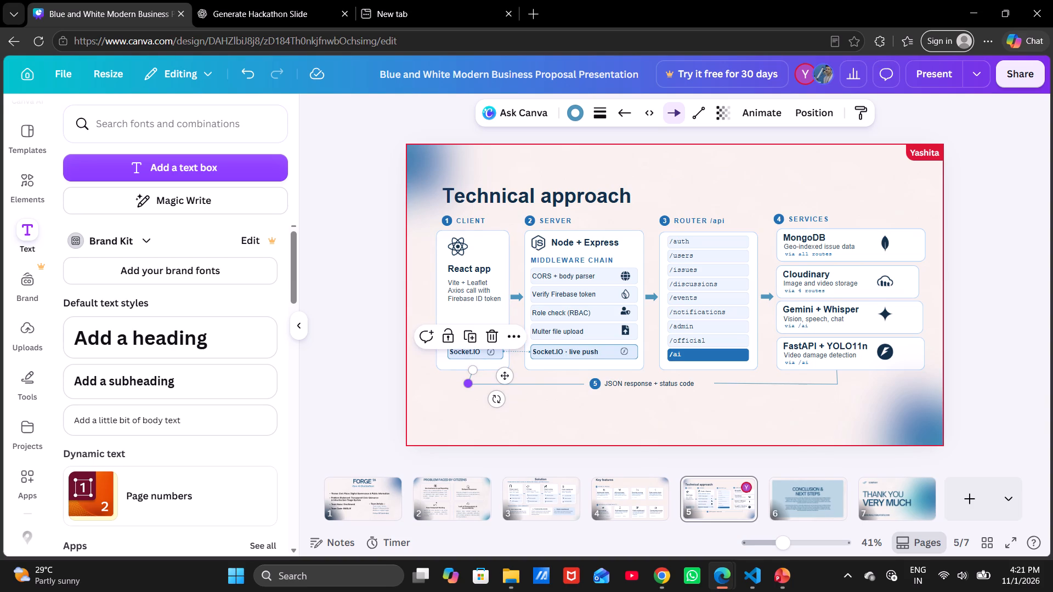
click(462, 395)
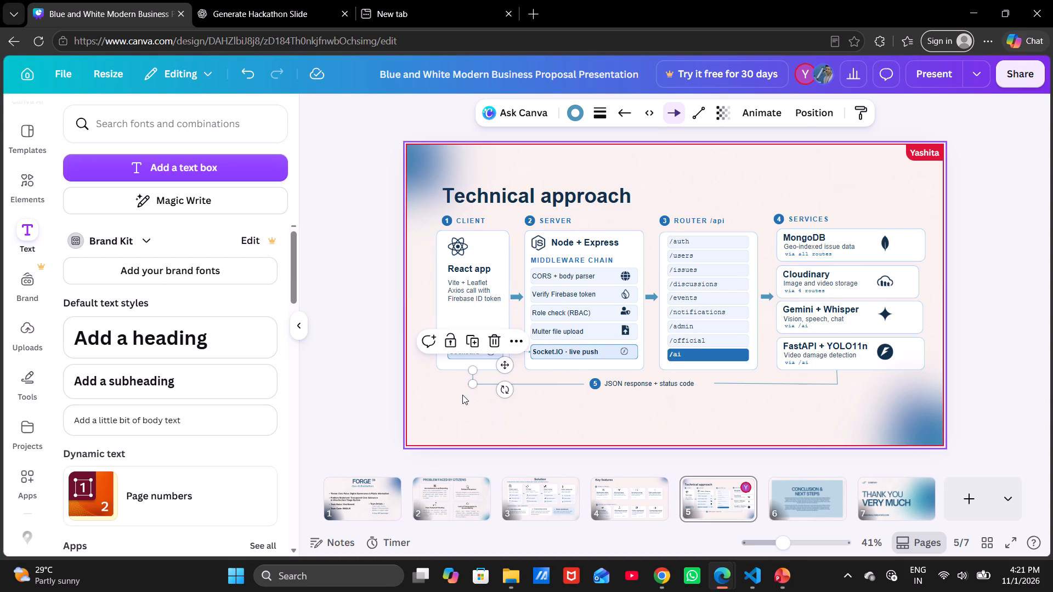
click(469, 384)
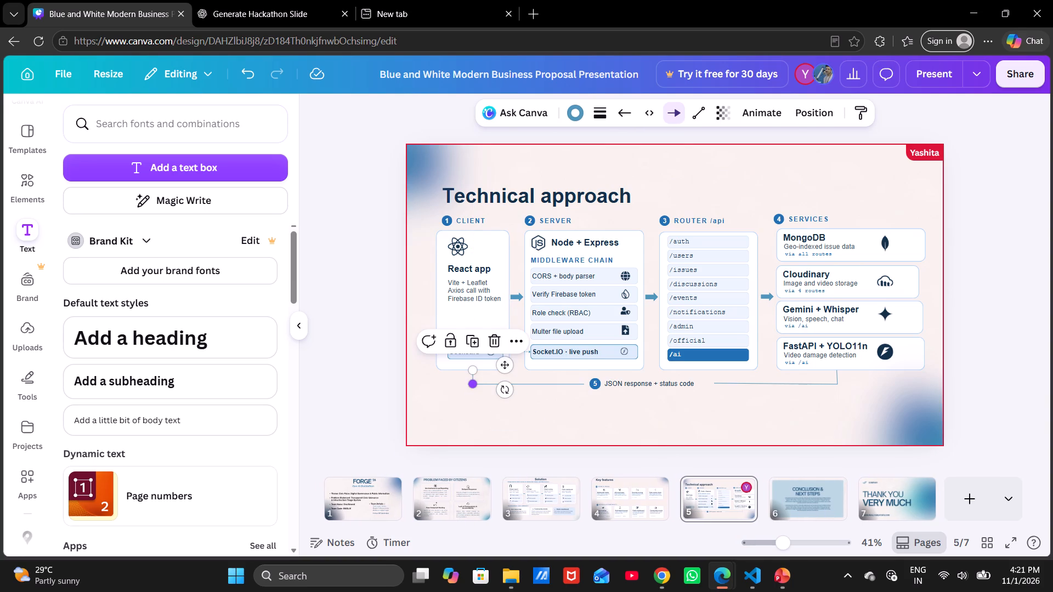
click(479, 406)
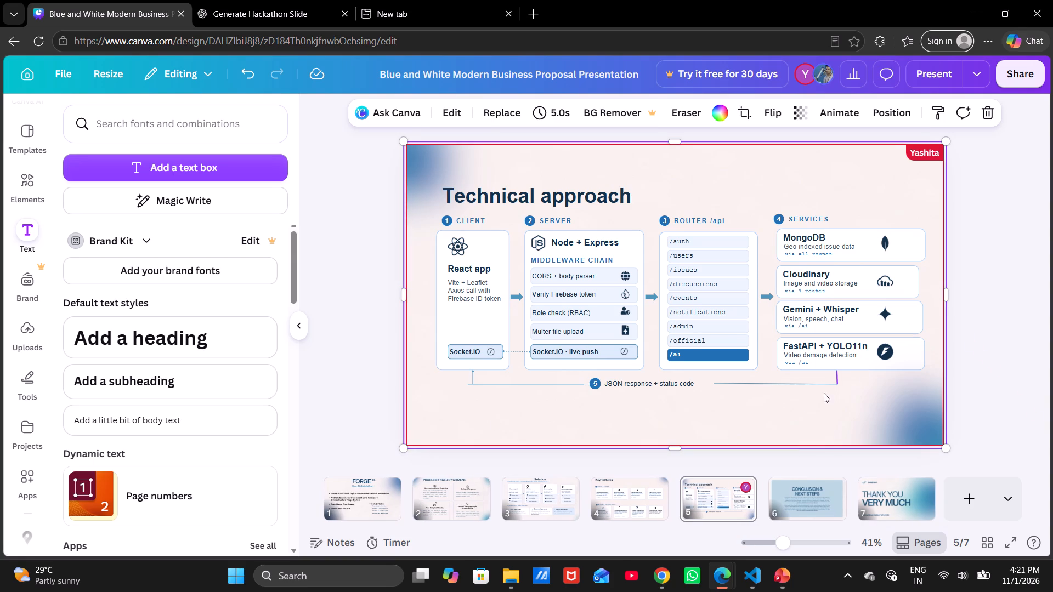
Extend the horizontal return line from the Services side closer to the "JSON response + status code" label, keeping it level.
click(714, 383)
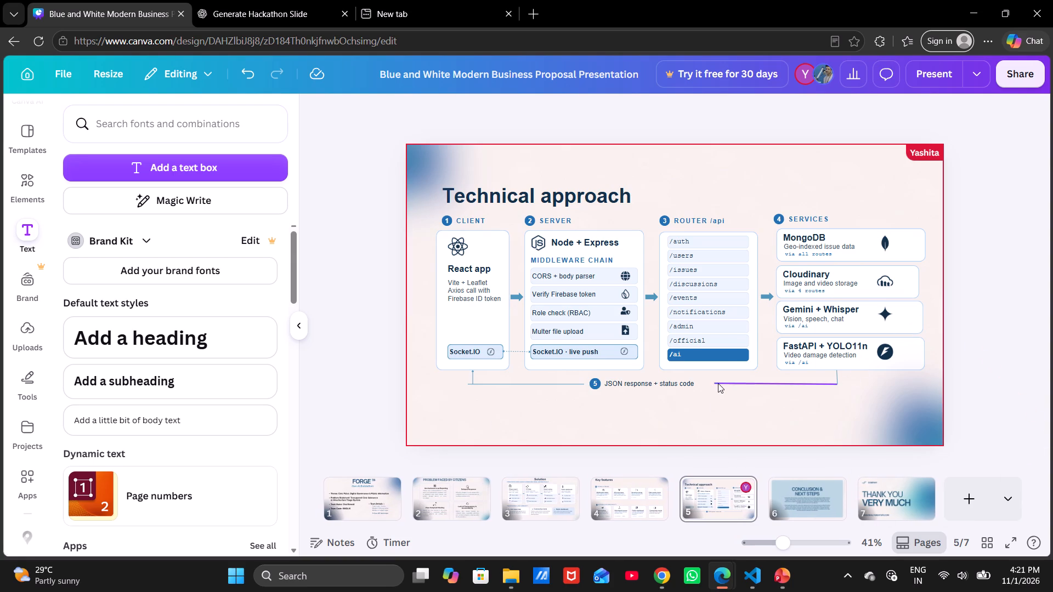
click(718, 384)
drag(714, 384, 707, 384)
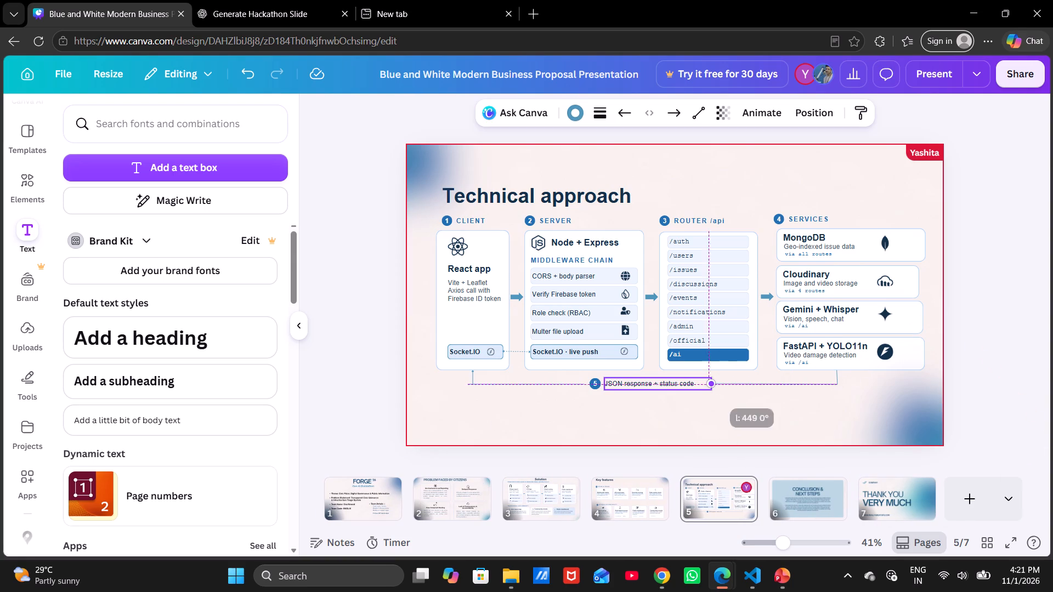
drag(707, 384, 698, 382)
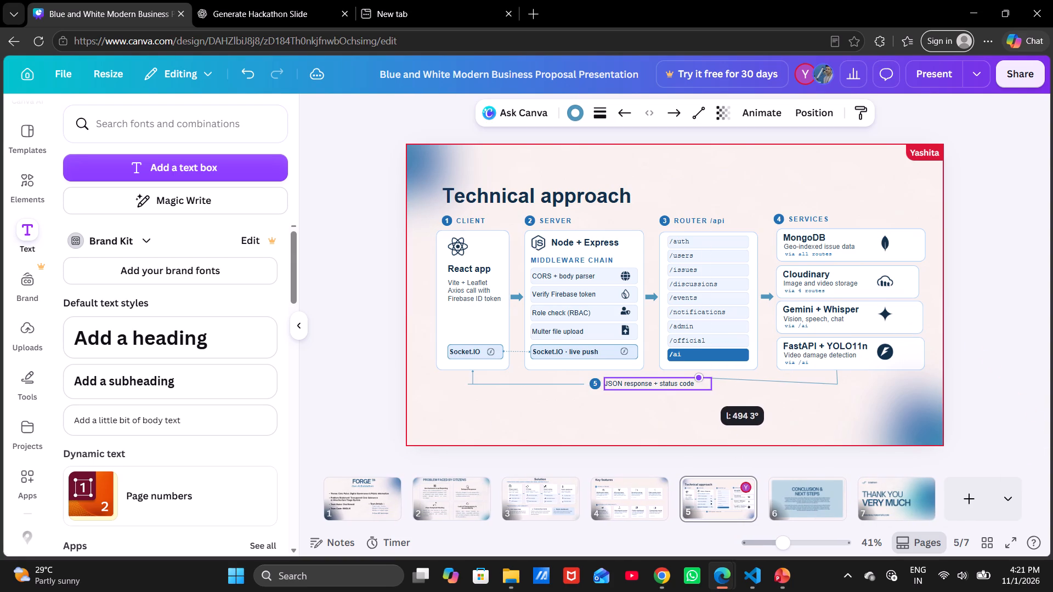
drag(698, 382, 701, 384)
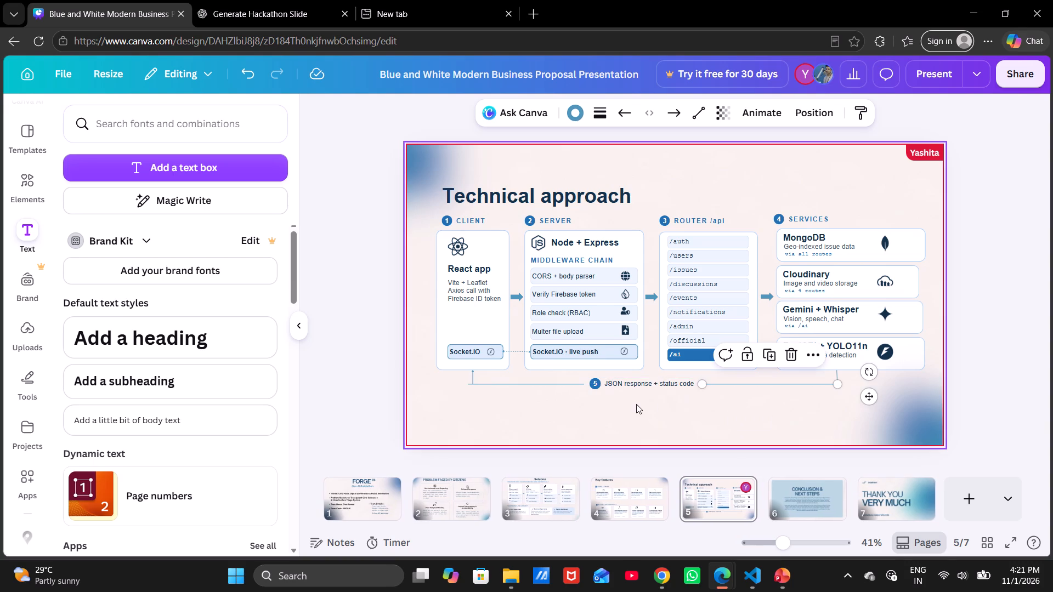
click(636, 404)
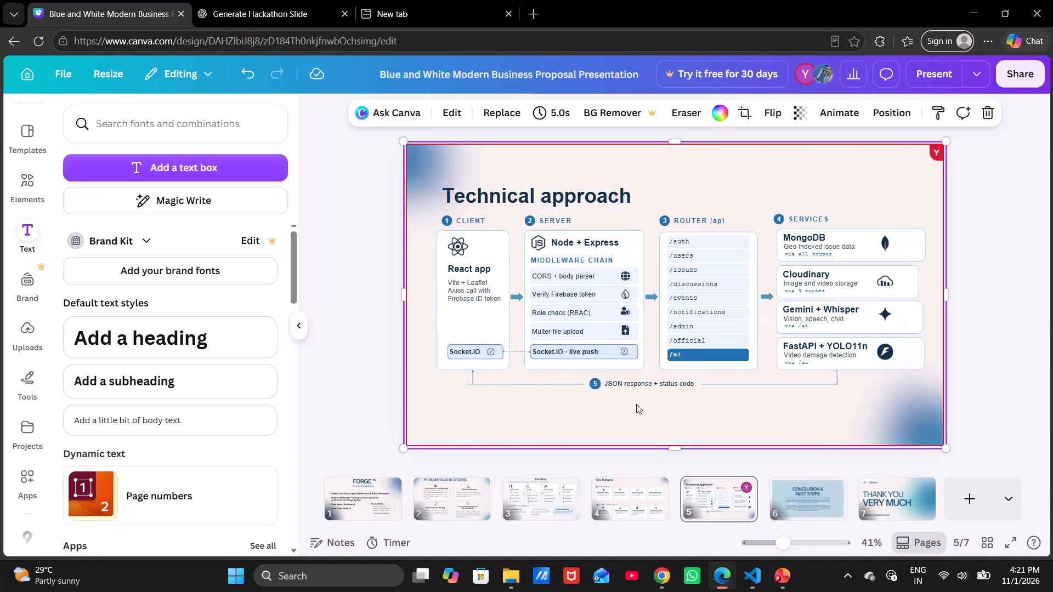
Widen the Cloudinary card so its outer edge lines up with the MongoDB card.
click(906, 290)
drag(917, 283, 922, 283)
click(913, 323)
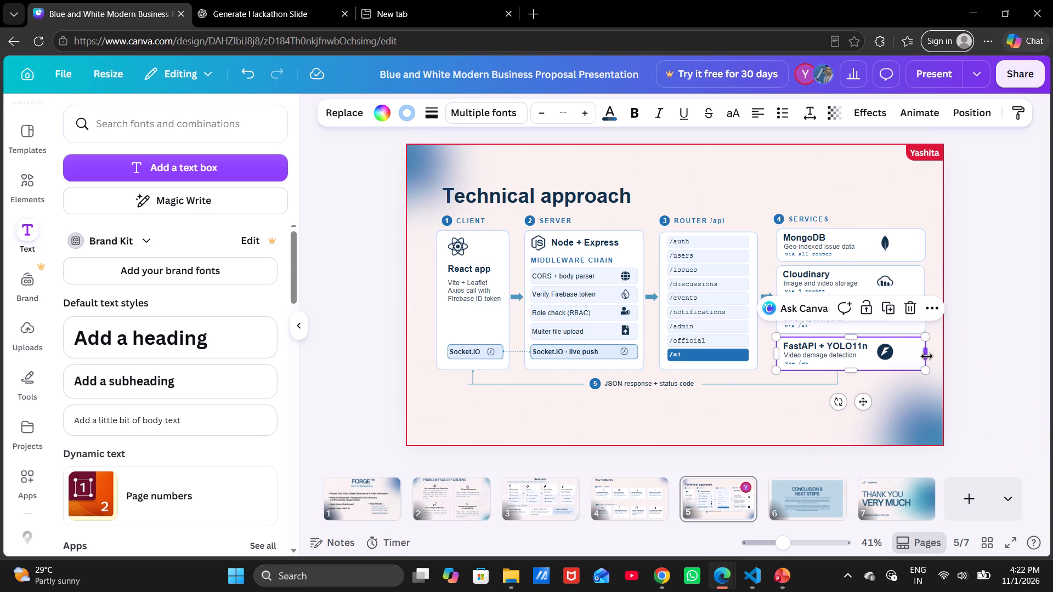
click(696, 424)
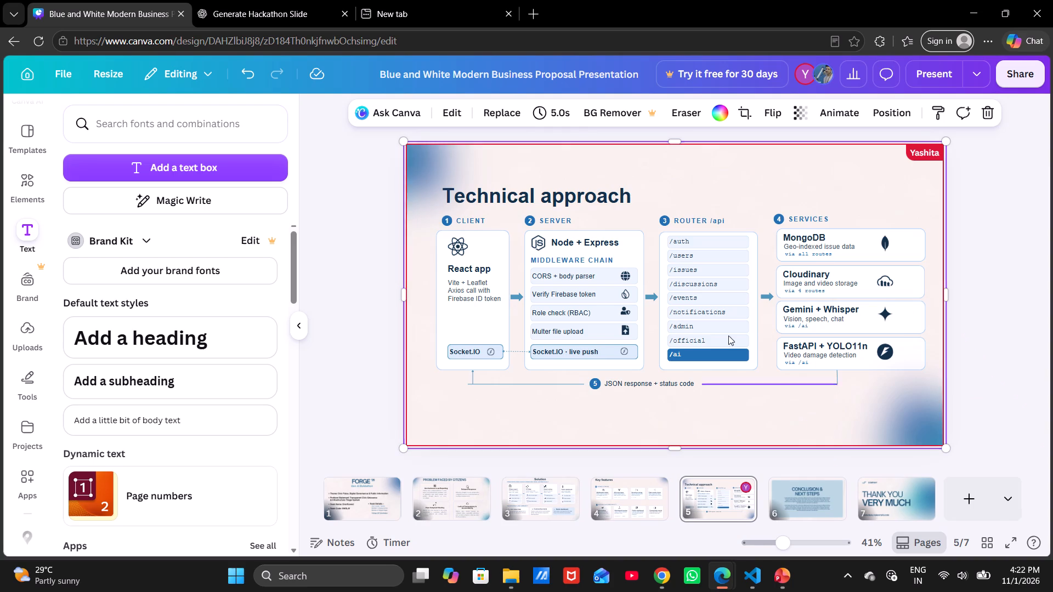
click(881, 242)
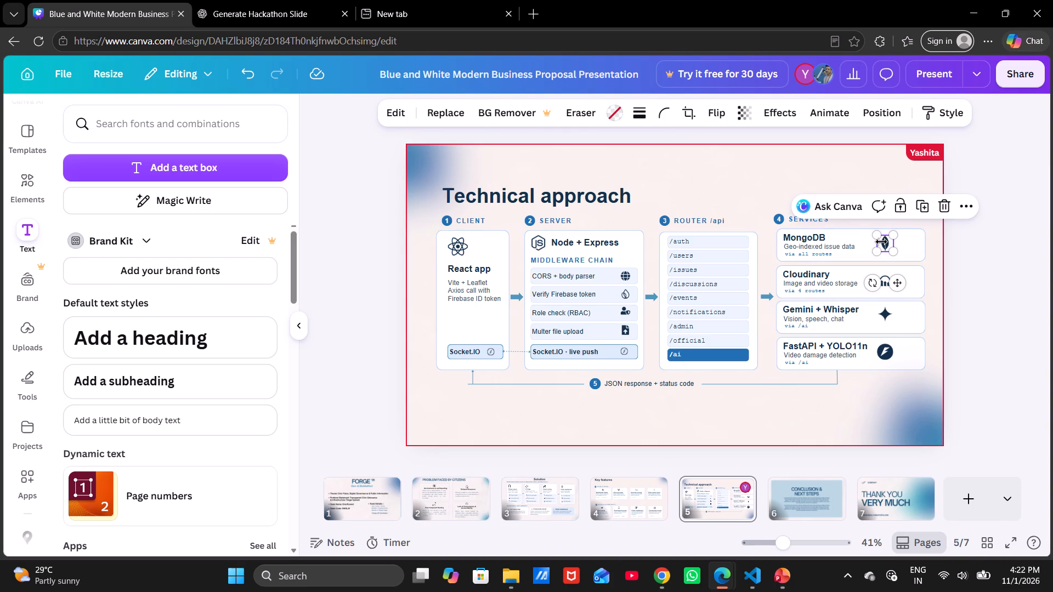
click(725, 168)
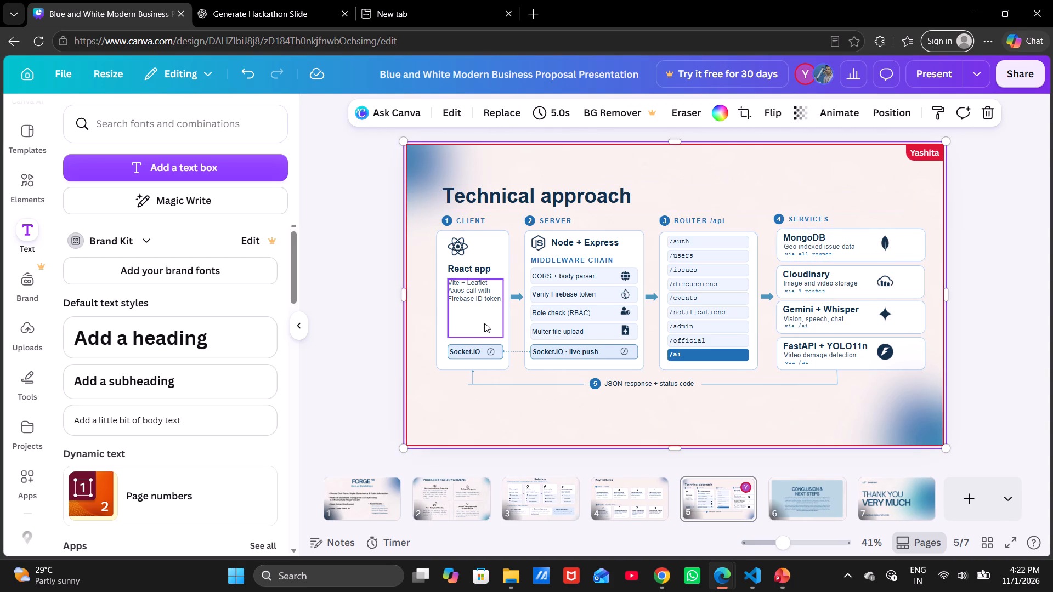
Widen the Client card by extending its outer edge toward the slide's left margin.
click(487, 247)
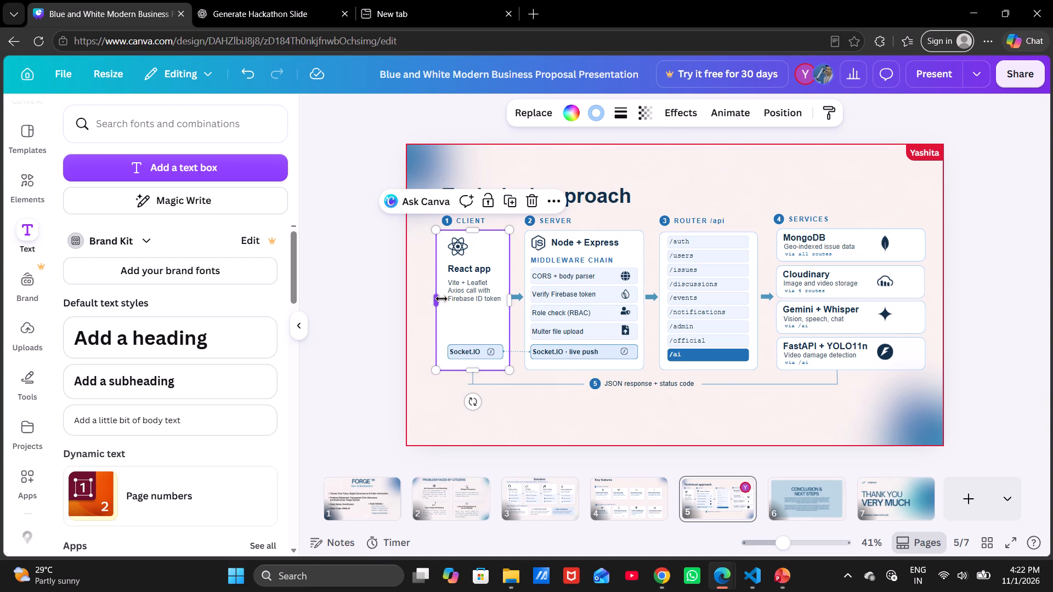
drag(435, 299, 426, 298)
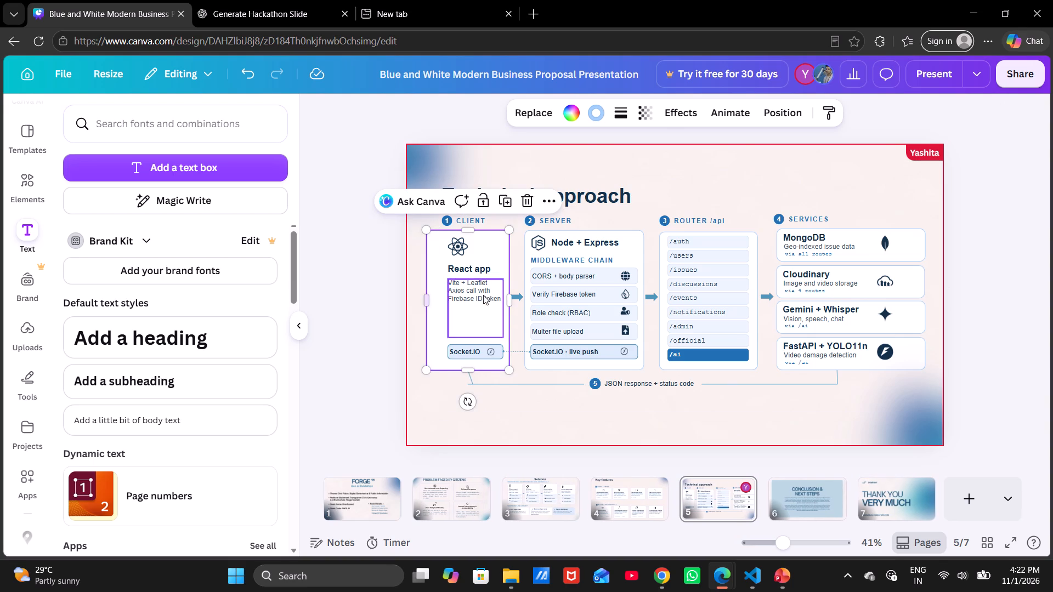
click(652, 160)
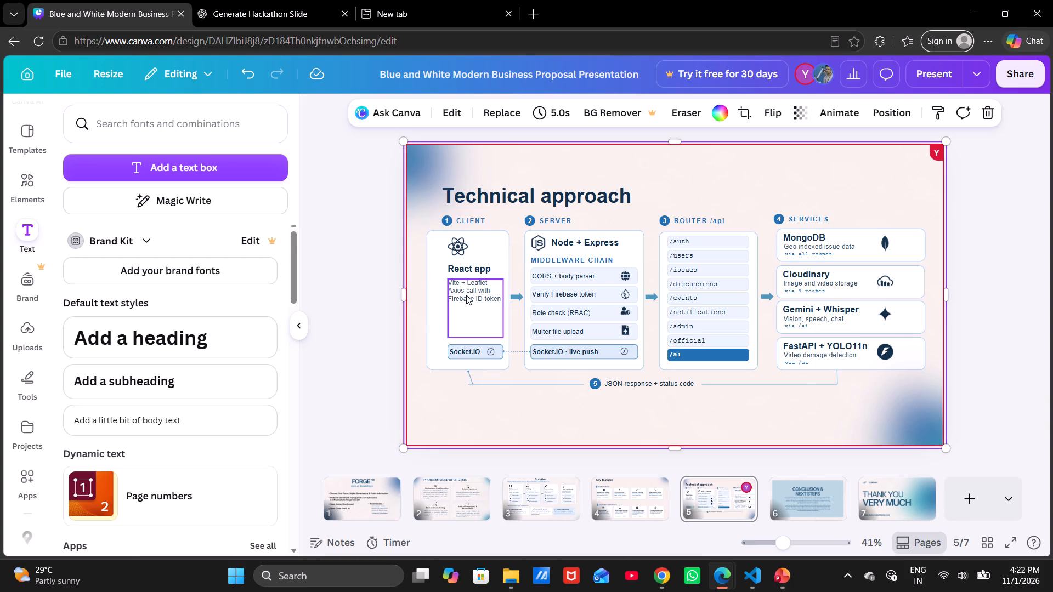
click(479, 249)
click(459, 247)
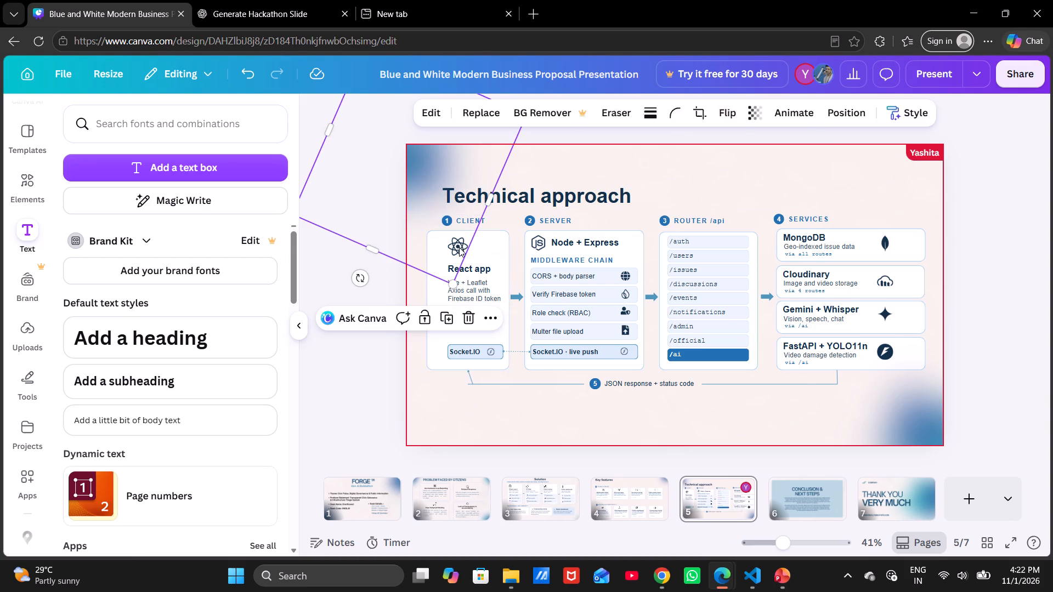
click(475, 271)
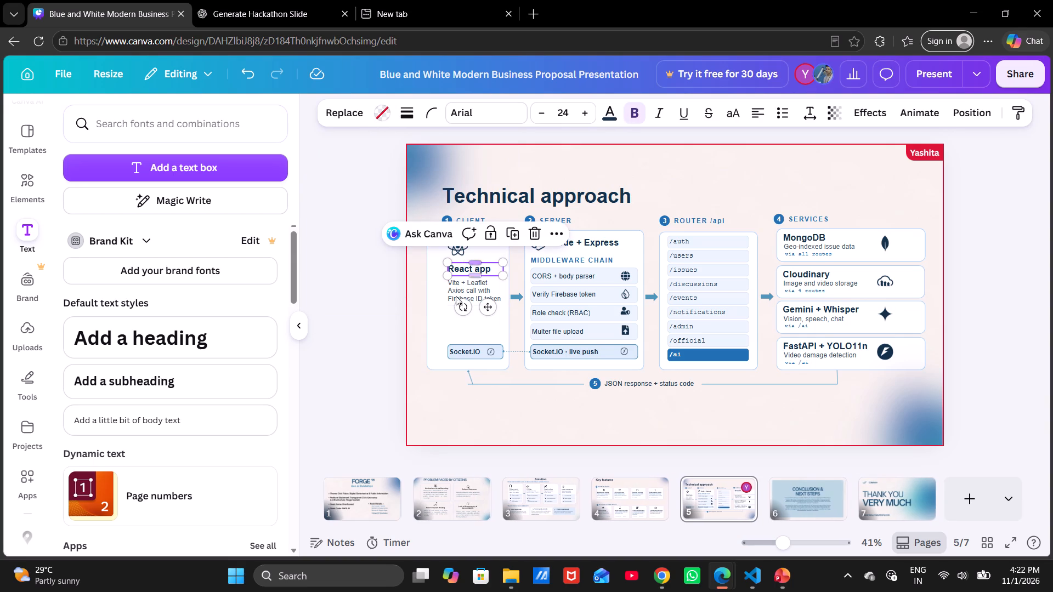
Move the Socket.IO box in the Client card slightly left, away from the Server card.
drag(474, 348, 465, 348)
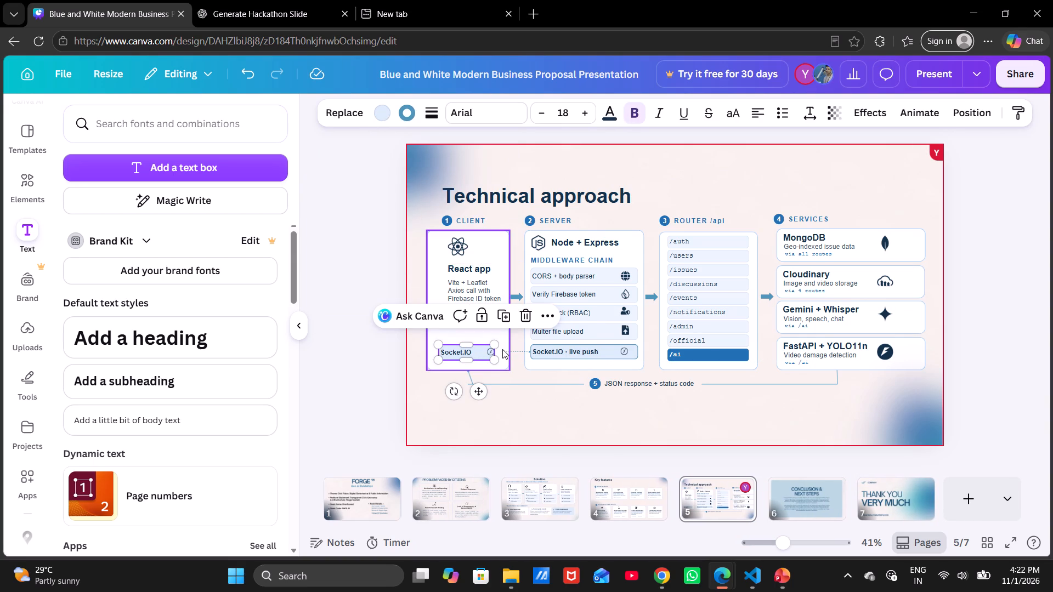
Extend the Socket.IO connector between the Client and Server cards so it reaches the Client card's Socket.IO box horizontally.
click(511, 351)
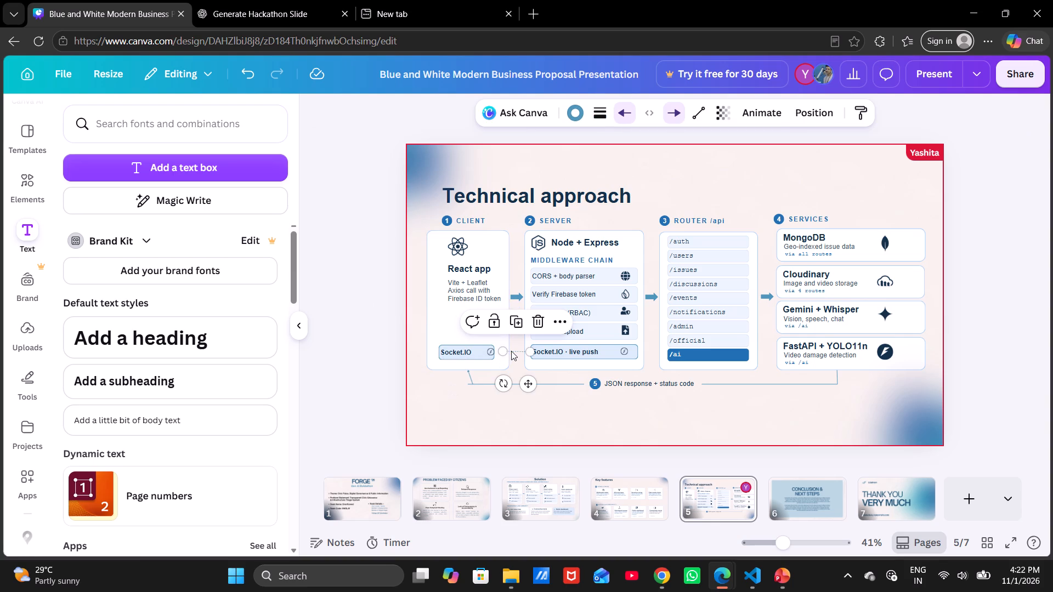
click(500, 349)
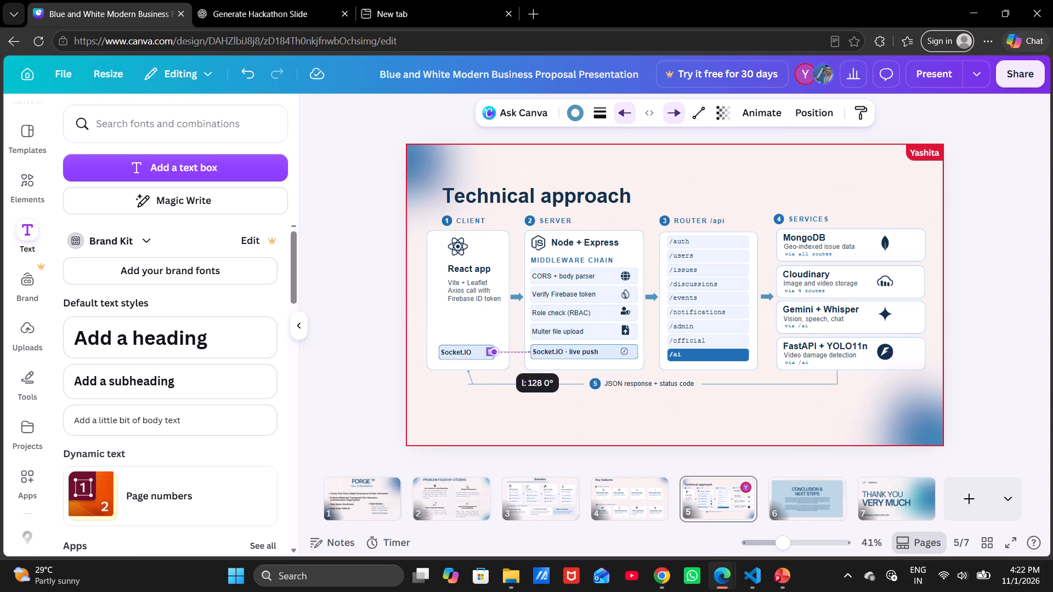
click(450, 389)
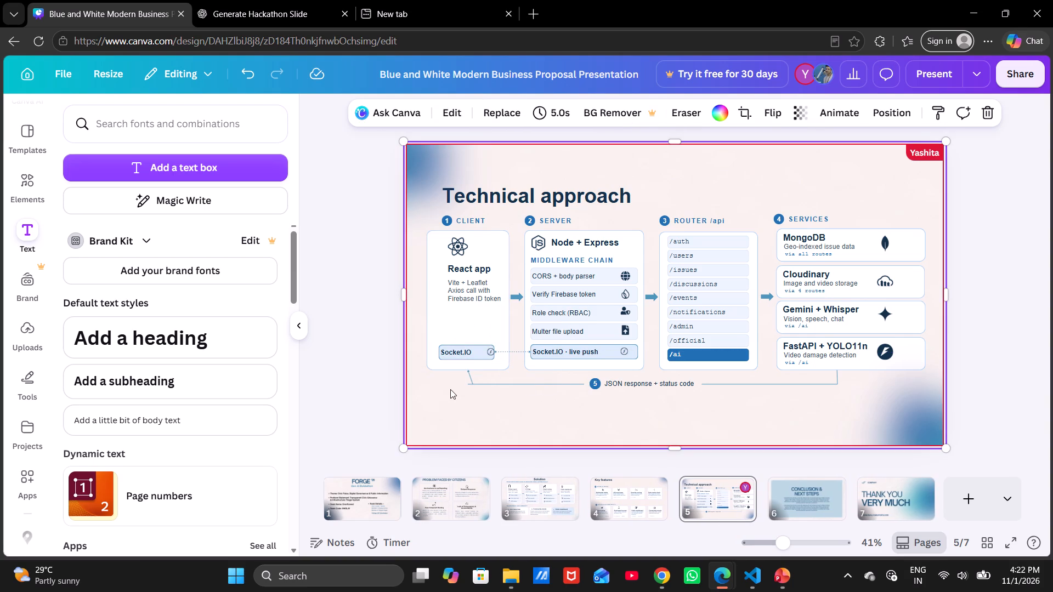
Straighten the JSON response arrow's final segment so it rises vertically into the bottom of the Client card.
click(466, 375)
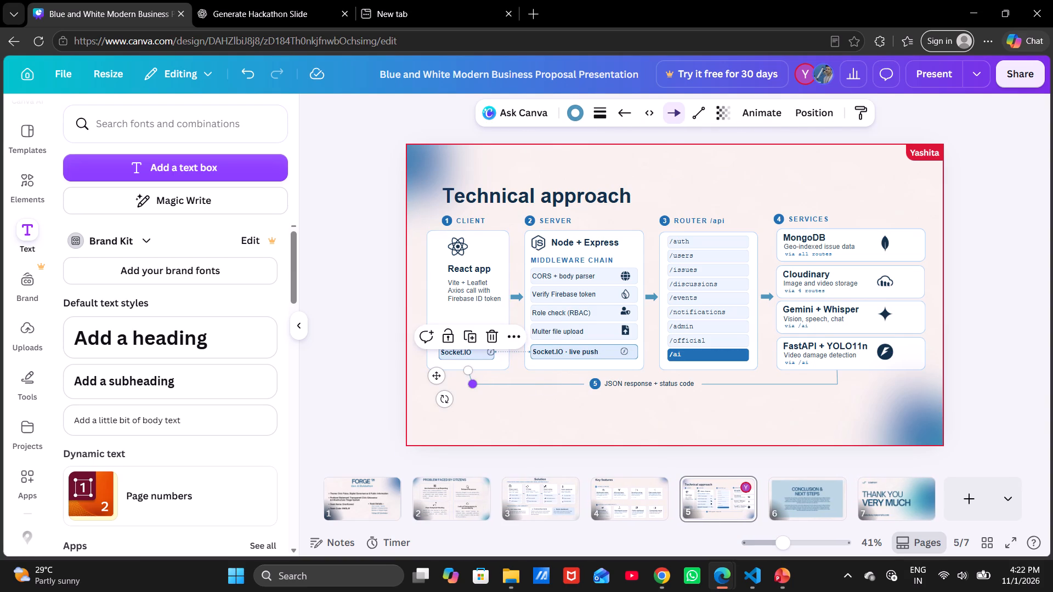
click(473, 383)
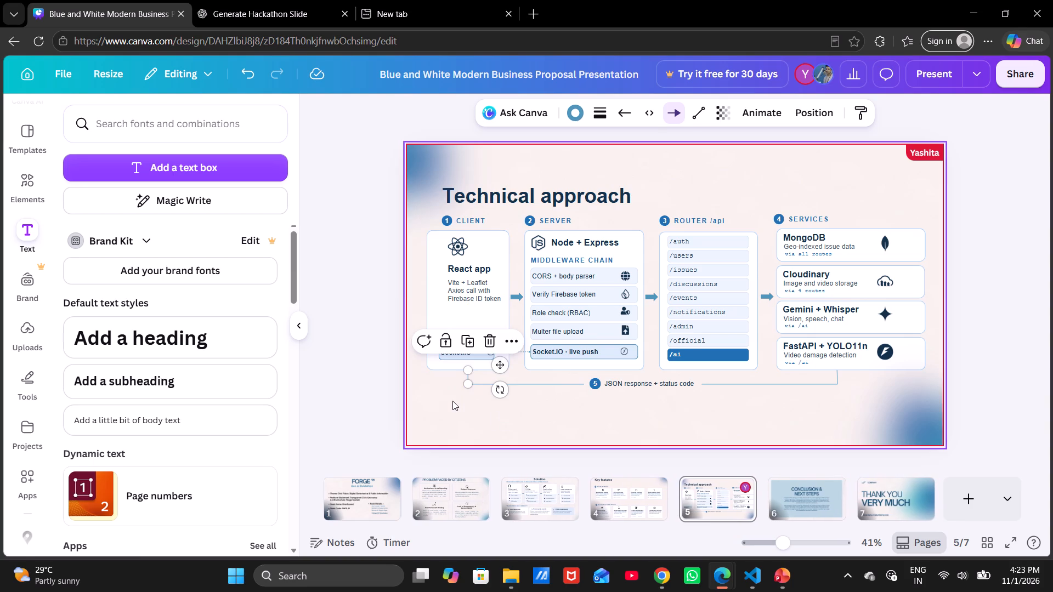
click(452, 401)
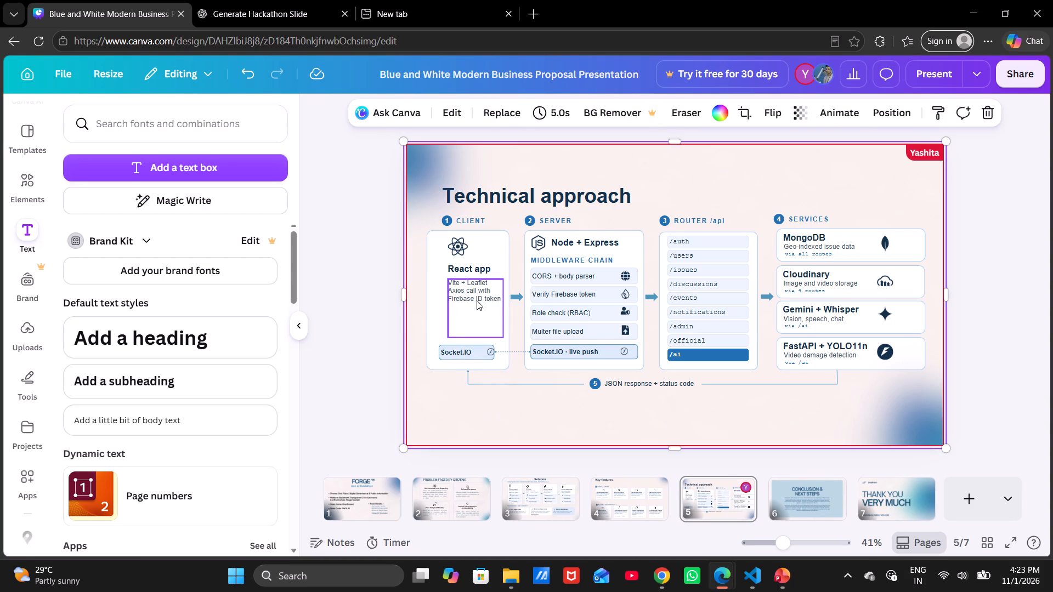
Move the React app heading and its description slightly left within the Client card, lining up their left edges.
click(477, 300)
drag(477, 300, 468, 300)
click(466, 269)
drag(466, 269, 457, 269)
click(483, 249)
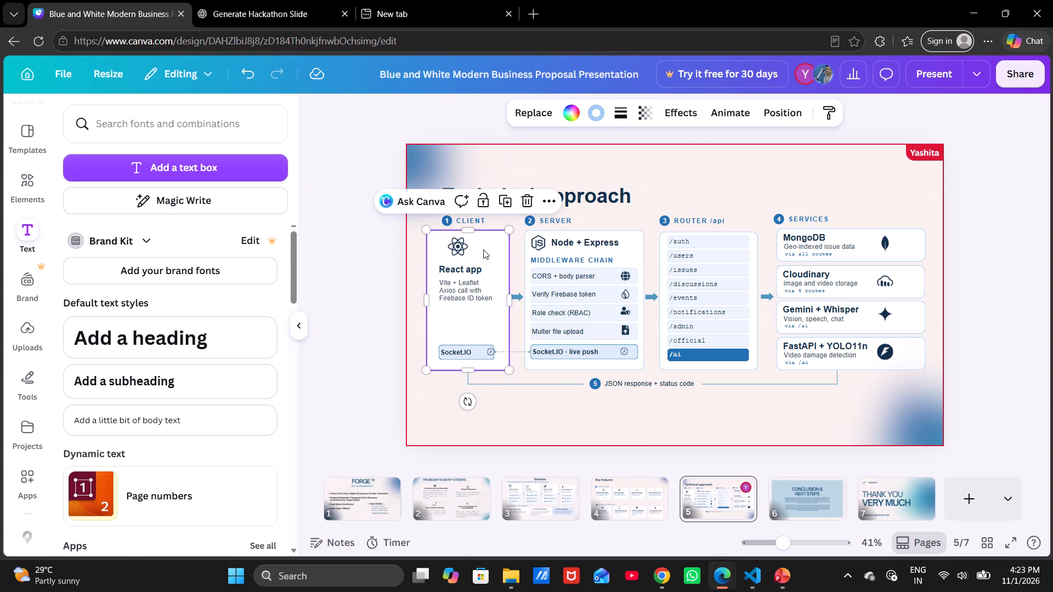
click(546, 420)
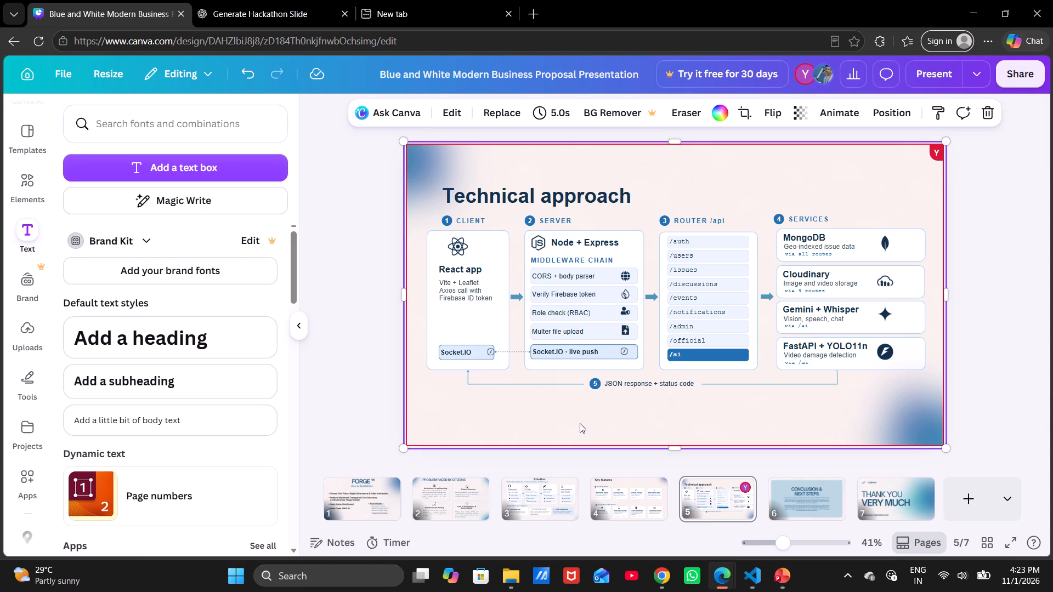
click(1033, 236)
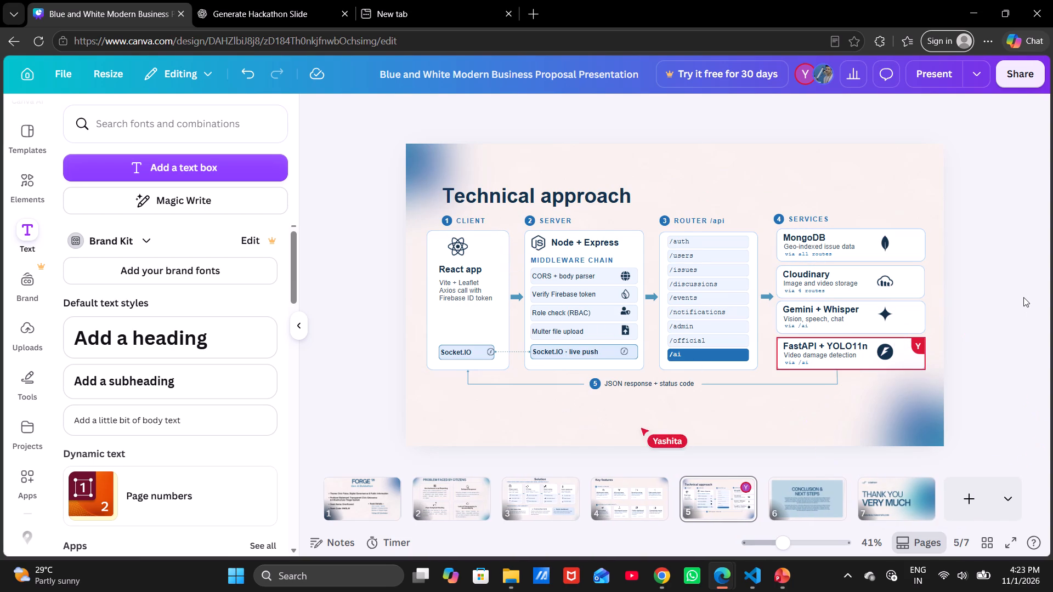
click(804, 495)
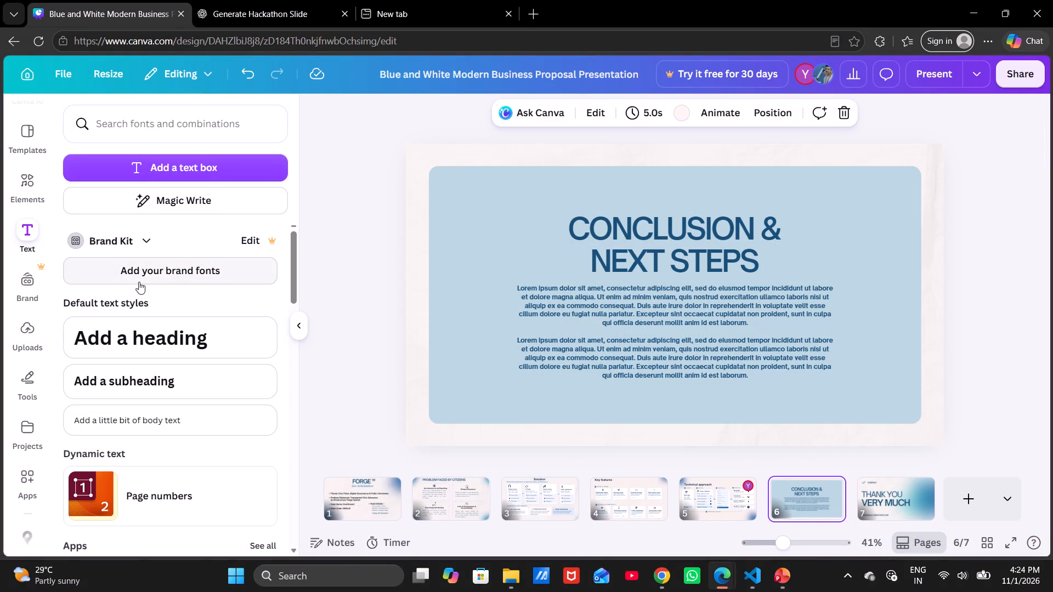
click(20, 437)
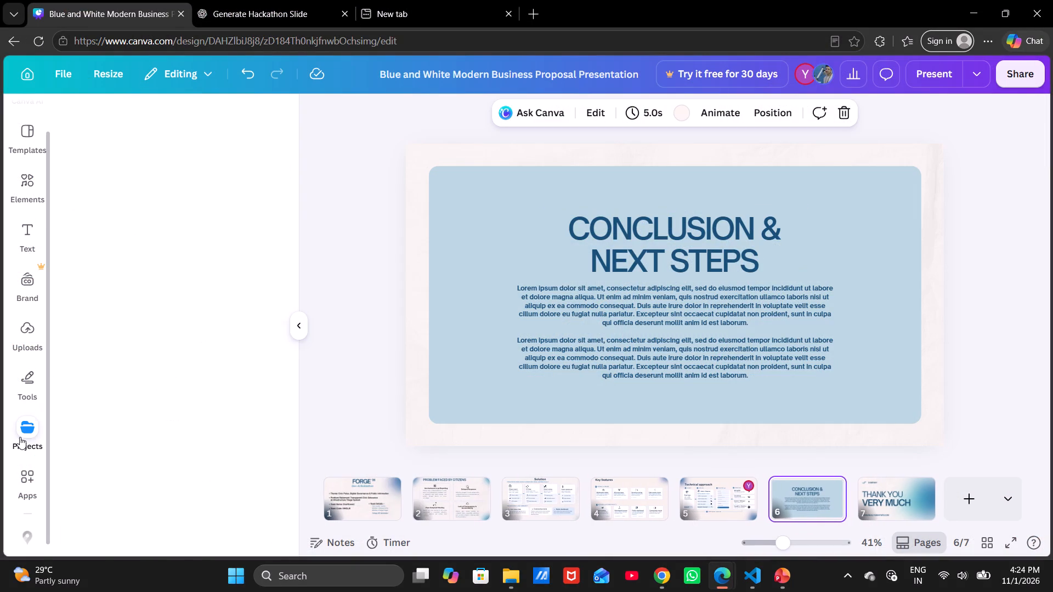
click(21, 338)
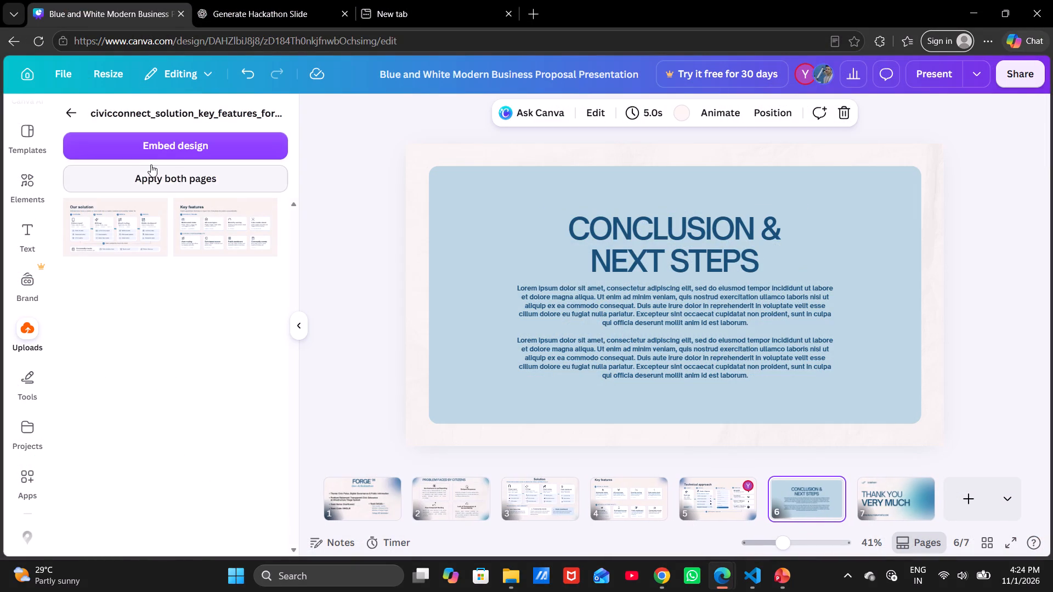
click(66, 110)
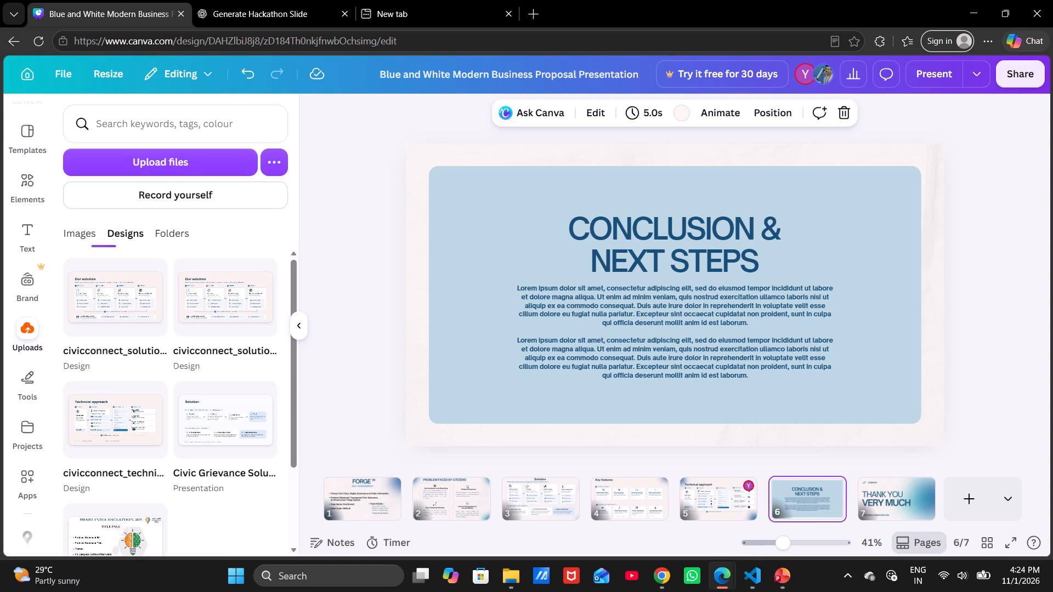
click(162, 163)
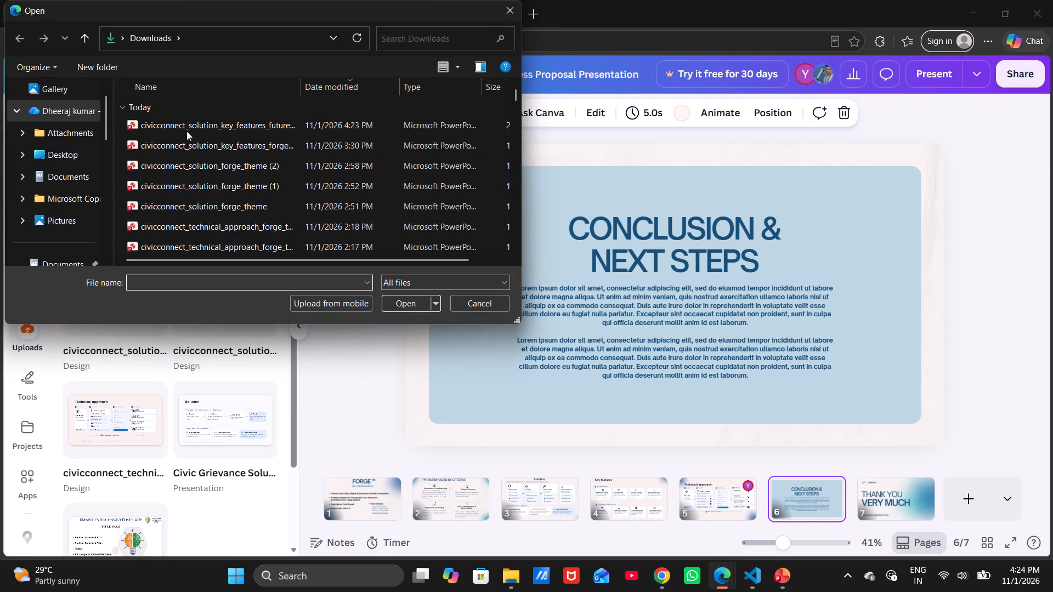
drag(189, 134, 206, 122)
click(206, 122)
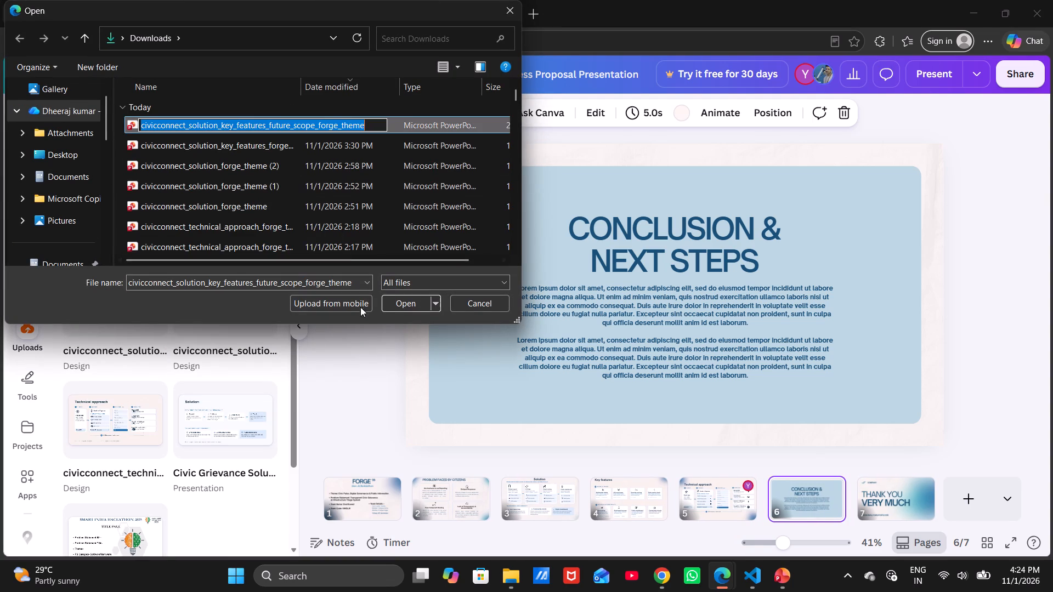
click(391, 305)
click(391, 305)
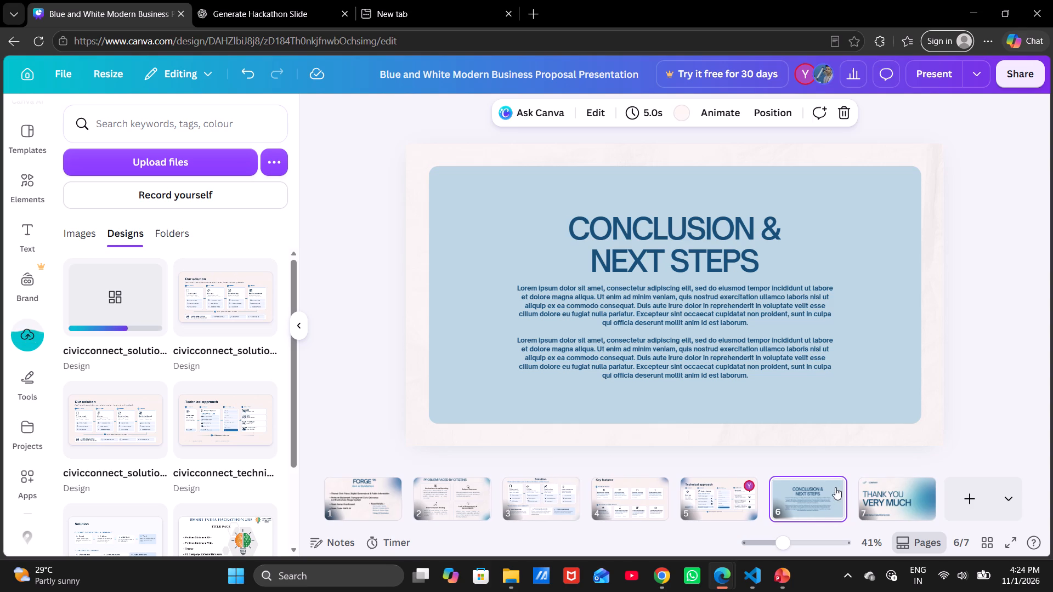
Add a new page at the end of the presentation and apply the uploaded deck's Future scope slide to it.
click(802, 511)
click(967, 493)
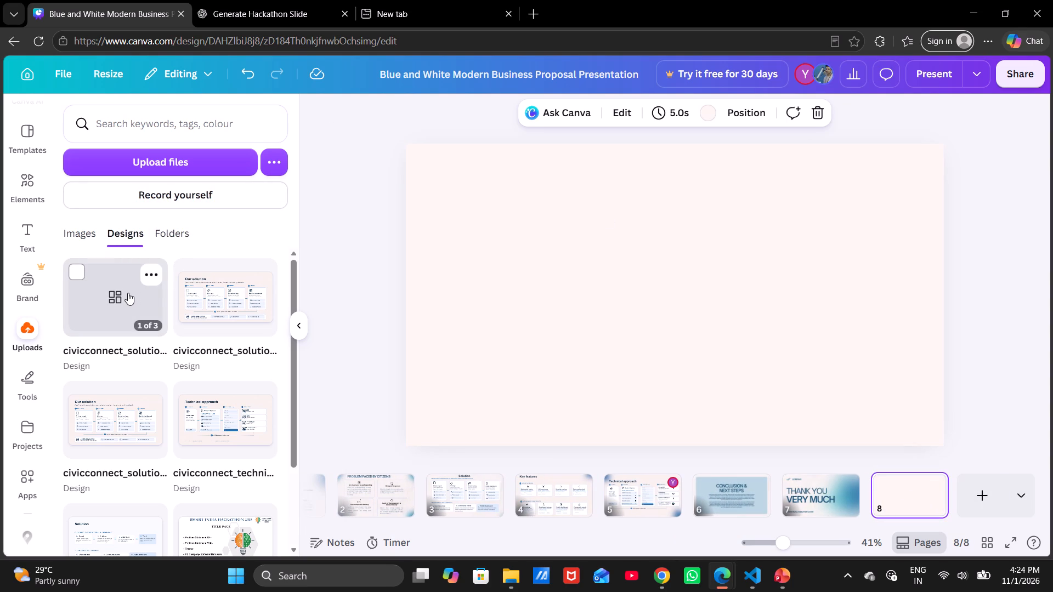
click(128, 293)
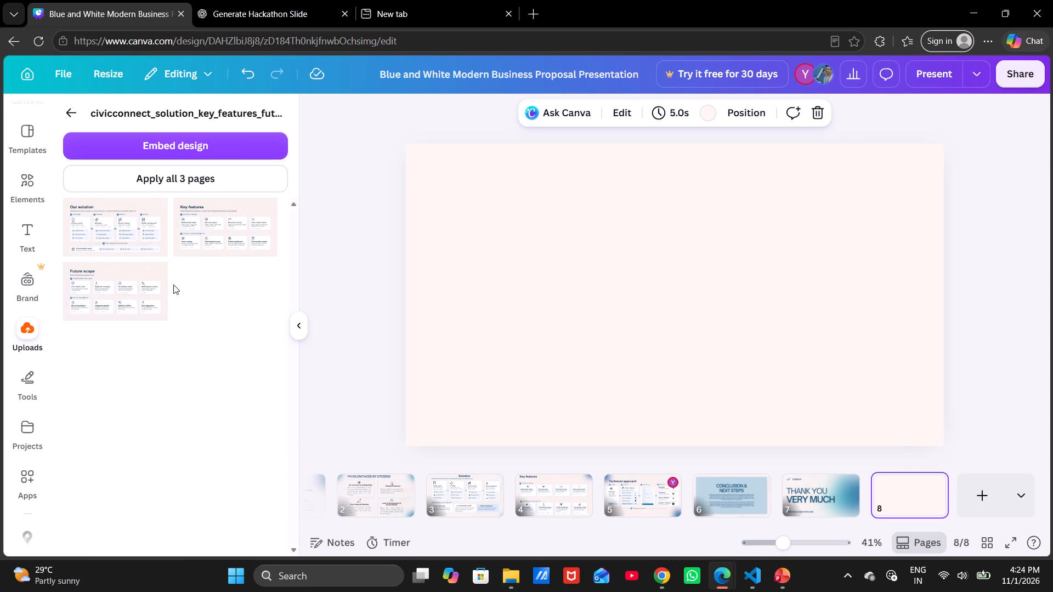
click(114, 305)
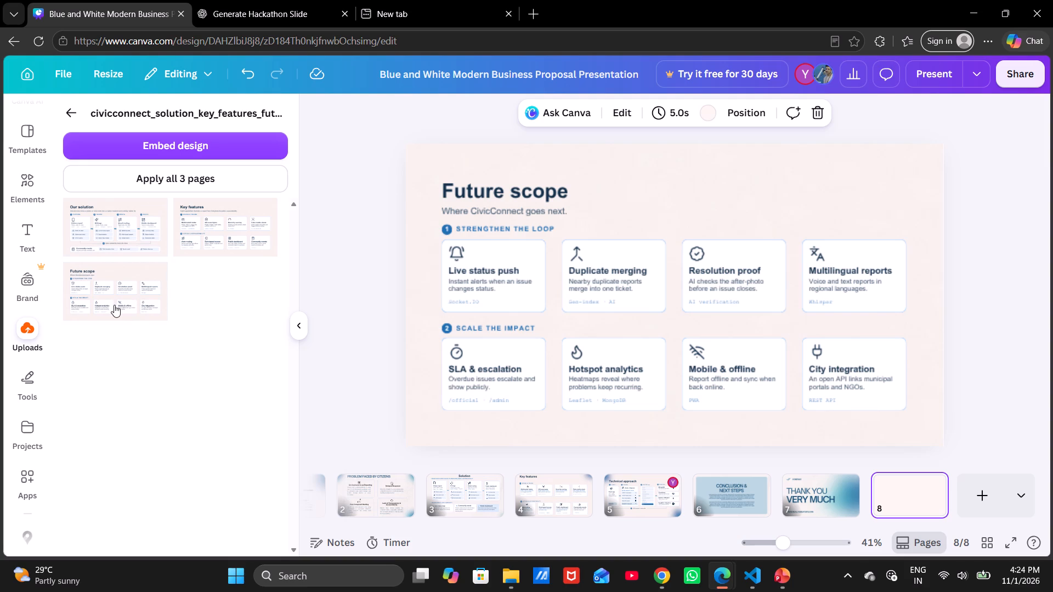
click(370, 280)
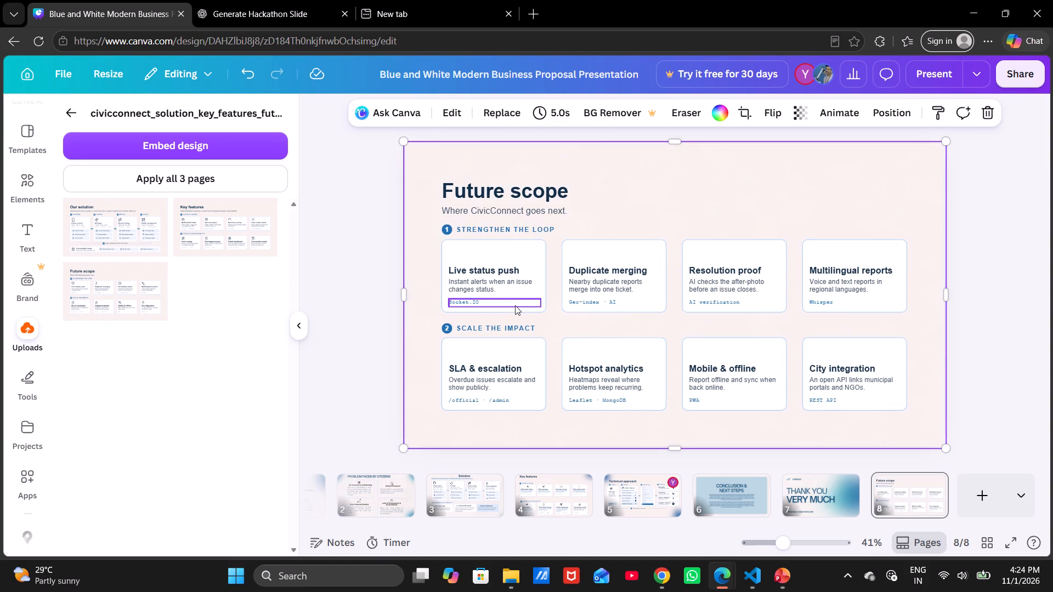
click(515, 246)
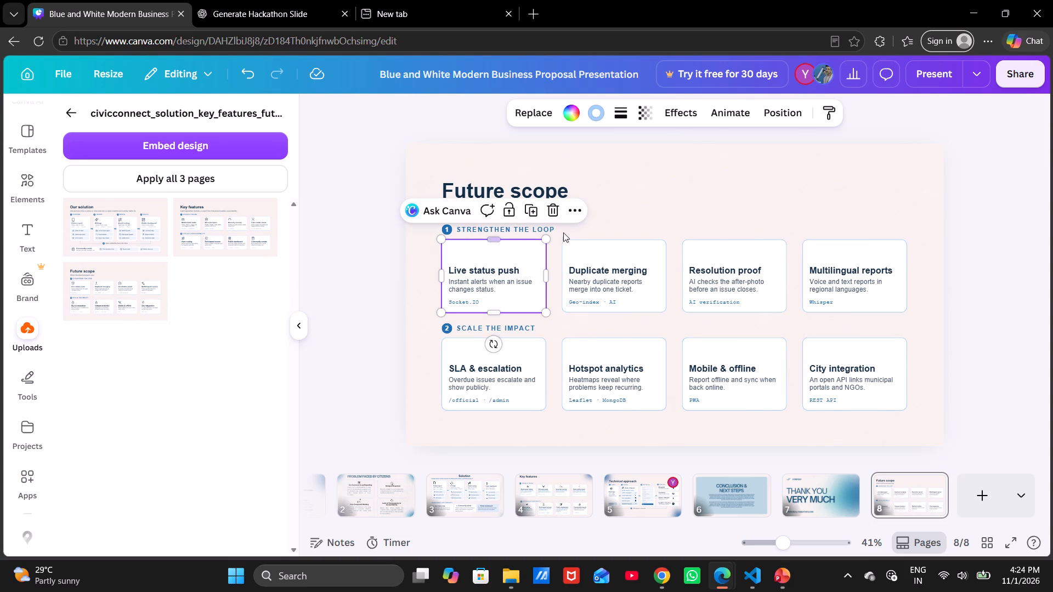
click(638, 161)
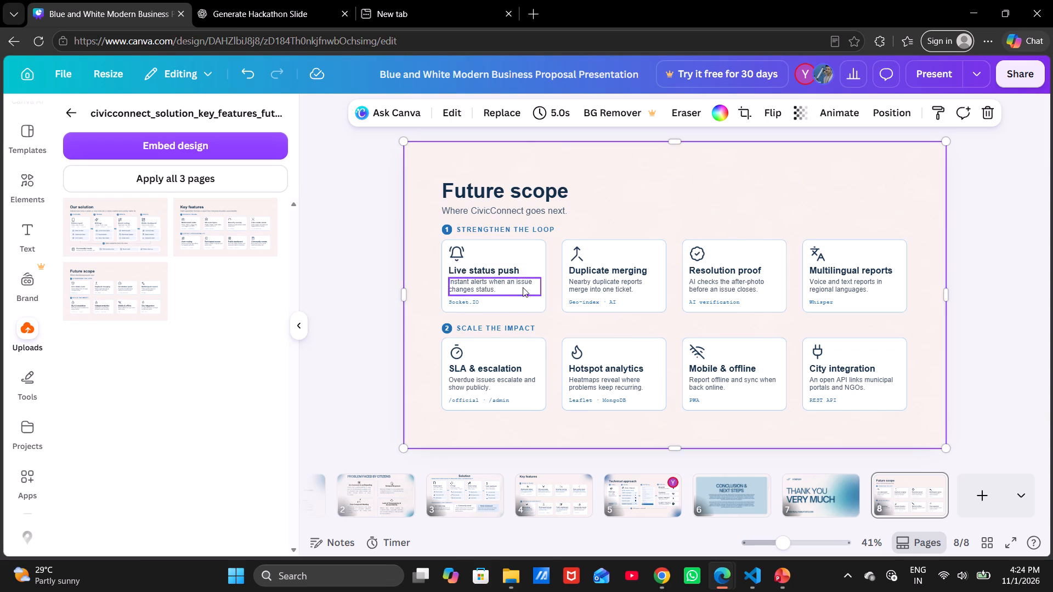
Centre-align the Future scope title across the slide and move it up close to the slide's top edge.
drag(499, 190, 666, 173)
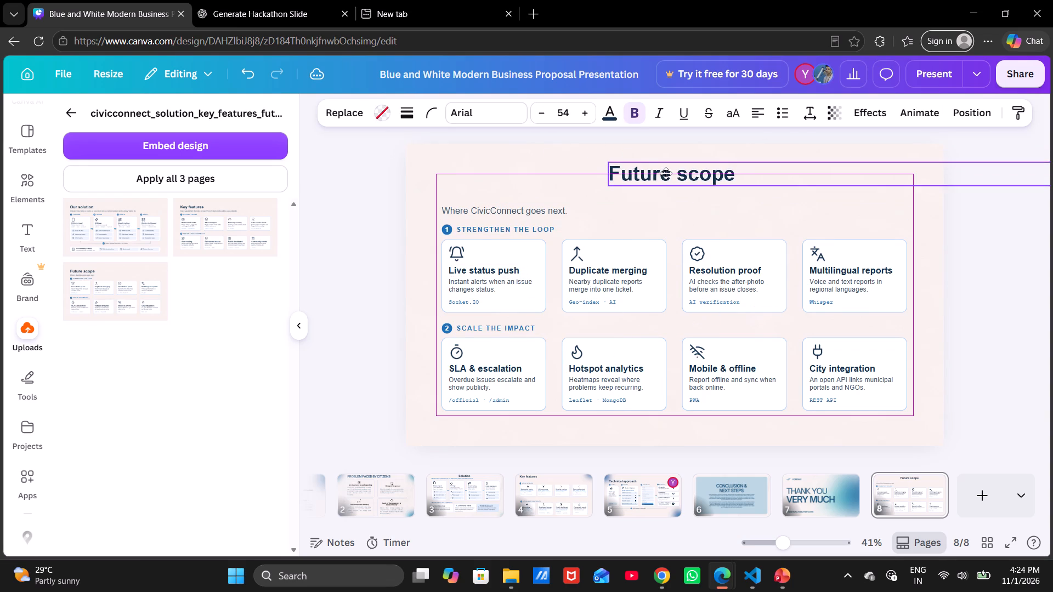
drag(666, 173, 627, 175)
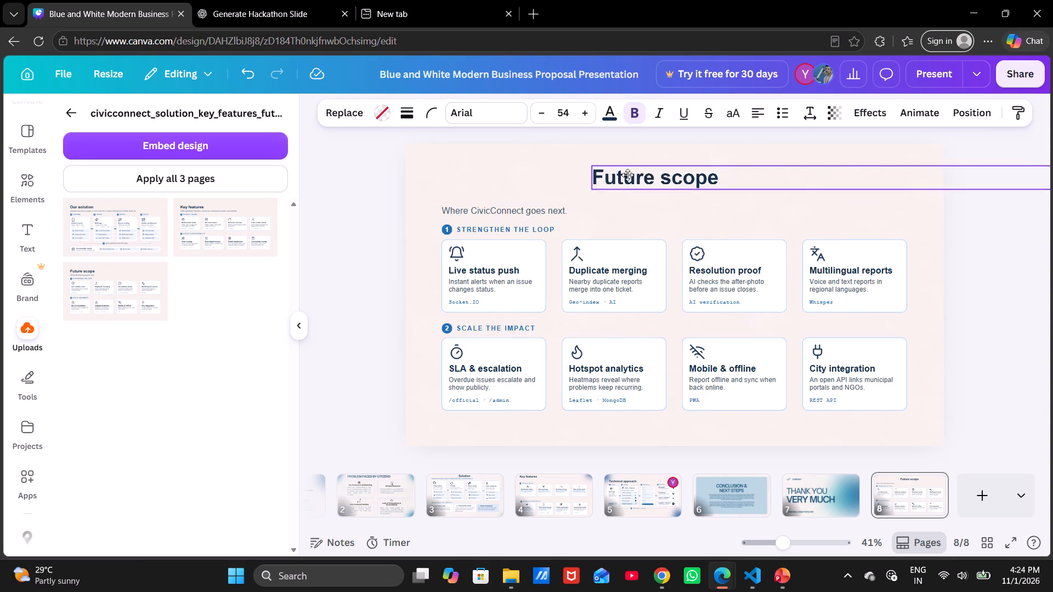
drag(627, 175, 499, 173)
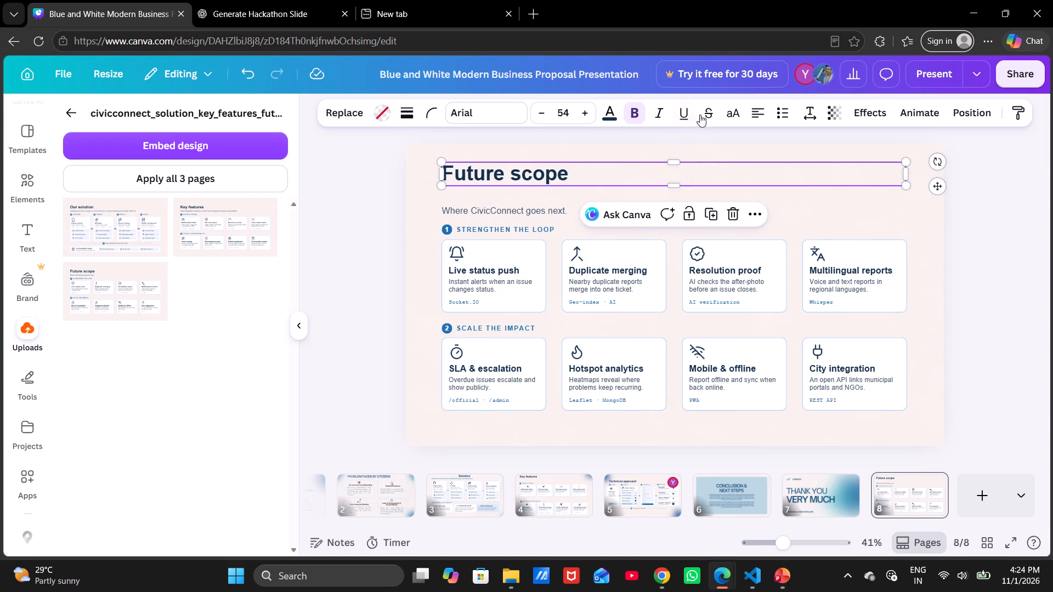
click(760, 106)
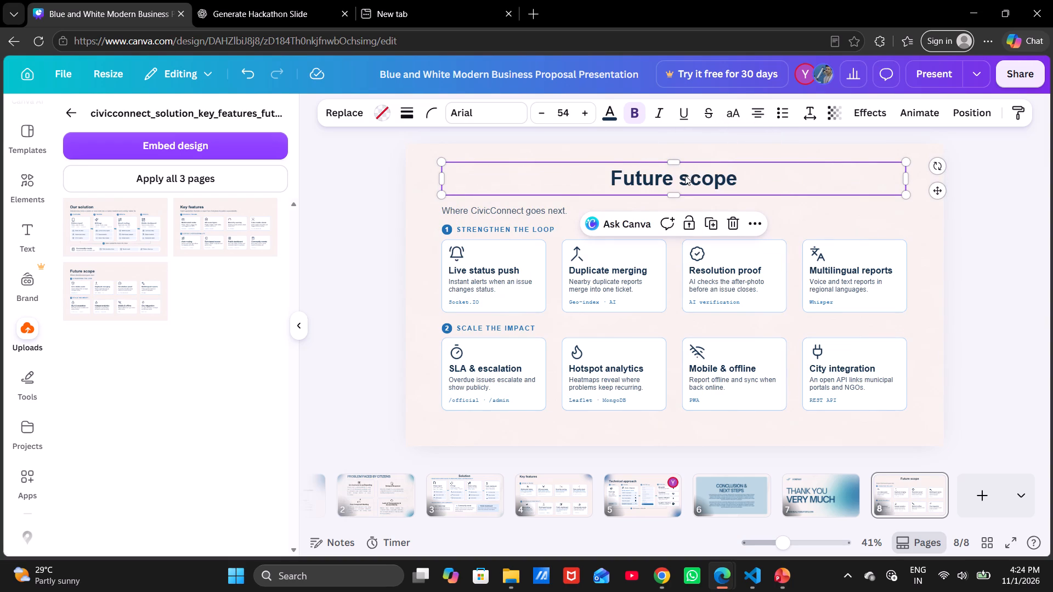
click(685, 175)
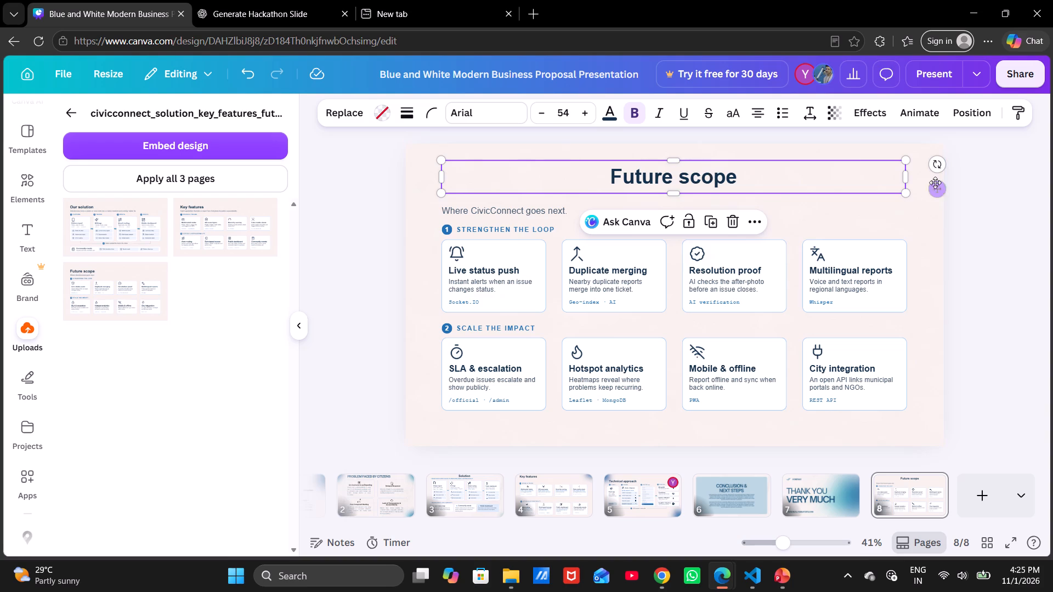
drag(935, 183, 933, 172)
click(373, 208)
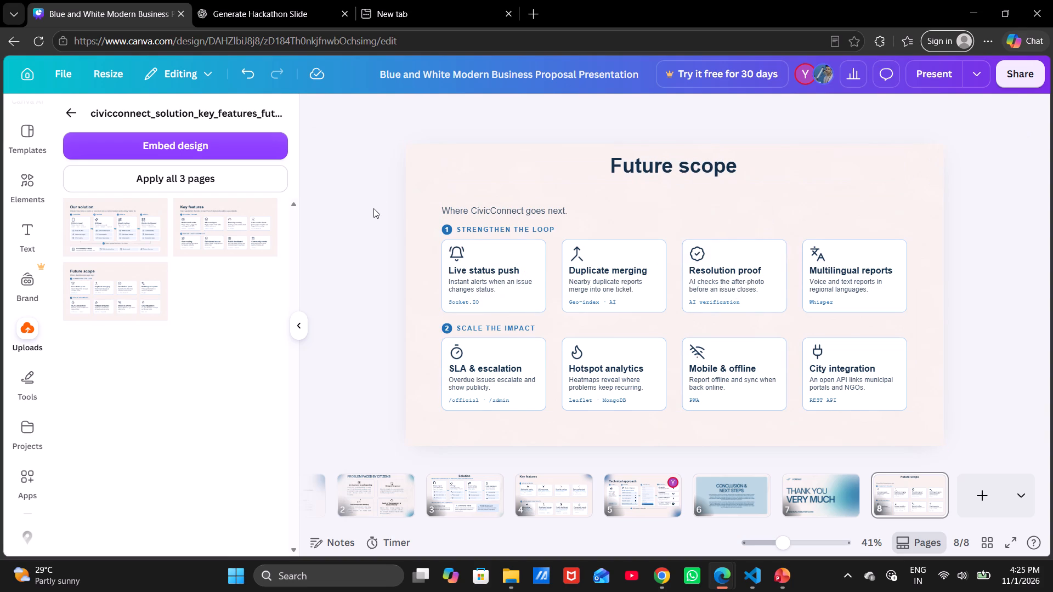
Delete the "Where CivicConnect goes next." subtitle from the Future scope slide.
click(479, 213)
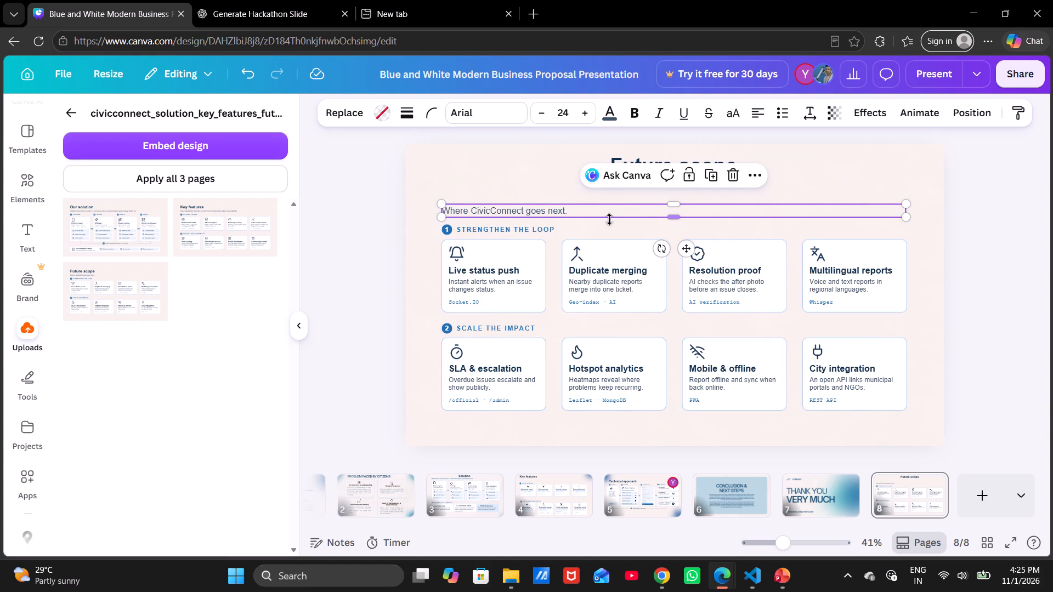
key(Delete)
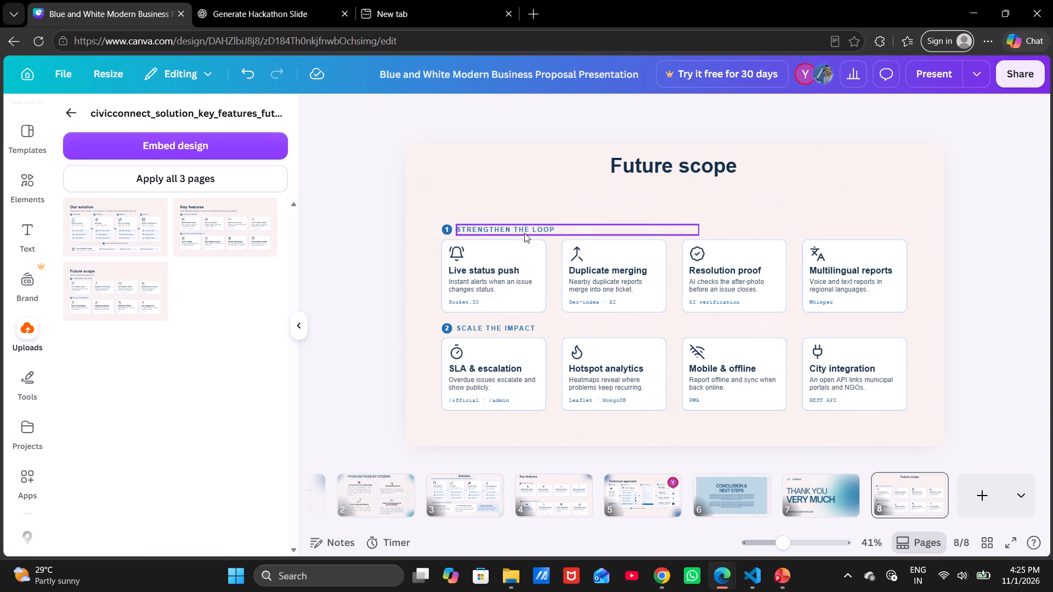
Group the number 1 badge with the STRENGTHEN THE LOOP heading and move them up to just below the Future scope title.
click(476, 228)
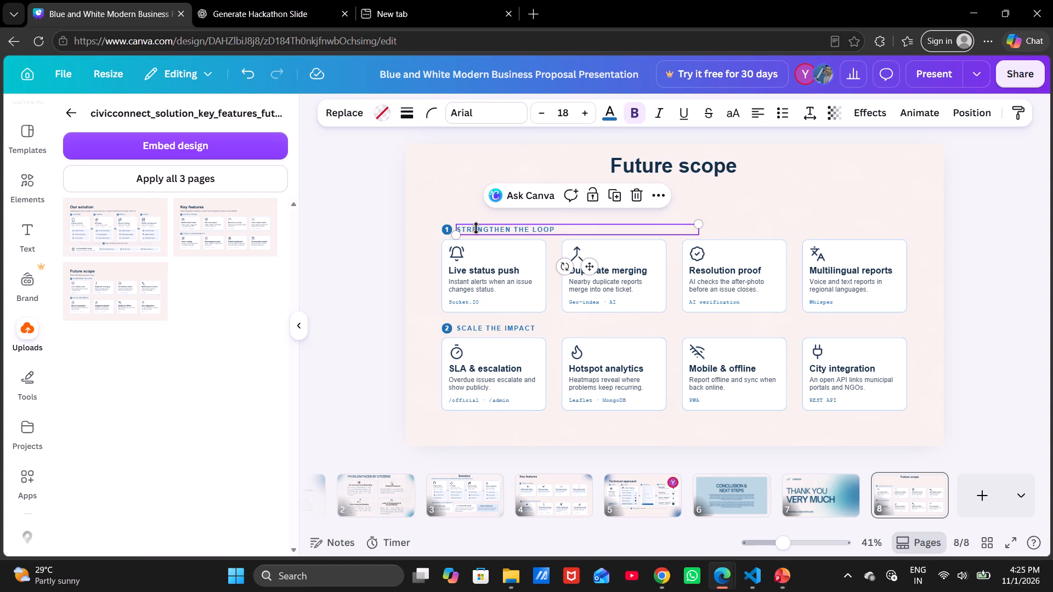
shift+click(449, 229)
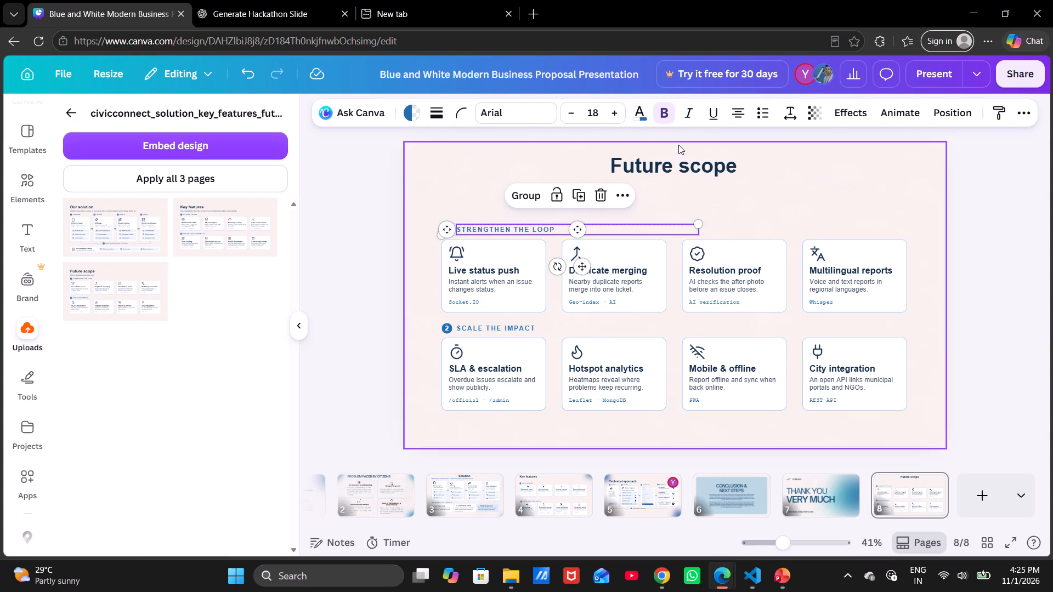
key(ctrl+g)
drag(582, 266, 583, 234)
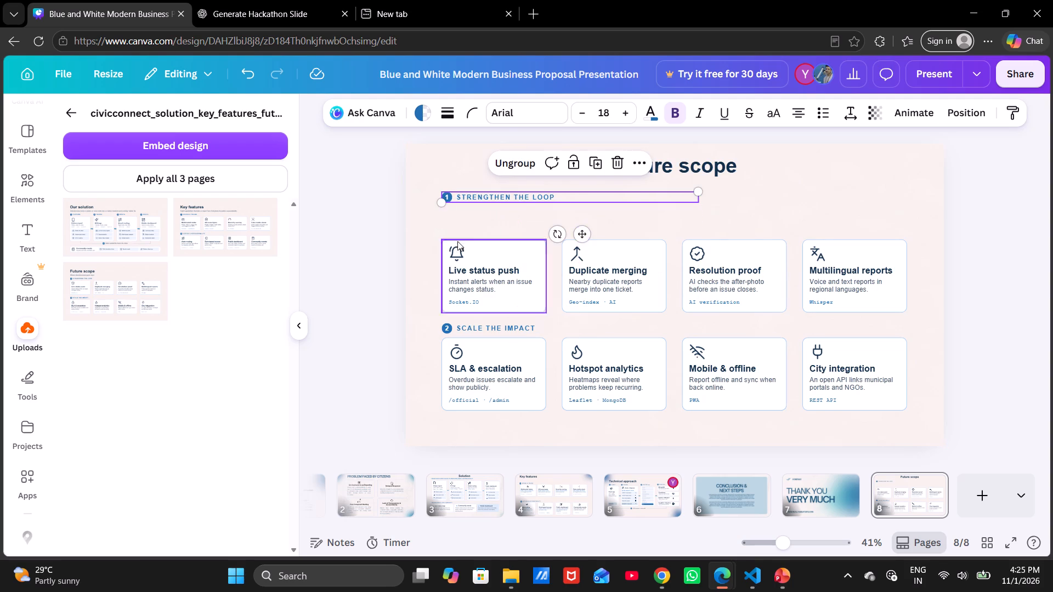
Group the Live status push card's box, icon and three text lines, and move the card up towards the STRENGTHEN THE LOOP heading.
click(488, 252)
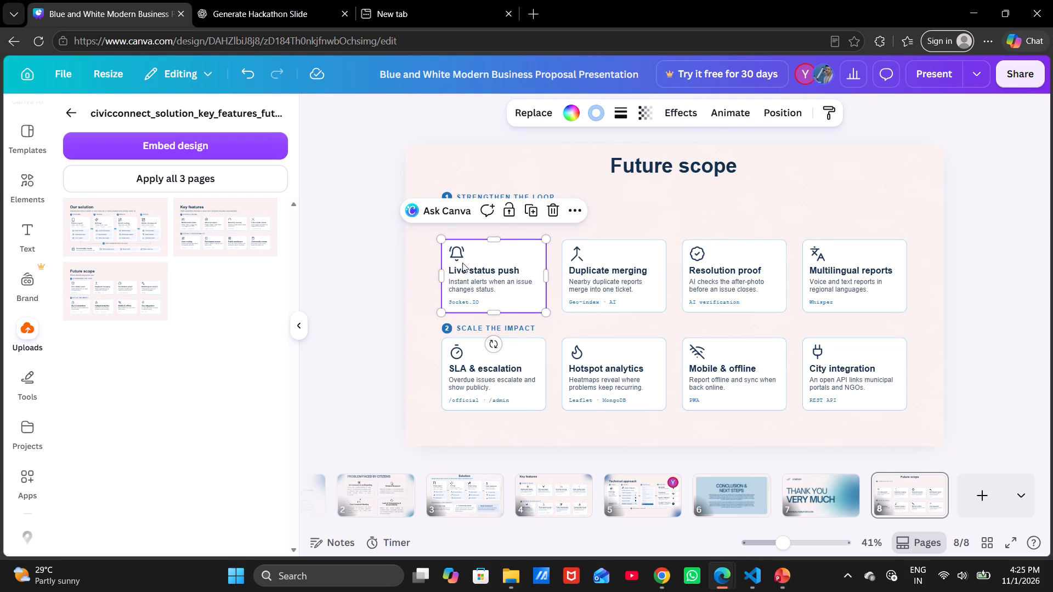
shift+click(460, 257)
shift+click(469, 269)
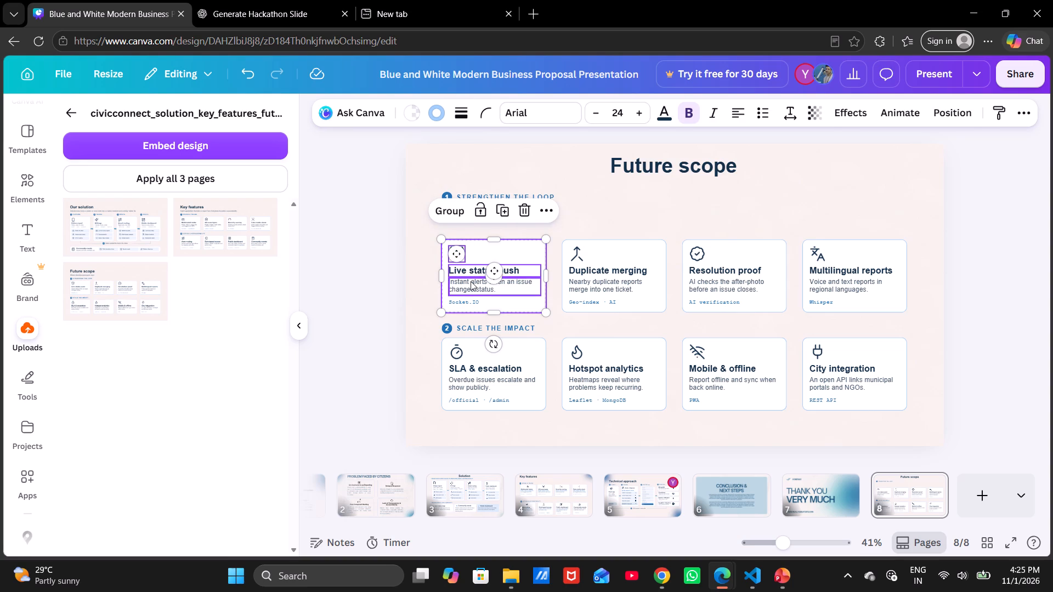
shift+click(471, 281)
shift+click(469, 300)
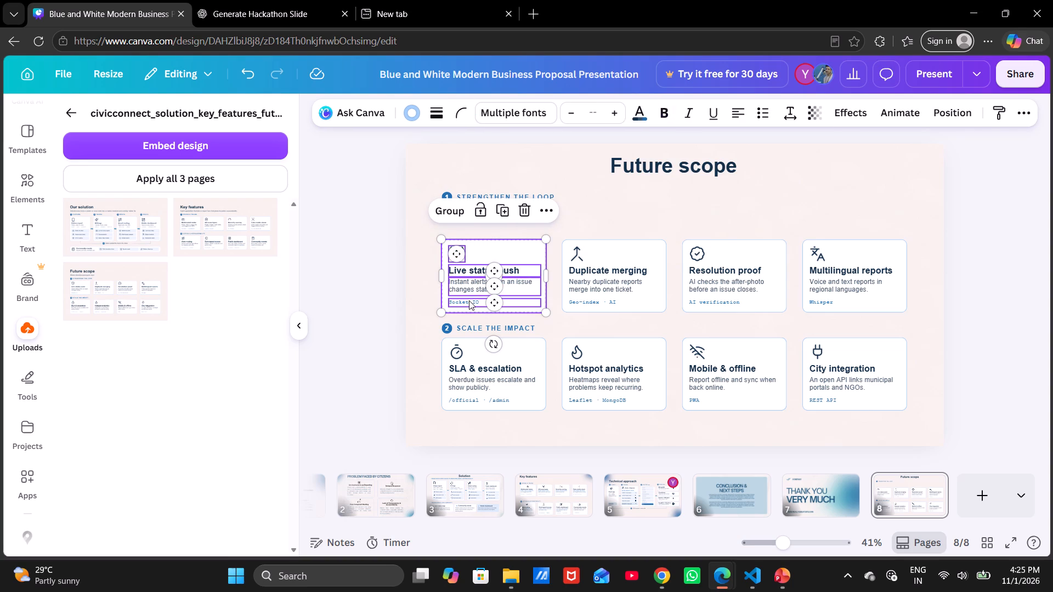
key(ctrl+g)
drag(494, 257, 494, 243)
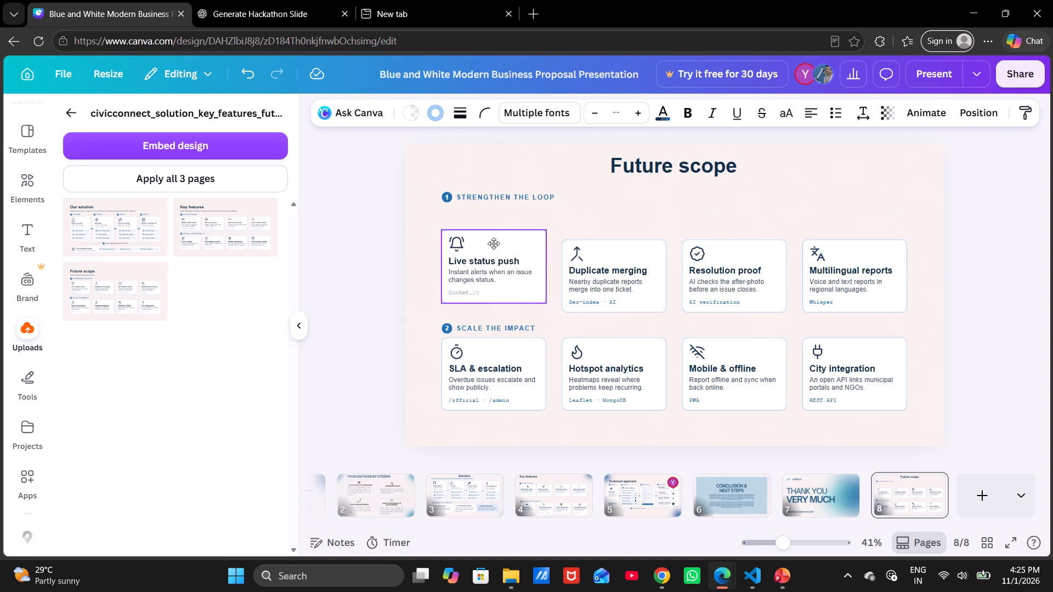
drag(494, 243, 493, 235)
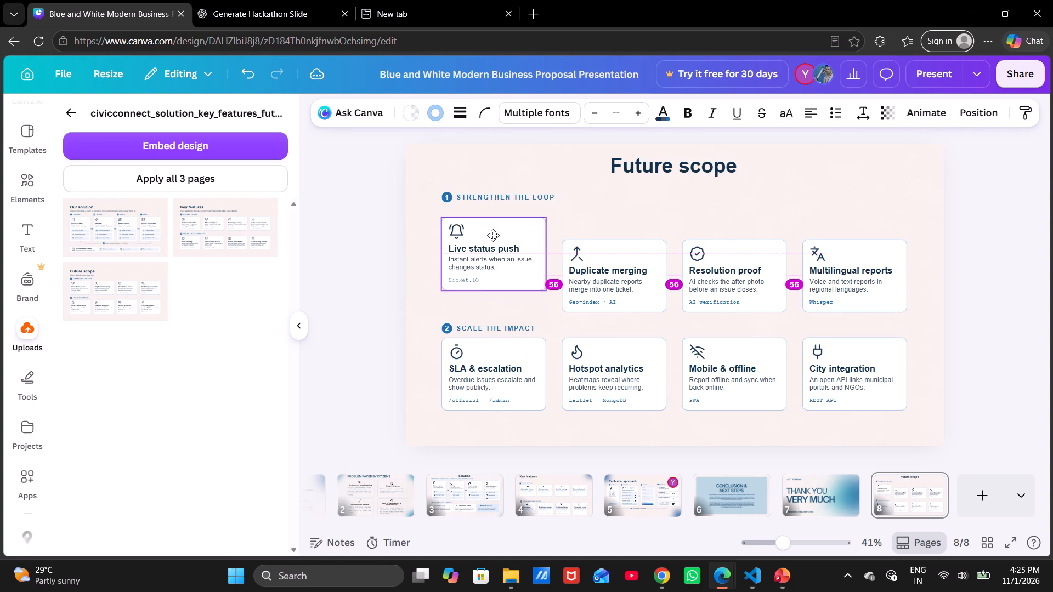
drag(493, 235, 494, 230)
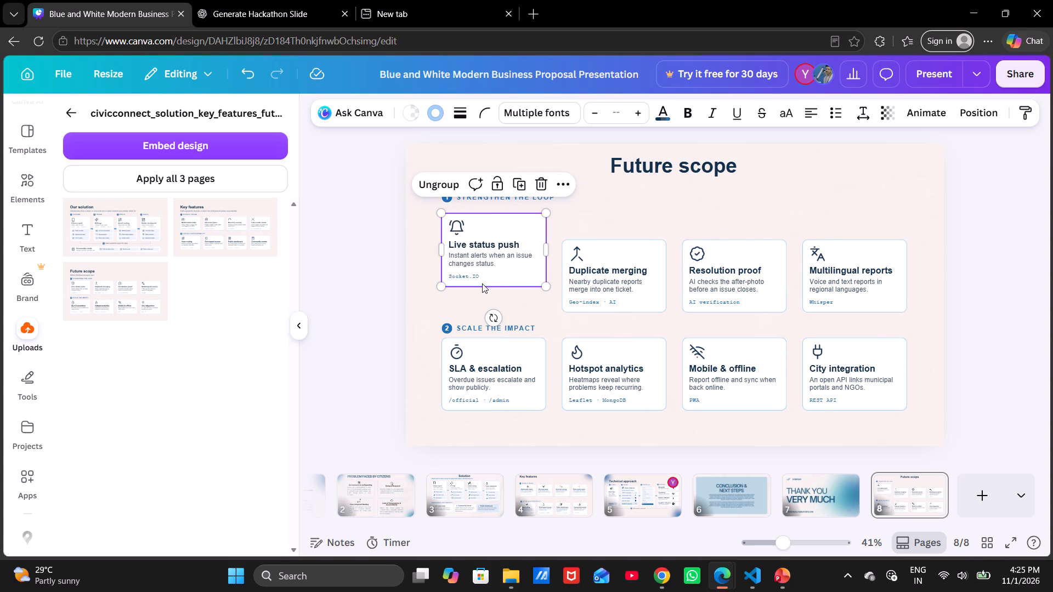
Stretch the Live status push card's box at its bottom and top edges to a height of about 330.
click(496, 283)
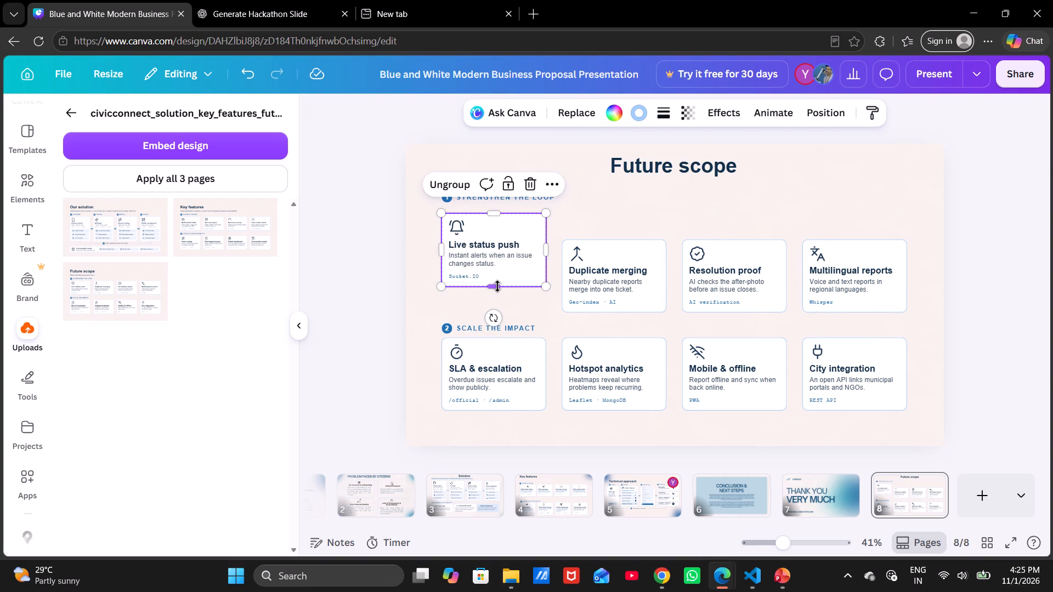
drag(497, 286, 496, 297)
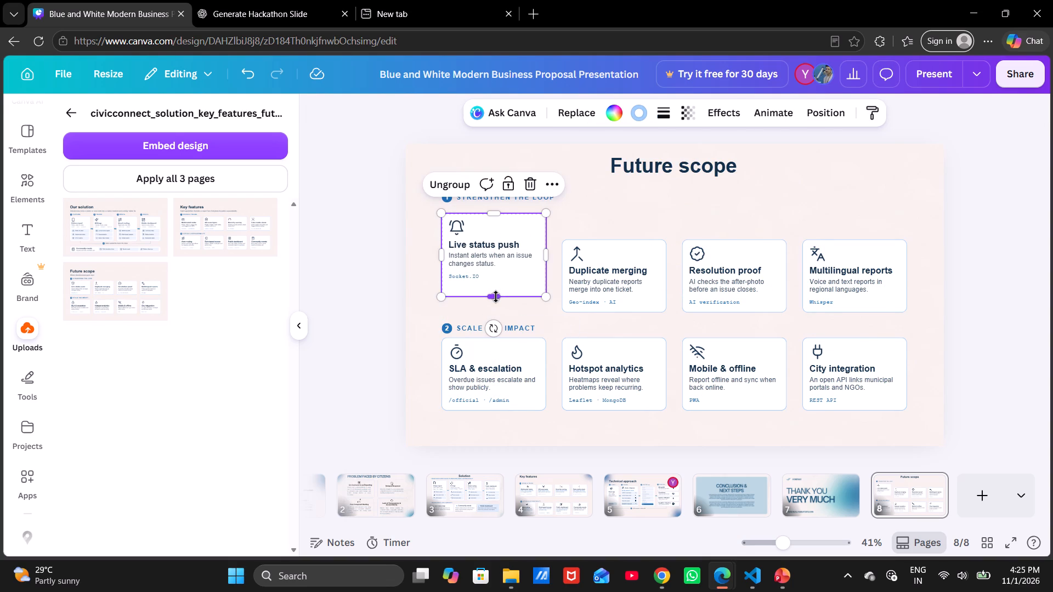
drag(492, 213, 491, 204)
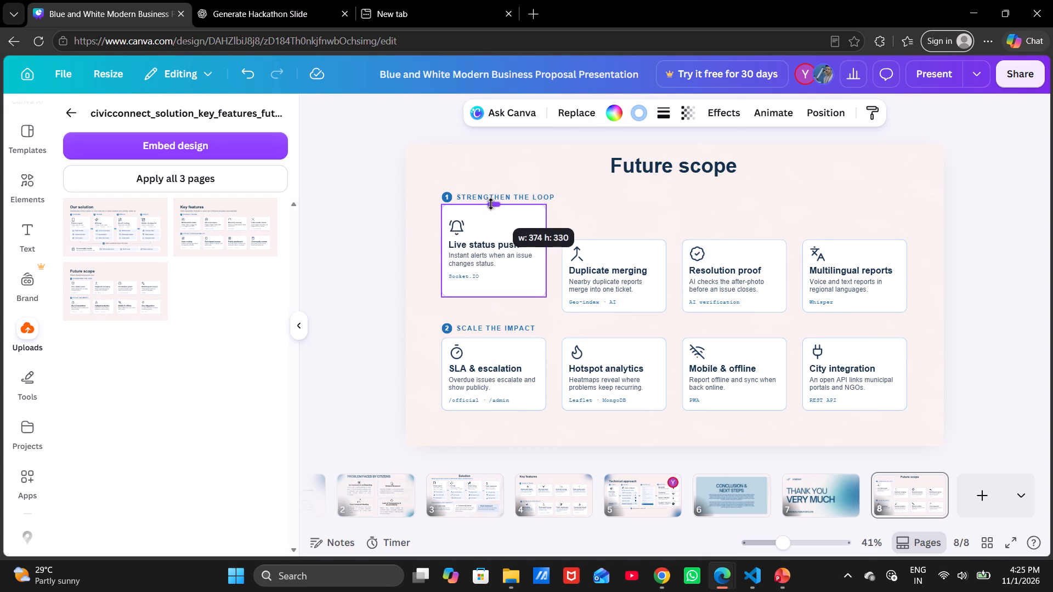
drag(491, 204, 491, 205)
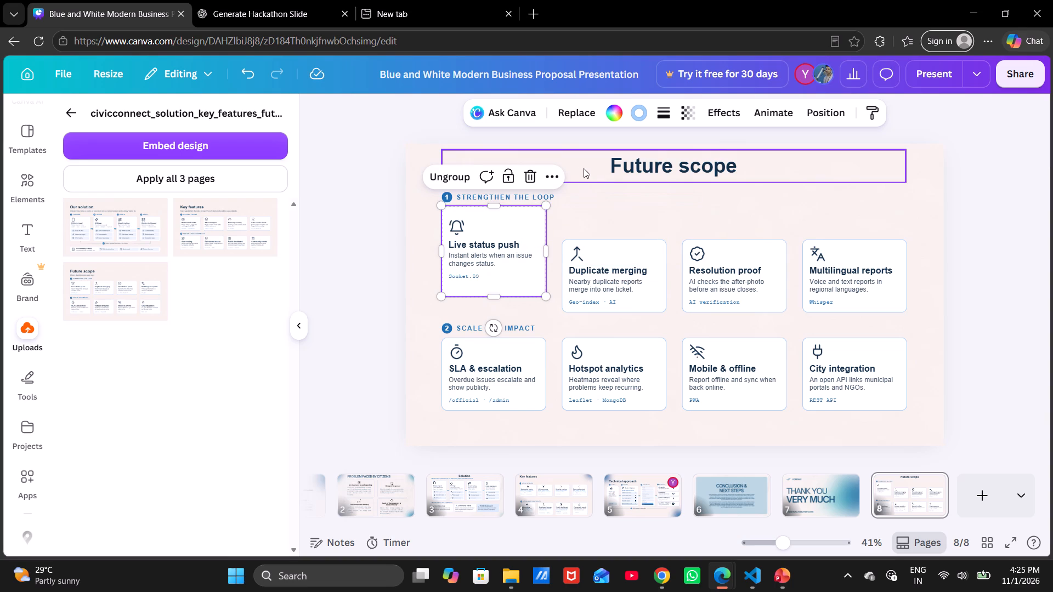
Move the enlarged Live status push card down slightly to leave a gap below the STRENGTHEN THE LOOP heading.
click(745, 203)
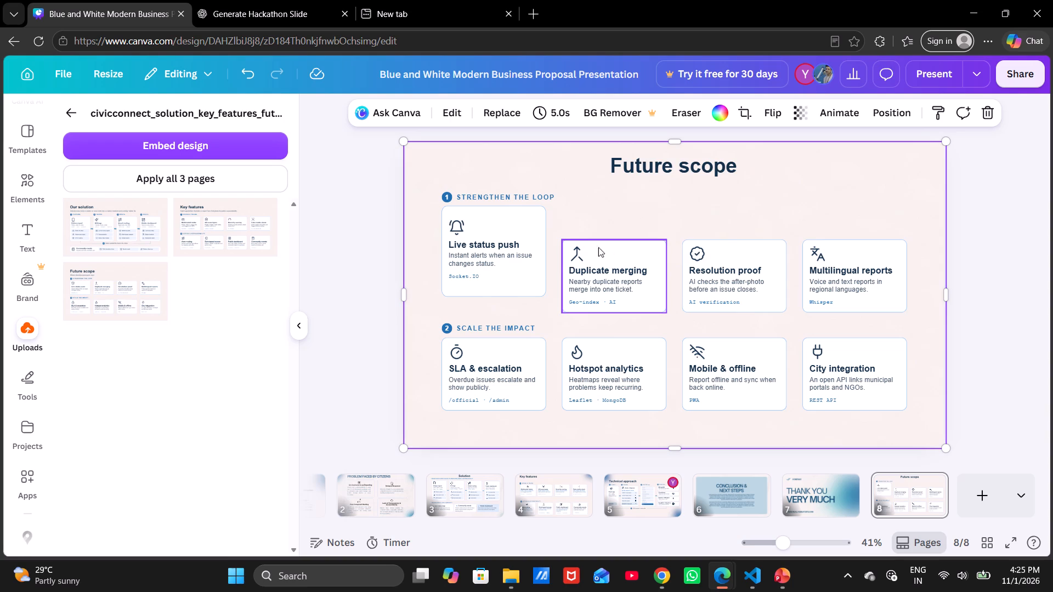
click(513, 230)
drag(513, 230, 513, 236)
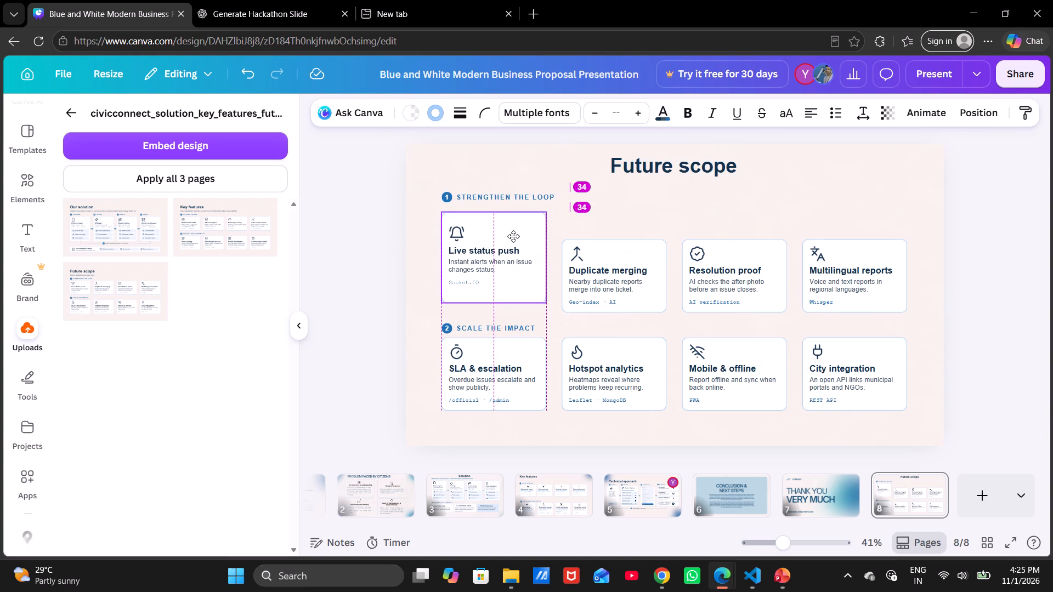
drag(513, 236, 513, 236)
click(423, 253)
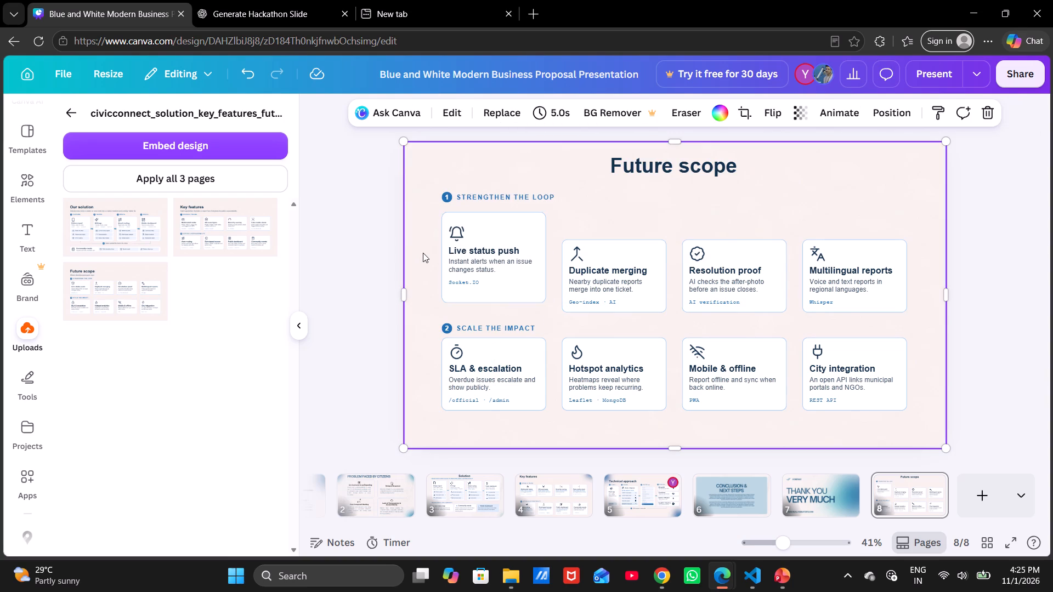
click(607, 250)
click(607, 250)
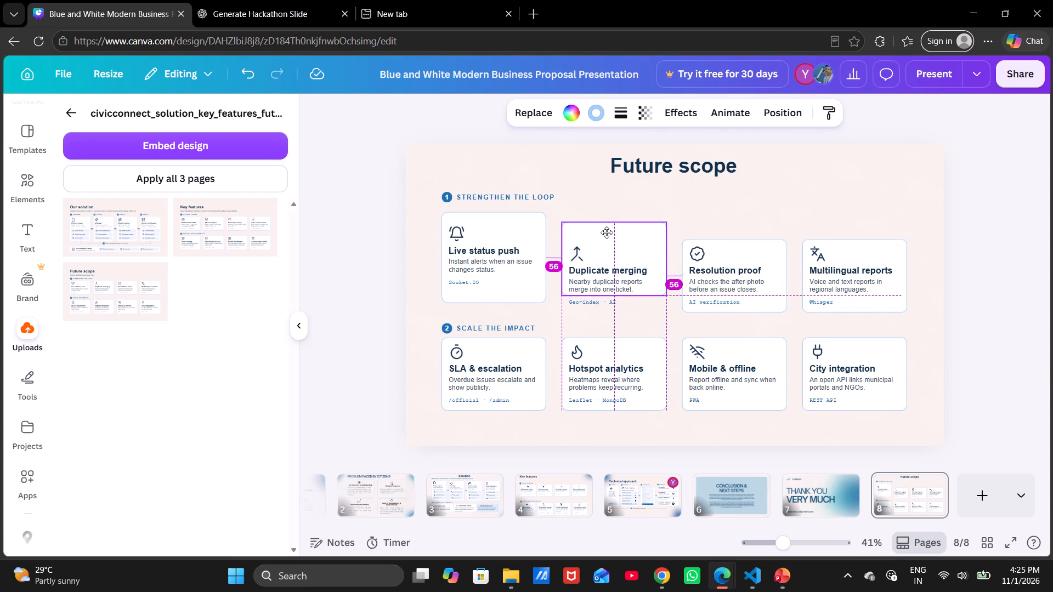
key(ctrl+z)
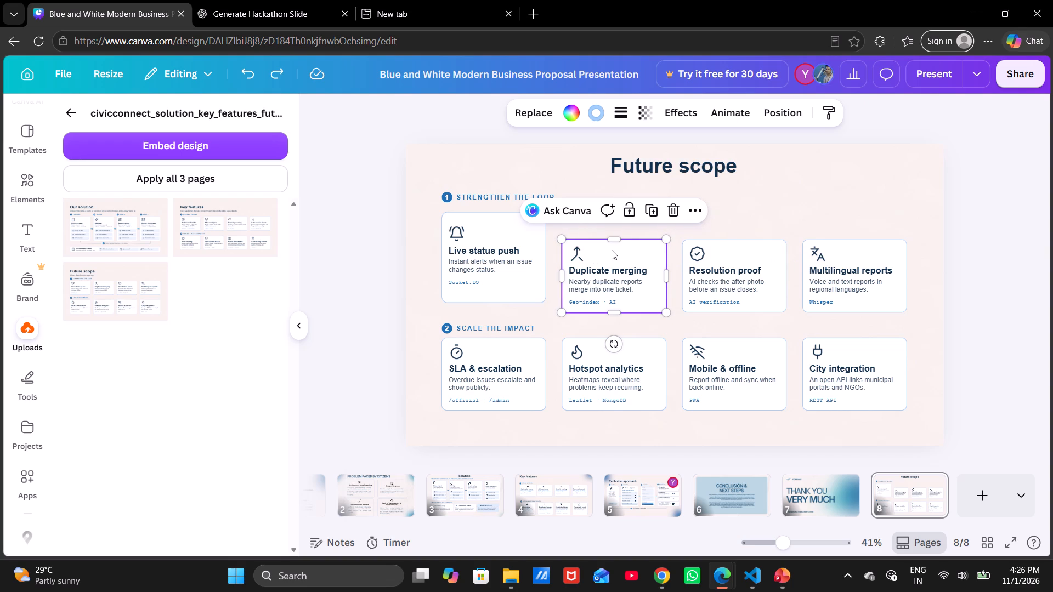
Group the Duplicate merging card's box, icon and text lines, and move the card up nearly level with the Live status push card.
shift+click(579, 254)
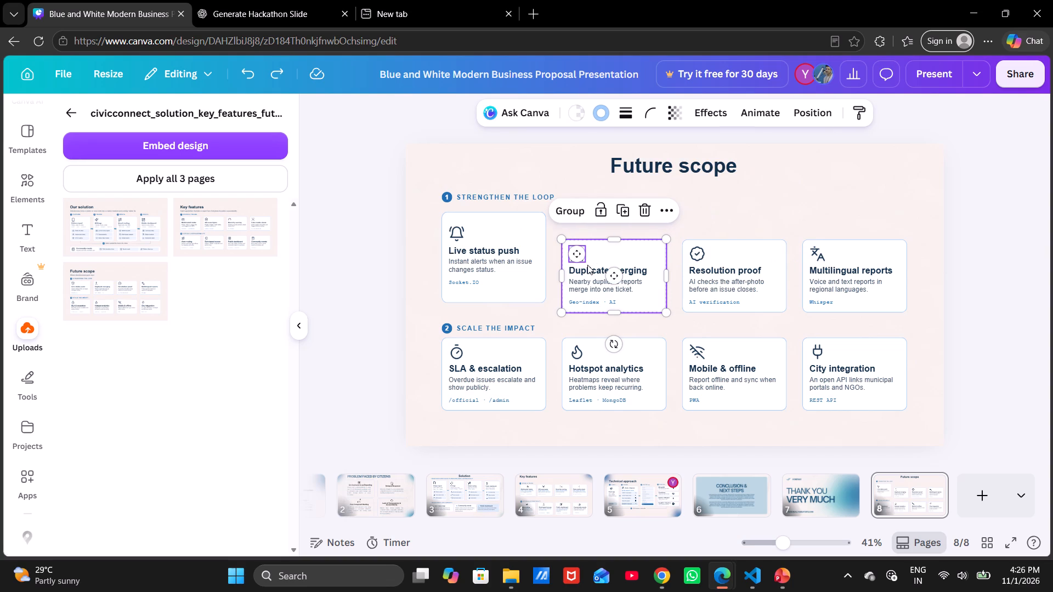
shift+click(587, 265)
shift+click(593, 280)
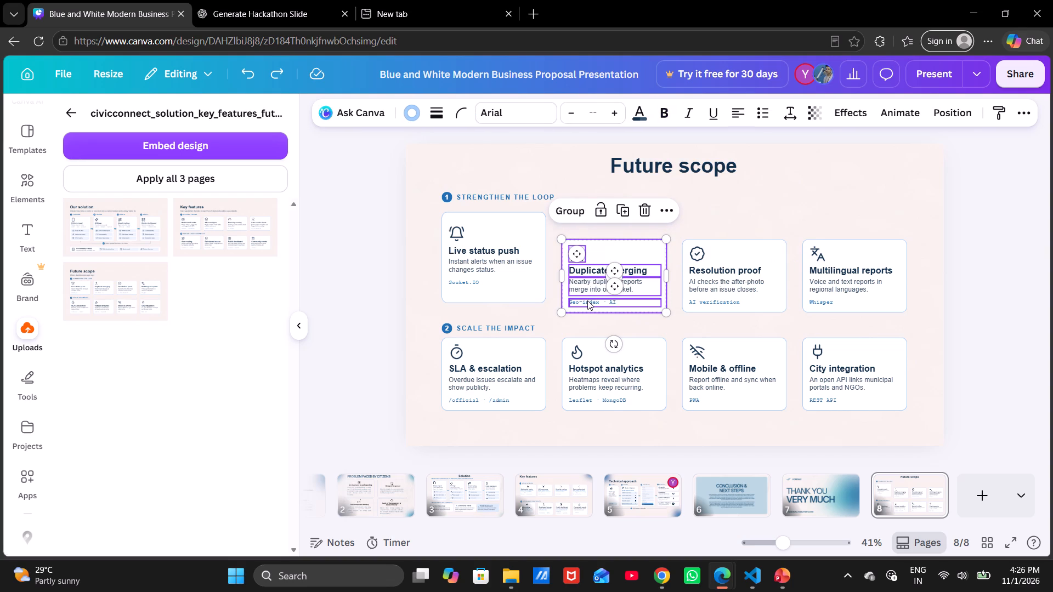
shift+click(587, 301)
key(ctrl+g)
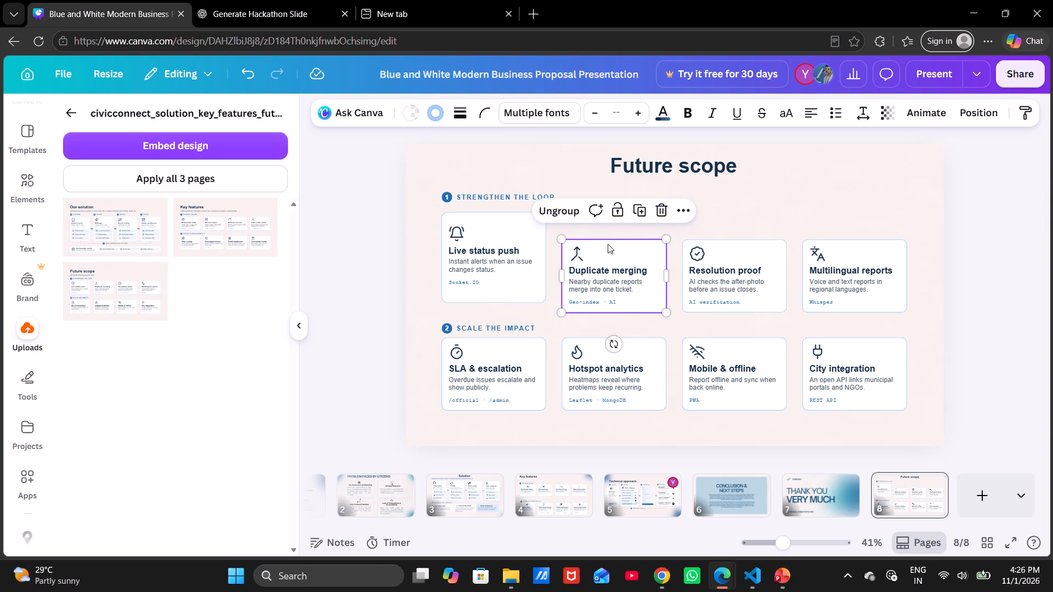
drag(603, 251, 600, 226)
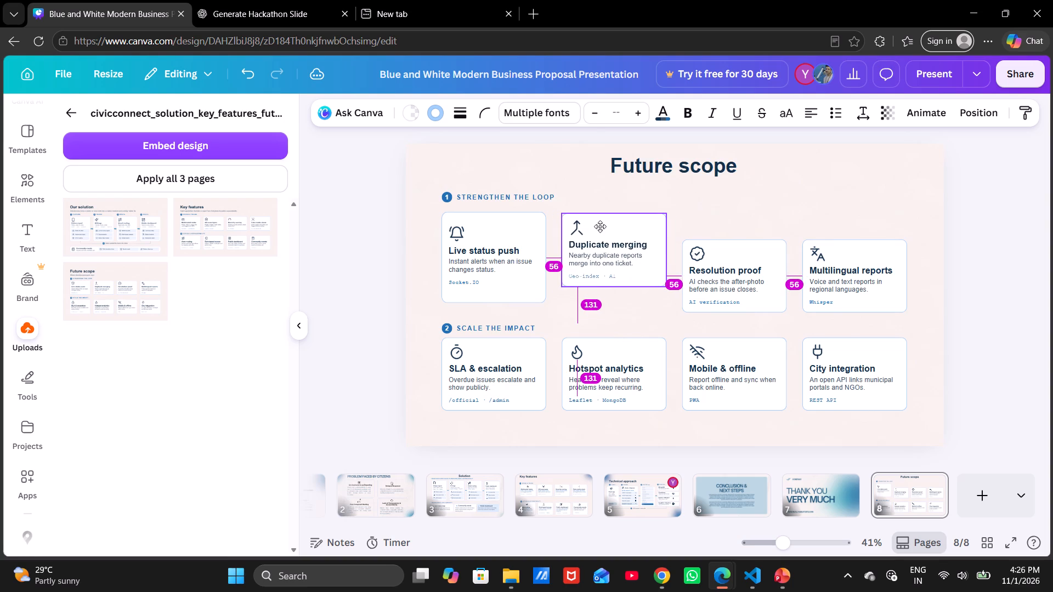
drag(600, 226, 600, 226)
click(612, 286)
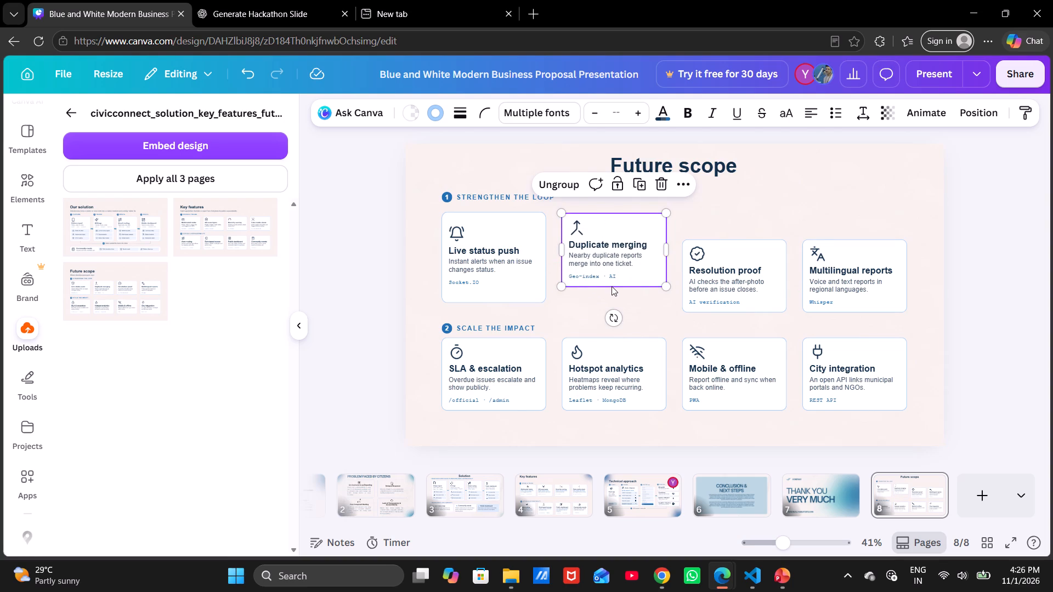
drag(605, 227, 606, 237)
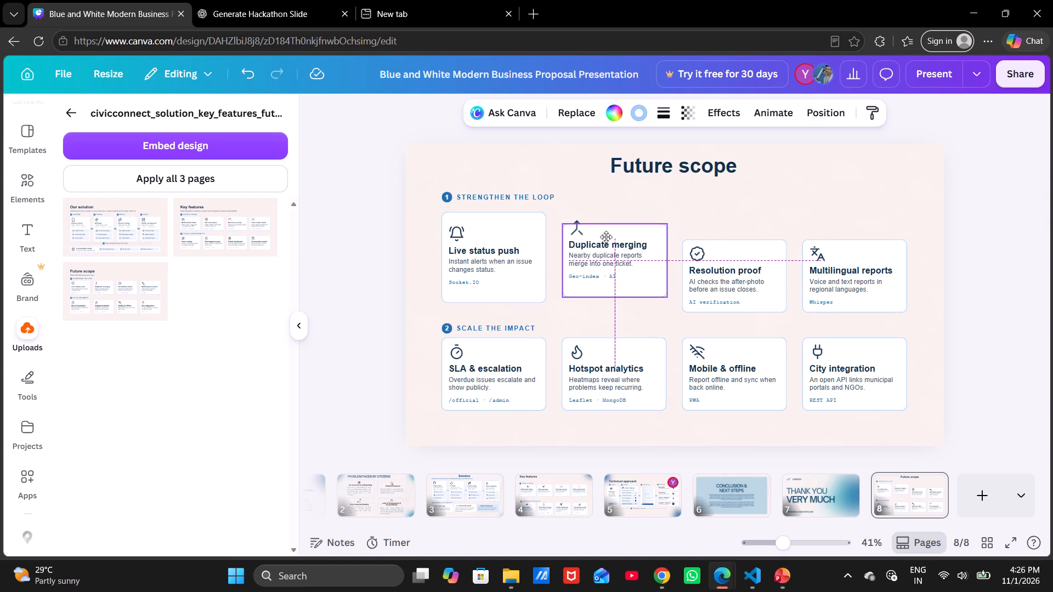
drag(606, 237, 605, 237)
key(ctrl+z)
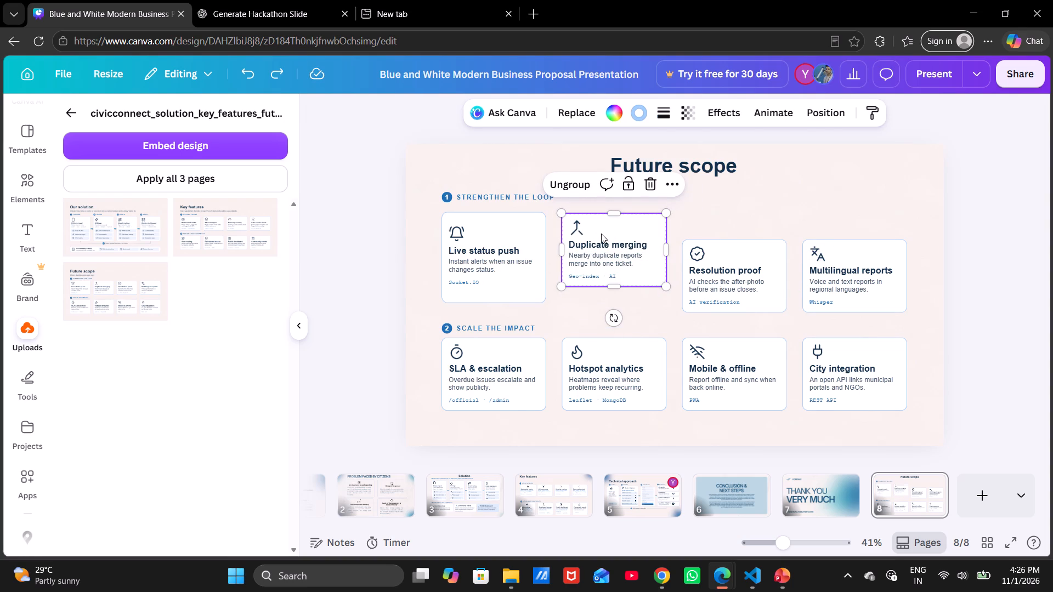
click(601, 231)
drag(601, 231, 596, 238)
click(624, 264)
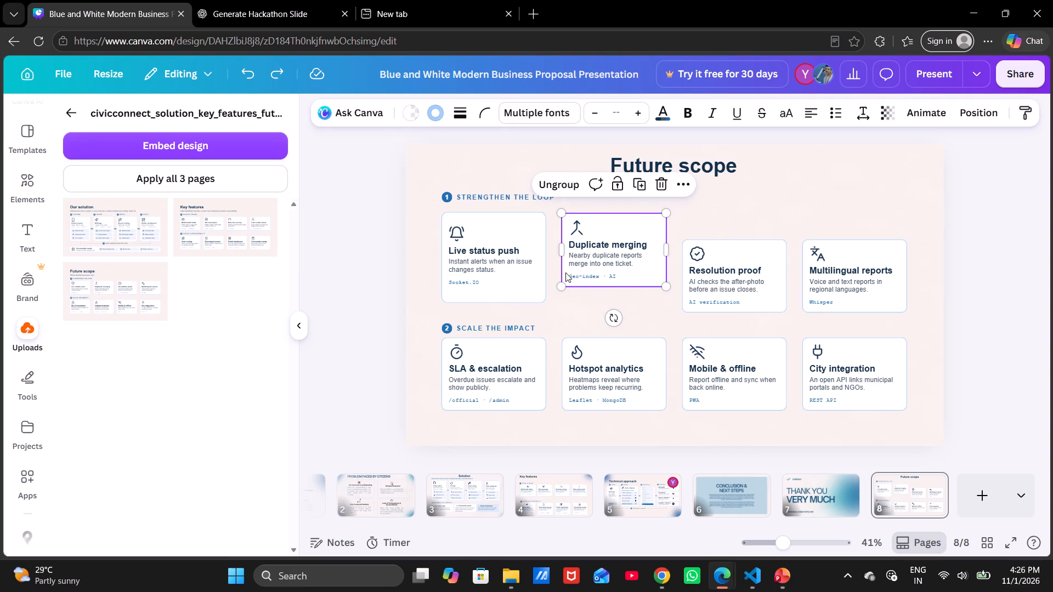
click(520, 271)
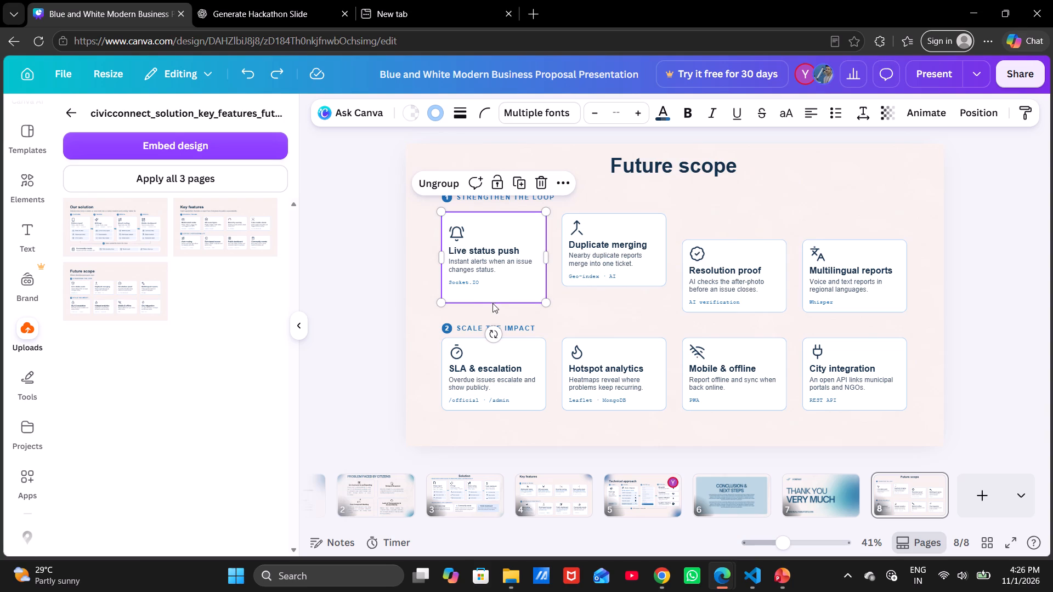
Stretch the bottom edge of the Duplicate merging card's box down to a height of about 310.
click(622, 230)
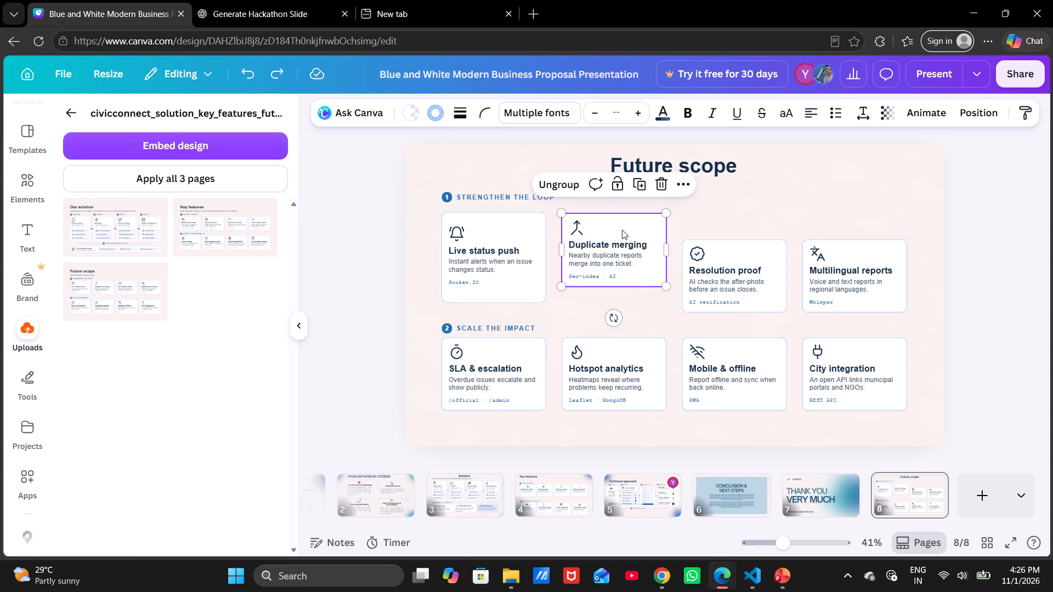
double_click(621, 276)
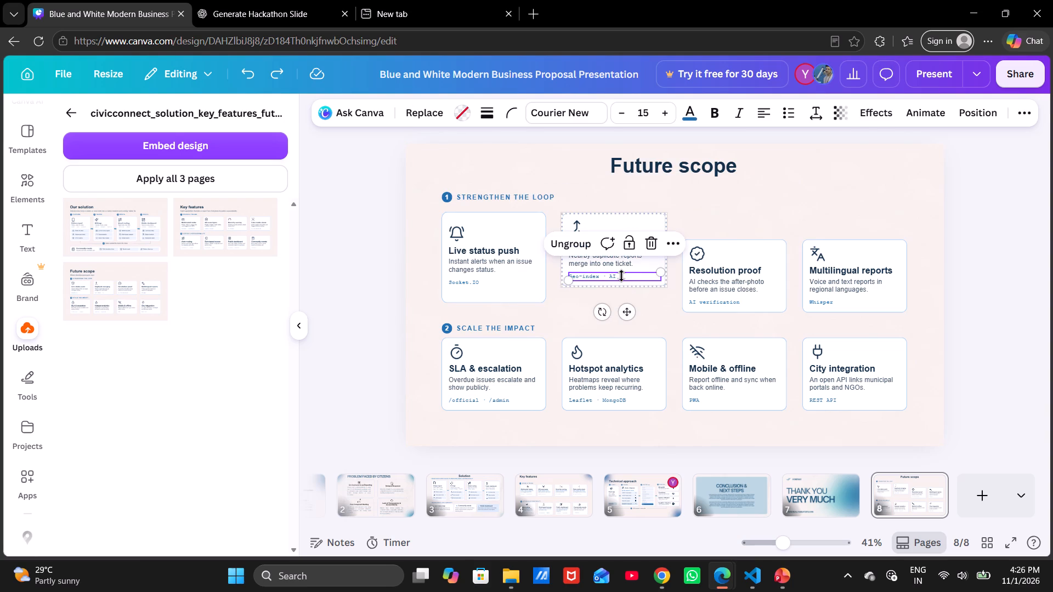
click(612, 288)
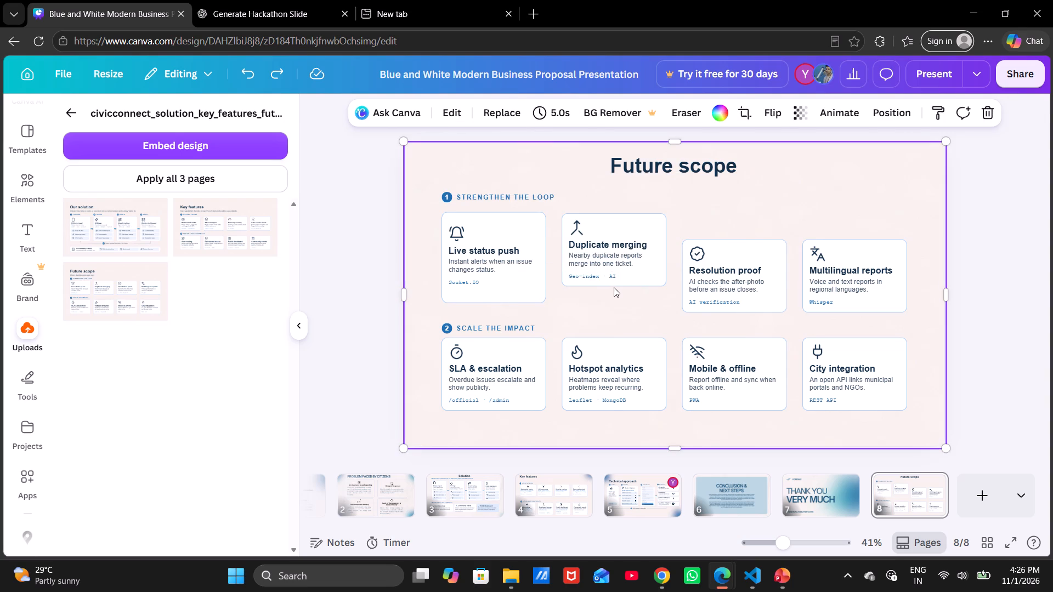
click(618, 283)
triple_click(618, 283)
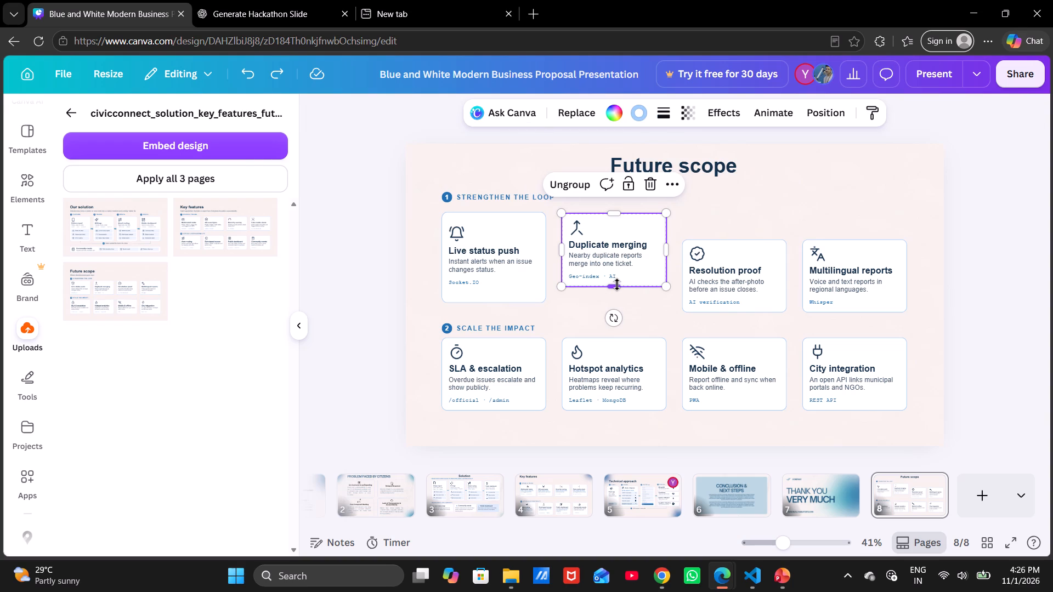
drag(617, 284, 615, 298)
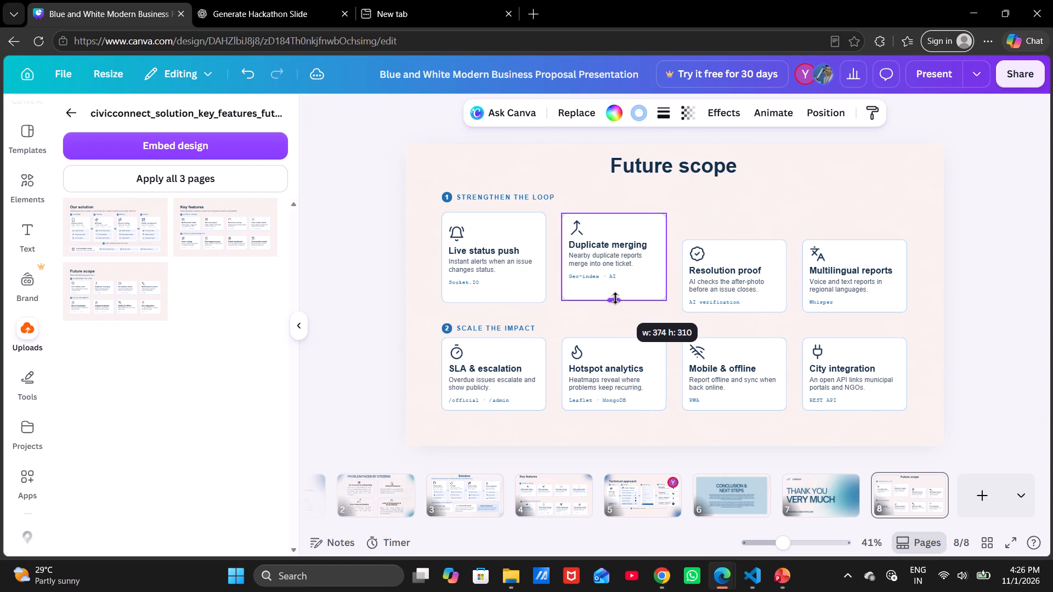
drag(615, 298, 615, 299)
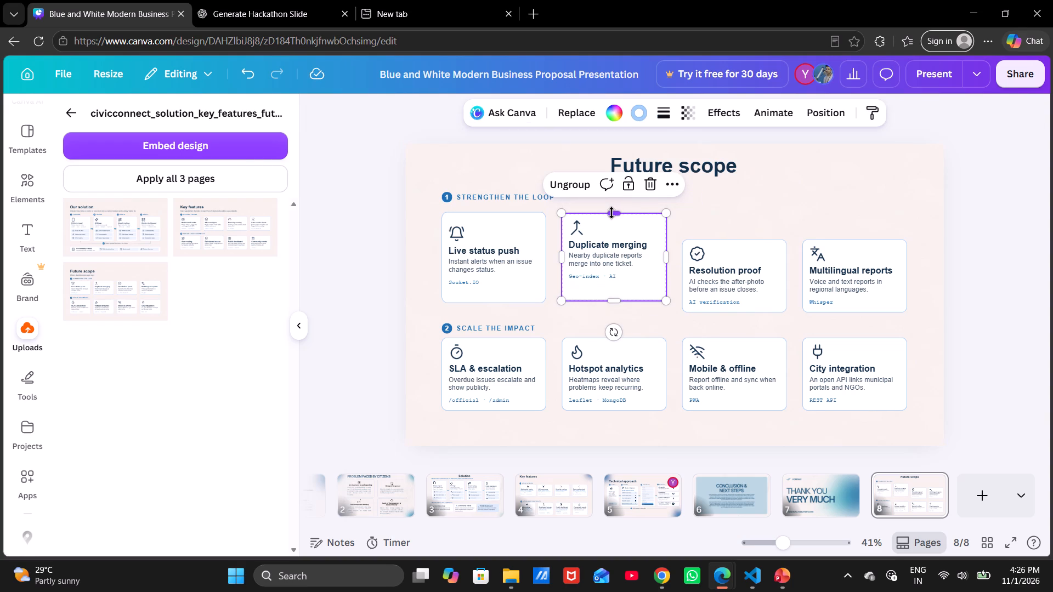
Stretch the top edge of the Duplicate merging card's box up slightly to a height of about 317.
click(612, 213)
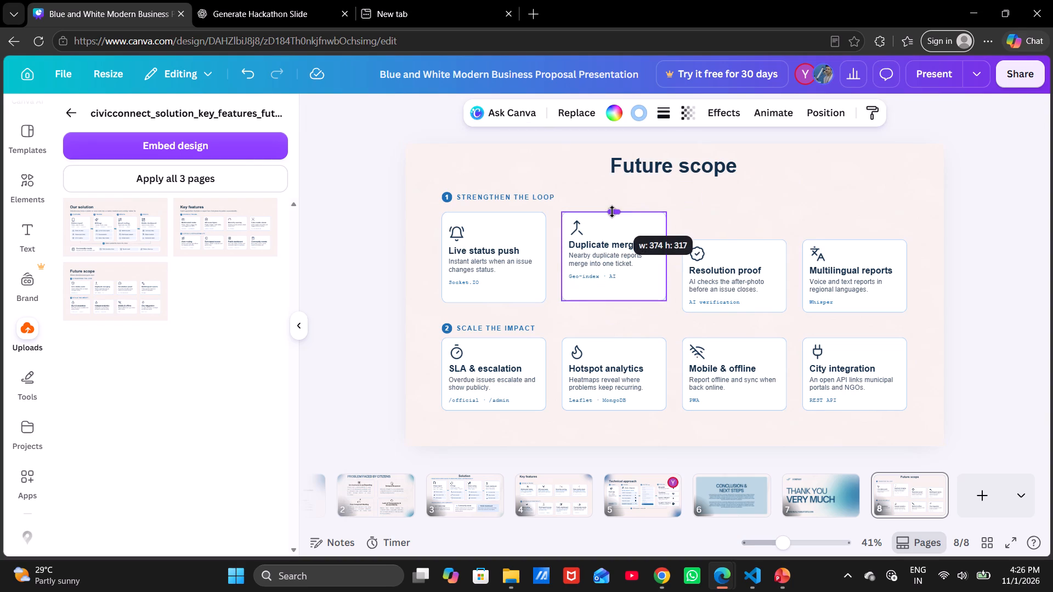
click(745, 212)
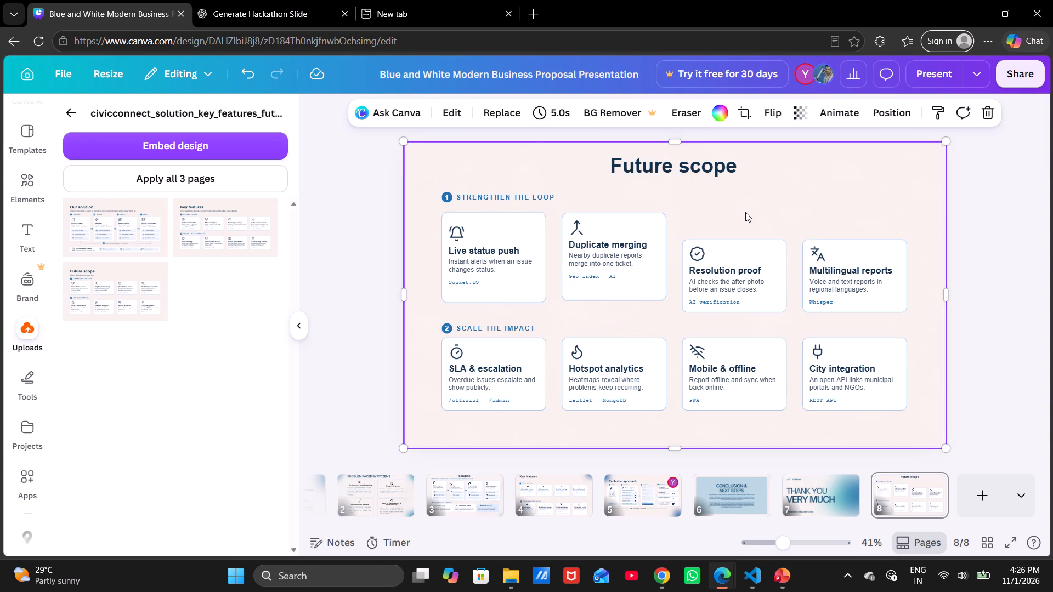
Stretch the top edge of the Resolution proof card's box up slightly, and undo any accidental shift of the box.
click(735, 257)
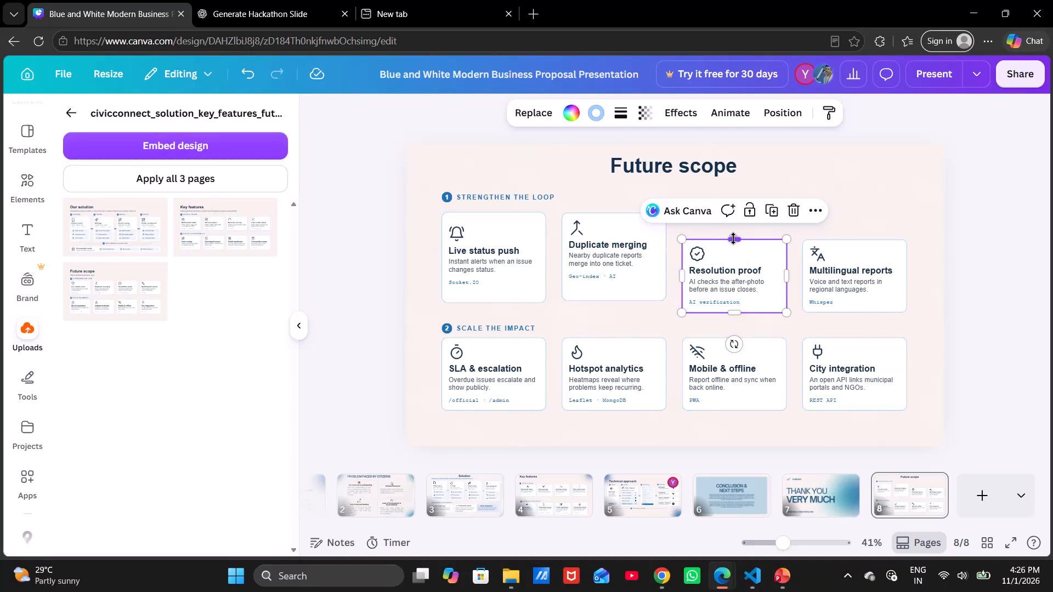
drag(732, 238, 728, 230)
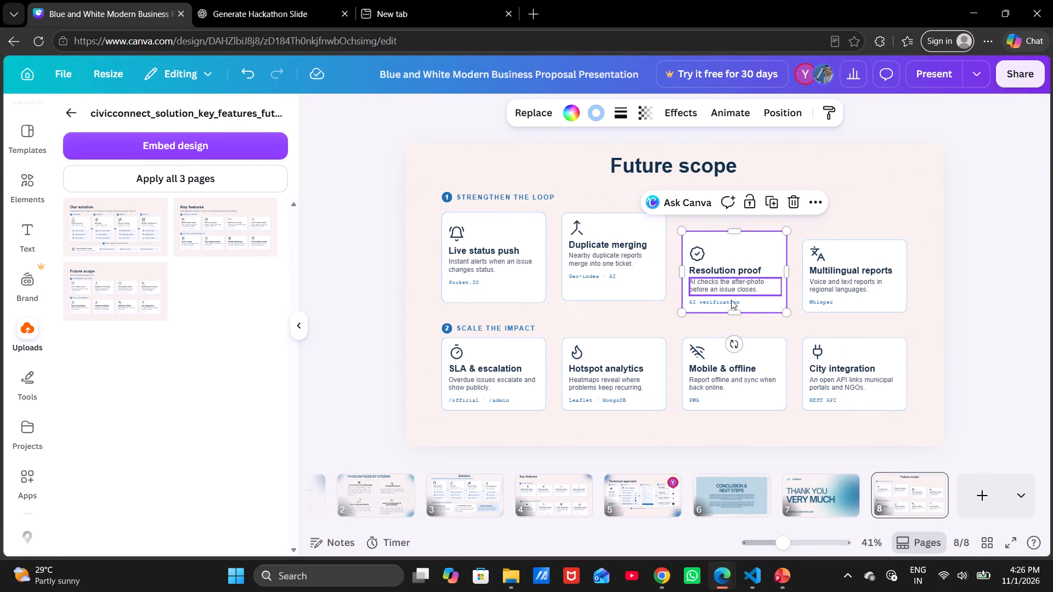
click(731, 310)
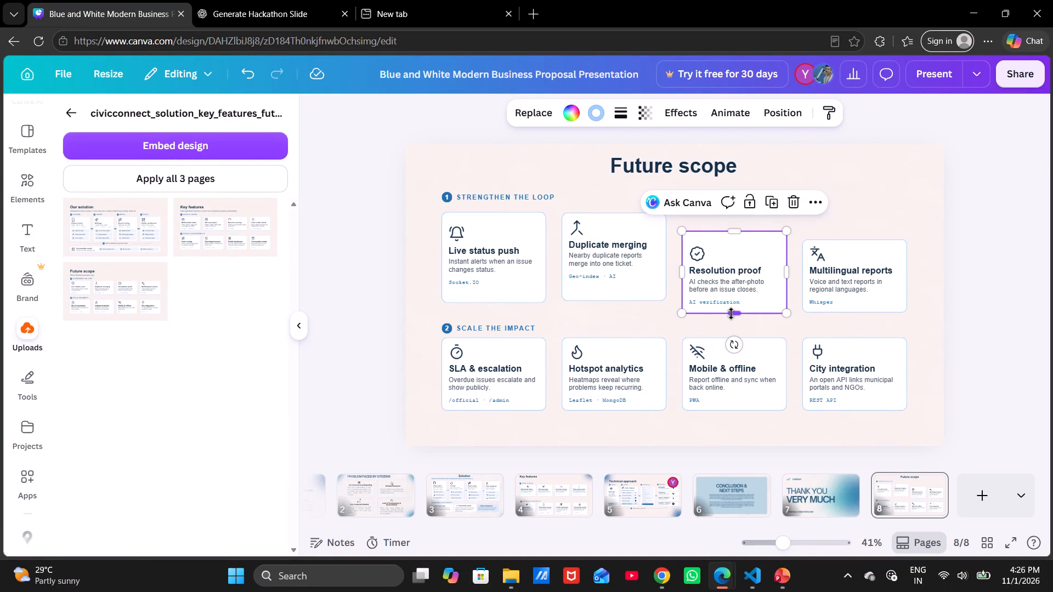
click(740, 244)
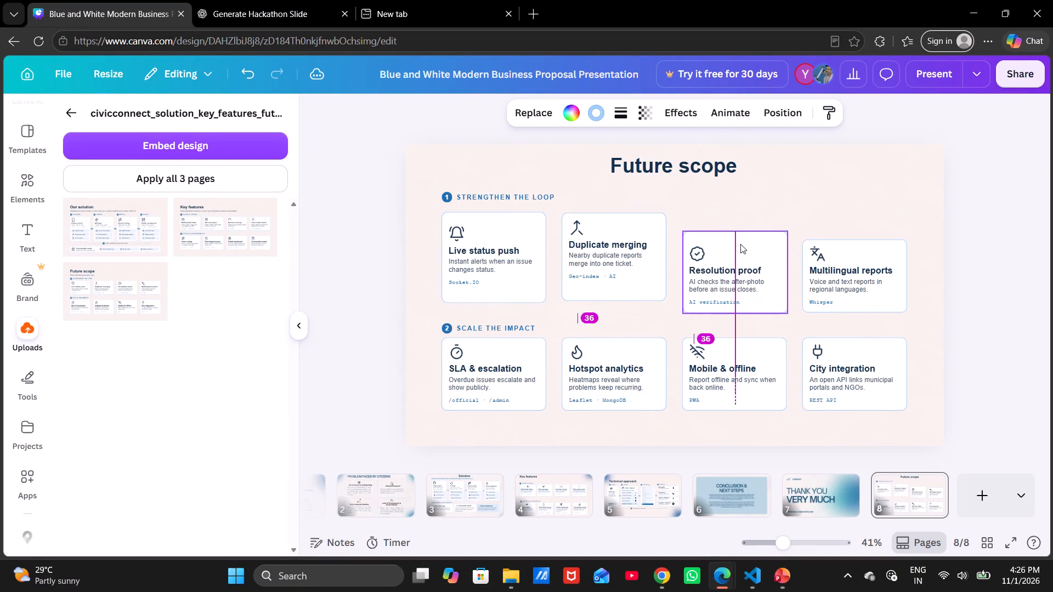
key(ctrl+z)
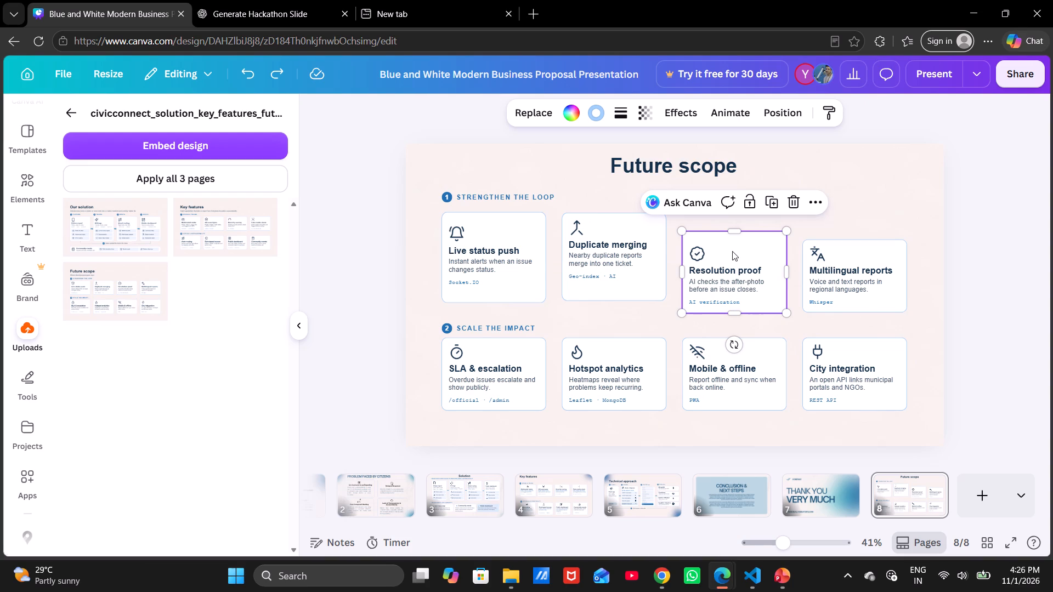
Group the Resolution proof card's box, icon and text lines, and move the card up level with the Duplicate merging card's top.
shift+click(696, 256)
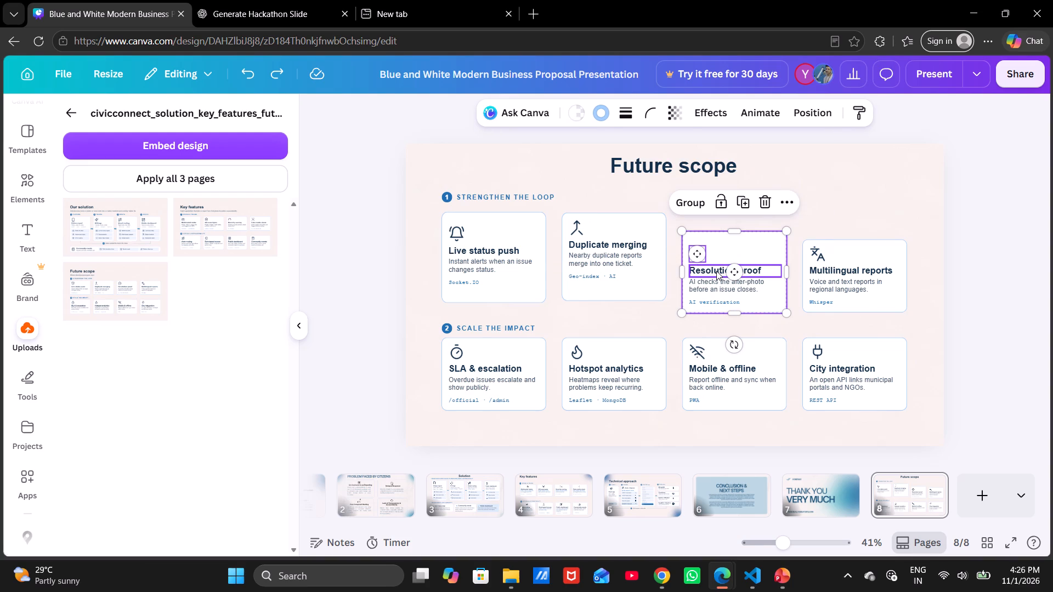
shift+click(716, 271)
shift+click(710, 281)
click(709, 300)
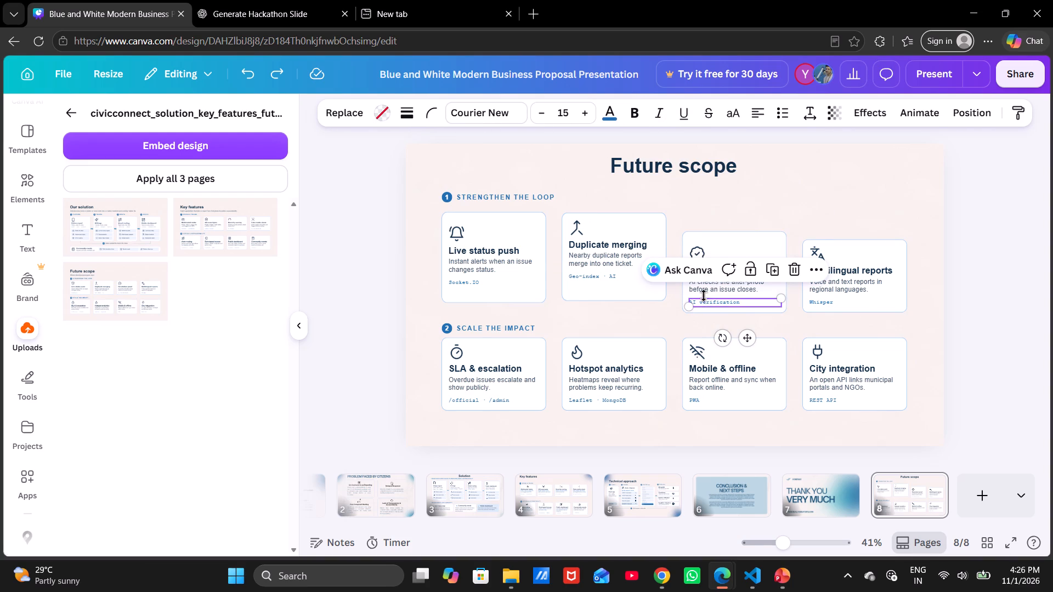
shift+click(703, 289)
shift+click(703, 271)
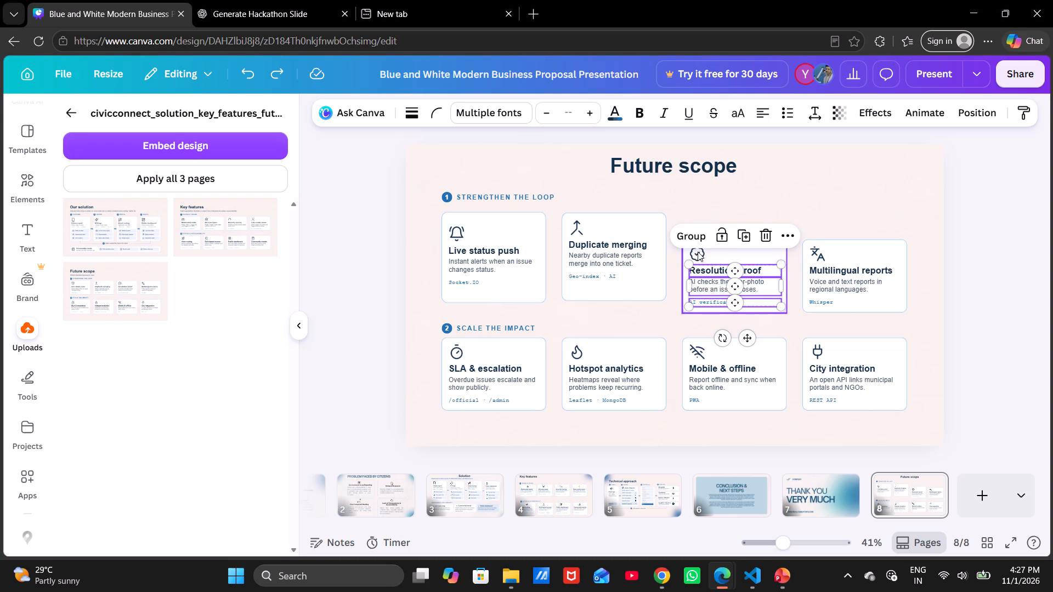
shift+click(698, 252)
shift+click(682, 261)
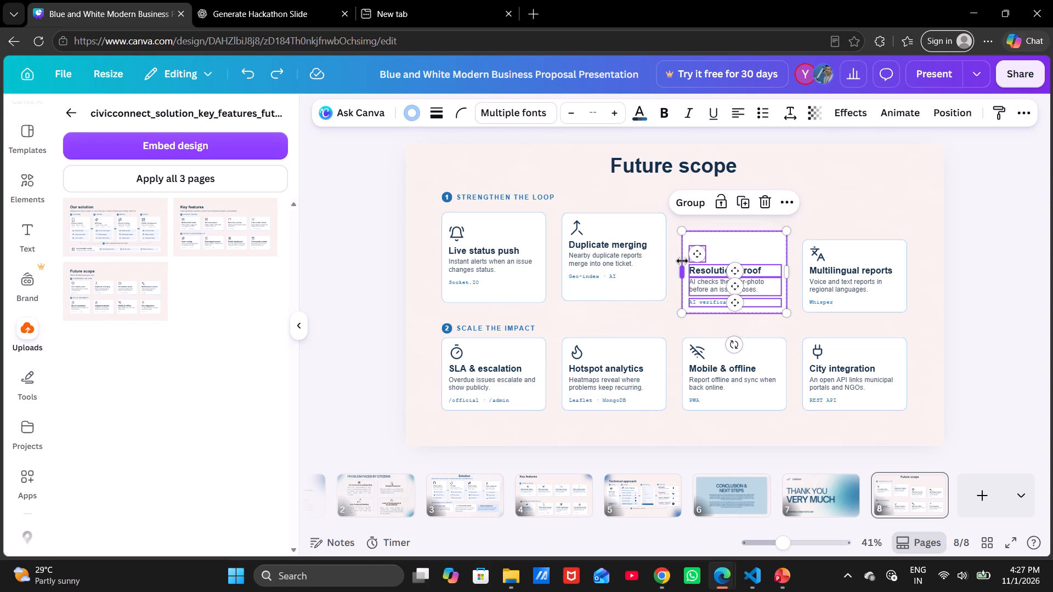
key(ctrl+g)
drag(724, 252, 718, 235)
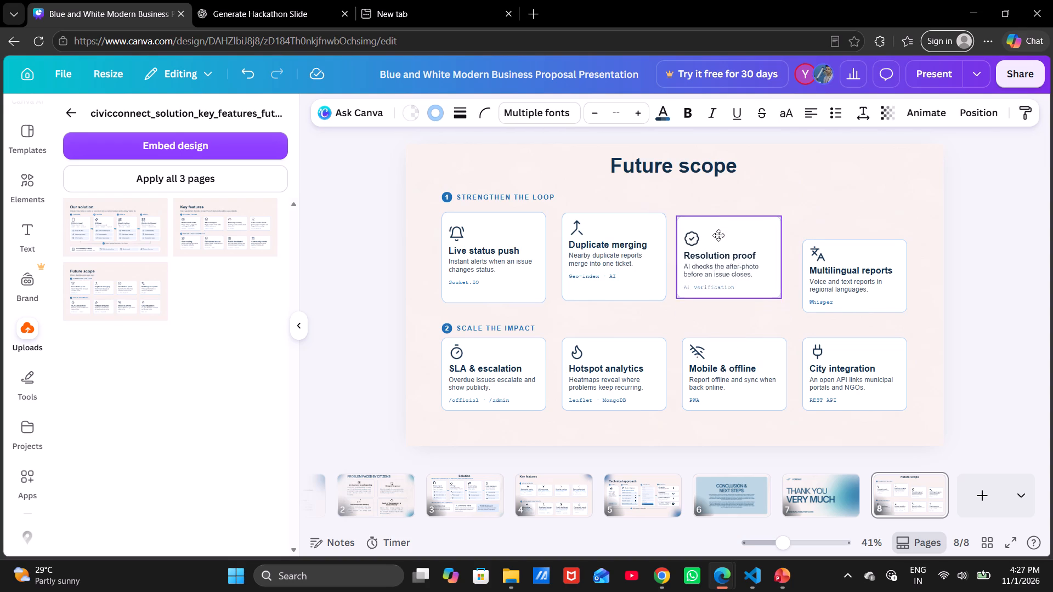
drag(718, 235, 724, 235)
click(658, 326)
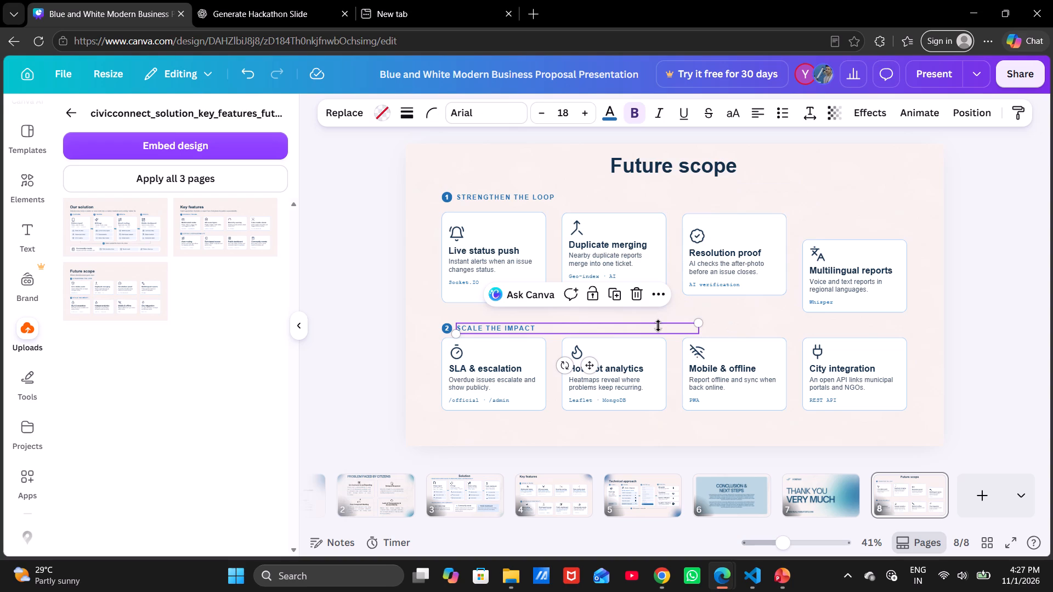
Stretch the Multilingual reports card's box slightly at its top and bottom edges.
click(841, 205)
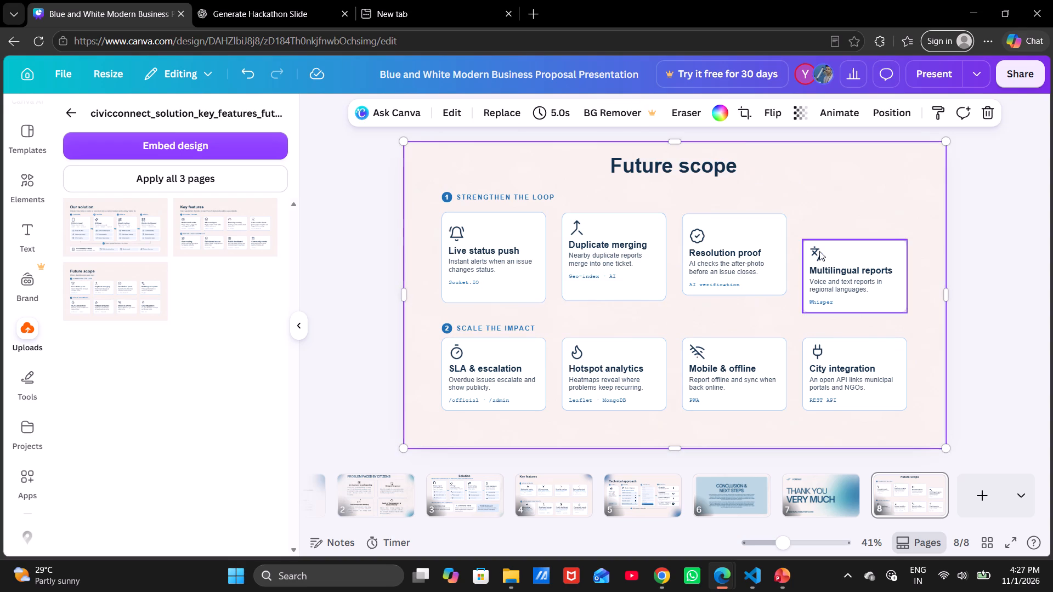
click(857, 246)
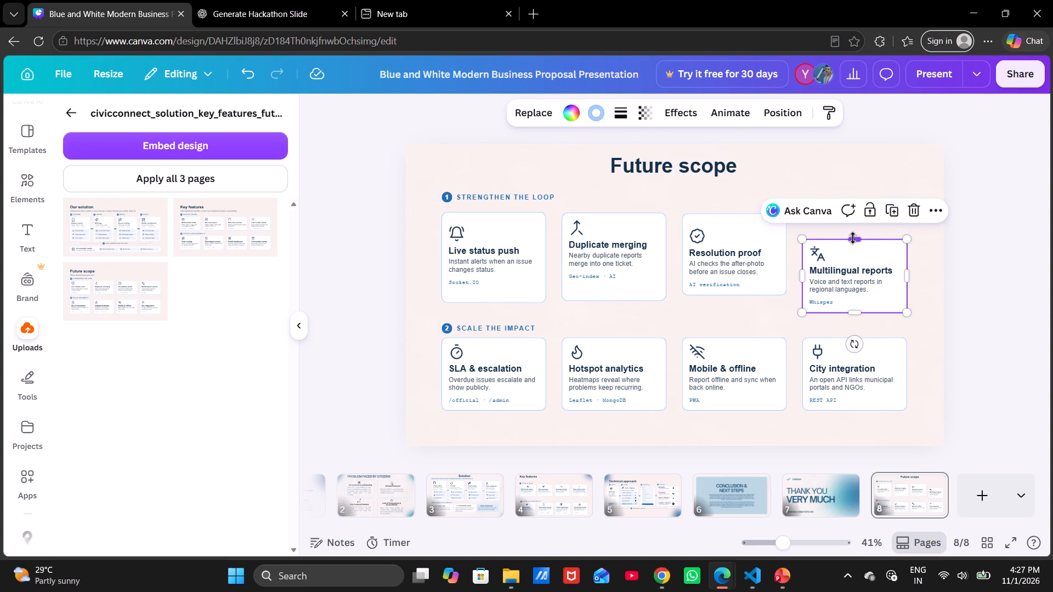
drag(853, 238, 851, 232)
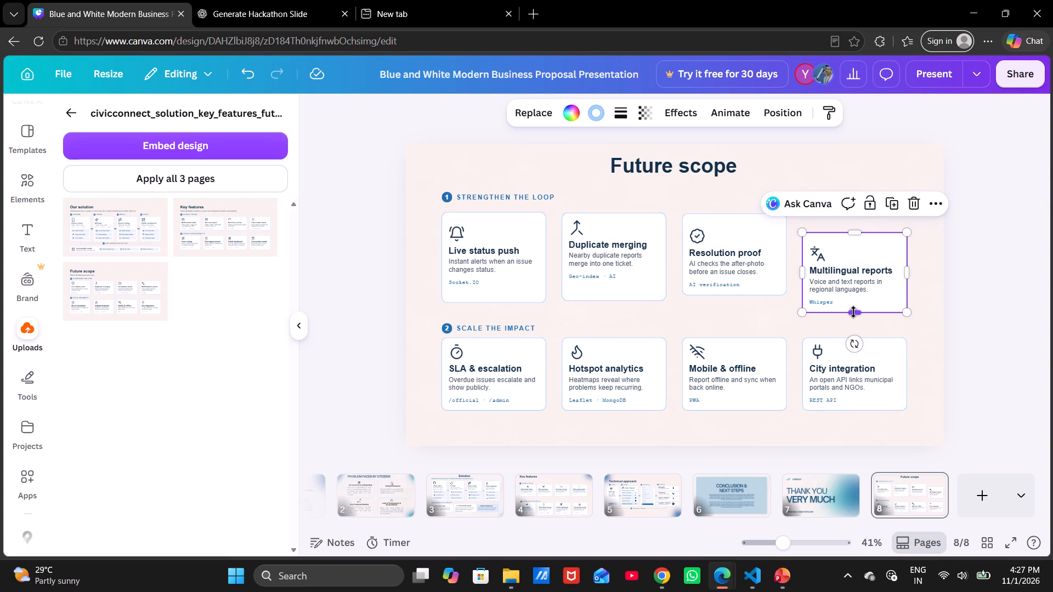
drag(853, 312, 854, 318)
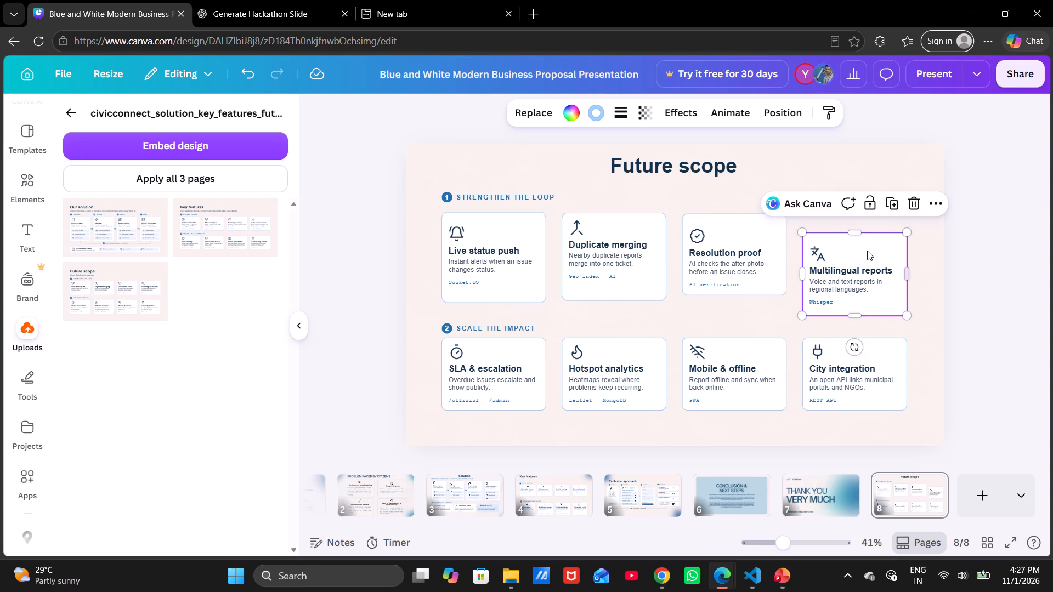
Group the Multilingual reports card's box, icon and text lines, and move the card up level with the Resolution proof card's top.
shift+click(819, 254)
shift+click(826, 269)
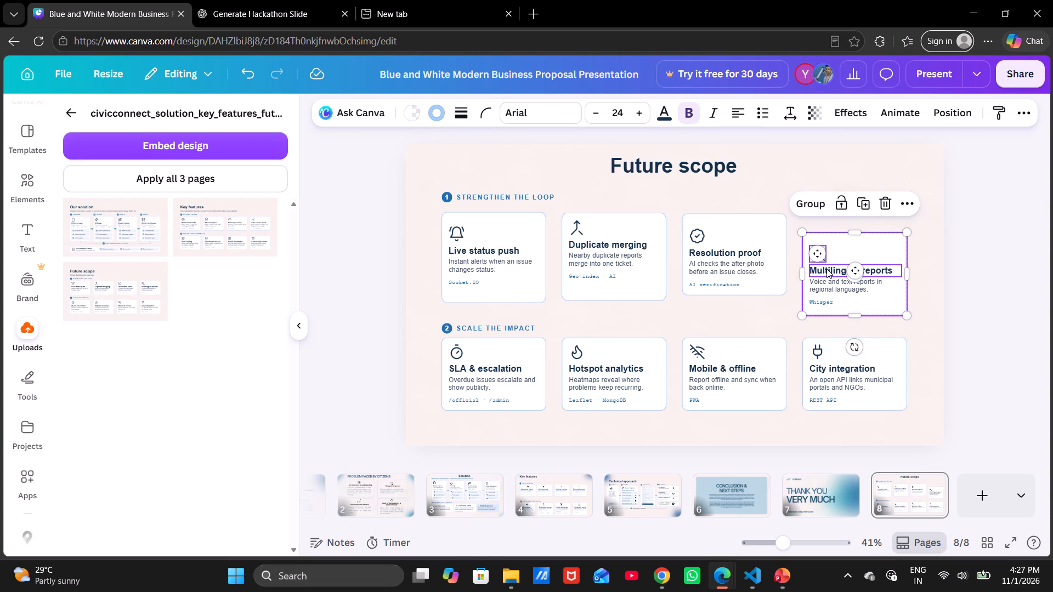
shift+click(826, 279)
shift+click(822, 301)
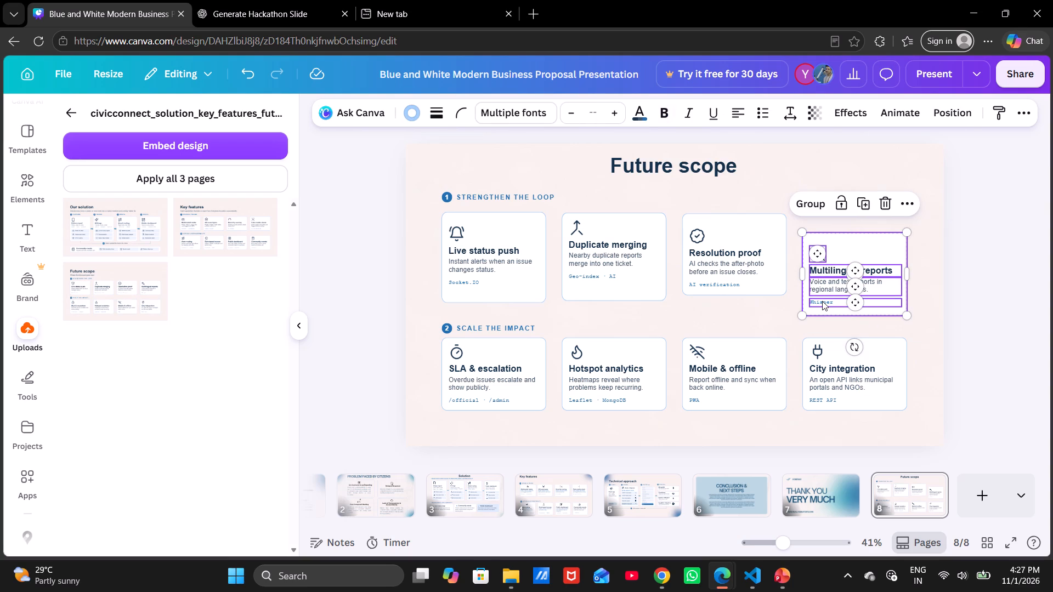
key(ctrl+g)
drag(852, 254, 849, 242)
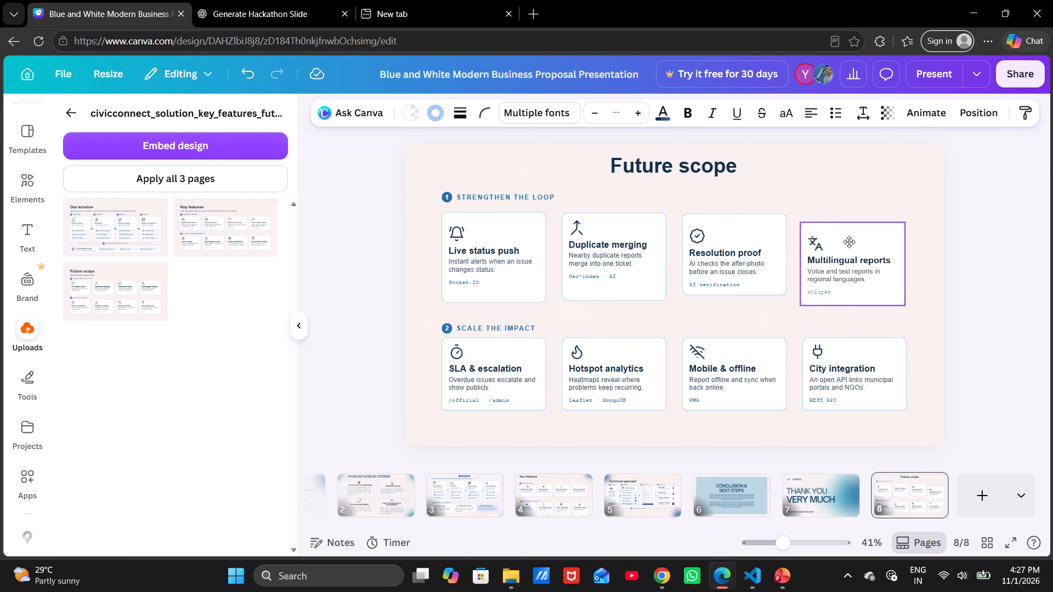
drag(849, 242, 851, 232)
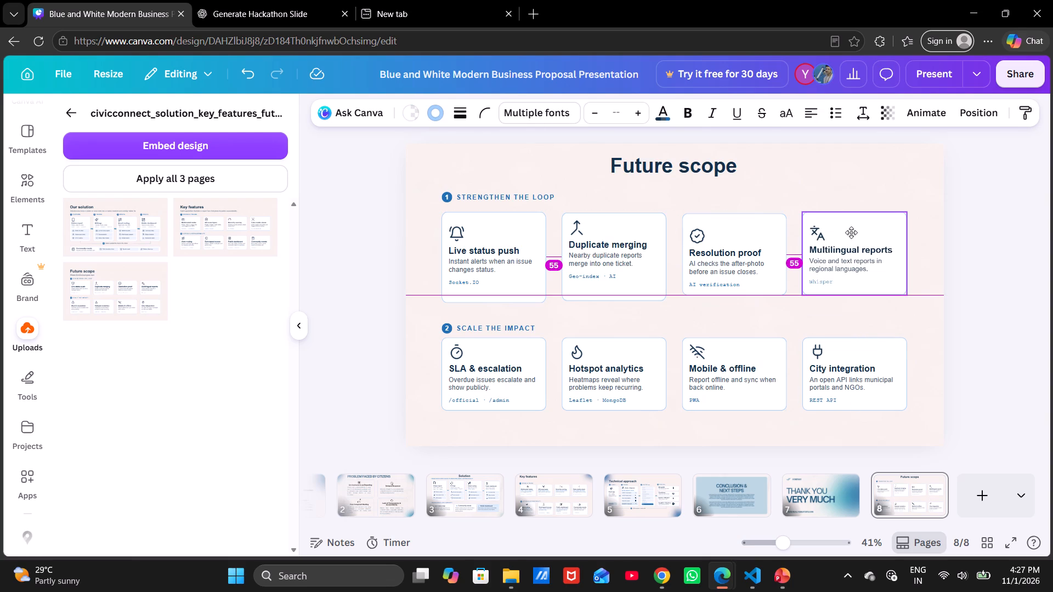
drag(851, 232, 851, 234)
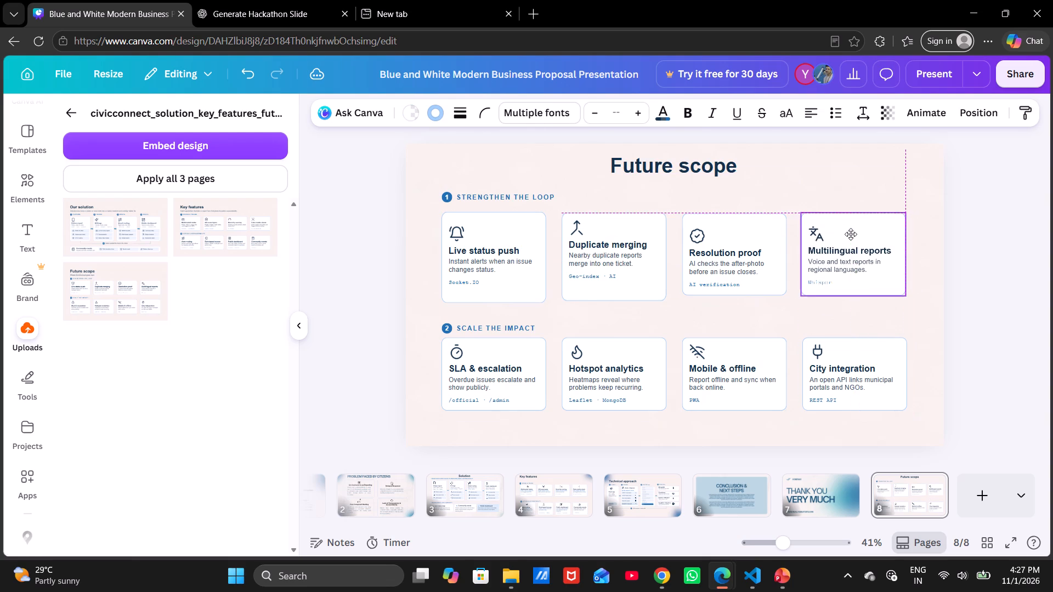
drag(851, 234, 852, 235)
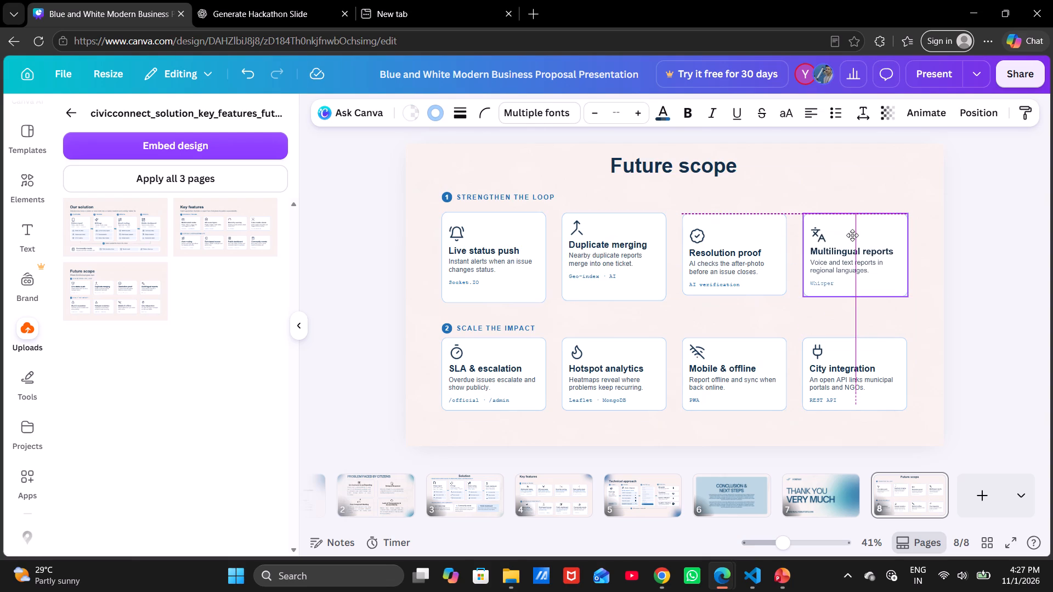
drag(852, 235, 853, 235)
Nudge the Duplicate merging, Resolution proof and Multilingual reports cards down slightly to bring their bottoms closer to the Live status push card's bottom.
click(643, 277)
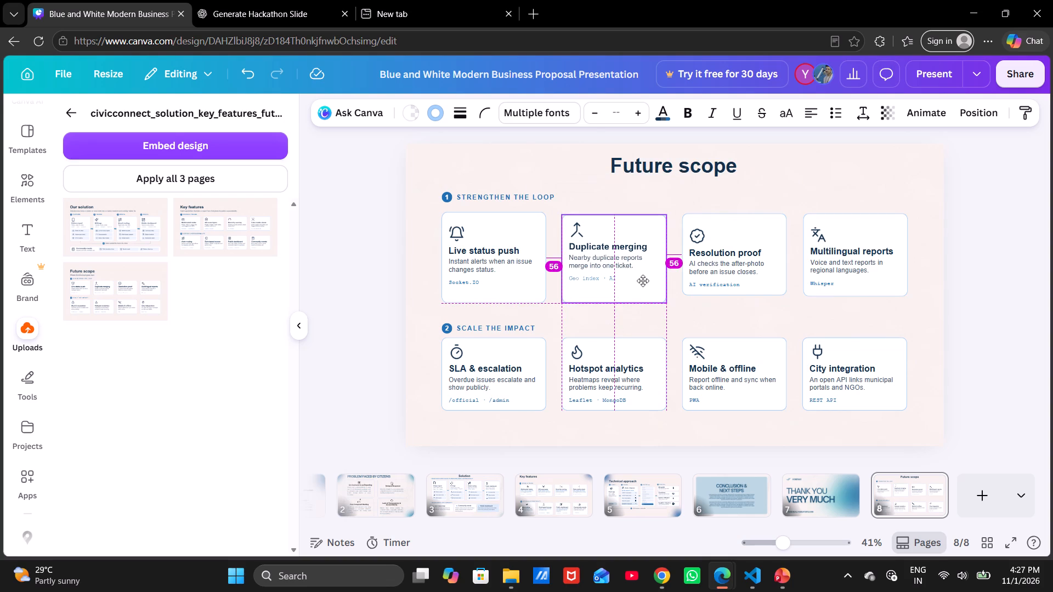
click(757, 275)
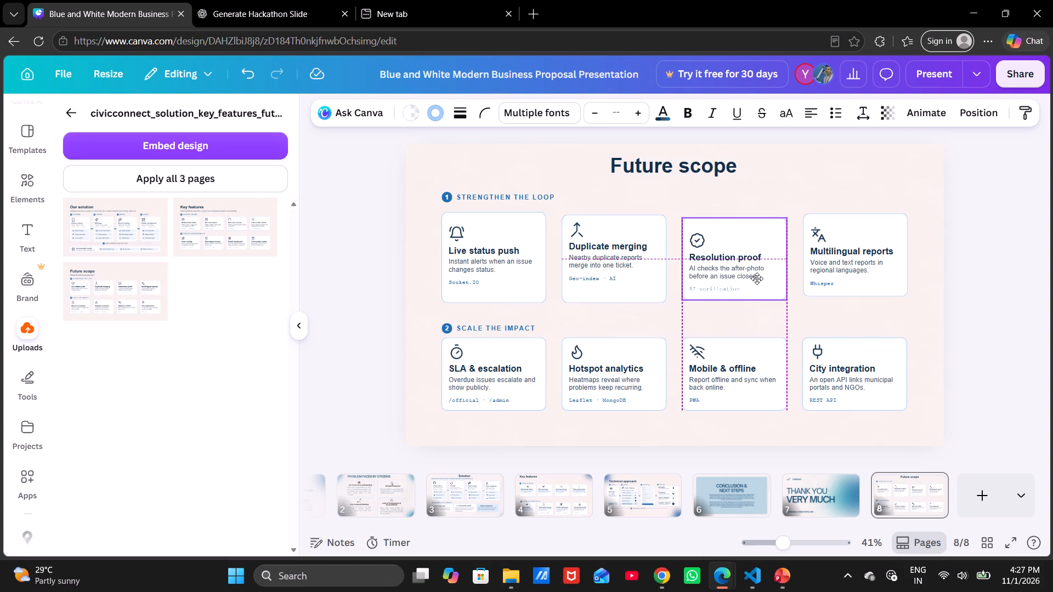
click(854, 278)
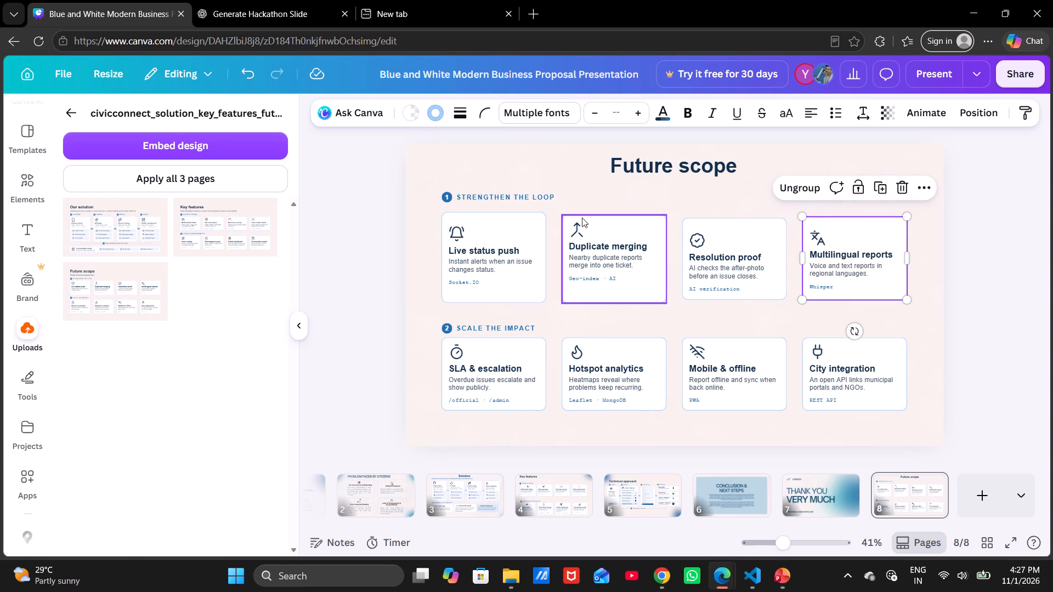
Stretch the top edges of the Duplicate merging, Resolution proof and Multilingual reports boxes up slightly, the first to about 320 high, the second about 302.
click(600, 232)
double_click(612, 221)
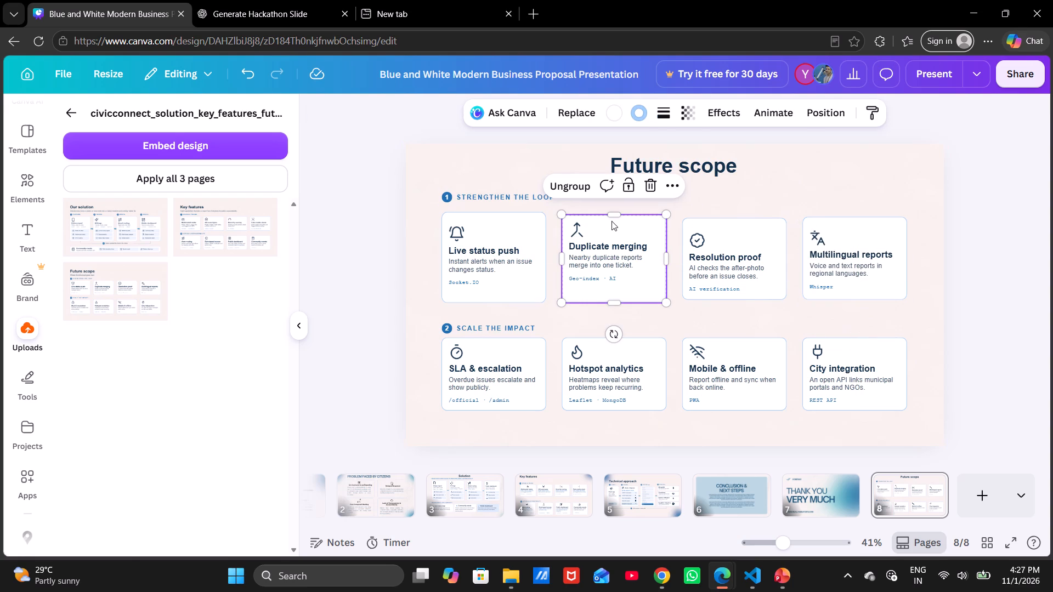
click(614, 213)
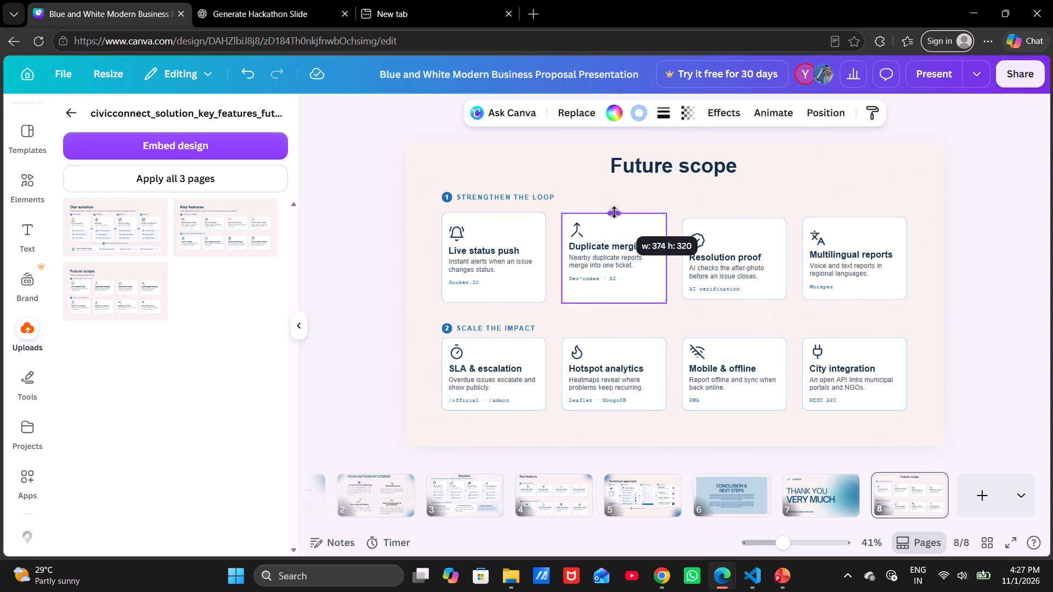
click(721, 225)
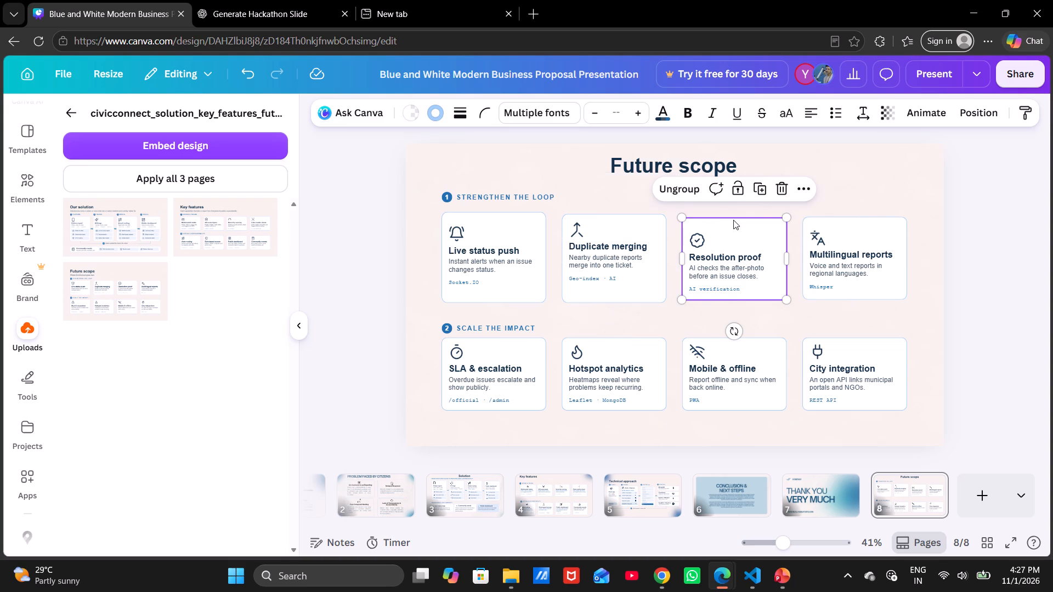
double_click(733, 219)
click(734, 218)
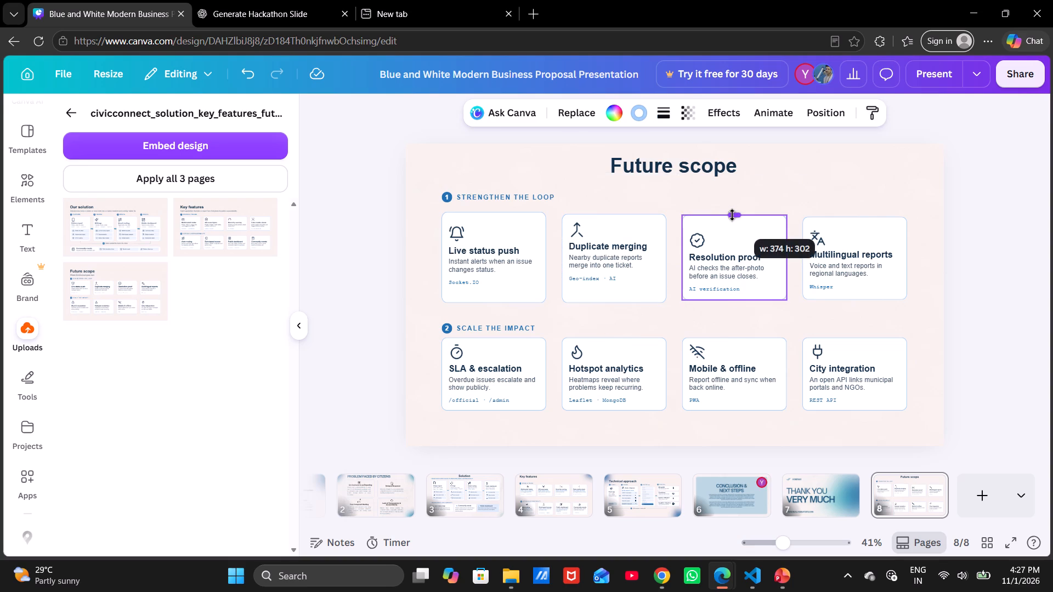
double_click(873, 238)
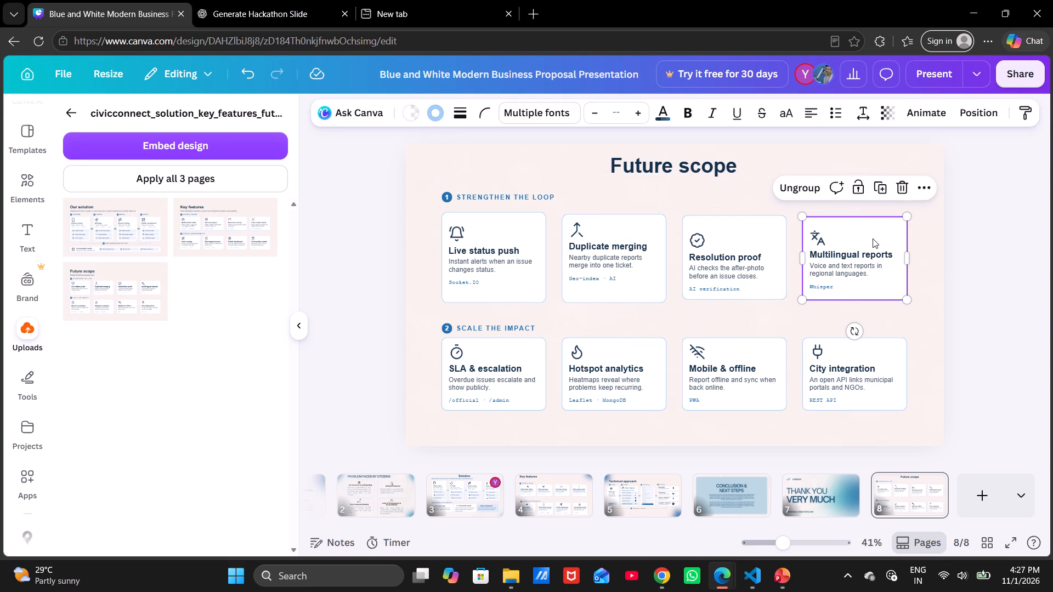
click(853, 221)
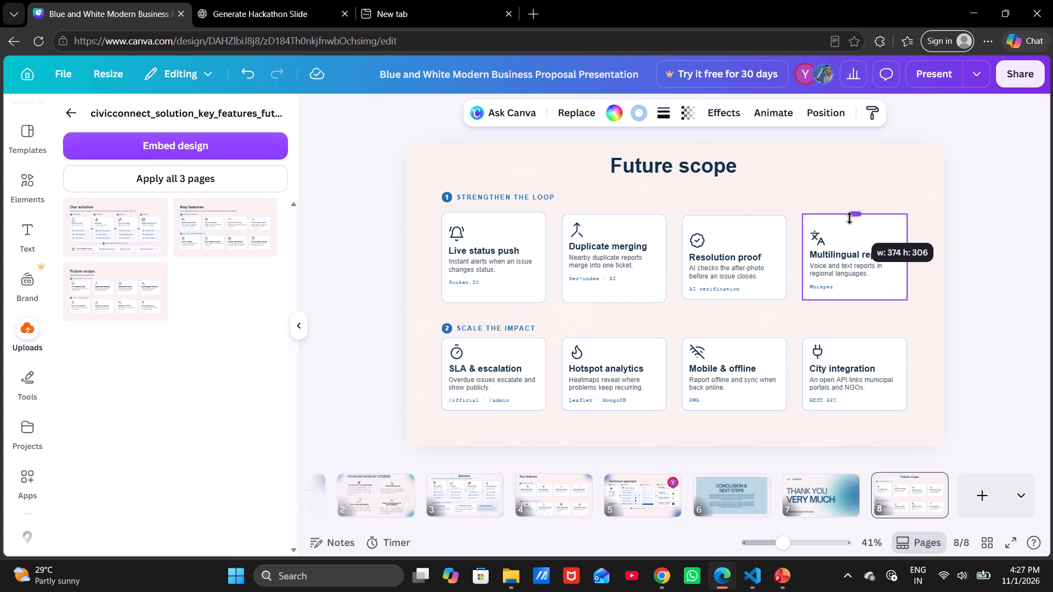
Review the Conclusion & next steps, Thank you and Technical approach slides, and return to the Future scope slide.
click(728, 493)
click(809, 486)
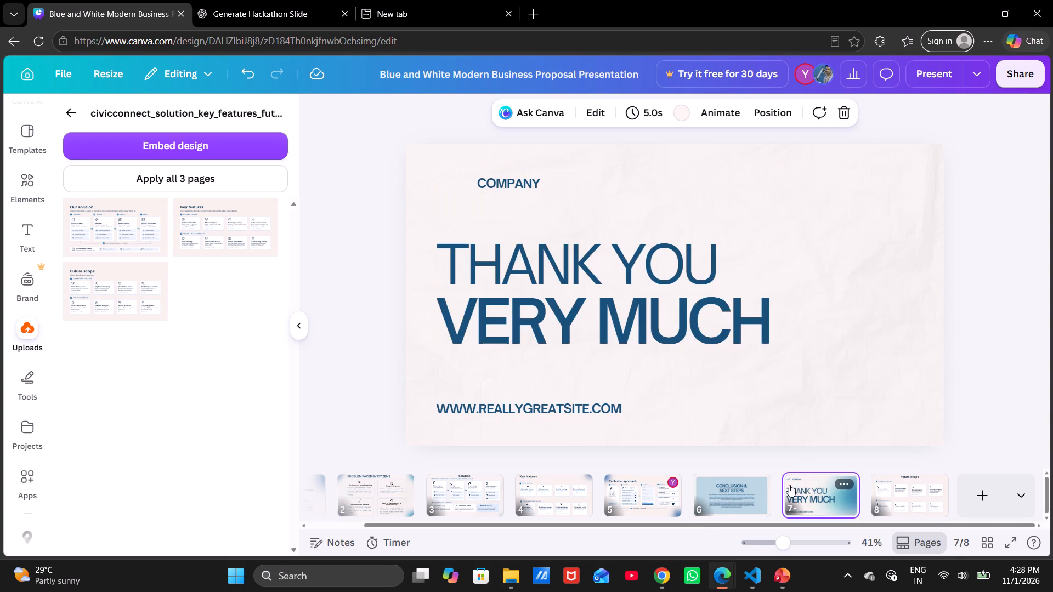
click(738, 491)
click(621, 506)
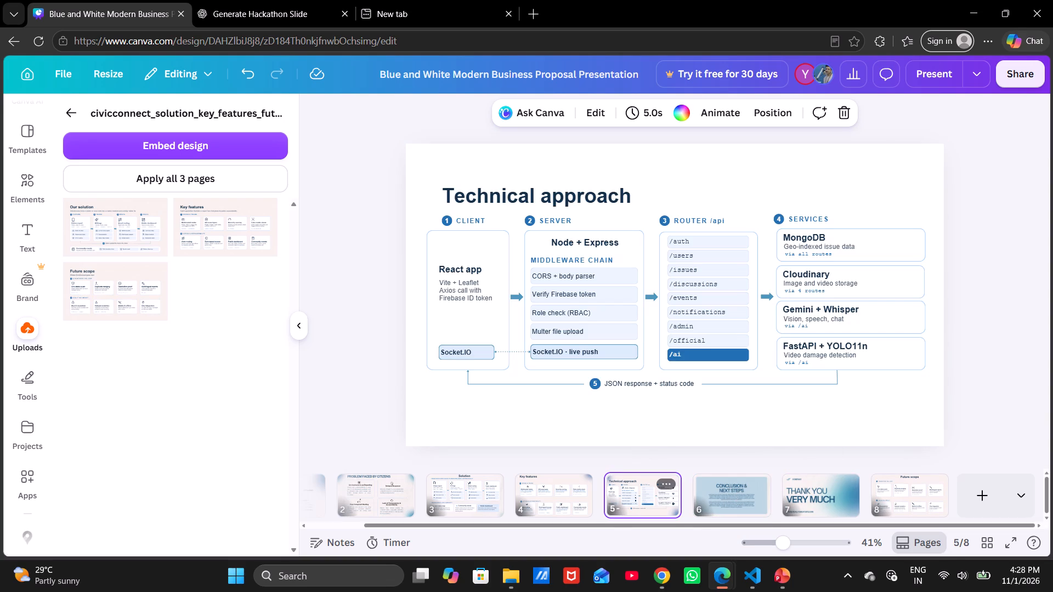
click(895, 493)
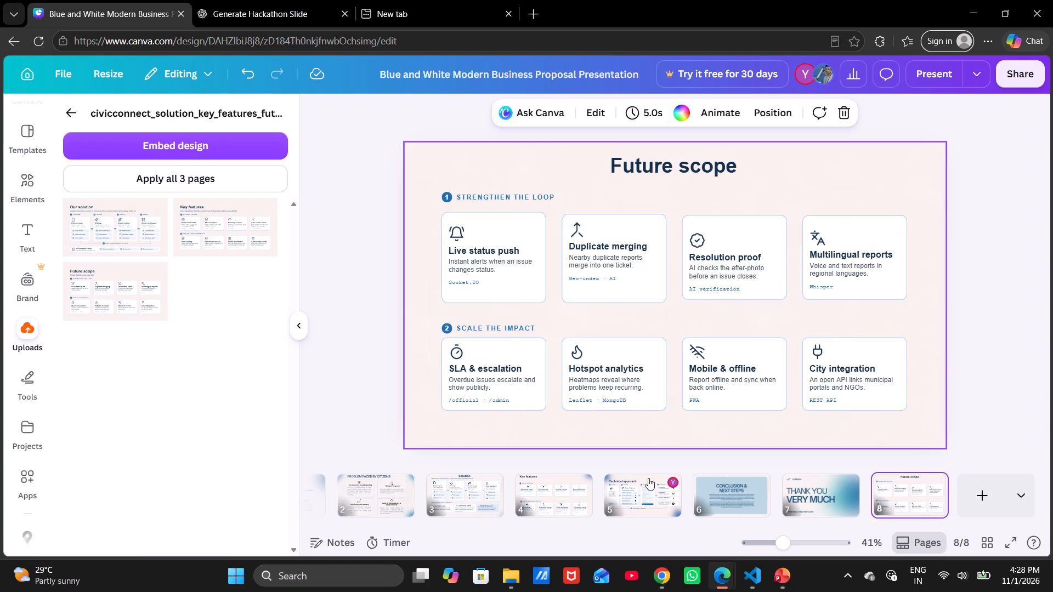
Check the Key features and Technical approach slides, and return to the Future scope slide.
click(563, 494)
click(652, 484)
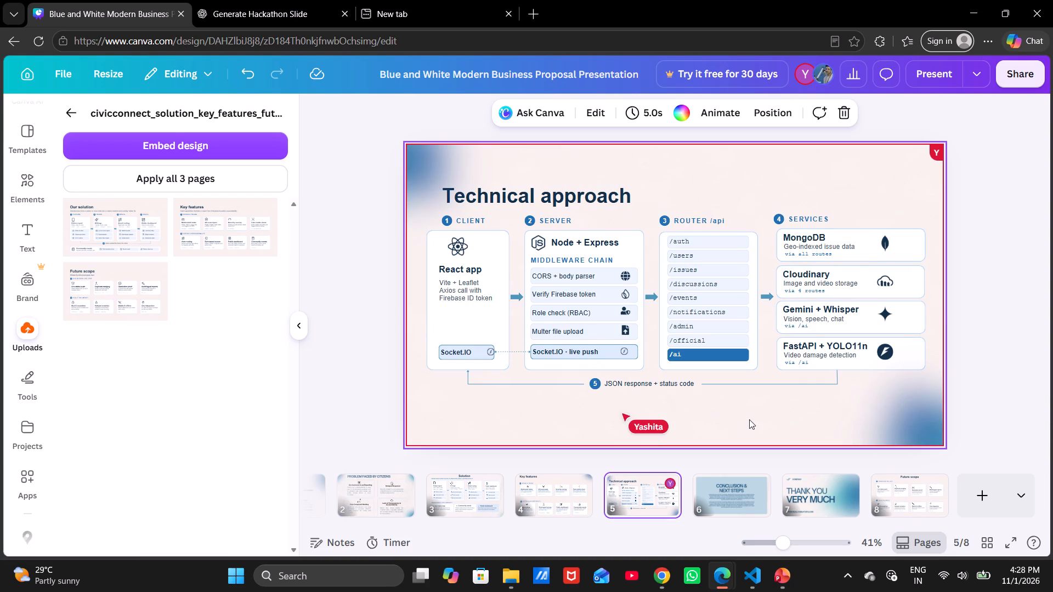
click(918, 500)
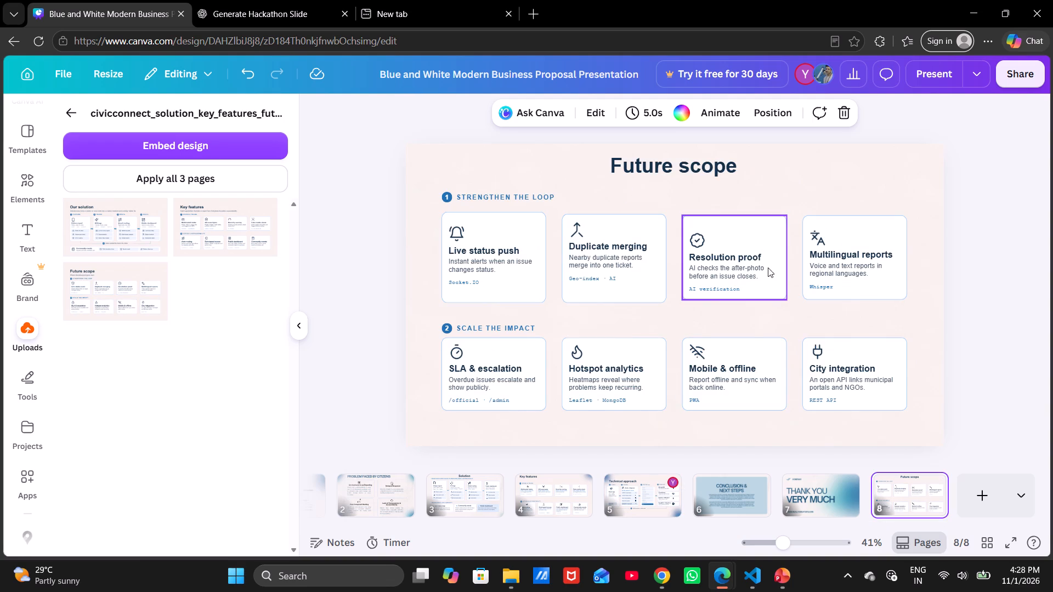
Shift the Duplicate merging card slightly left, and lower the Resolution proof and Multilingual reports cards to align with the Live status push card's bottom.
click(528, 281)
click(587, 283)
drag(587, 283, 586, 287)
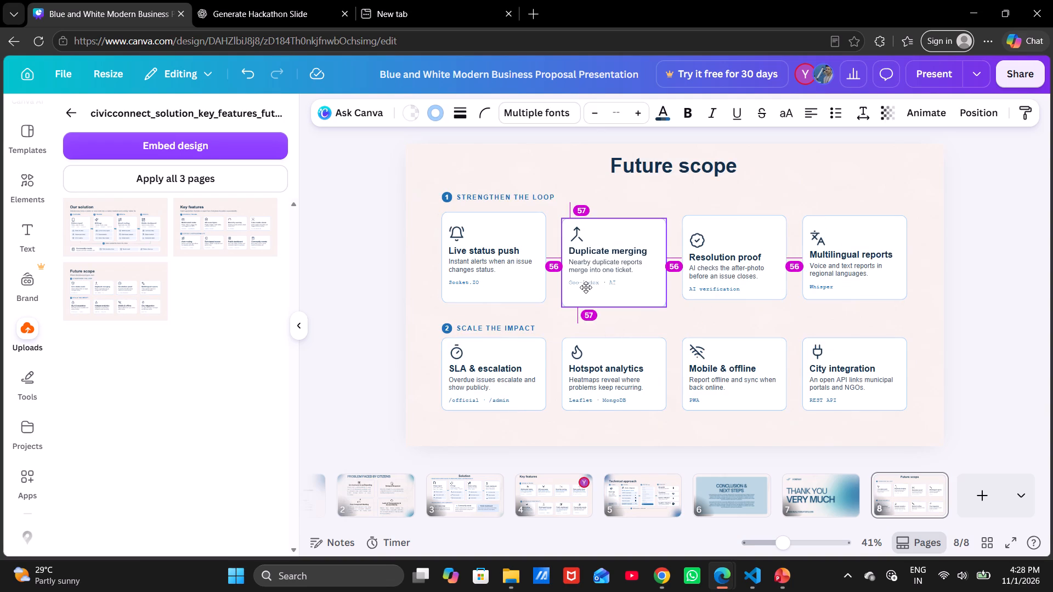
drag(586, 287, 584, 284)
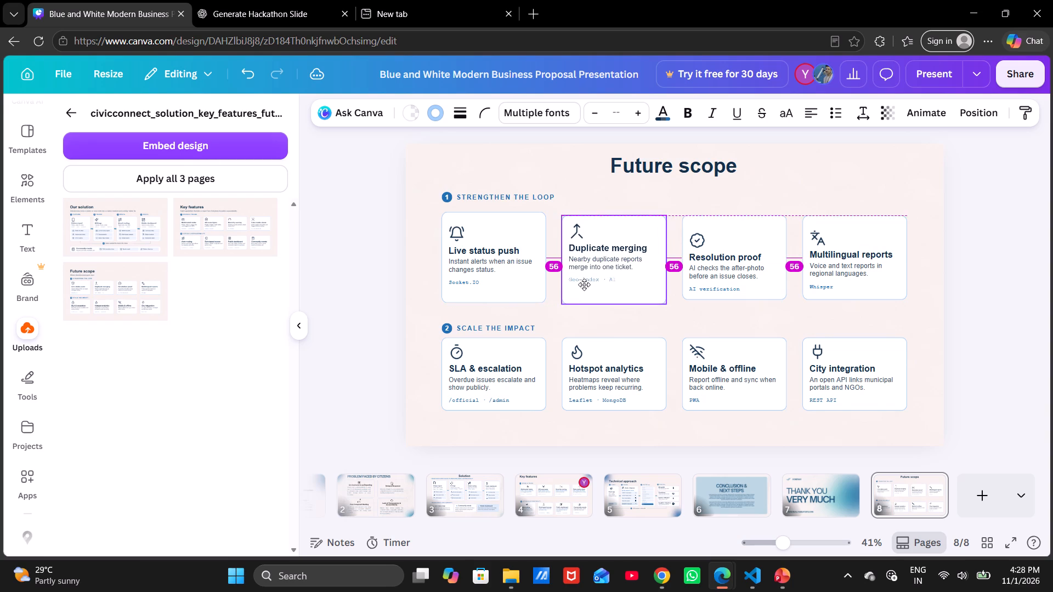
drag(584, 284, 582, 283)
click(709, 293)
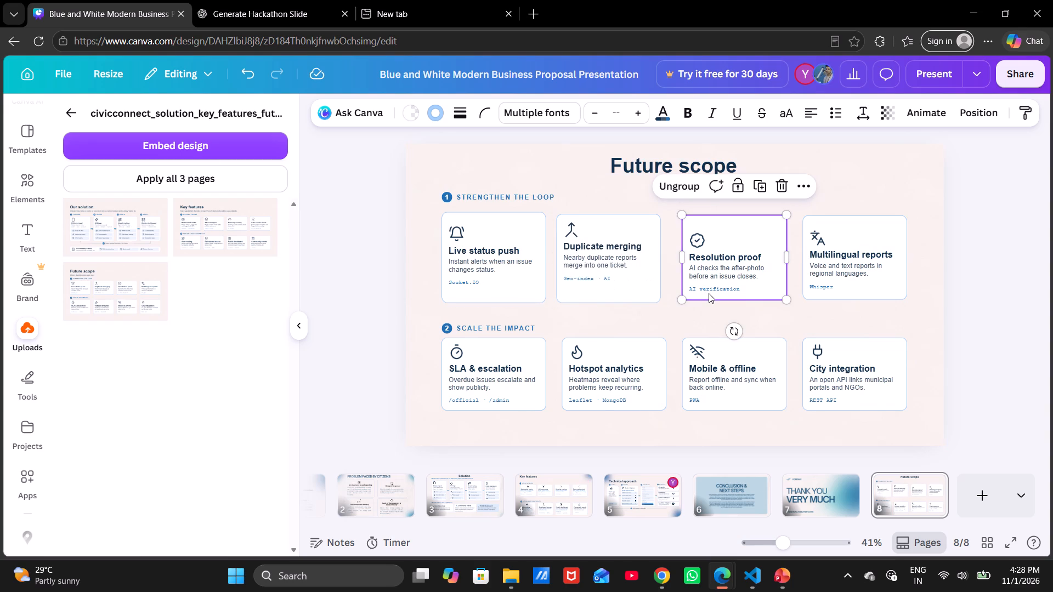
click(709, 293)
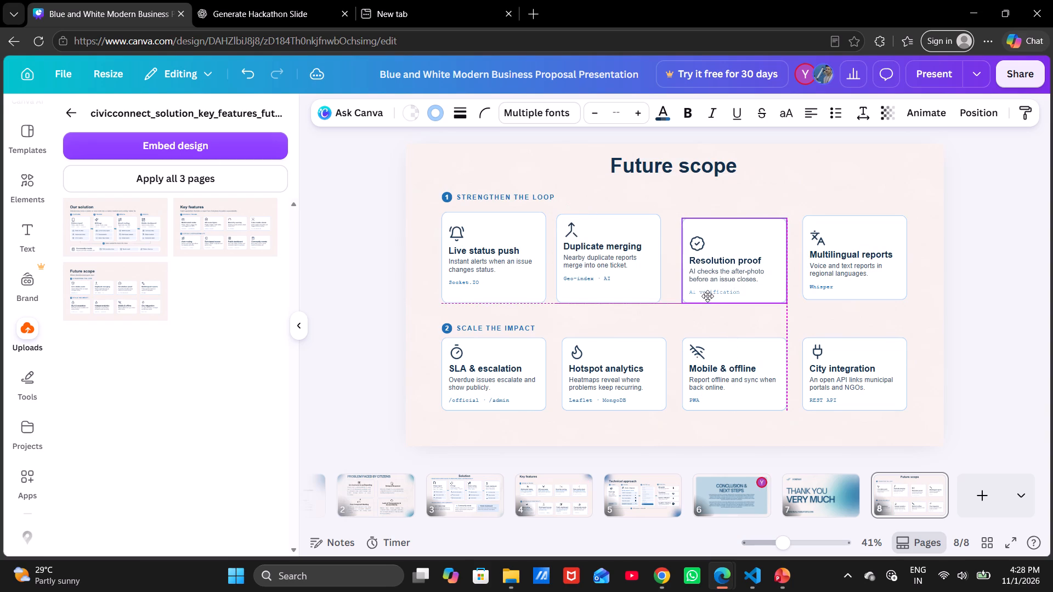
click(854, 277)
drag(854, 277, 856, 281)
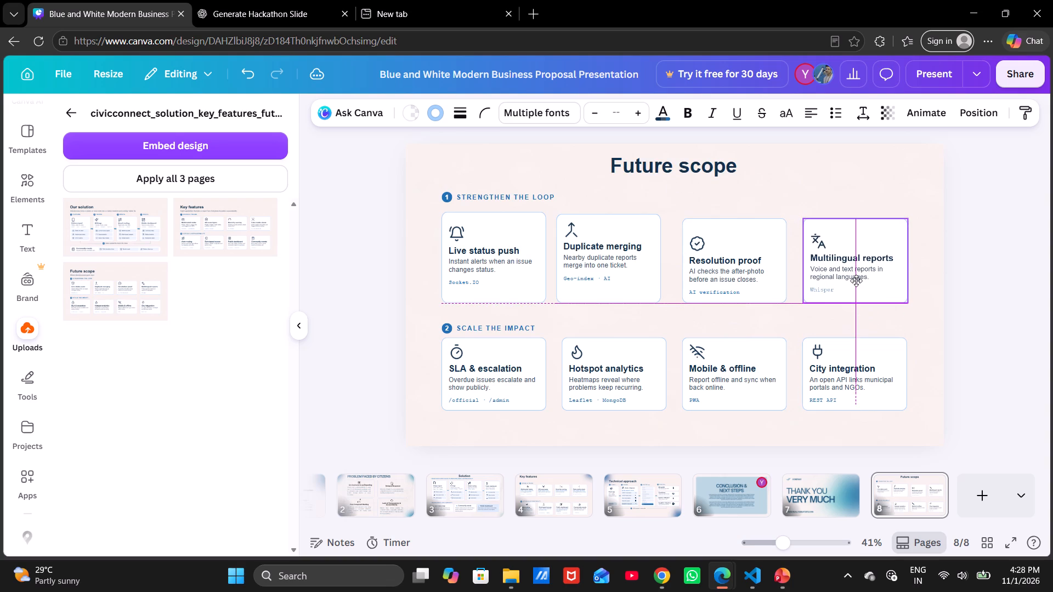
drag(856, 281, 856, 282)
click(743, 202)
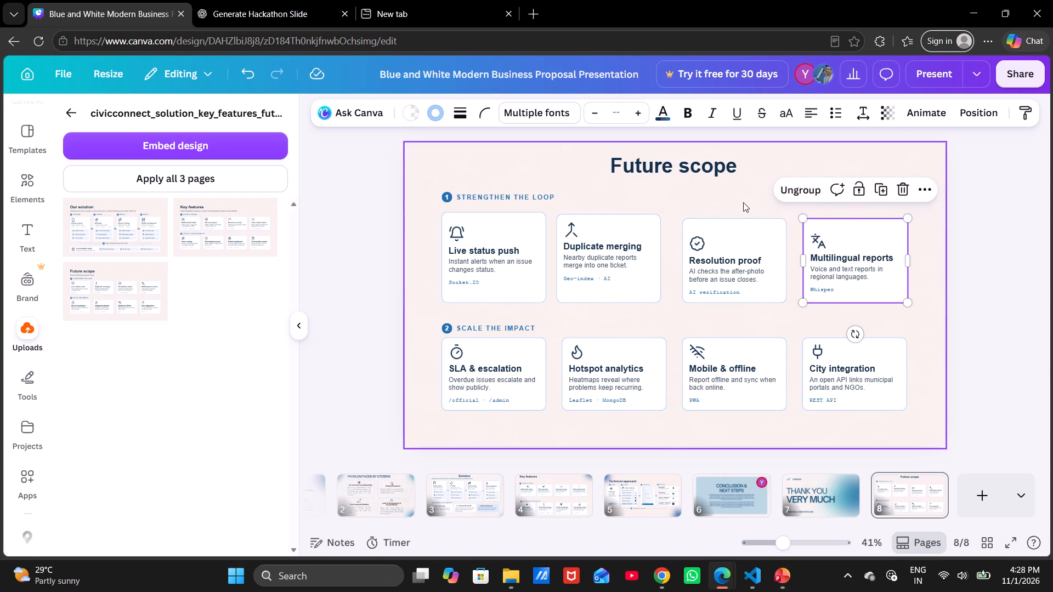
Stretch the top edges of the Resolution proof and Multilingual reports boxes up slightly, close to the Duplicate merging box's top.
click(630, 228)
click(711, 234)
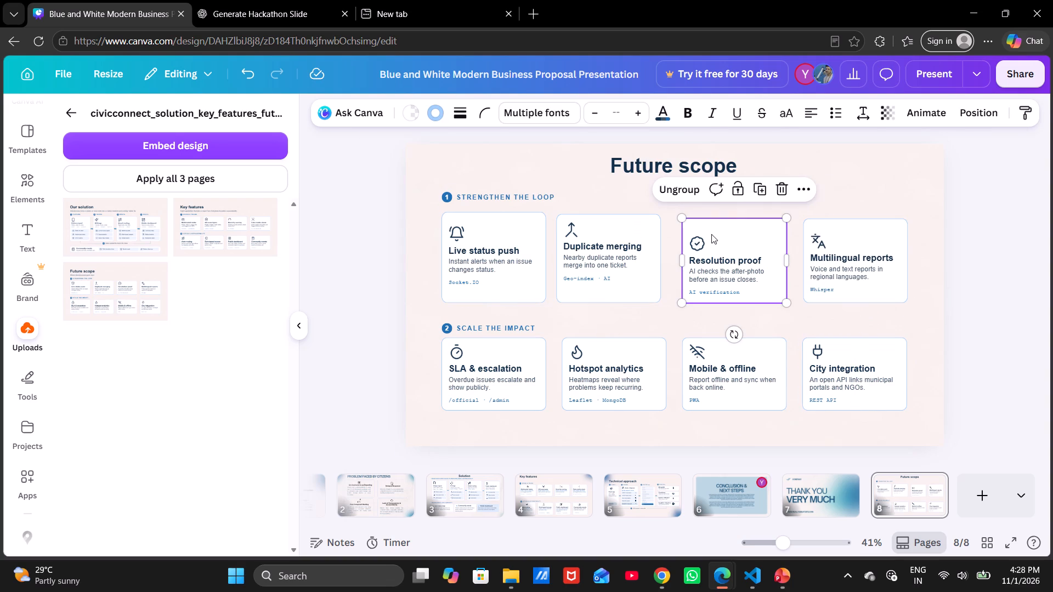
double_click(733, 223)
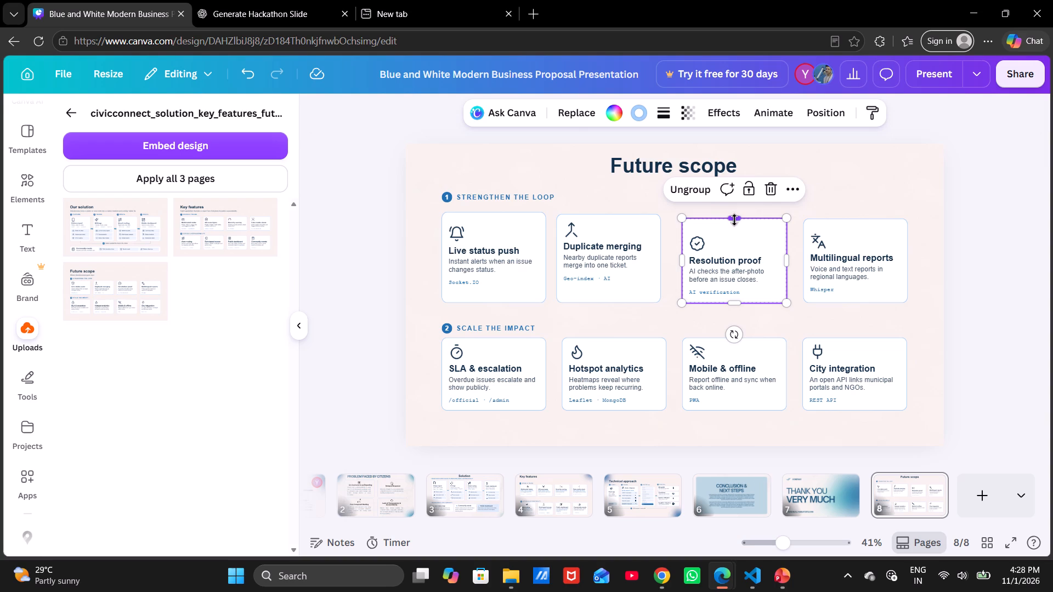
click(734, 220)
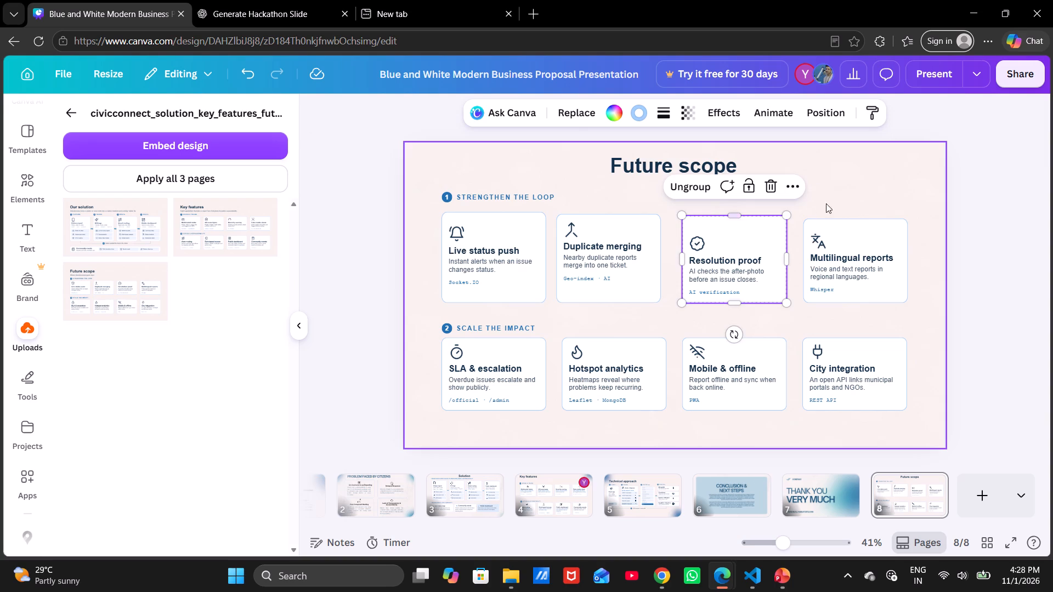
click(869, 188)
click(851, 260)
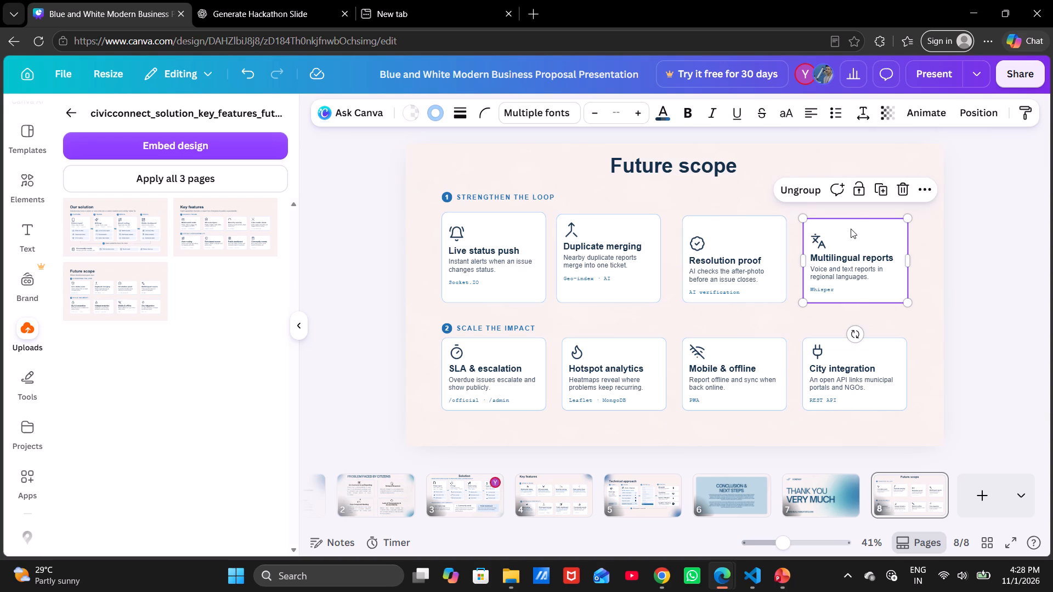
double_click(850, 218)
double_click(851, 218)
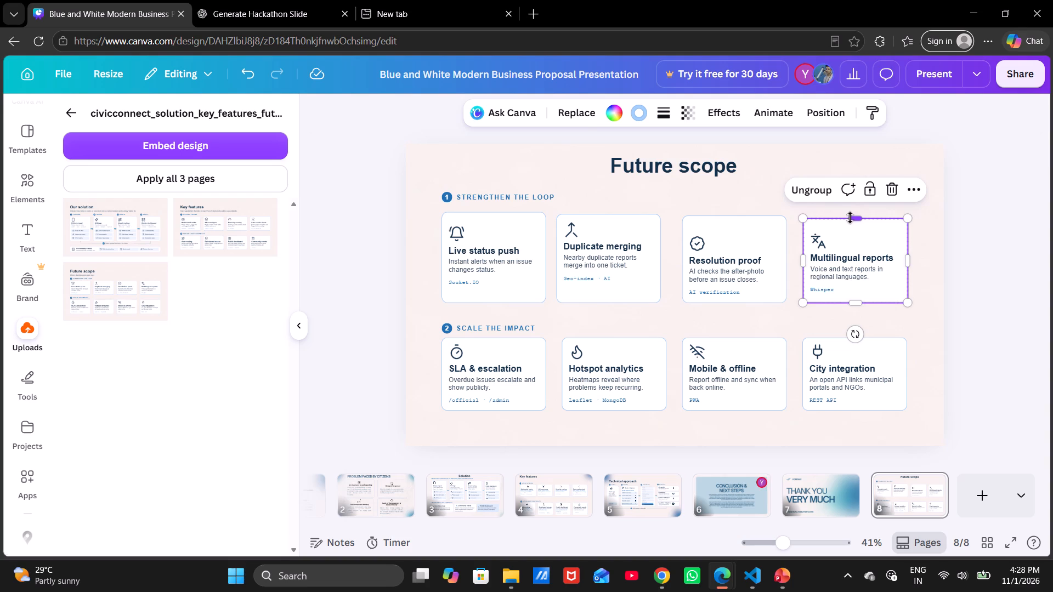
click(764, 181)
Move the check icon and the title up inside the Resolution proof card, with the icon near the card's top edge.
click(700, 253)
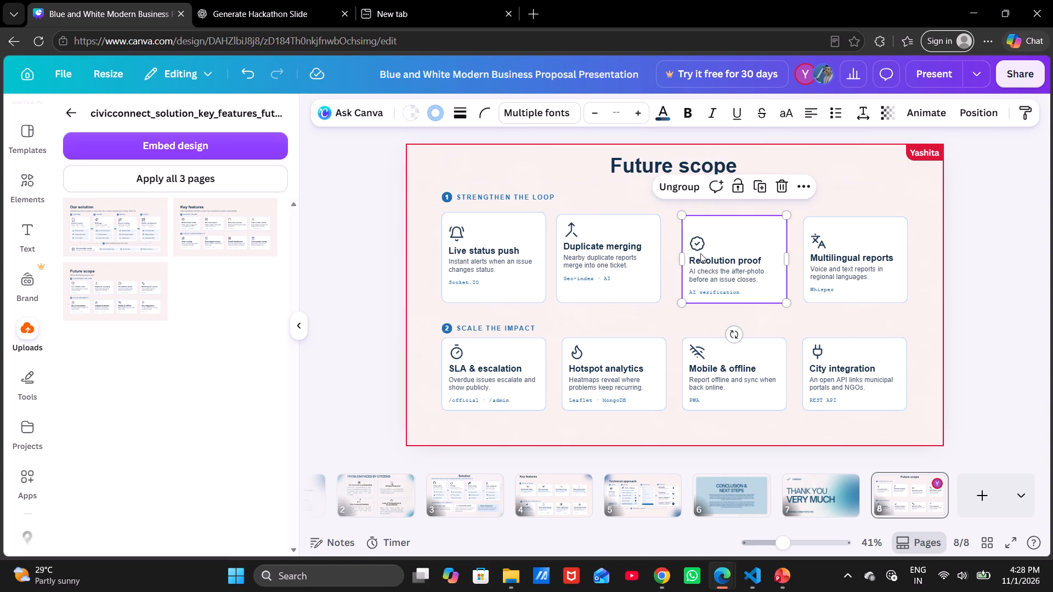
click(700, 247)
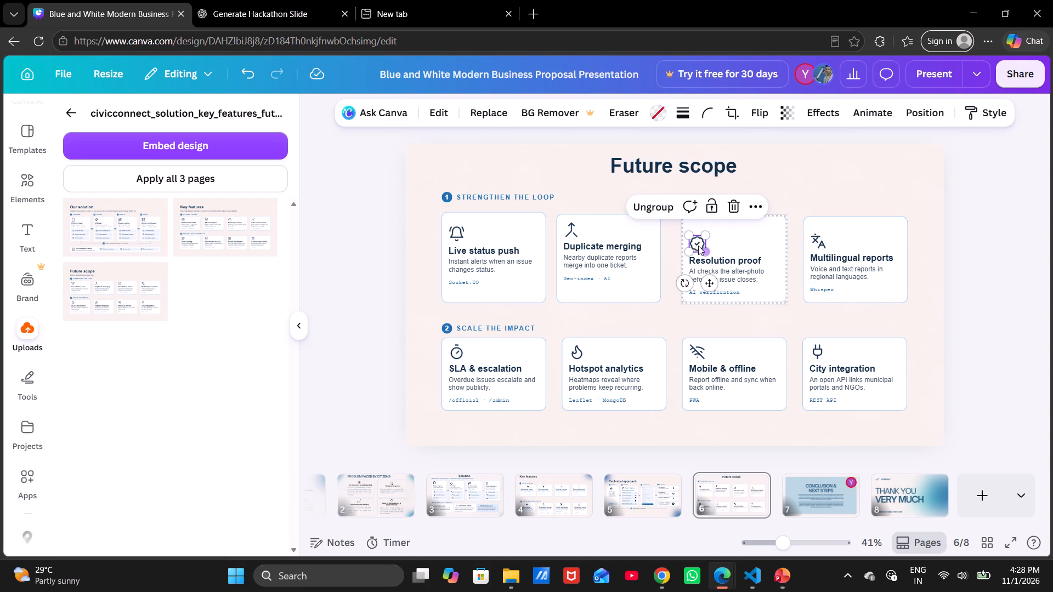
drag(696, 244, 693, 232)
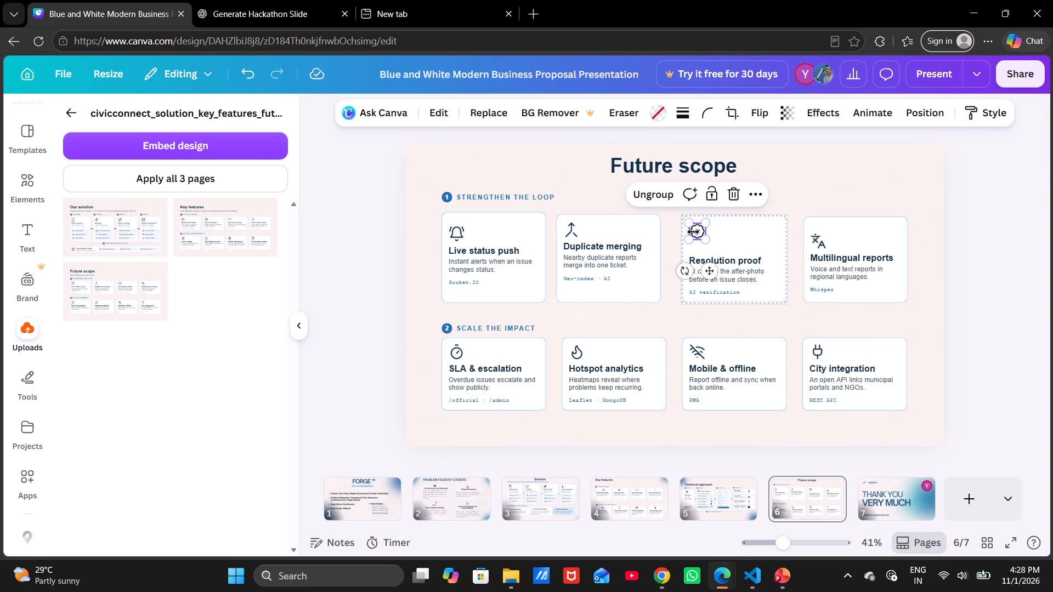
click(732, 257)
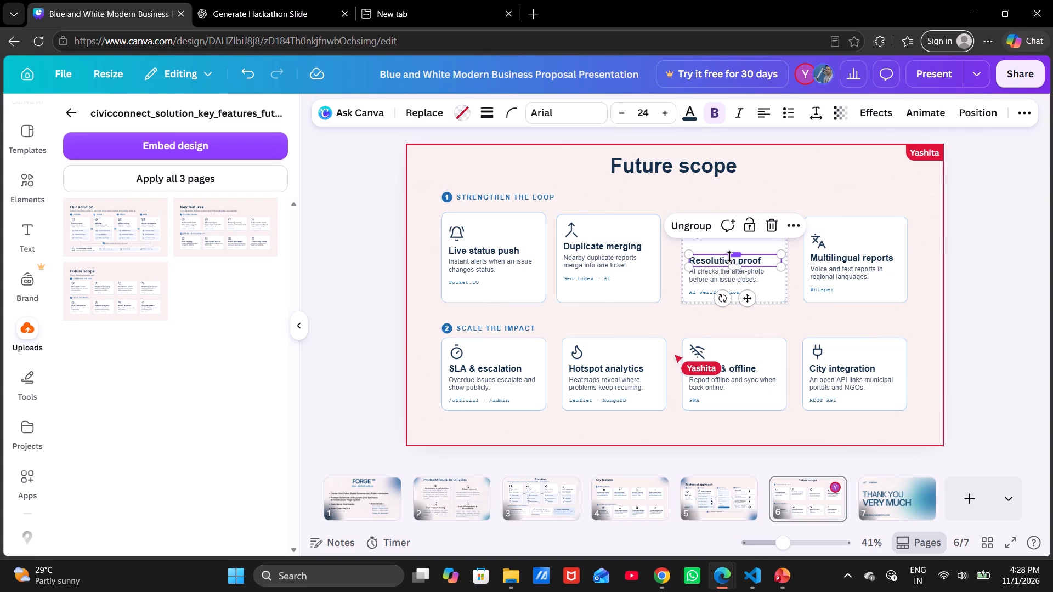
drag(722, 260, 720, 251)
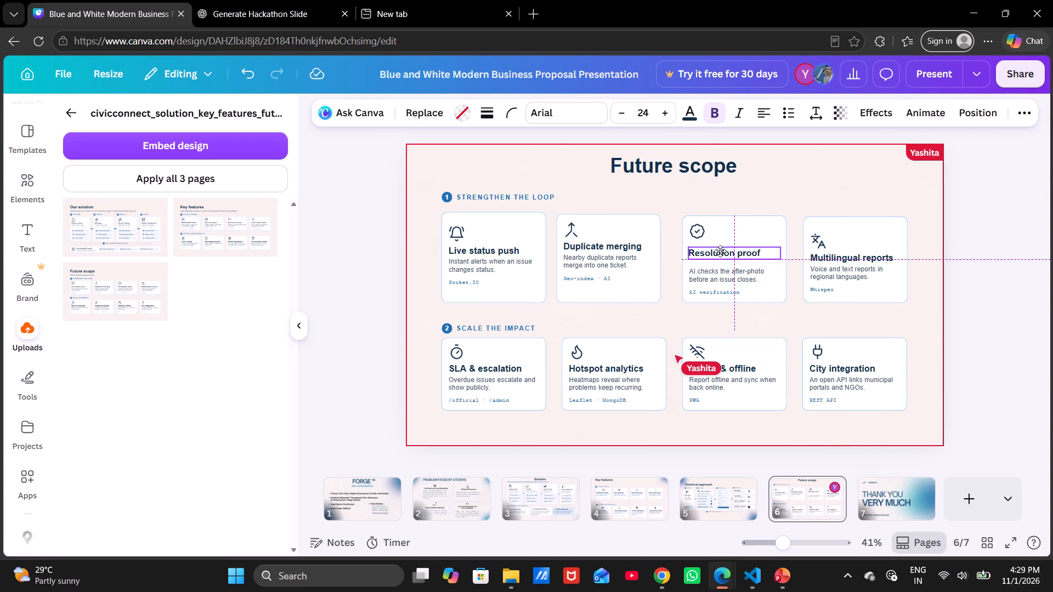
drag(720, 251, 720, 248)
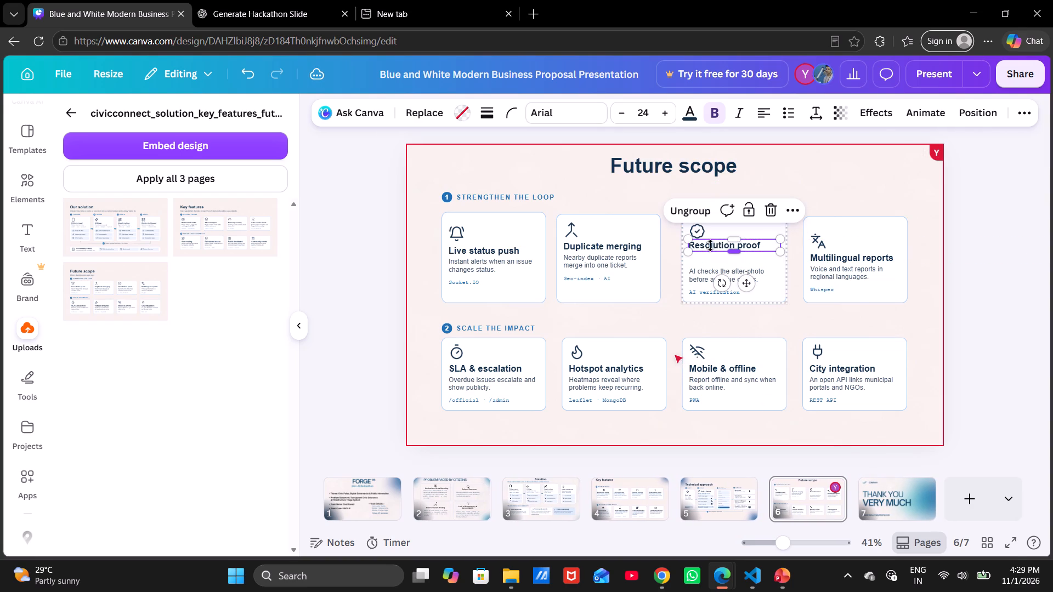
click(698, 234)
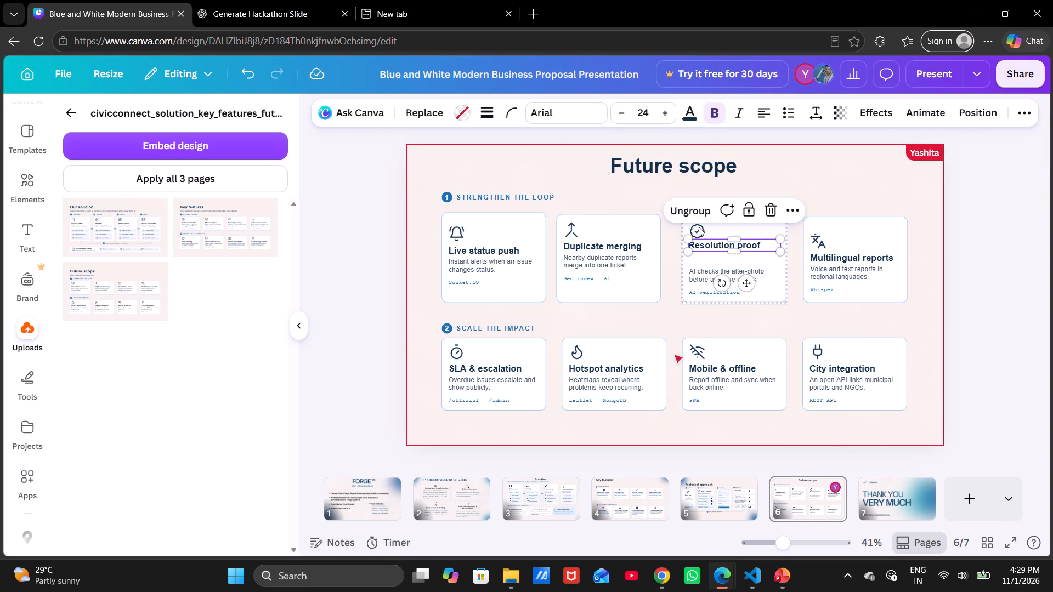
click(699, 227)
click(699, 227)
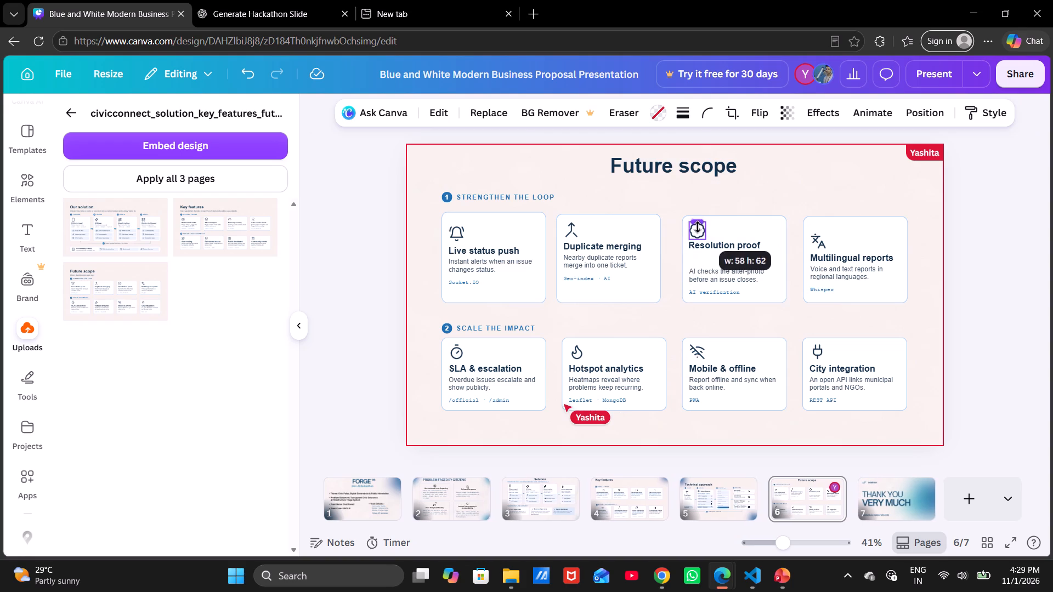
click(712, 267)
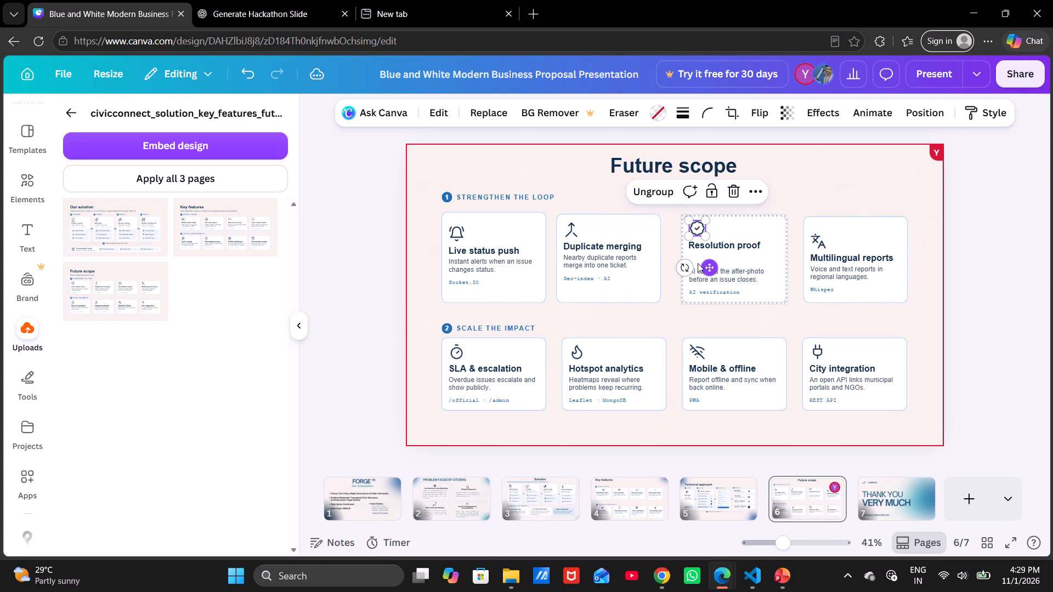
click(744, 266)
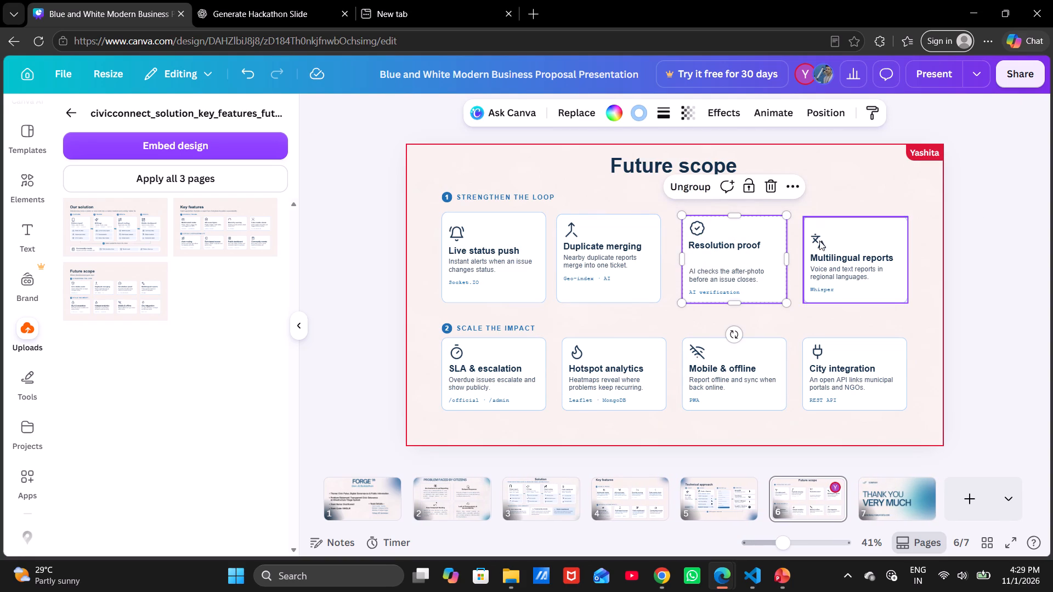
Move the translation icon up toward the top edge of the Multilingual reports card.
click(819, 241)
click(819, 237)
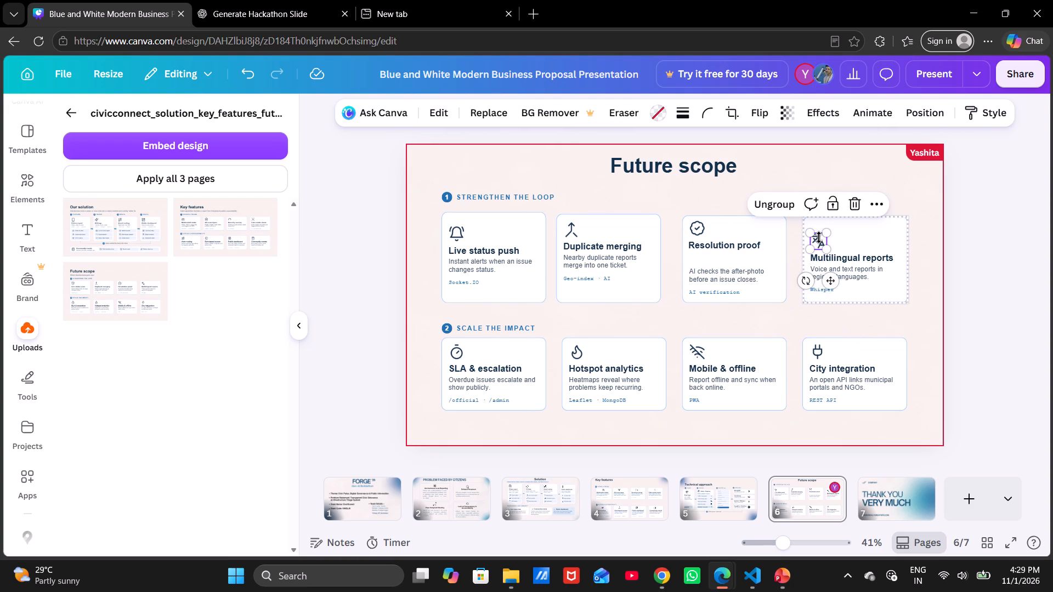
drag(832, 282, 829, 272)
click(667, 196)
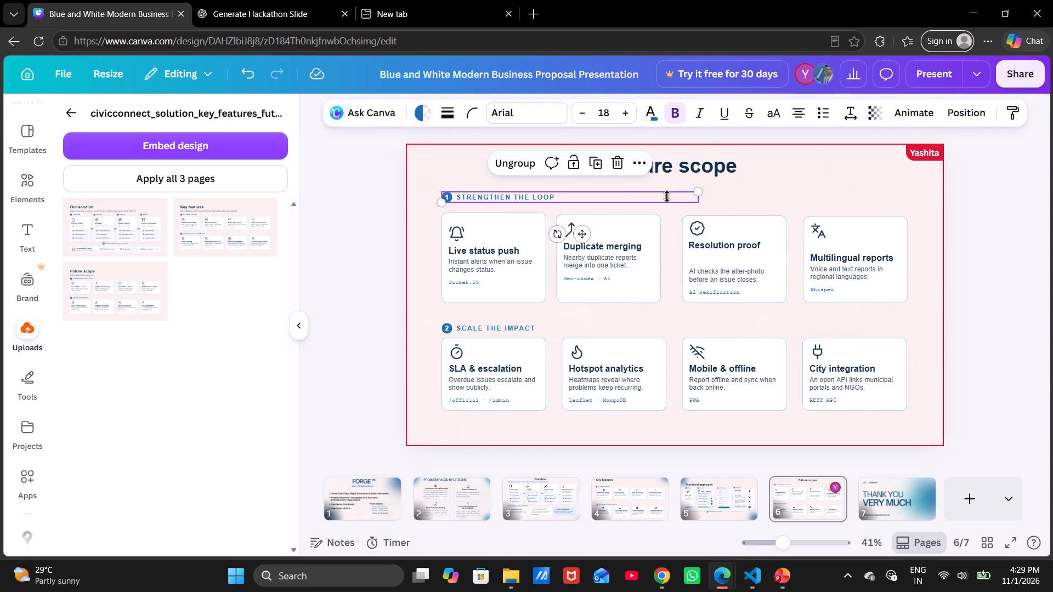
click(799, 195)
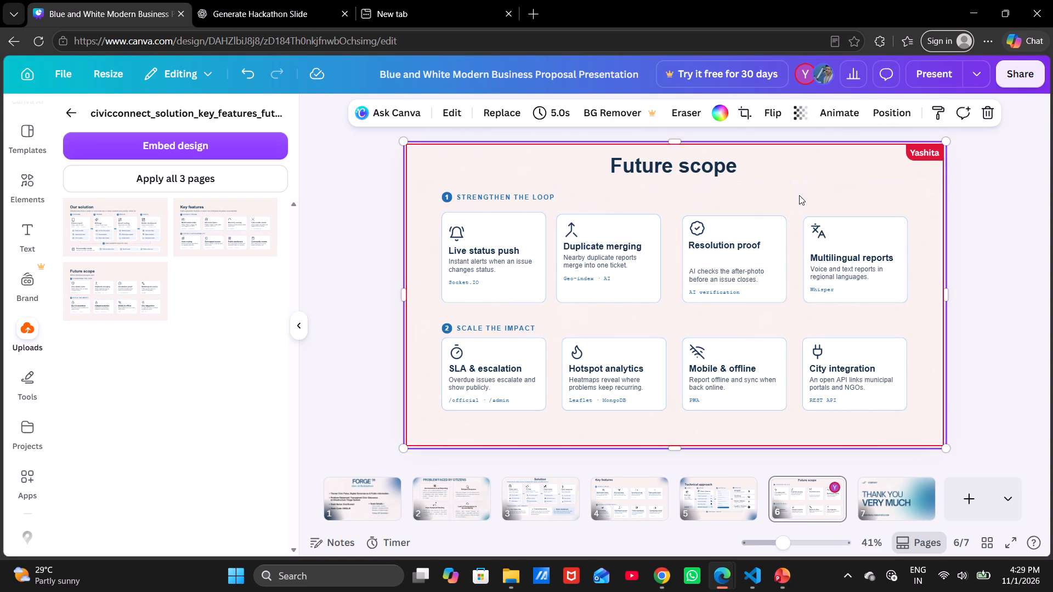
Move the Live status push bell icon and the Duplicate merging arrow icon to near the horizontal centre of their cards, raising the bell slightly.
click(457, 232)
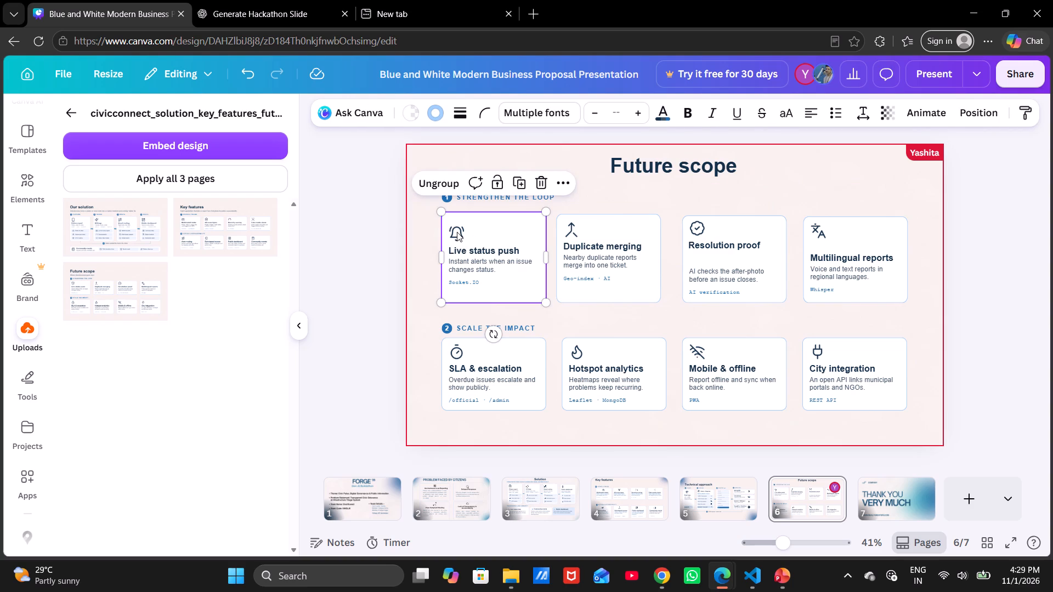
click(457, 232)
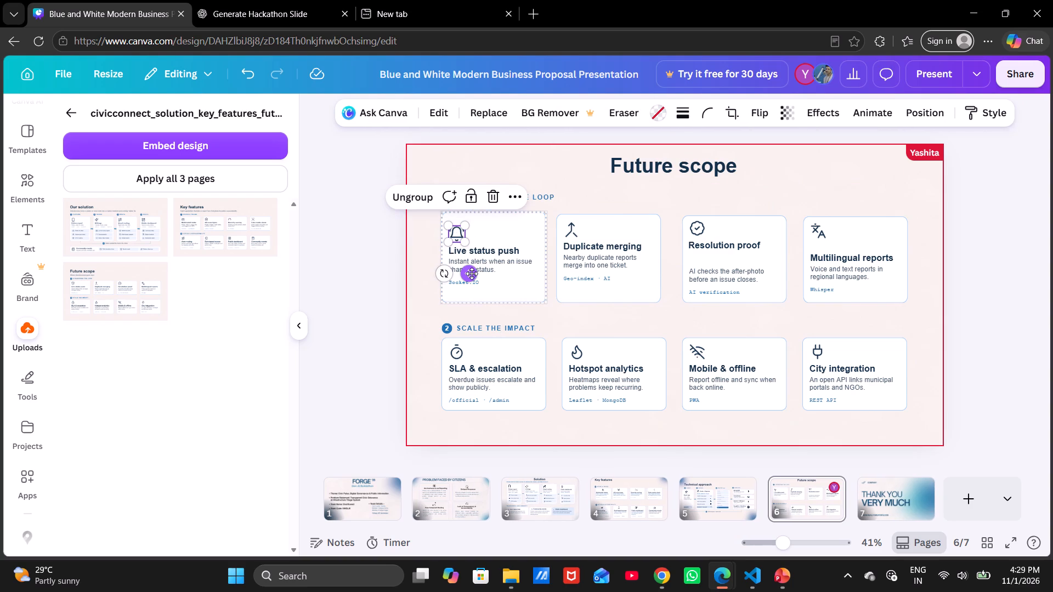
drag(472, 274, 472, 271)
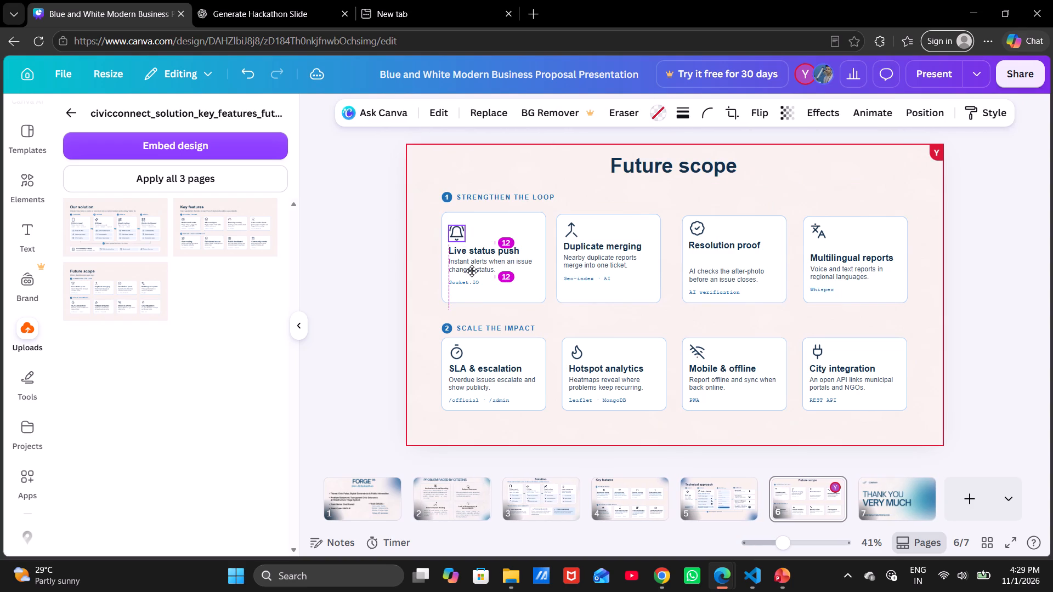
drag(472, 271, 499, 269)
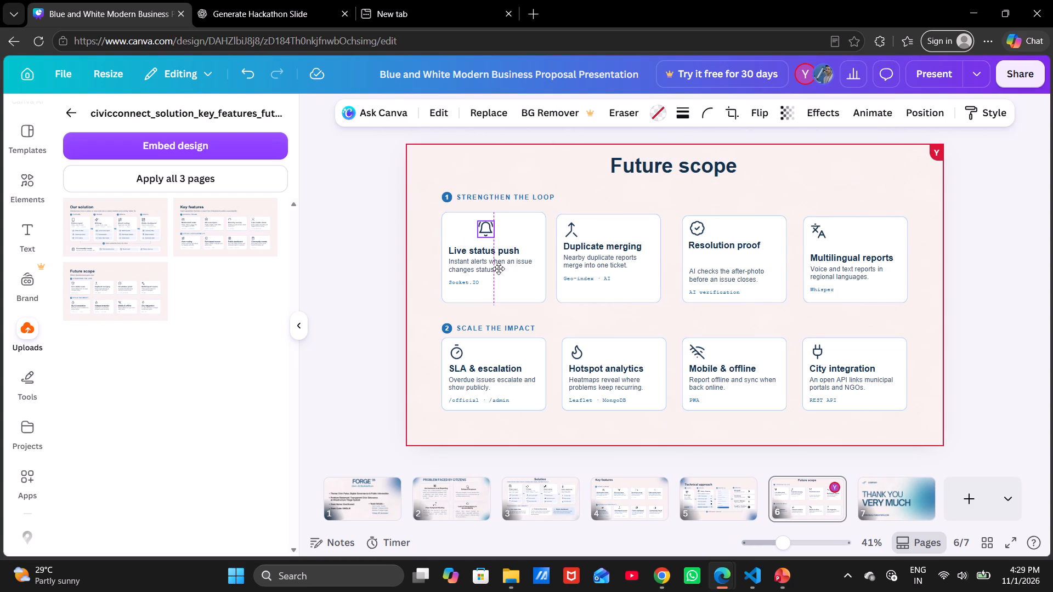
drag(499, 269, 502, 269)
click(568, 230)
click(568, 230)
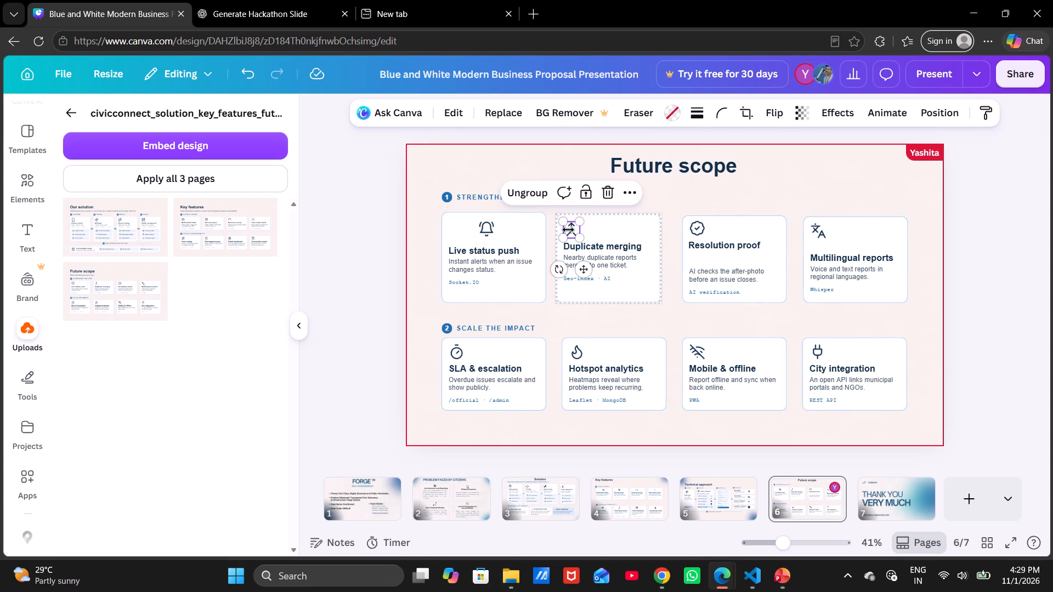
drag(586, 274, 614, 272)
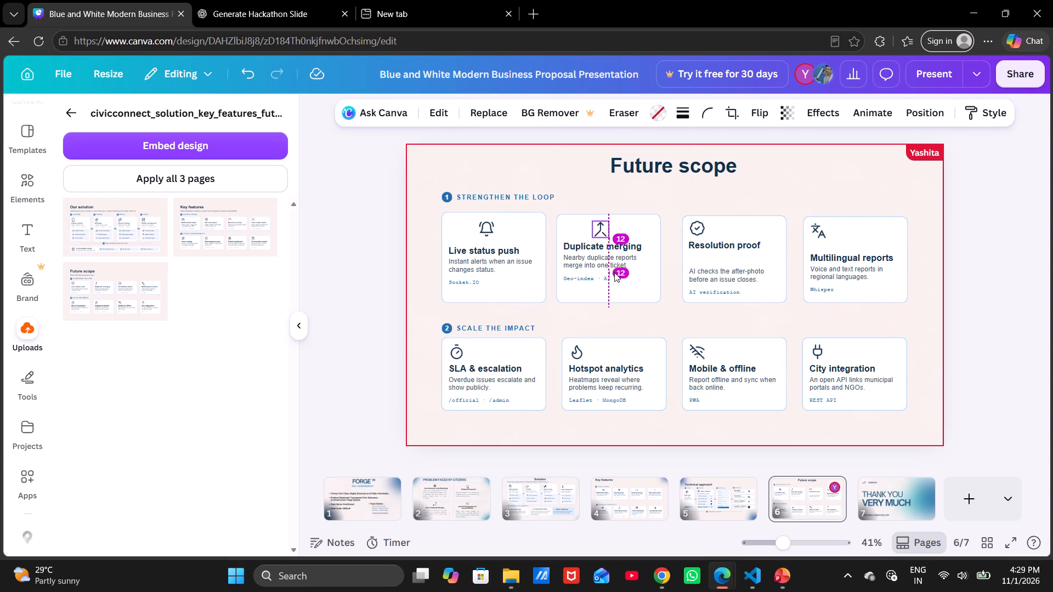
drag(614, 272, 616, 275)
Move the Resolution proof check icon towards the card's middle and the Multilingual reports translation icon to its card's horizontal centre.
double_click(697, 230)
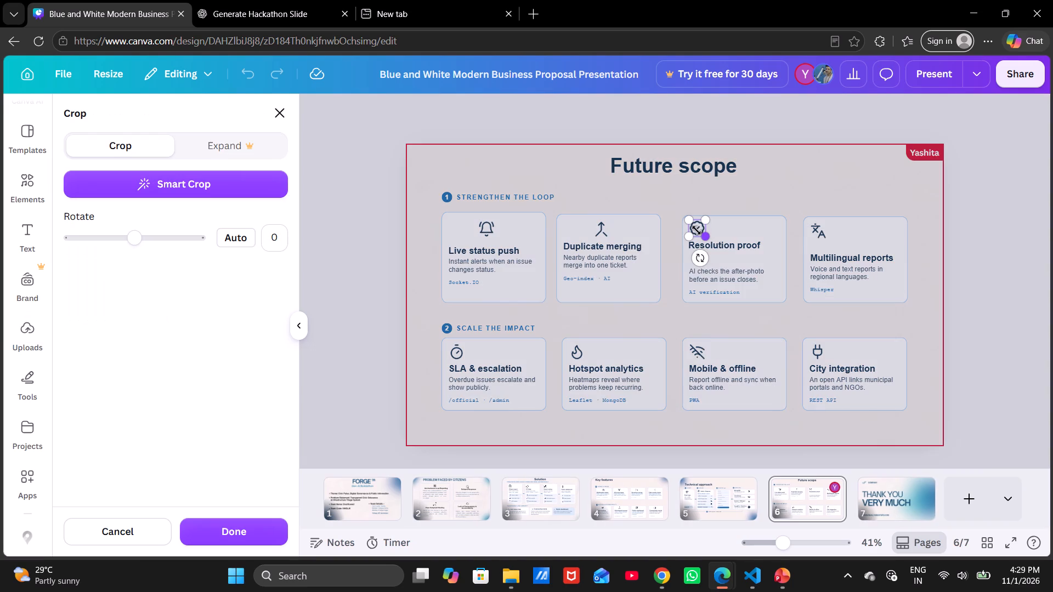
double_click(698, 232)
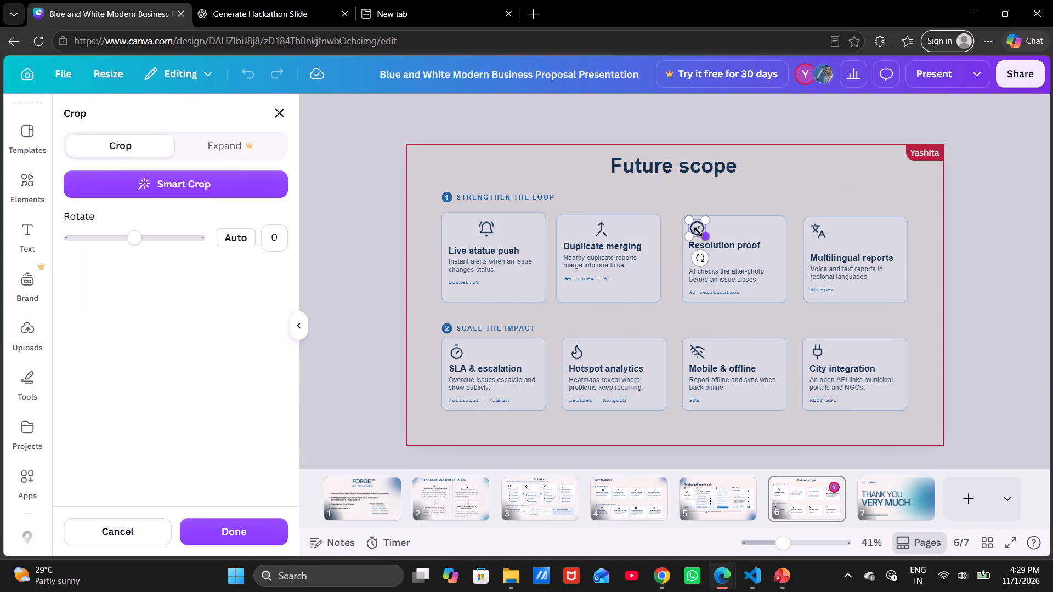
click(762, 188)
drag(708, 264, 715, 263)
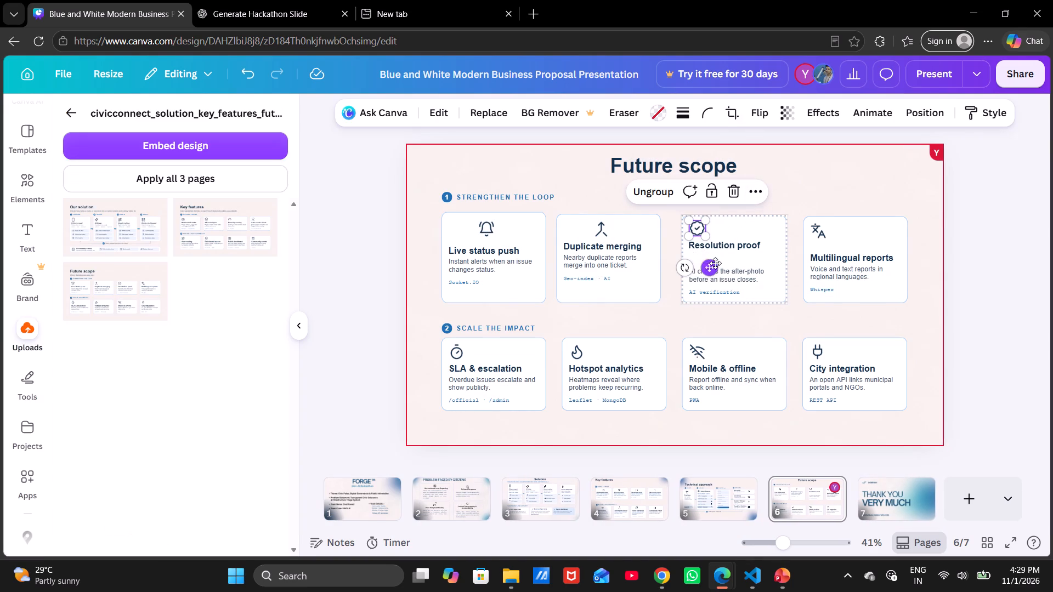
drag(715, 263, 739, 266)
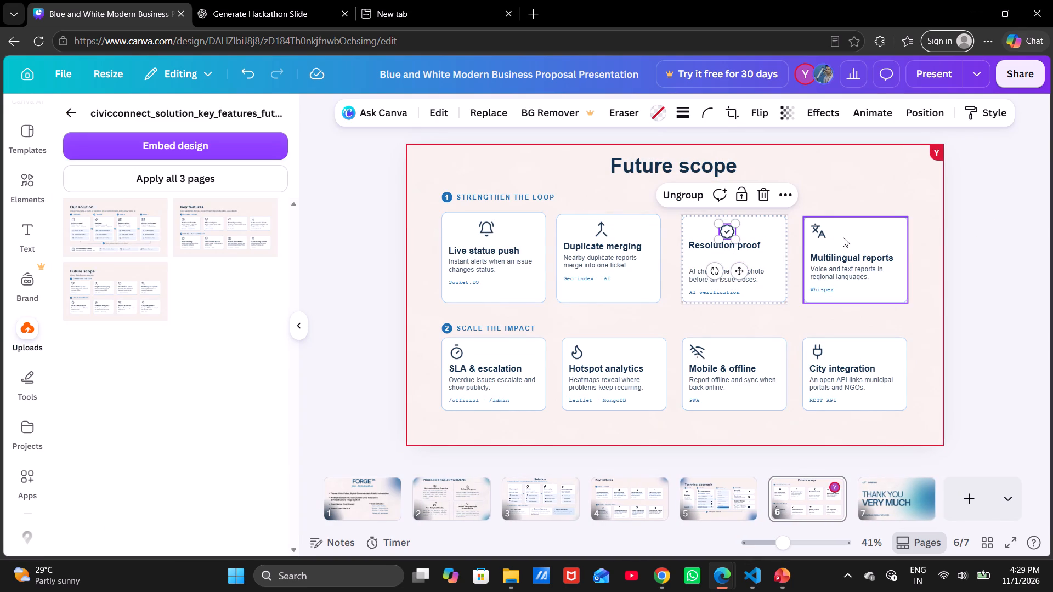
click(817, 234)
click(817, 230)
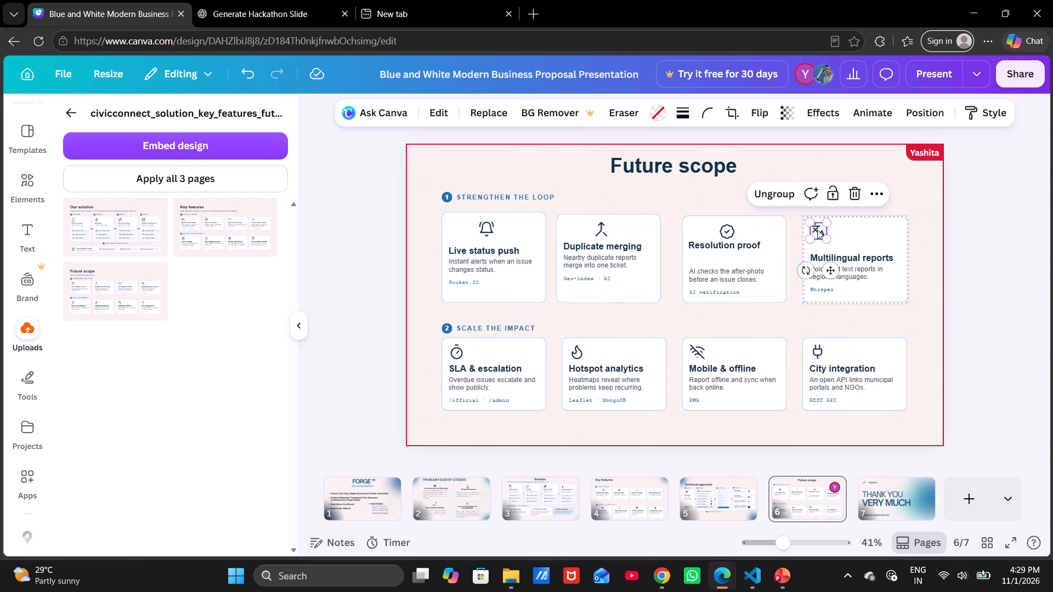
drag(828, 271, 860, 274)
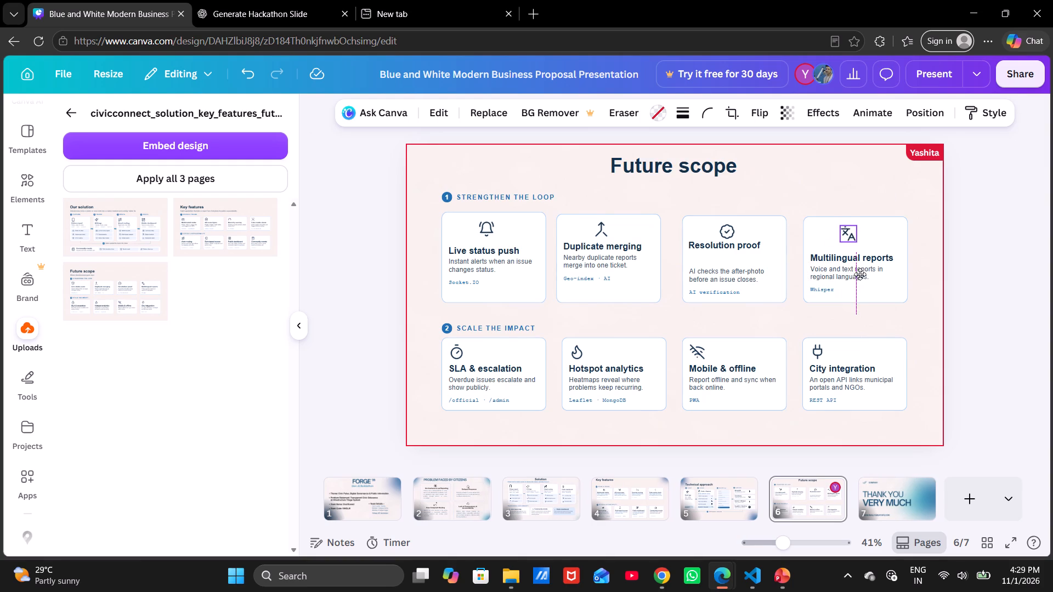
drag(860, 274, 861, 275)
Centre the check icon horizontally in the Resolution proof card and the arrow icon in the Duplicate merging card.
click(728, 232)
click(728, 232)
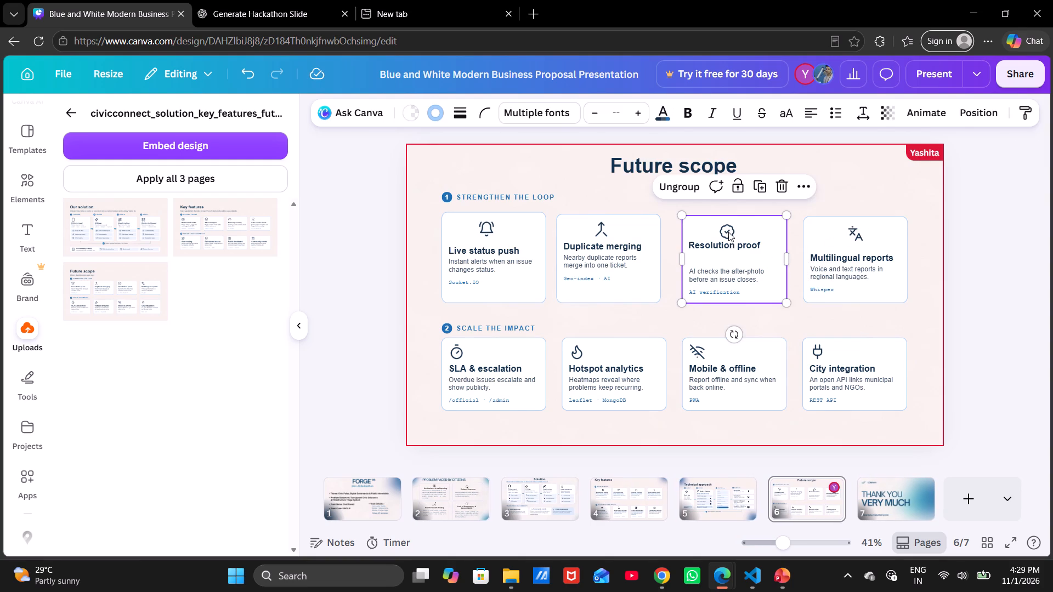
drag(738, 267, 745, 266)
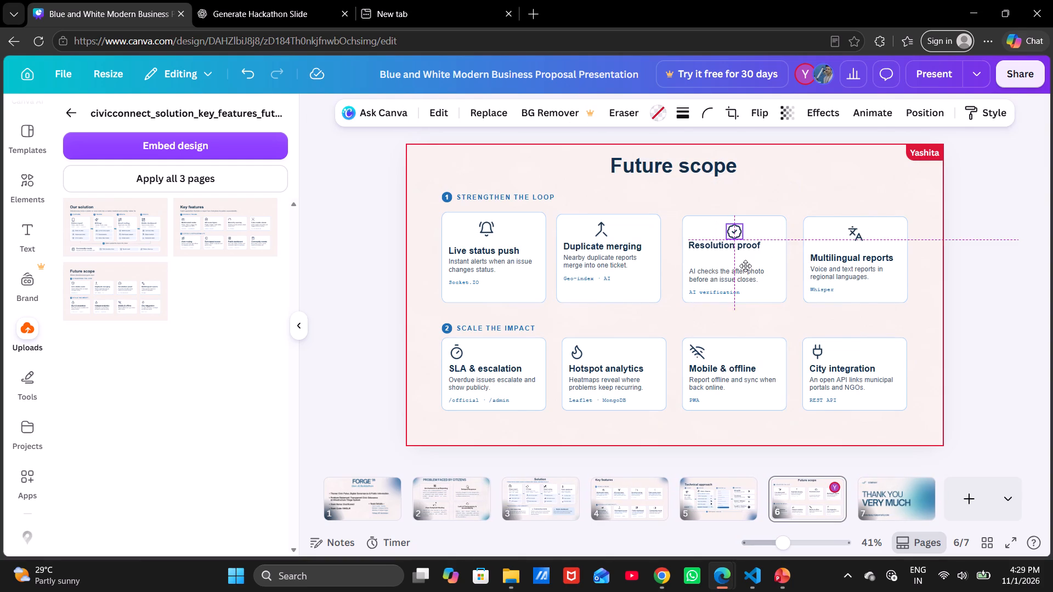
drag(745, 266, 743, 266)
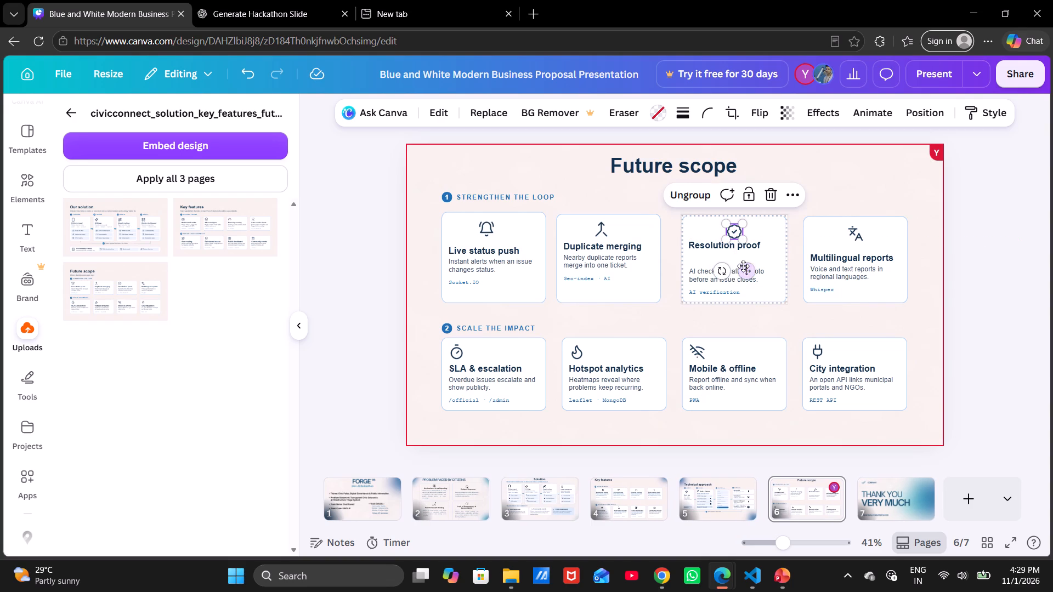
click(599, 232)
click(599, 232)
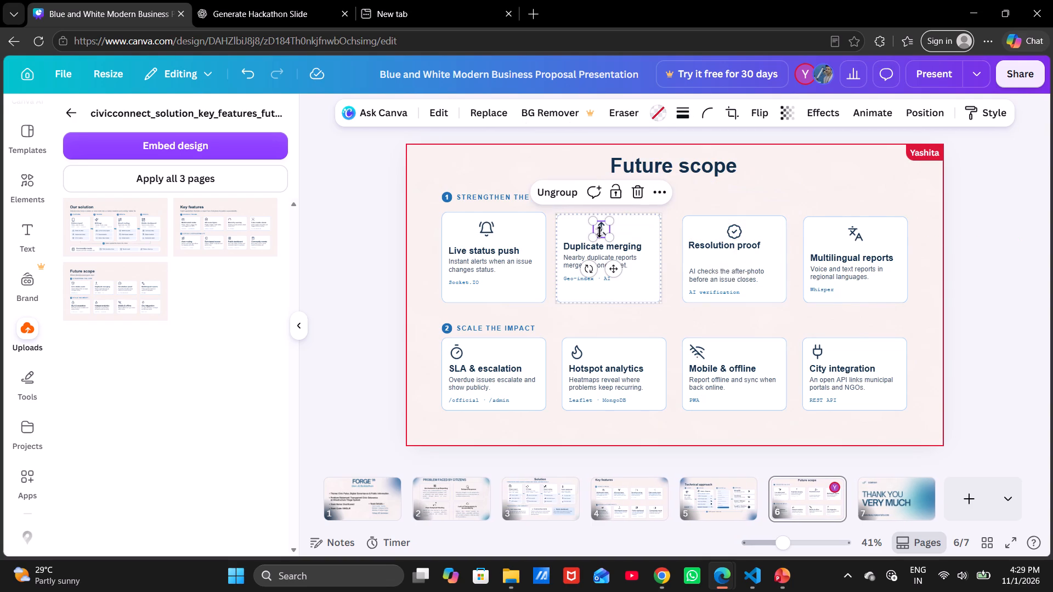
drag(614, 264, 620, 264)
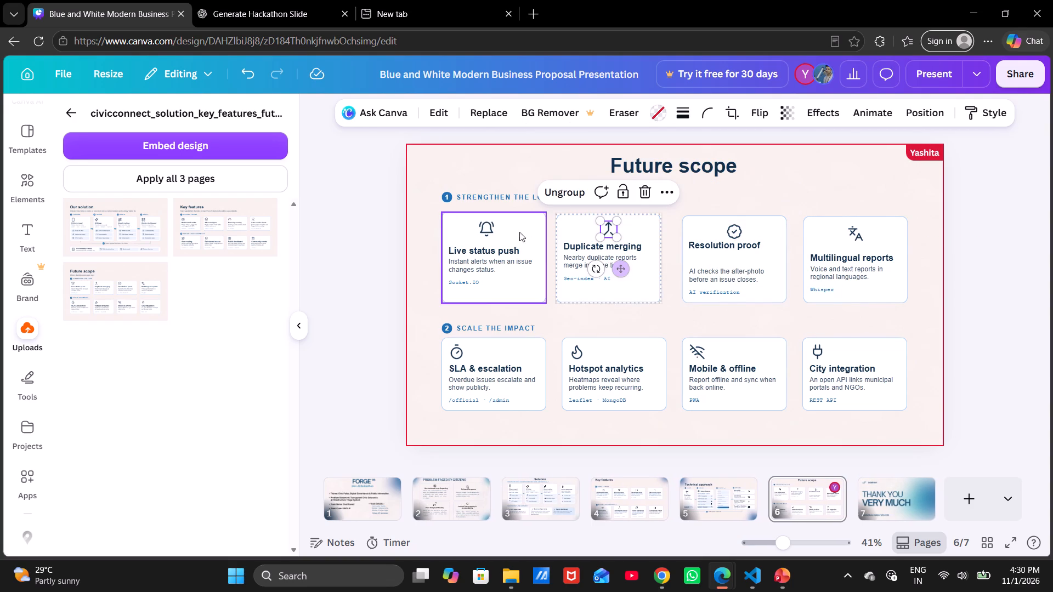
Centre the bell icon horizontally in the Live status push card.
click(488, 227)
click(488, 227)
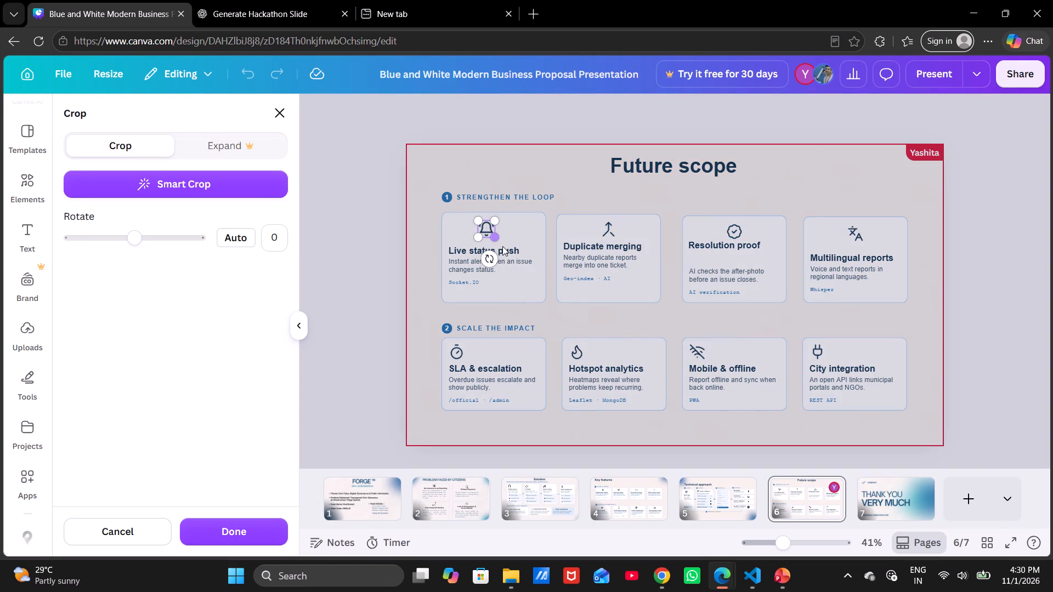
click(485, 228)
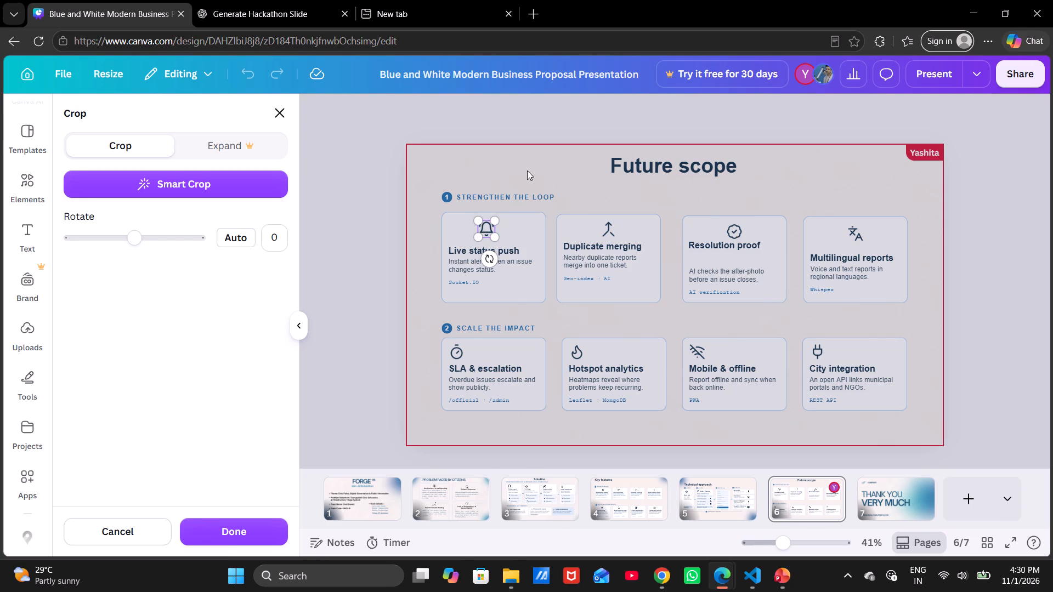
click(527, 170)
drag(500, 261, 502, 261)
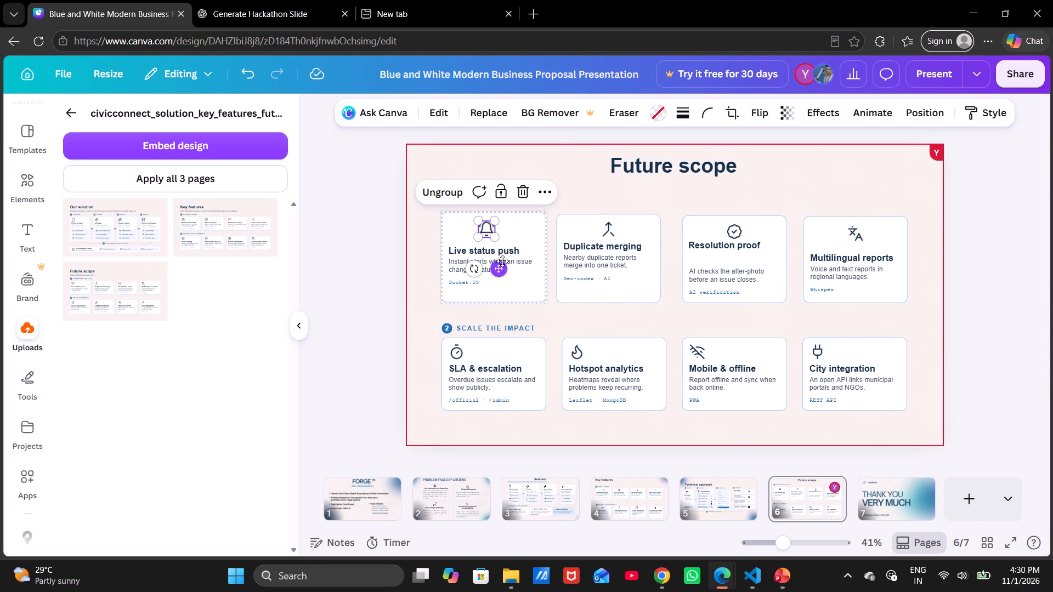
drag(502, 261, 506, 261)
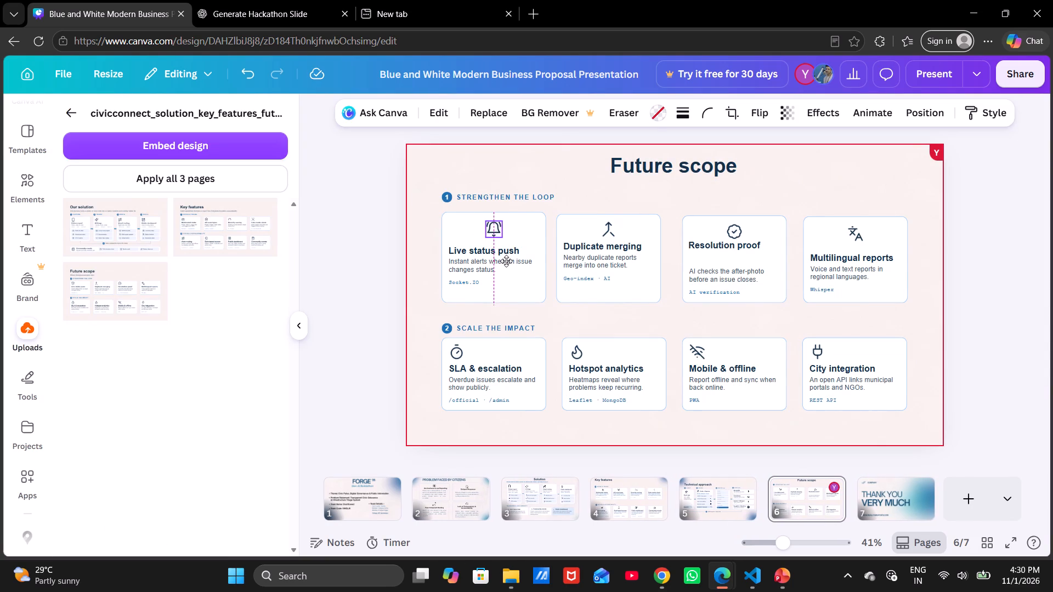
drag(506, 261, 506, 261)
Centre-align the title text of the Live status push, Duplicate merging, Resolution proof and Multilingual reports cards.
click(462, 250)
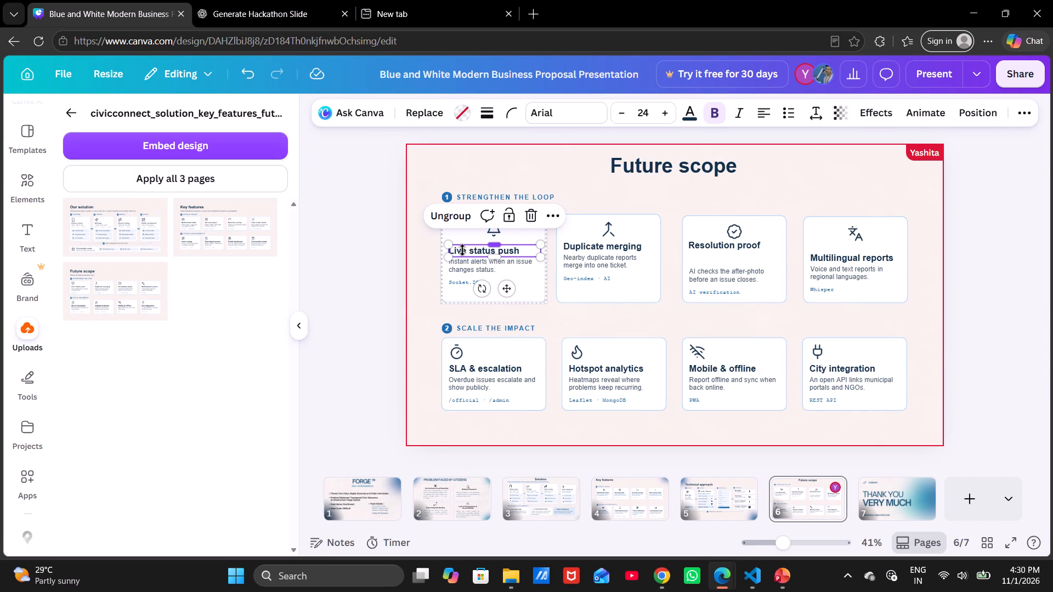
click(762, 114)
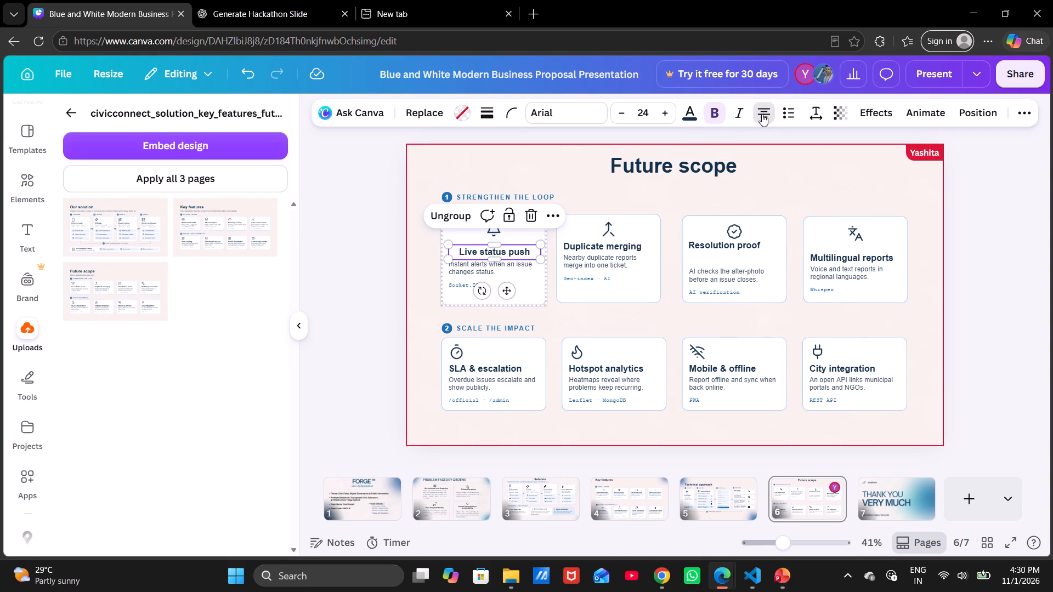
click(604, 247)
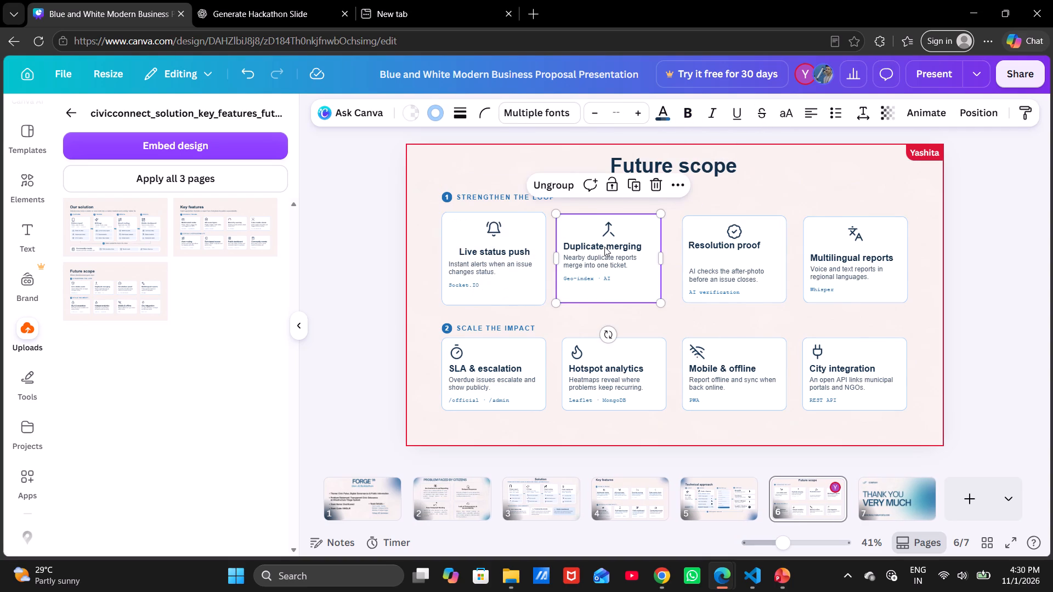
click(604, 247)
click(761, 115)
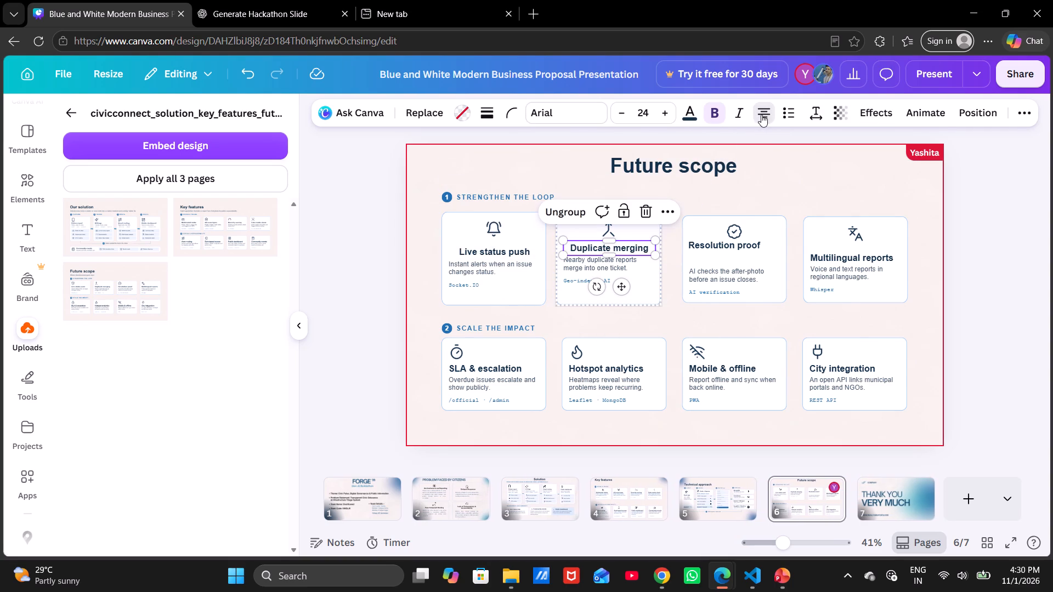
click(738, 249)
click(738, 249)
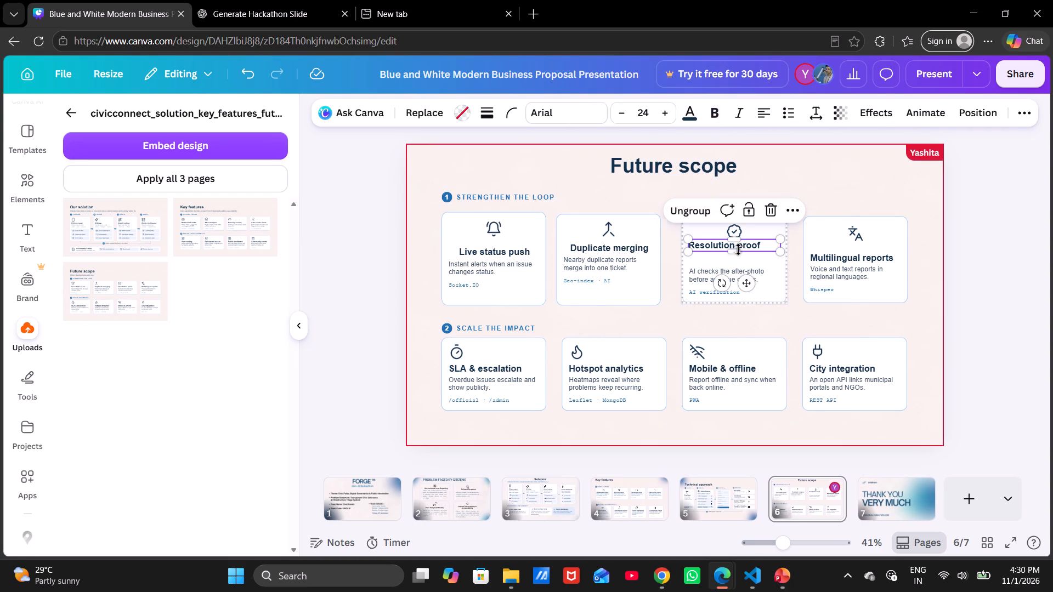
click(773, 112)
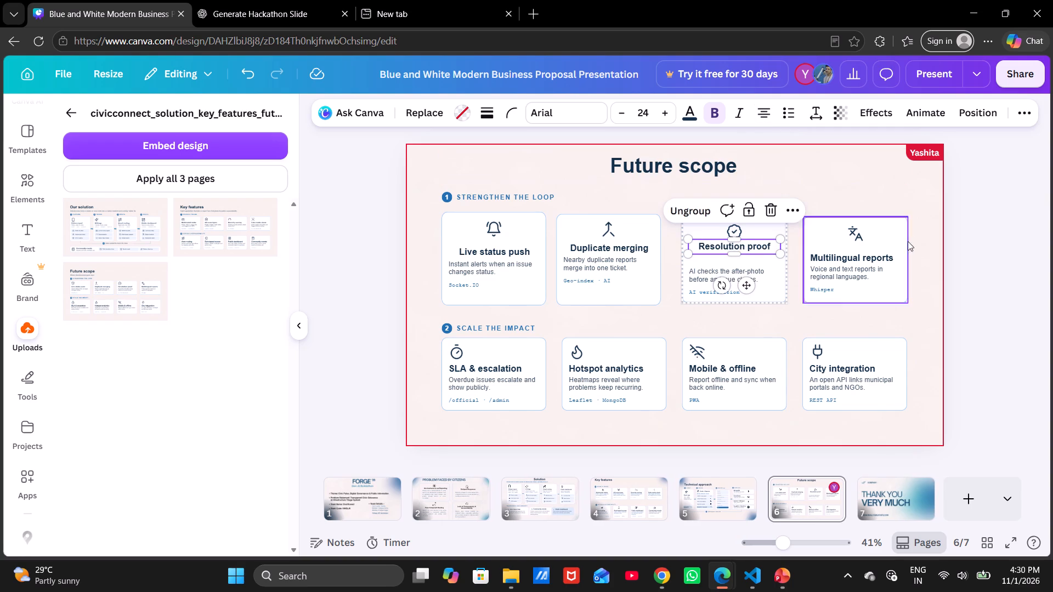
click(860, 253)
click(860, 253)
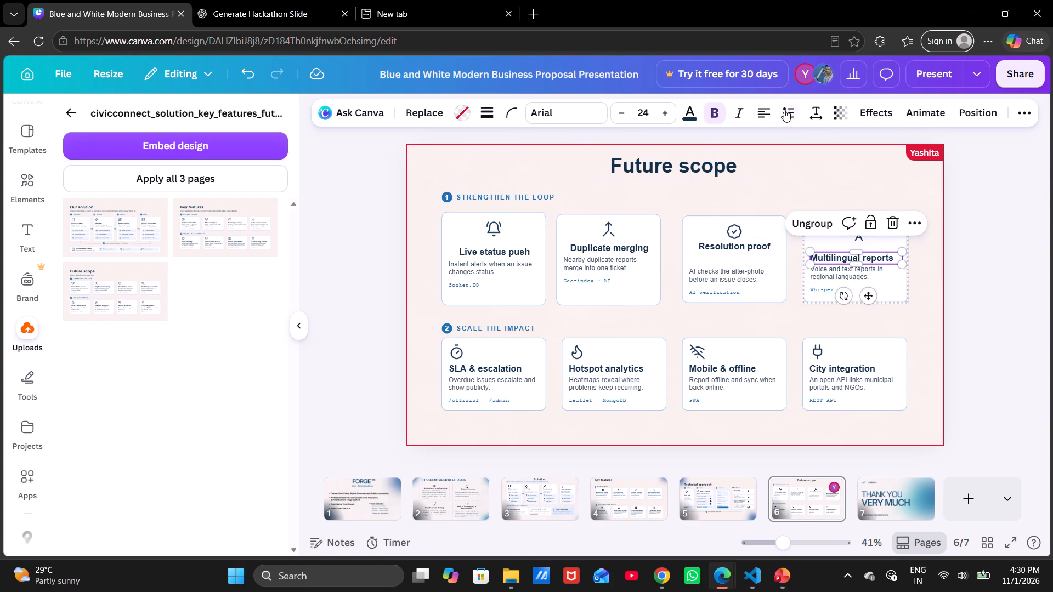
click(763, 110)
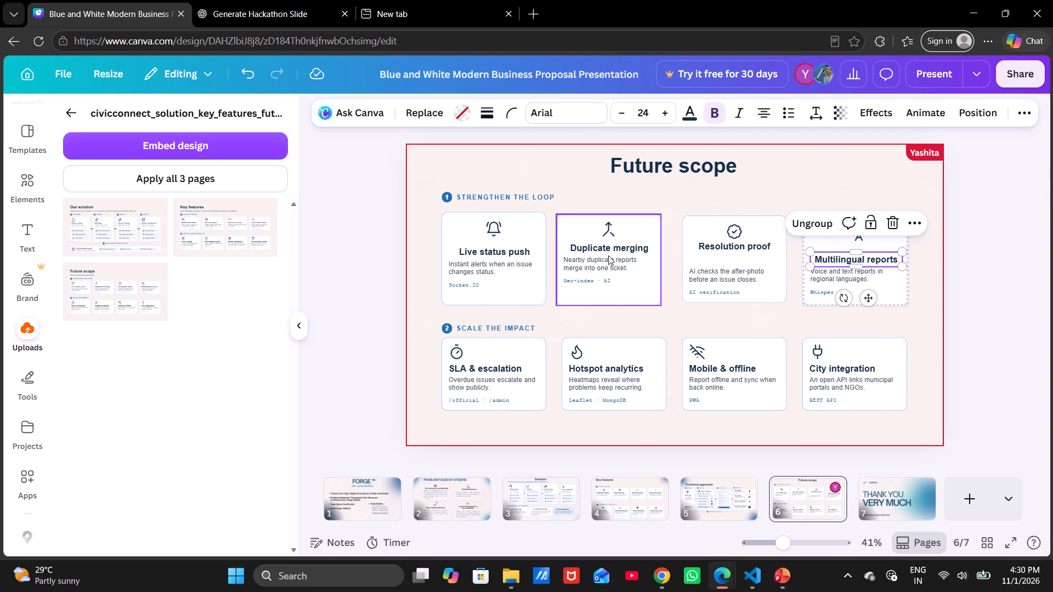
Nudge the Live status push title up slightly and bring the Duplicate merging title level with it at its card's horizontal centre.
click(613, 257)
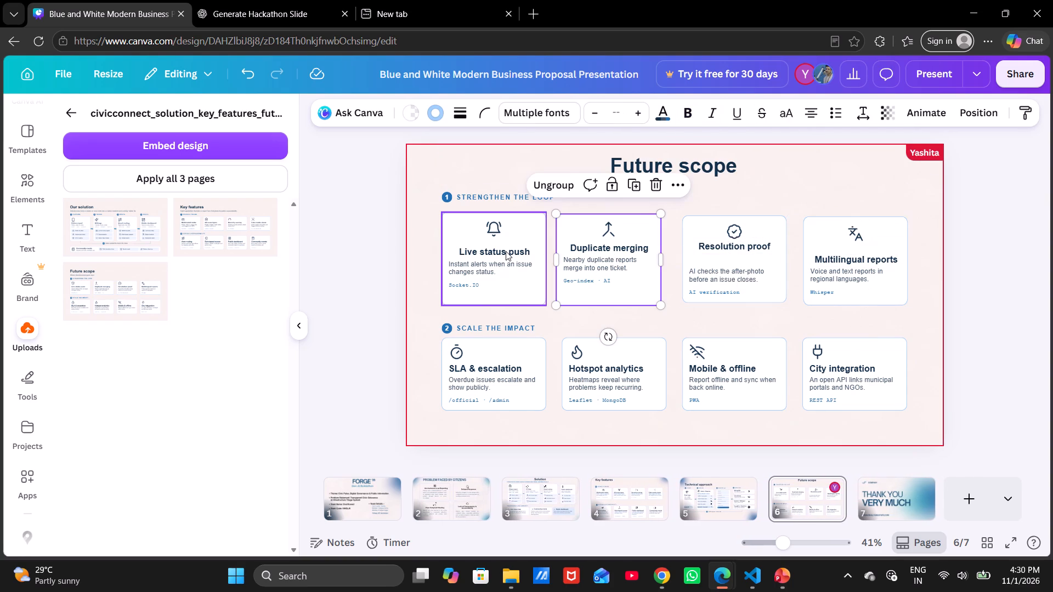
click(506, 251)
click(506, 251)
click(506, 251)
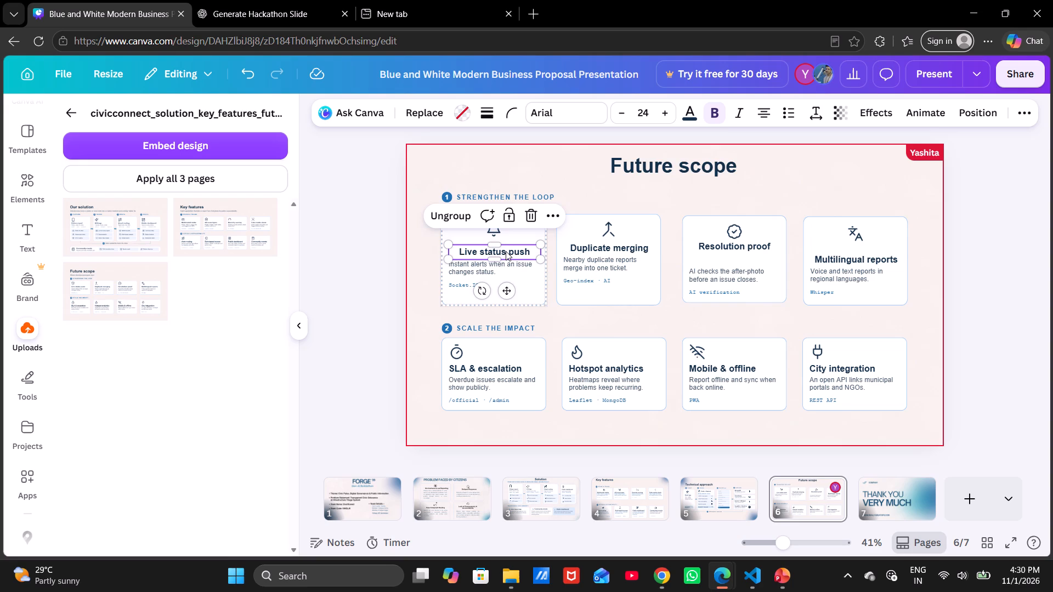
click(596, 248)
click(596, 248)
click(596, 248)
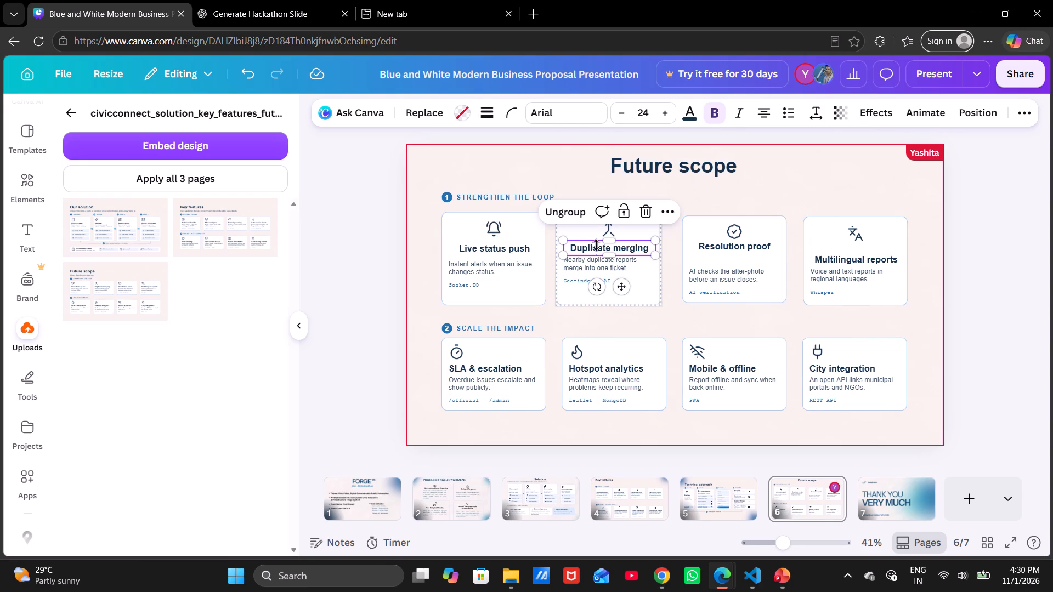
Move the Resolution proof title down slightly, away from the check icon above it.
double_click(721, 244)
drag(721, 244, 721, 249)
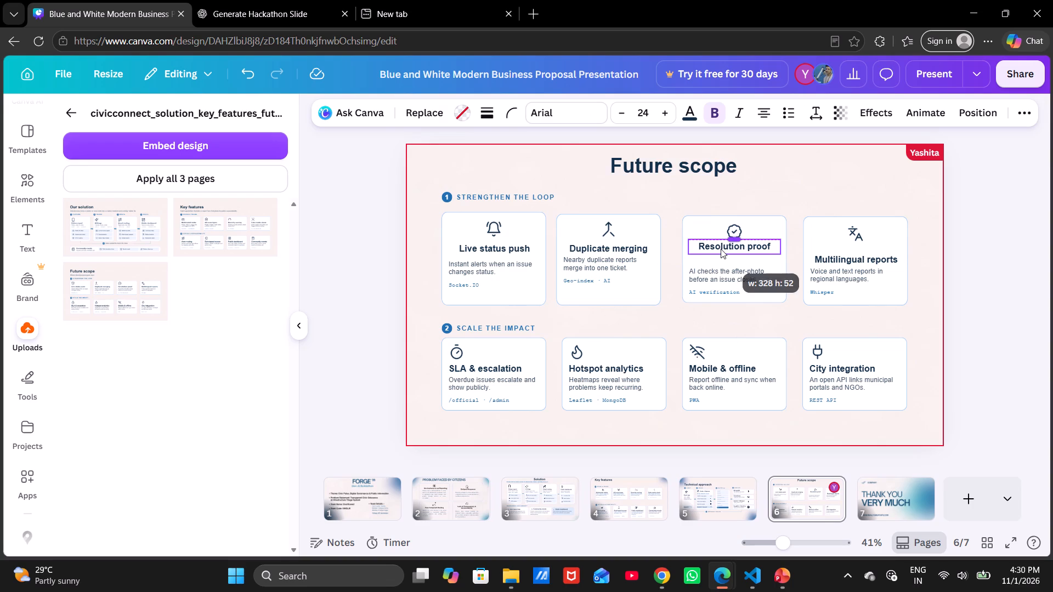
drag(721, 249, 720, 251)
click(748, 287)
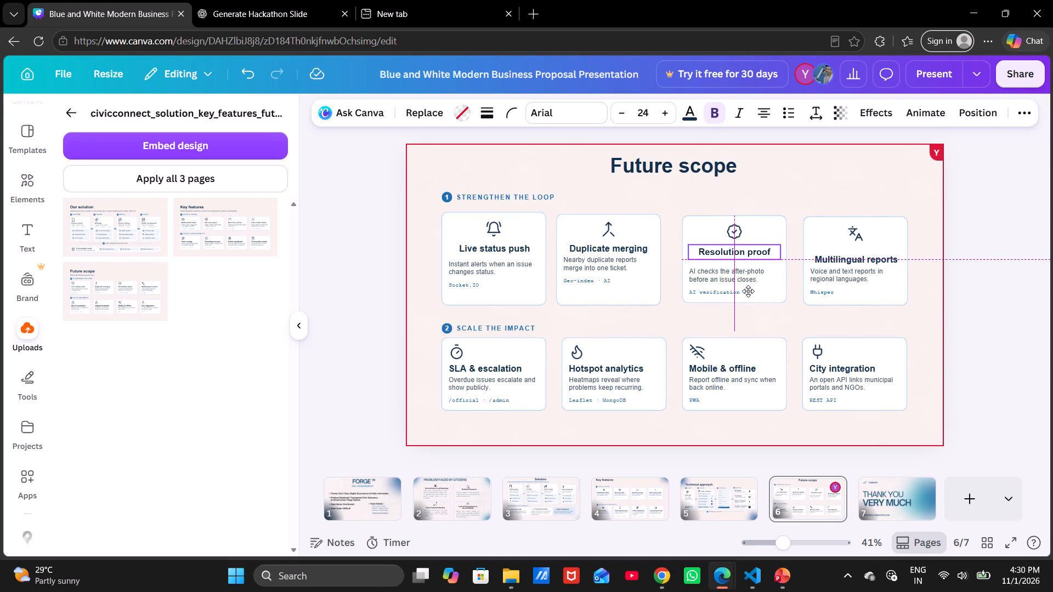
Move the Multilingual reports title up within its card, level with the Live status push and Duplicate merging titles.
click(850, 258)
click(850, 258)
drag(866, 296, 865, 289)
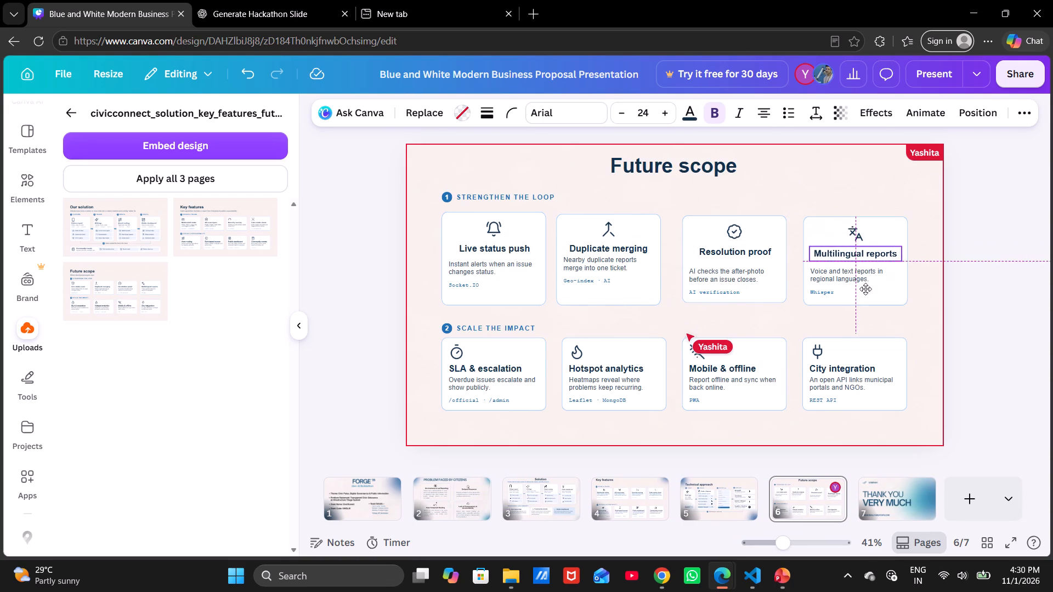
drag(865, 289, 864, 288)
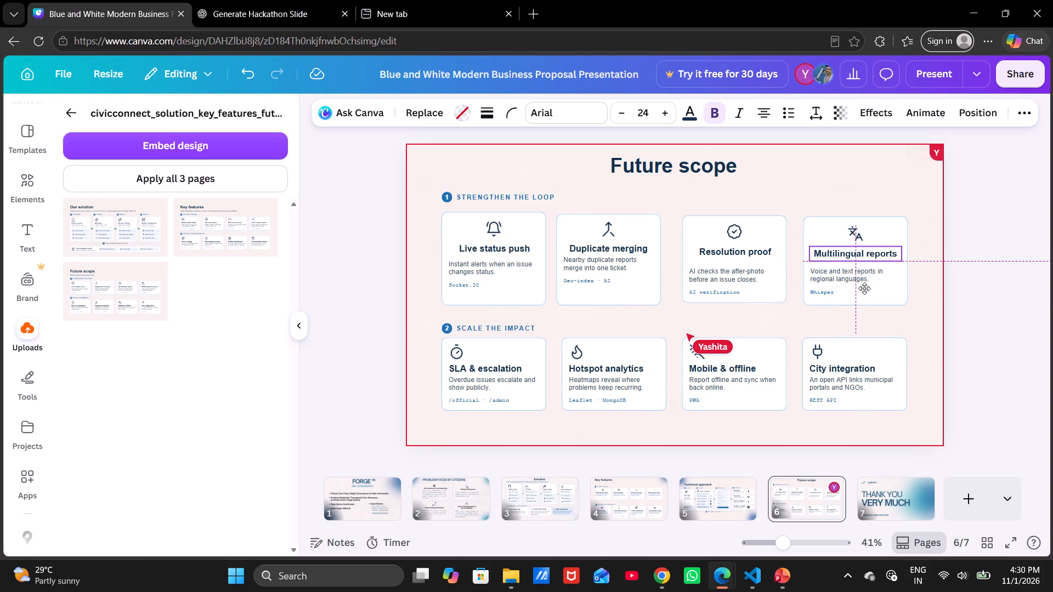
drag(864, 288, 864, 289)
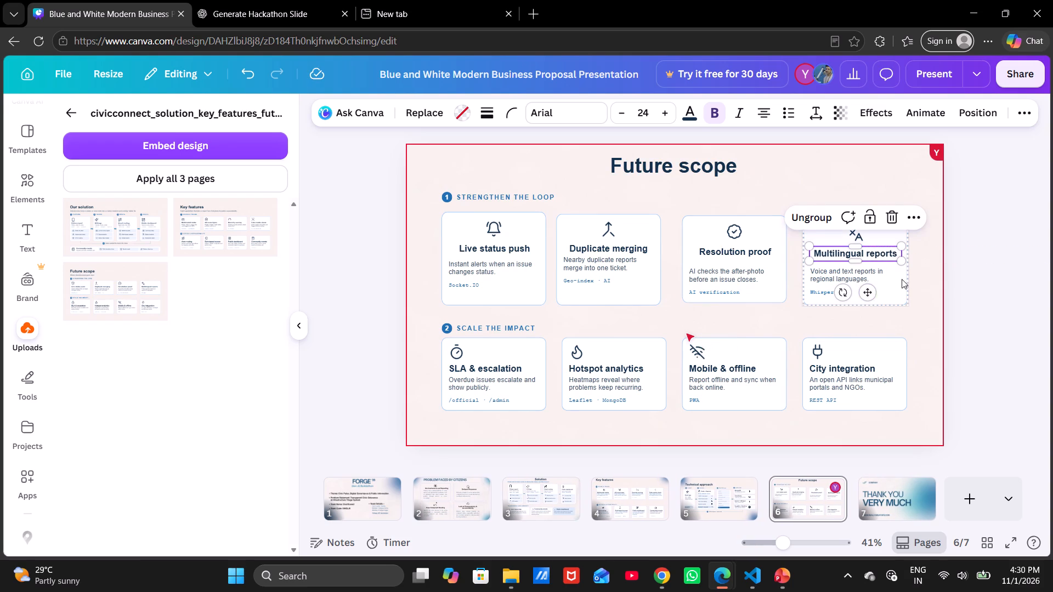
drag(867, 293, 867, 286)
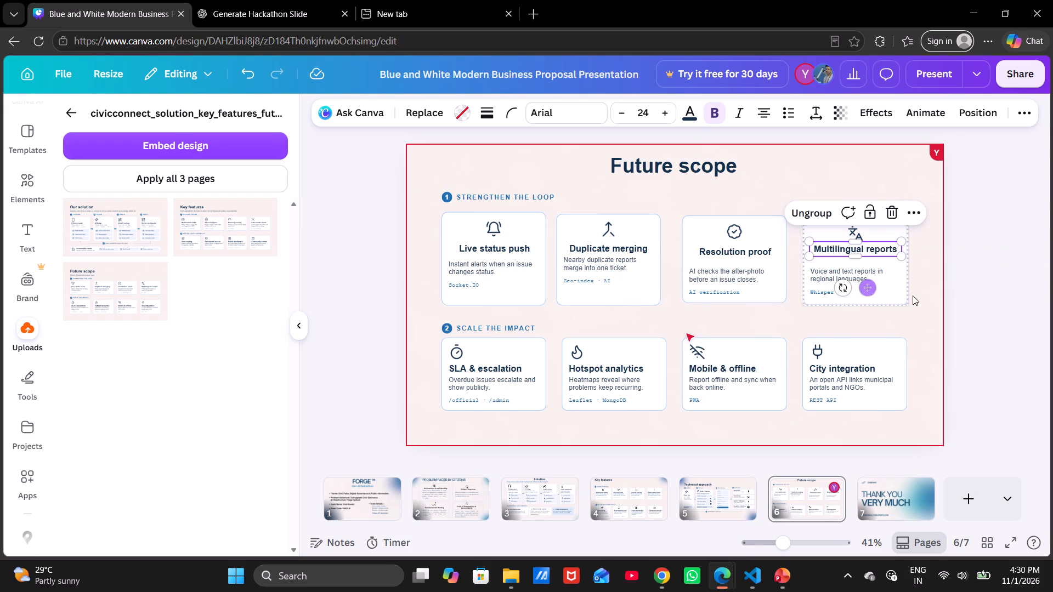
click(919, 298)
Move the Duplicate merging description down slightly, level with the Live status push description.
click(836, 276)
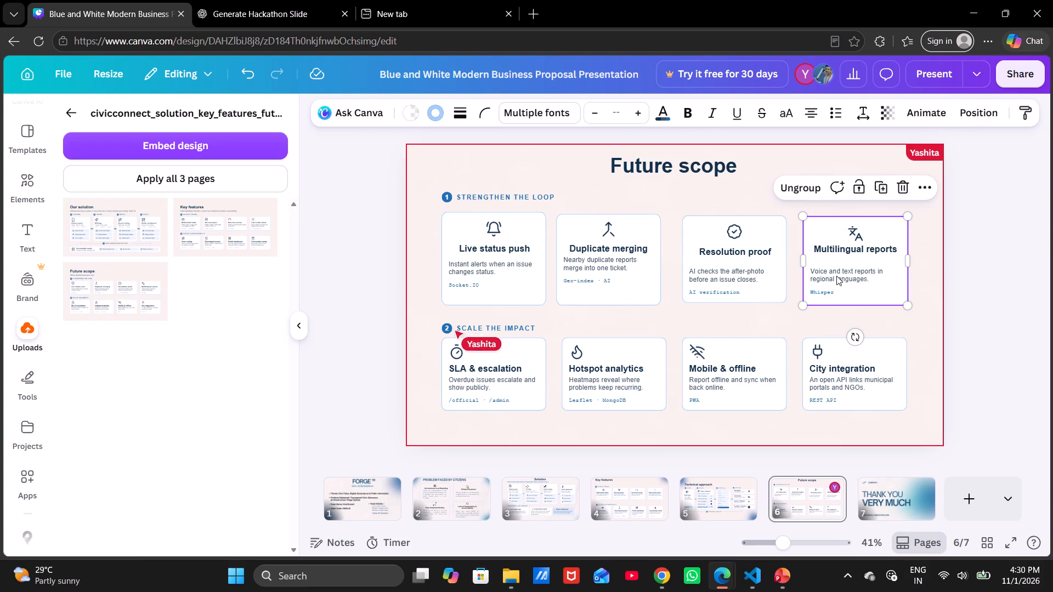
click(591, 264)
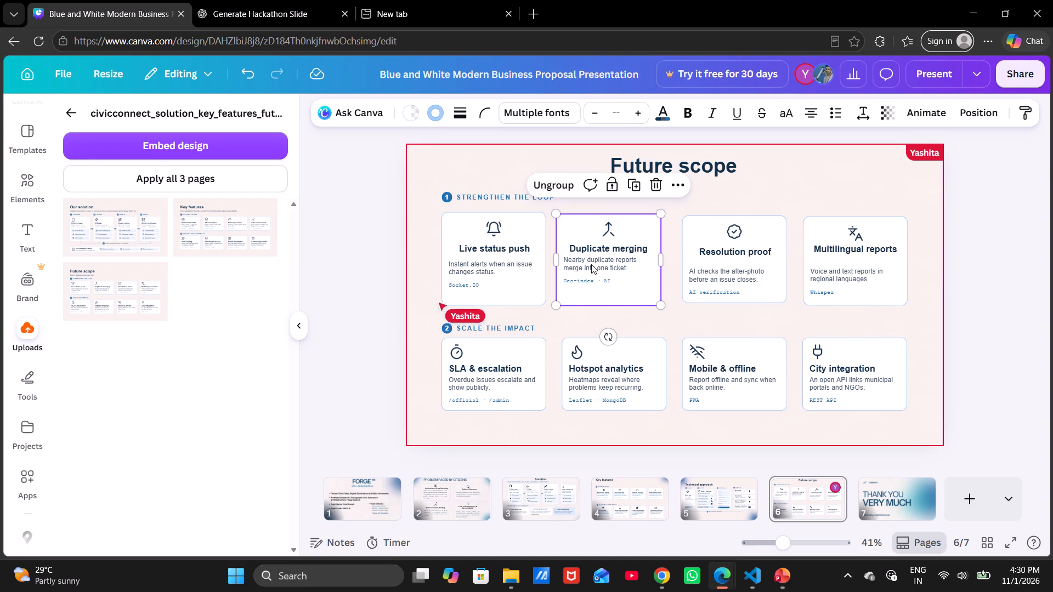
click(466, 264)
click(466, 264)
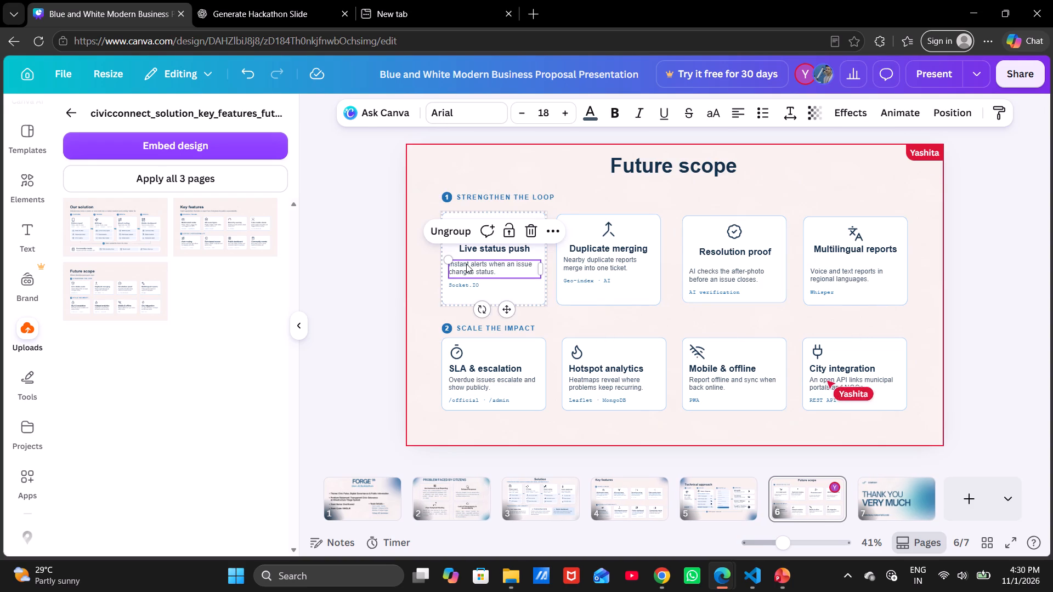
click(581, 258)
click(581, 258)
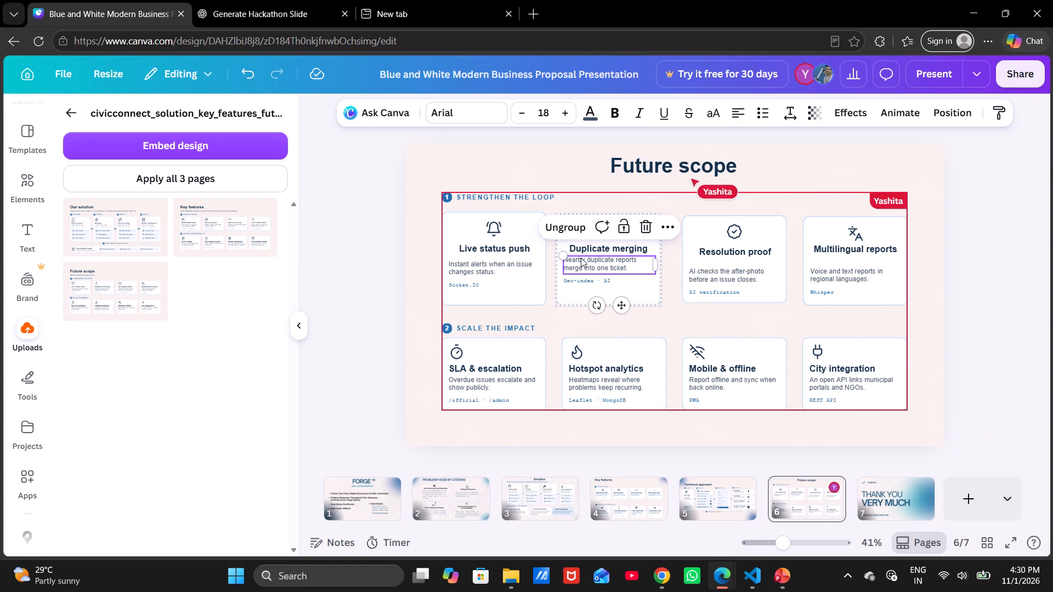
drag(581, 258, 580, 263)
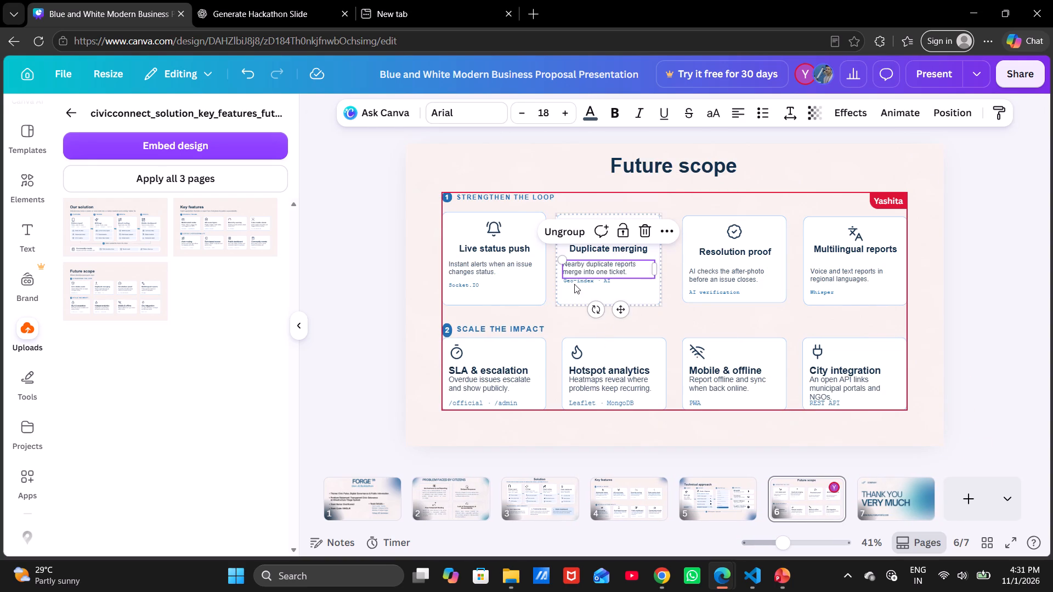
Move the Geo-index · AI tag down slightly below the Duplicate merging description, keeping it left-aligned with that text.
click(578, 281)
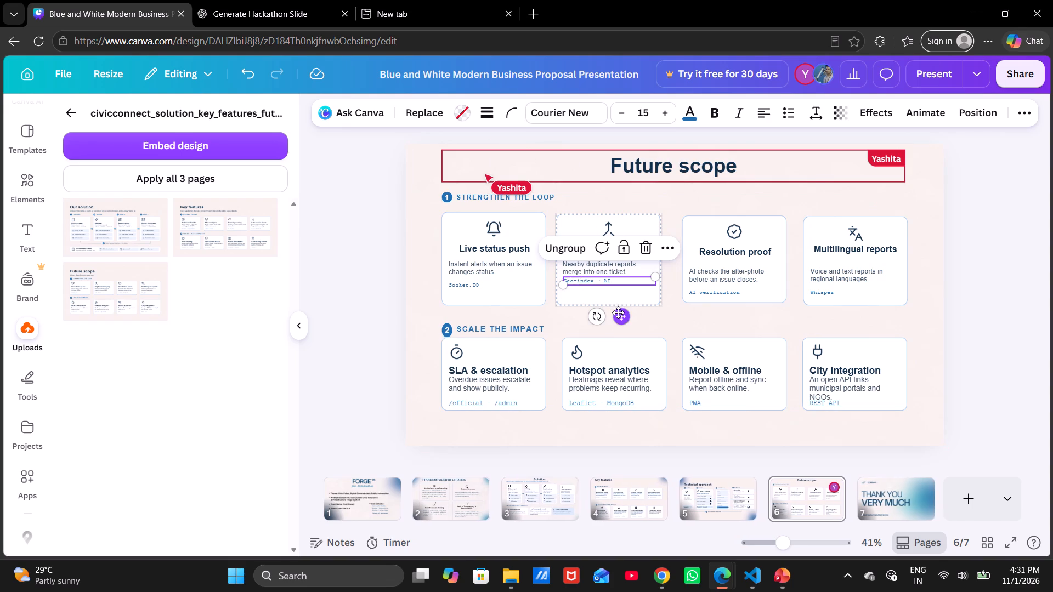
drag(618, 312, 621, 317)
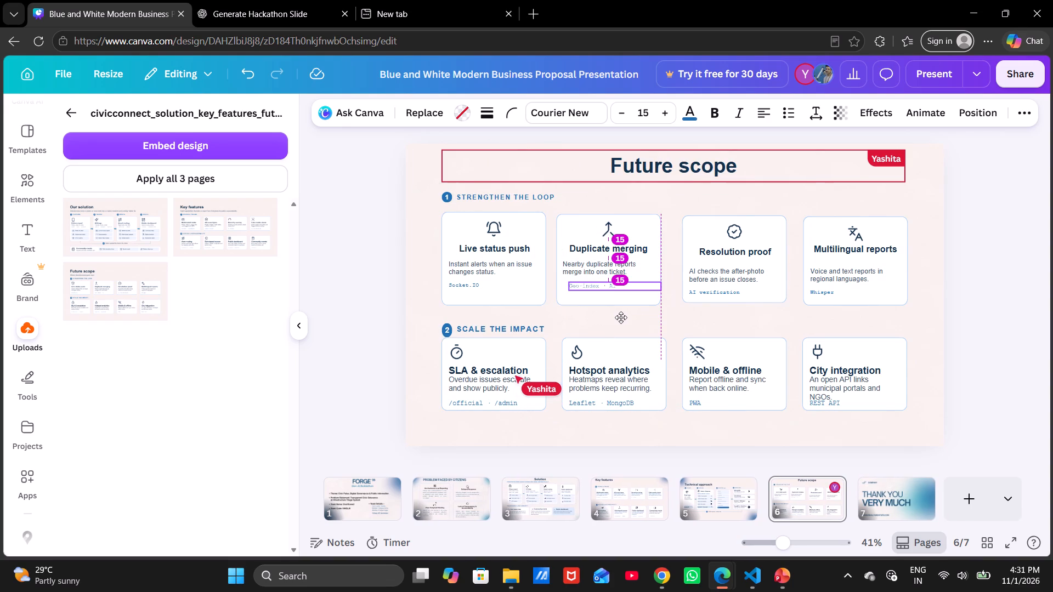
drag(621, 317, 620, 318)
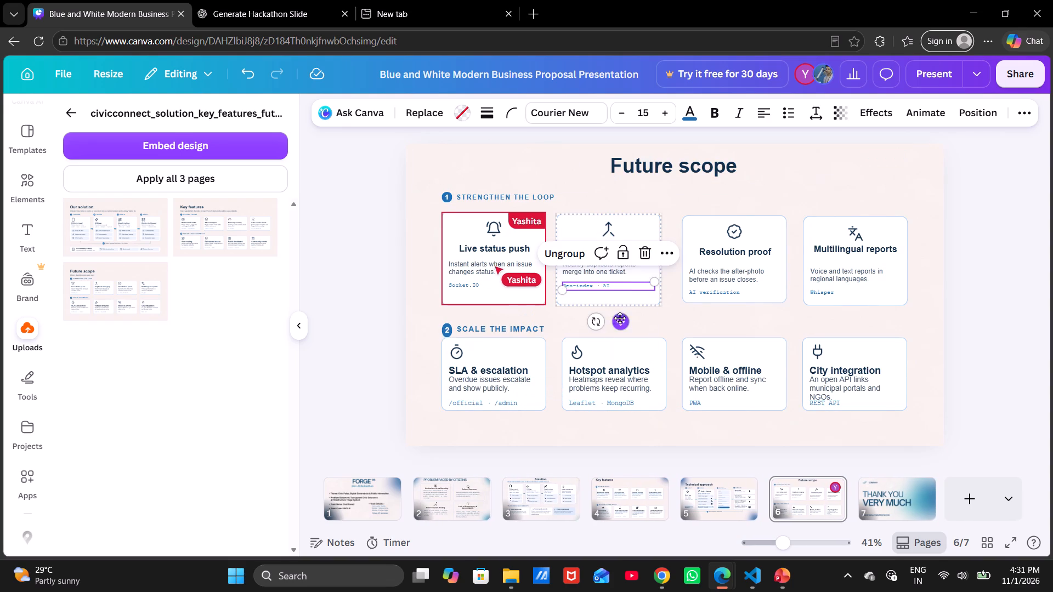
click(731, 317)
Move the Resolution proof description up, closer to its title and level with the Duplicate merging description.
click(714, 265)
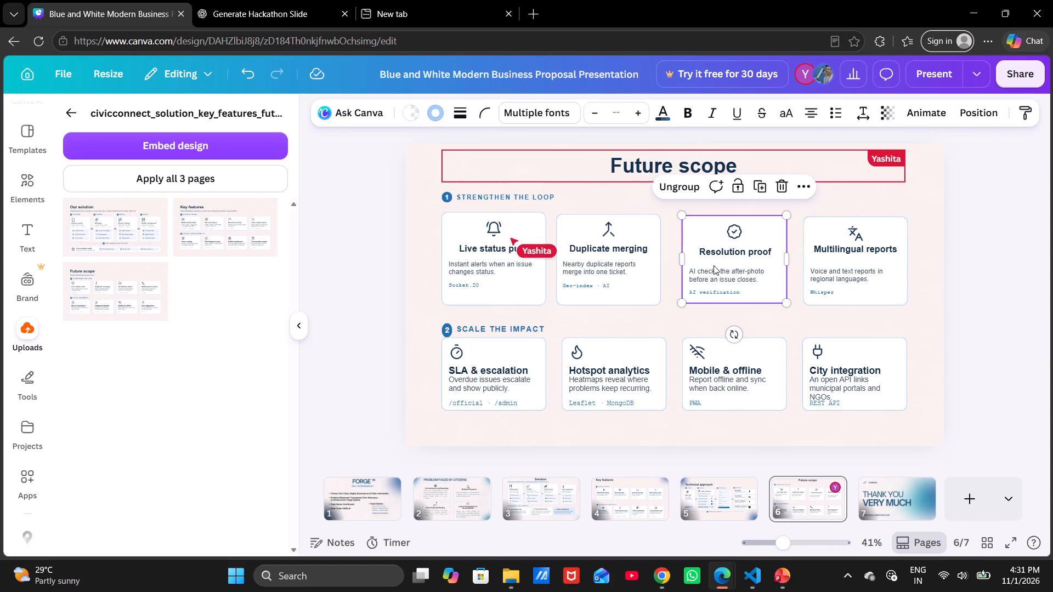
click(707, 280)
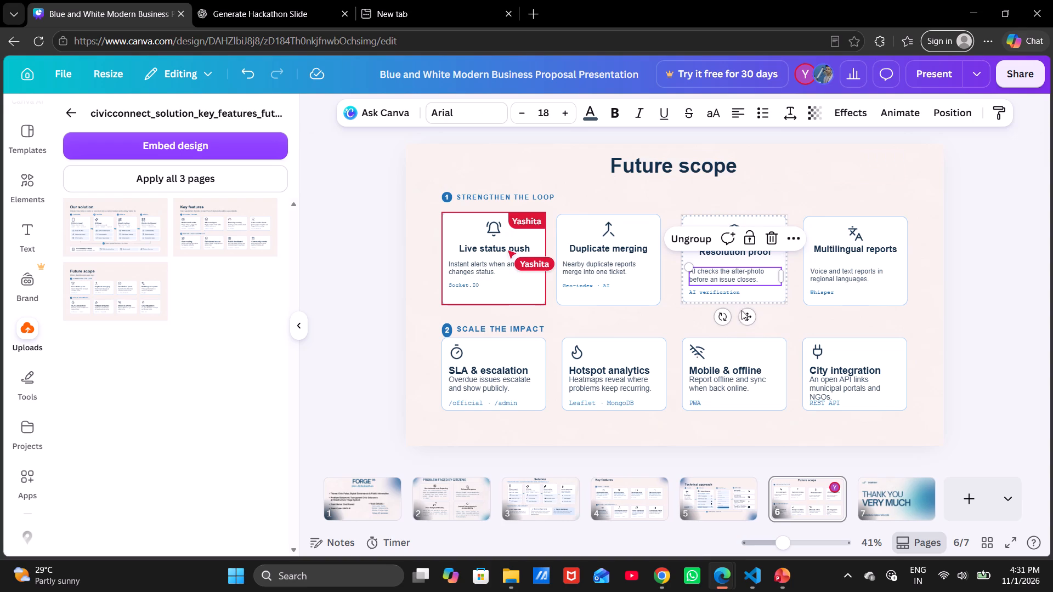
drag(749, 316, 749, 308)
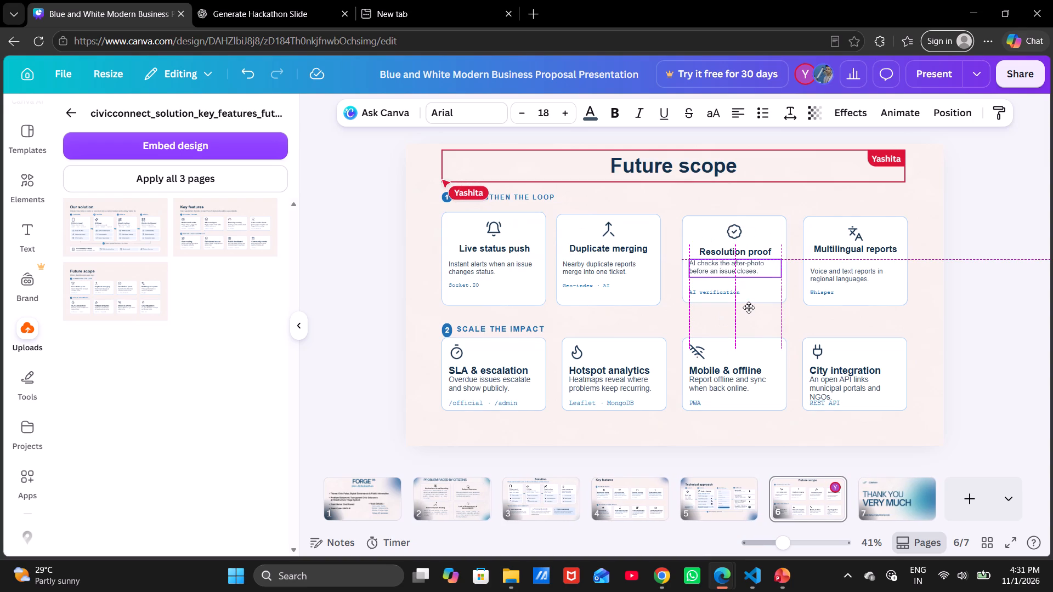
drag(749, 308, 748, 309)
click(780, 327)
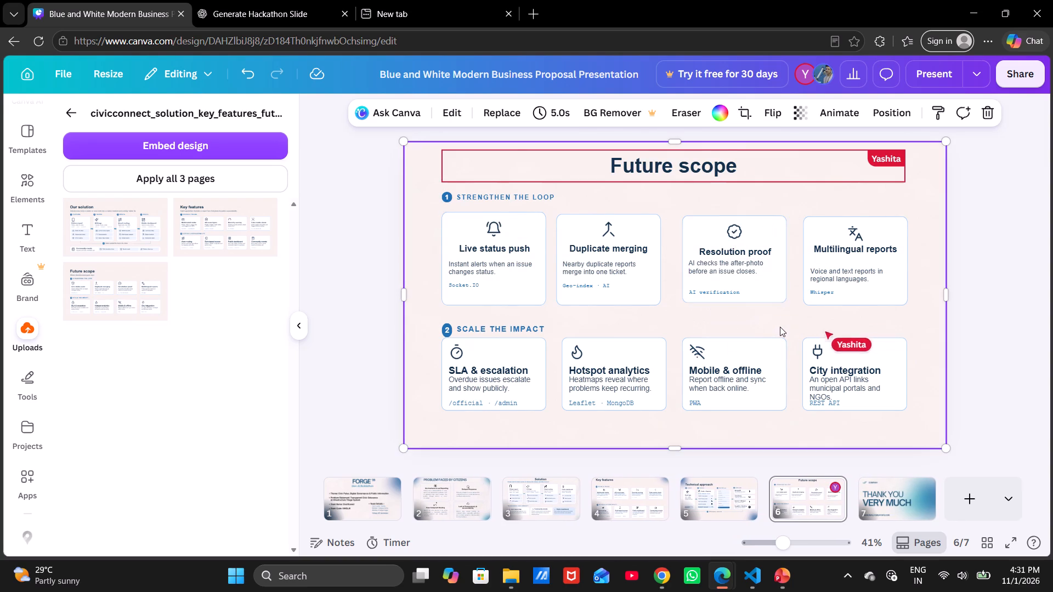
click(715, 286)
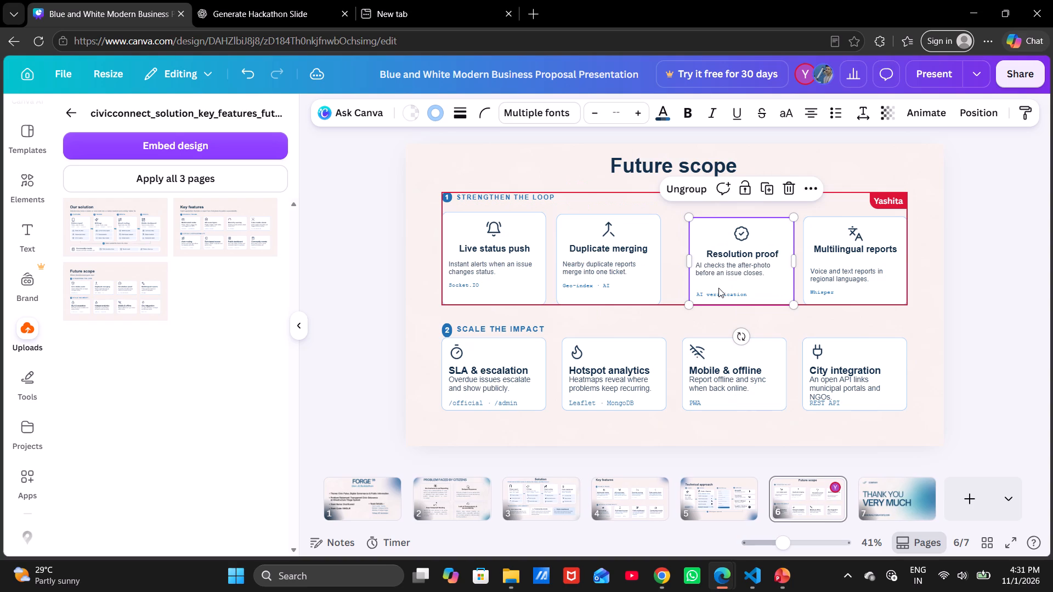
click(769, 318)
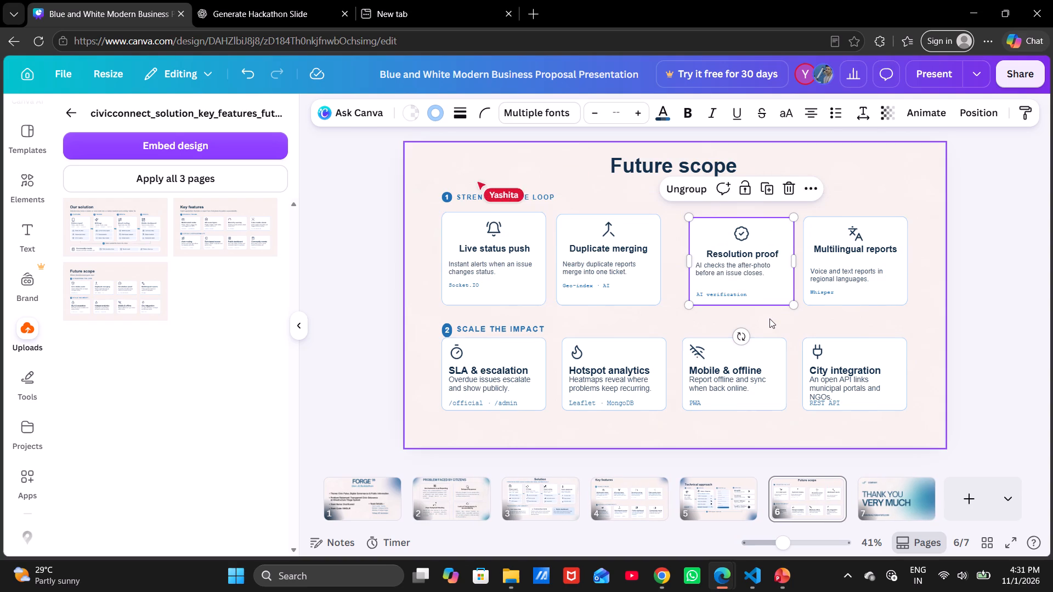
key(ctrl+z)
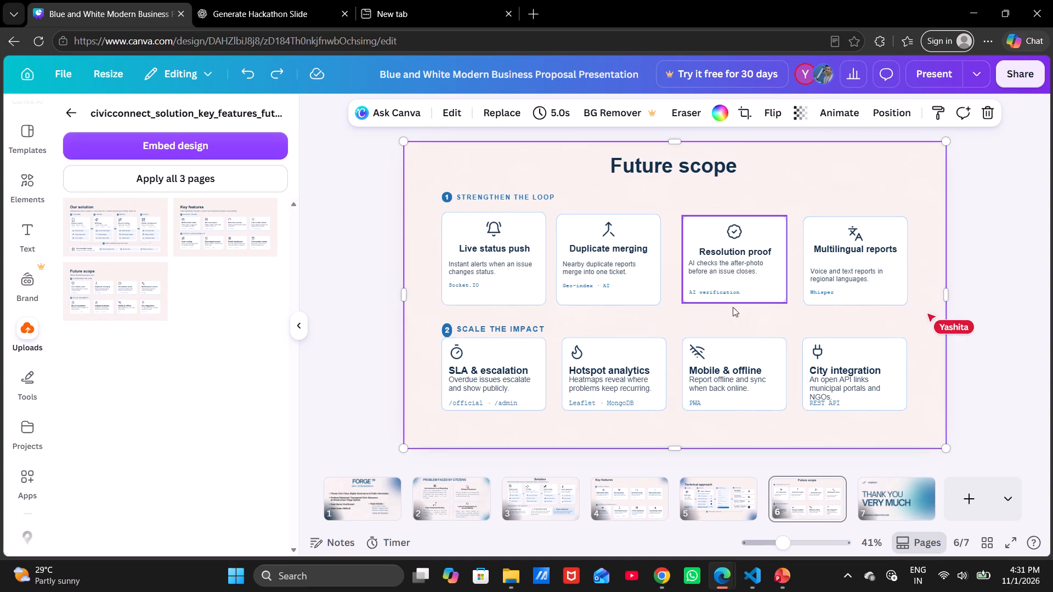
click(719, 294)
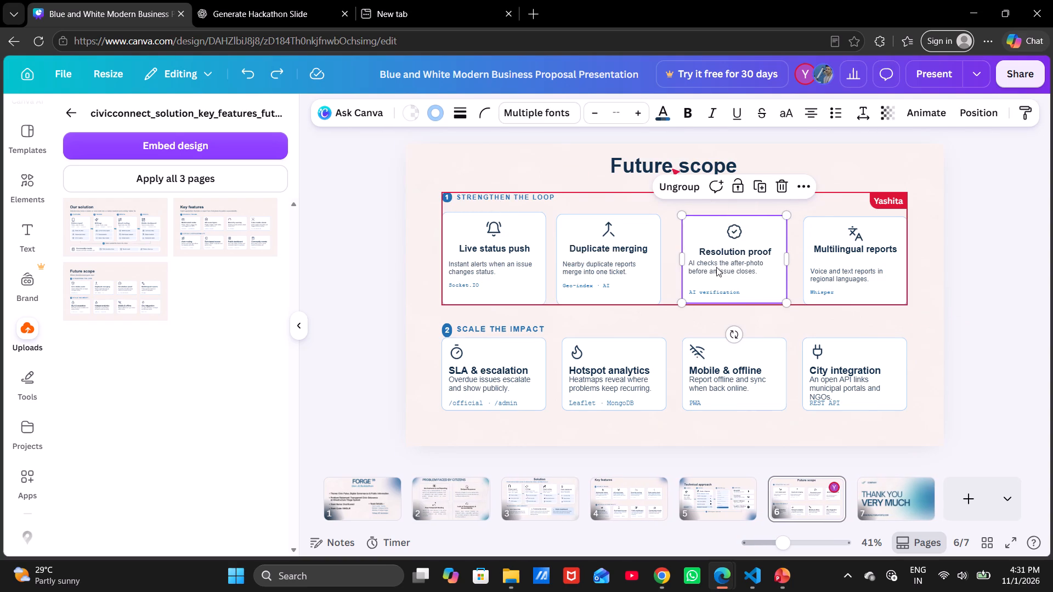
Move the Resolution proof description down slightly, leaving more space below its title.
click(715, 267)
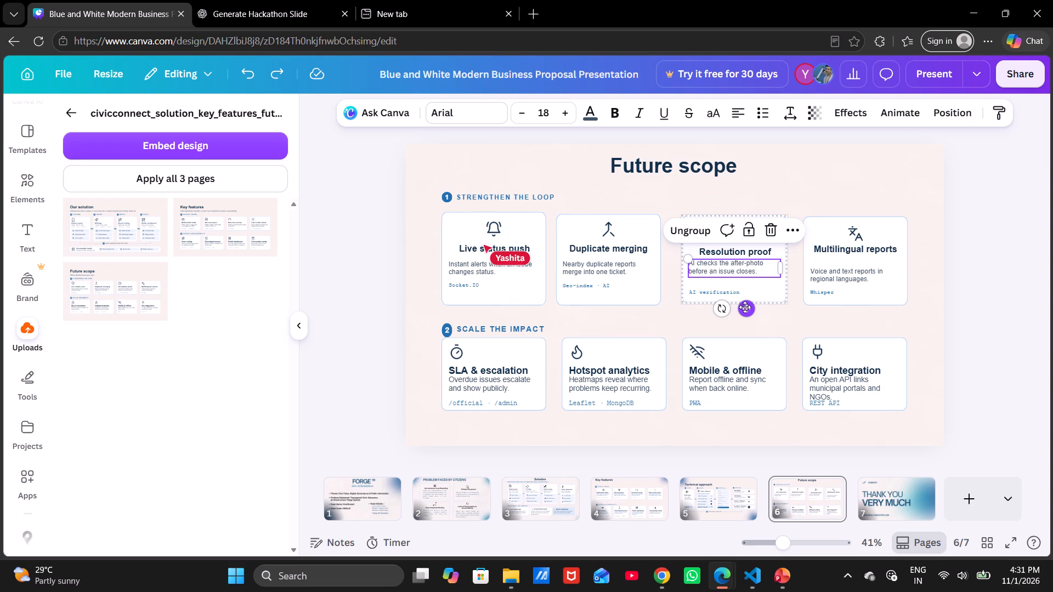
drag(745, 307, 745, 310)
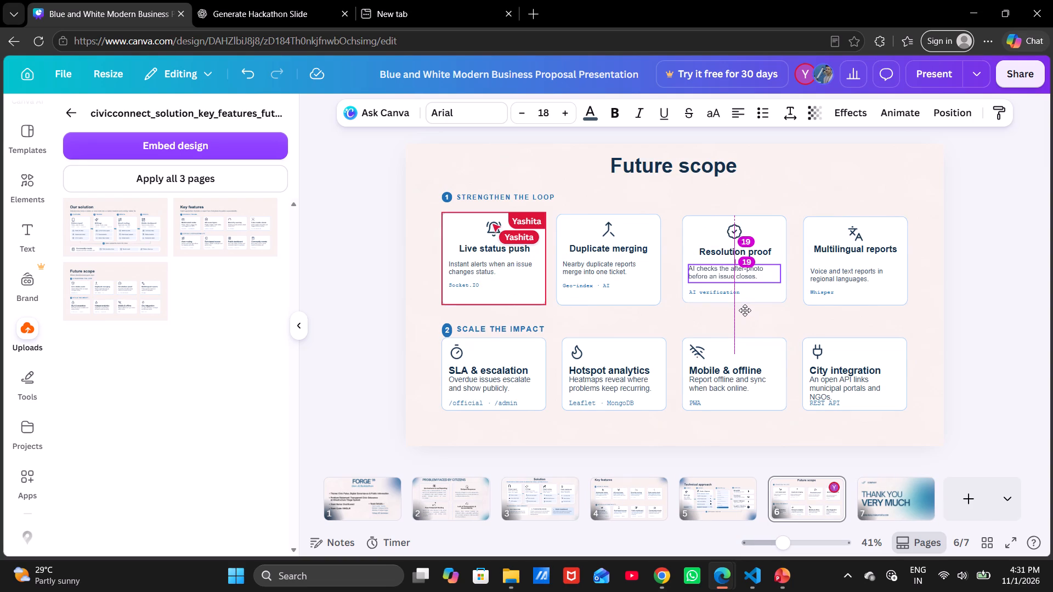
drag(745, 310, 743, 312)
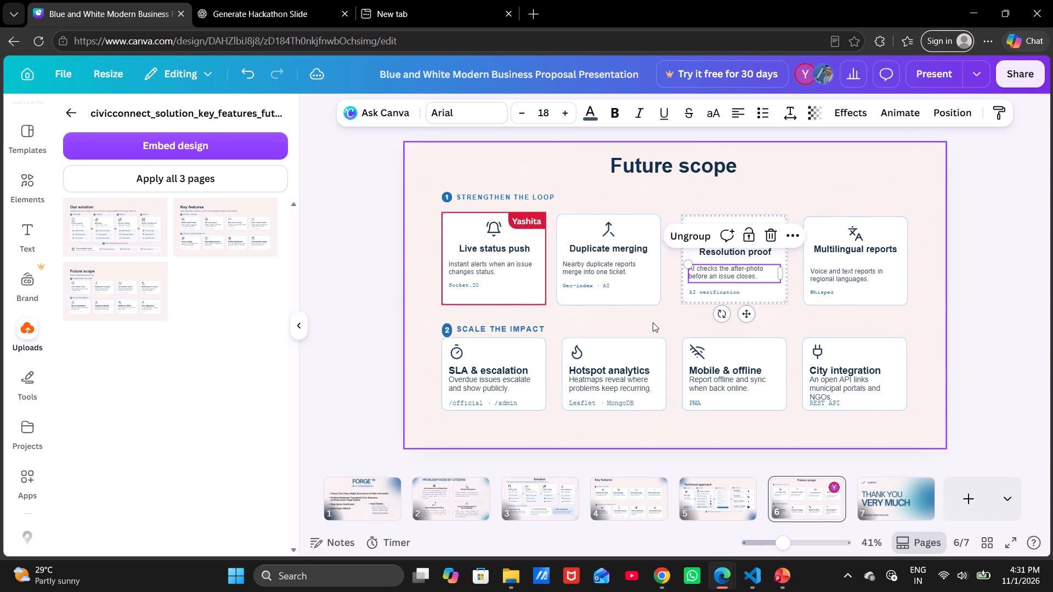
click(653, 322)
click(698, 291)
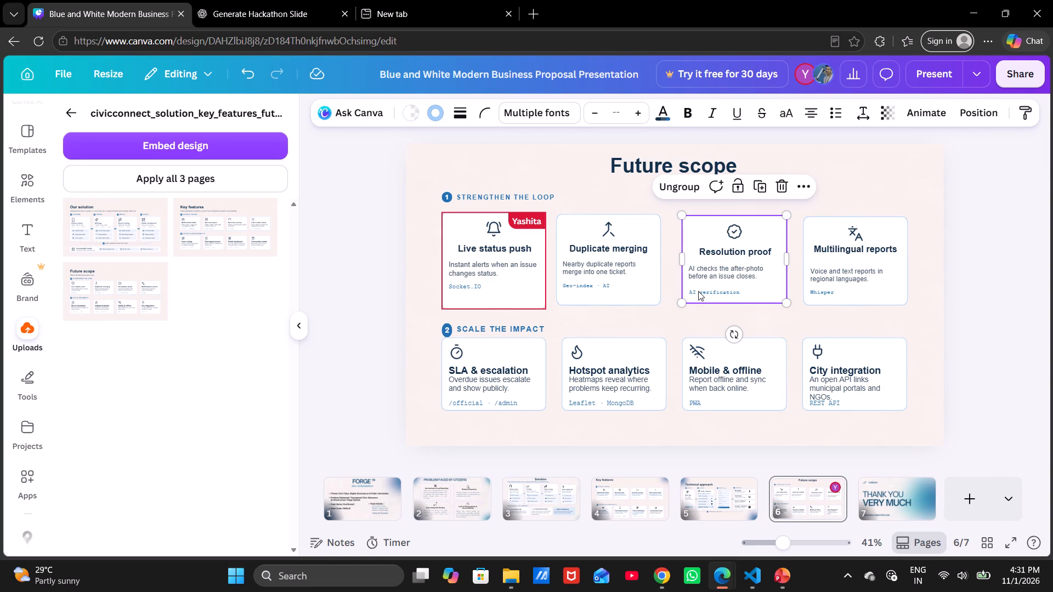
Move the Geo-index · AI tag down within the Duplicate merging card, about level with the AI verification tag and still left-aligned.
click(587, 283)
click(587, 283)
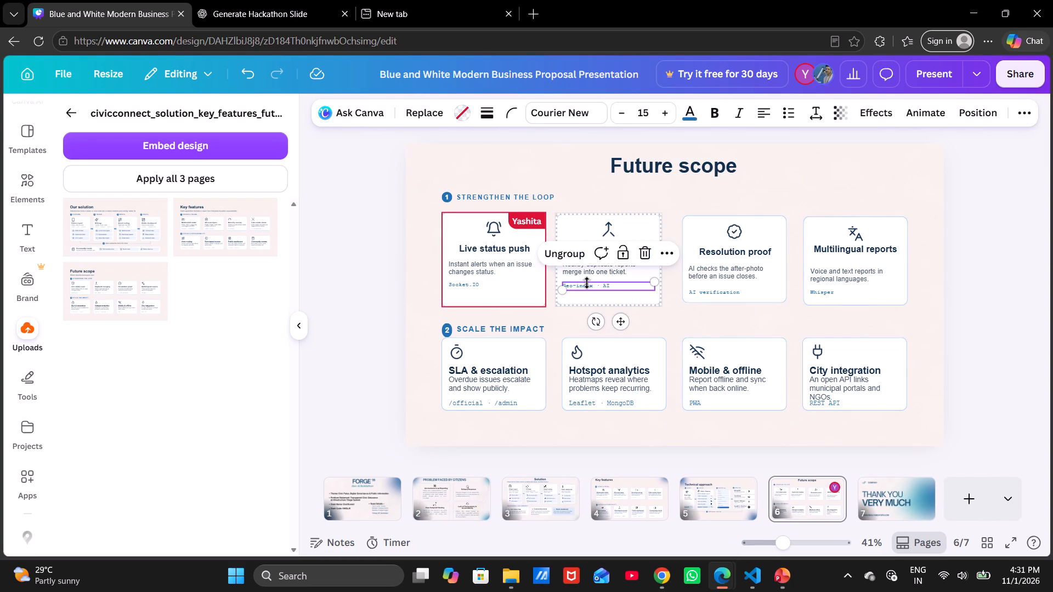
drag(622, 320, 620, 325)
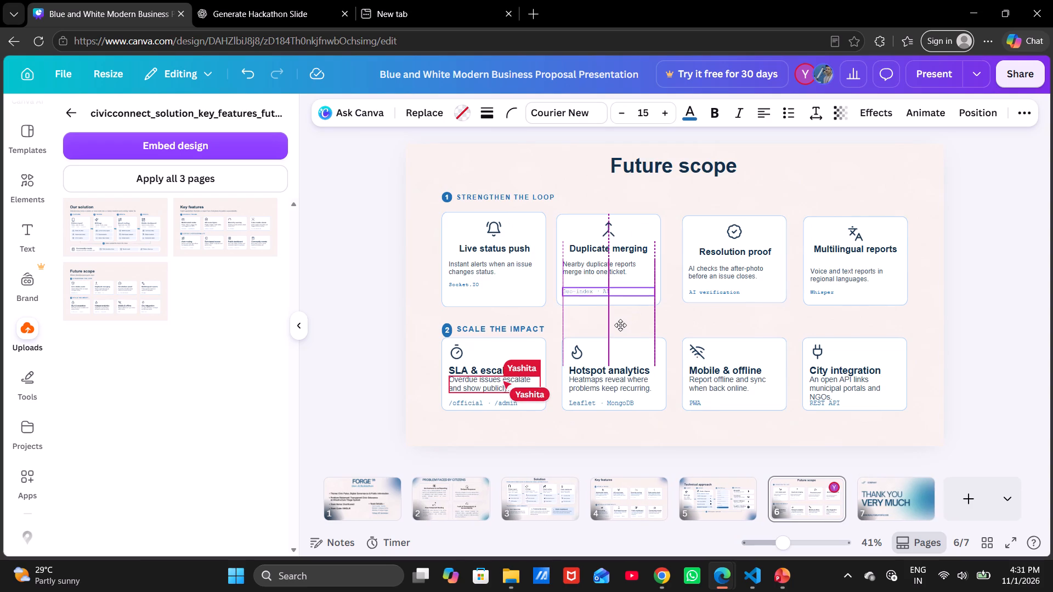
drag(620, 325, 620, 325)
Move the Socket.IO tag down within the Live status push card, level with the AI verification tag and left-aligned with the description.
click(473, 284)
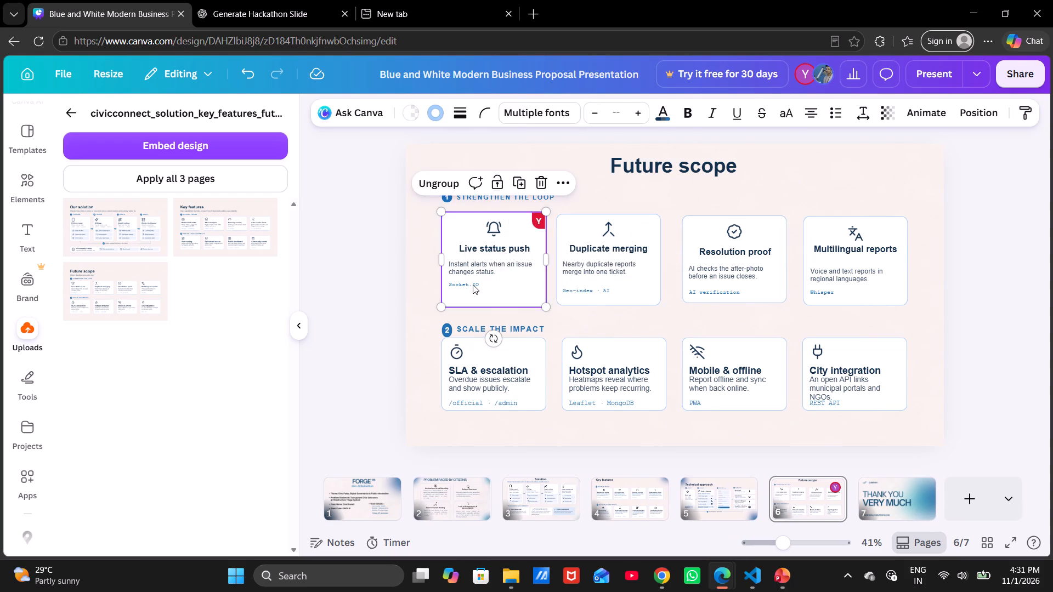
click(473, 284)
click(518, 325)
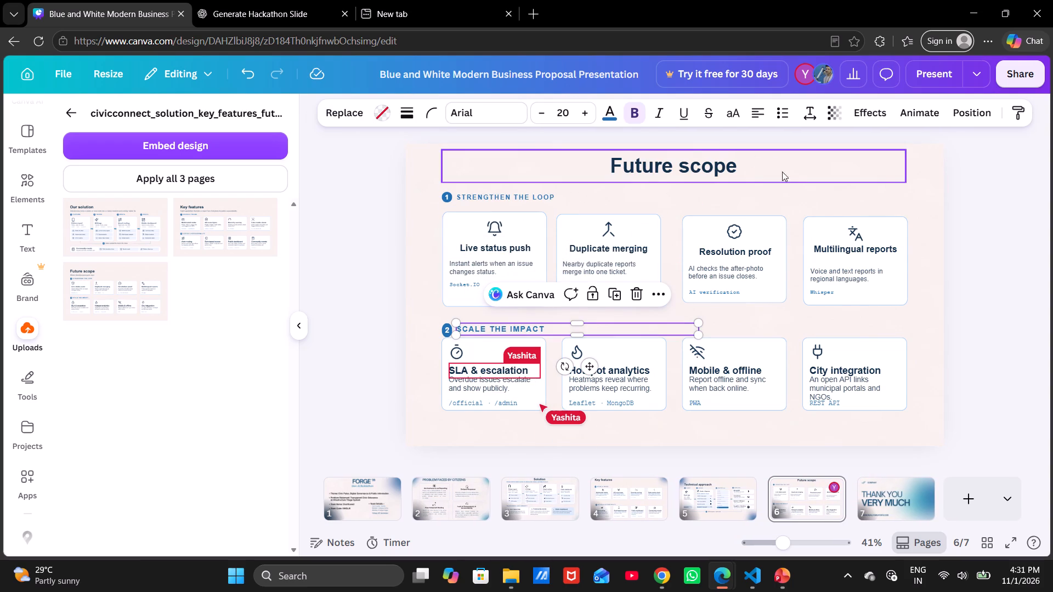
click(792, 193)
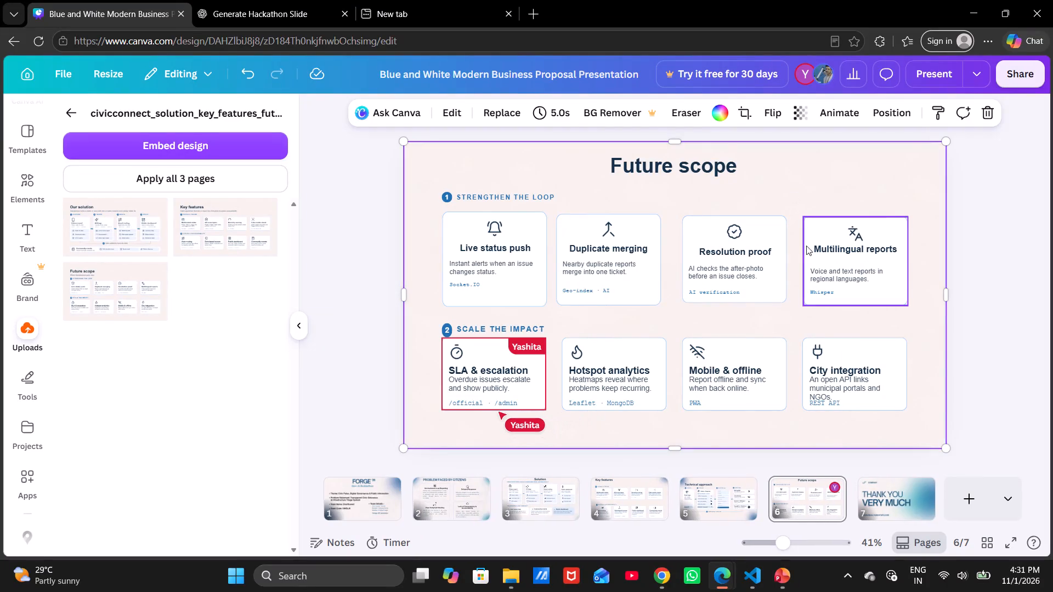
click(457, 284)
click(457, 284)
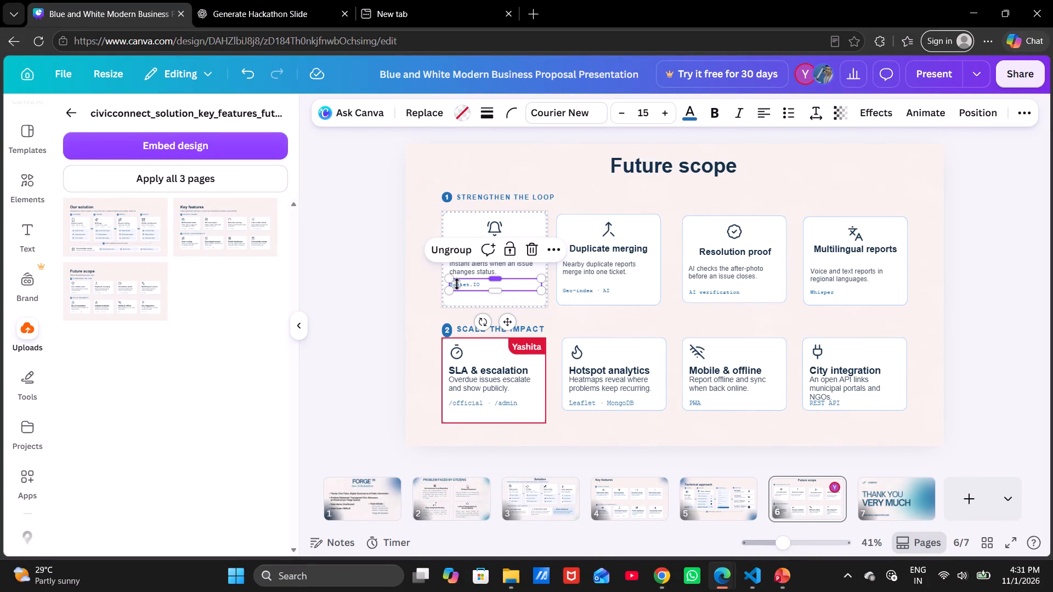
drag(508, 322, 507, 328)
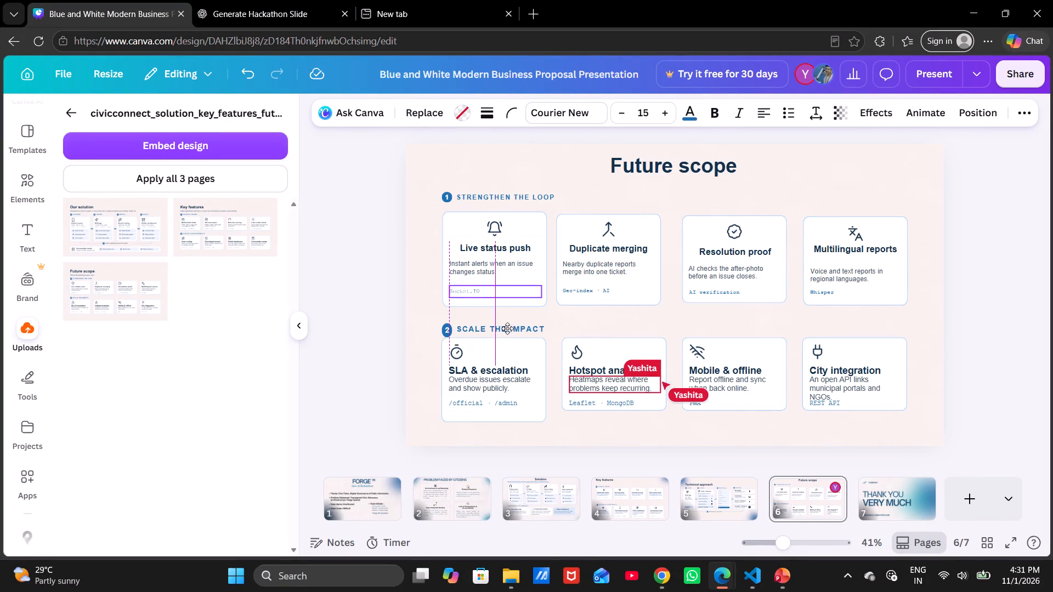
drag(507, 328, 507, 329)
click(653, 321)
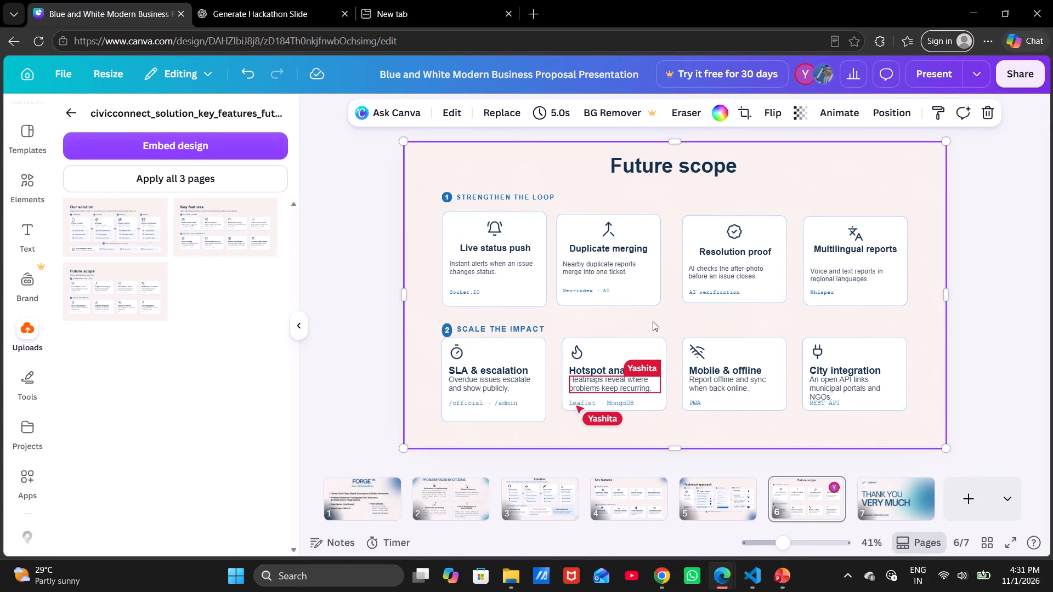
Move the Multilingual reports description up, closer to its title and about level with the Resolution proof description.
click(850, 275)
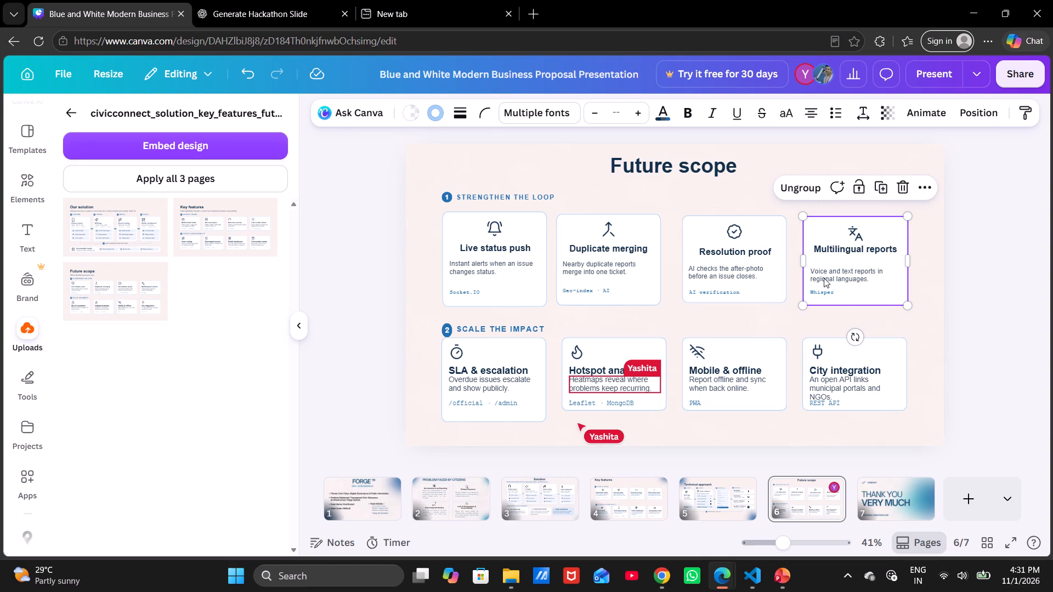
click(824, 278)
click(870, 310)
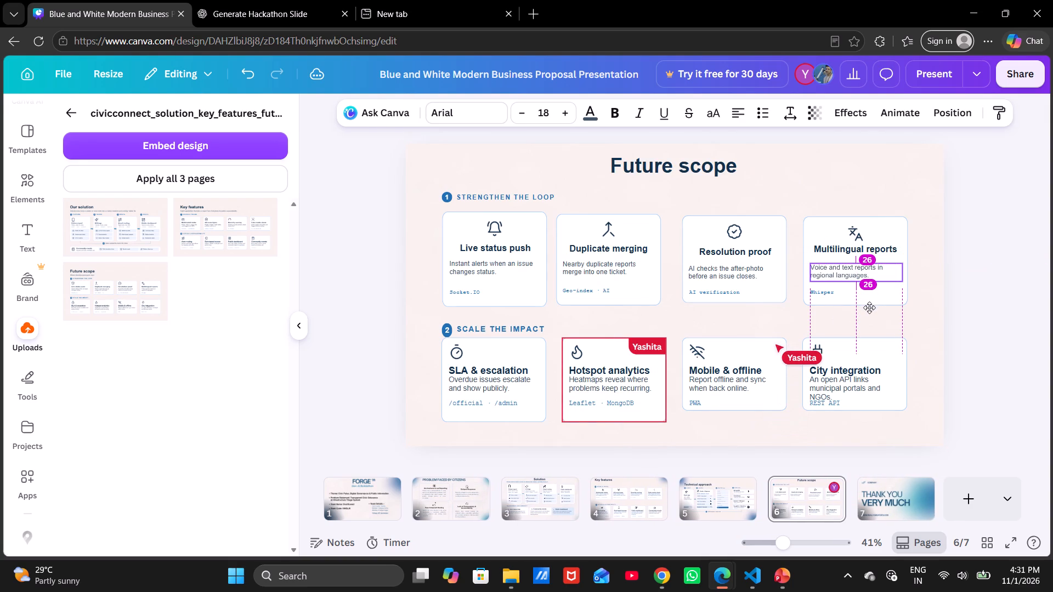
click(933, 314)
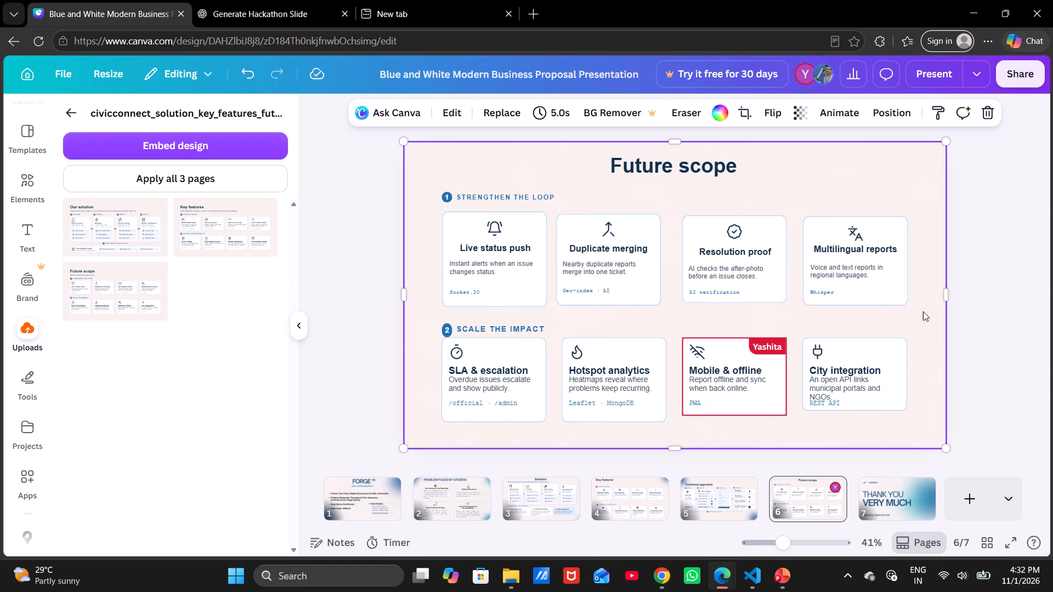
Select the Whisper tag inside the Multilingual reports card.
click(823, 291)
click(823, 291)
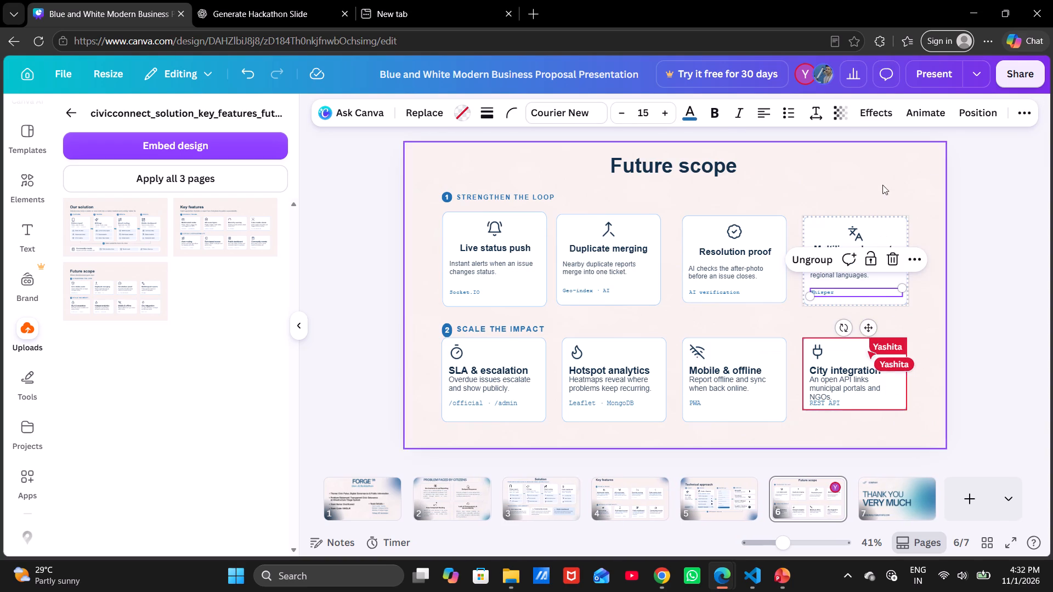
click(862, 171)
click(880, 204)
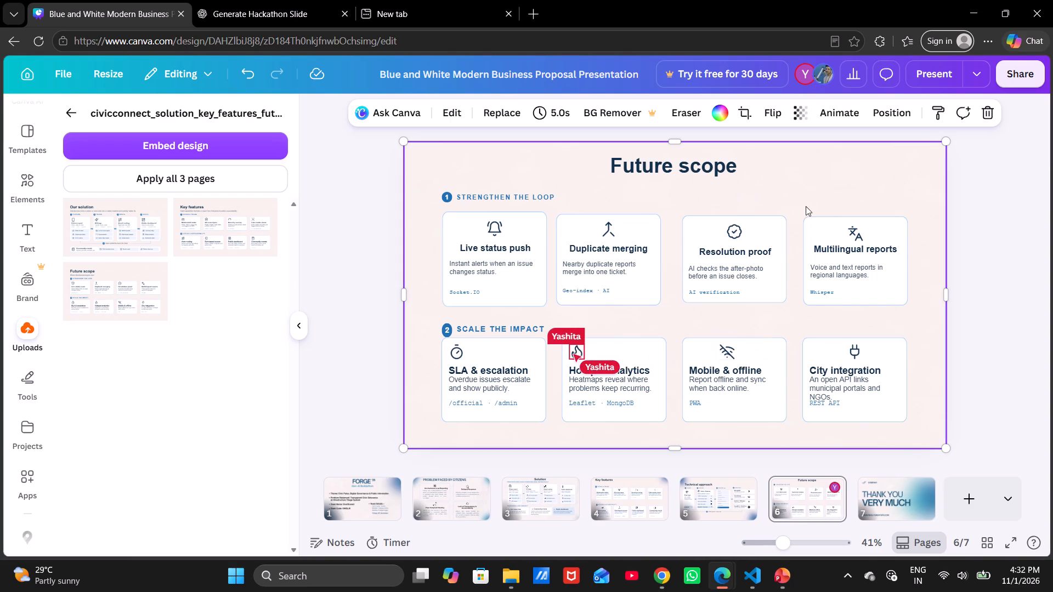
Center-align the titles of the four Scale the impact cards: SLA & escalation, Hotspot analytics, Mobile & offline and City integration.
click(479, 367)
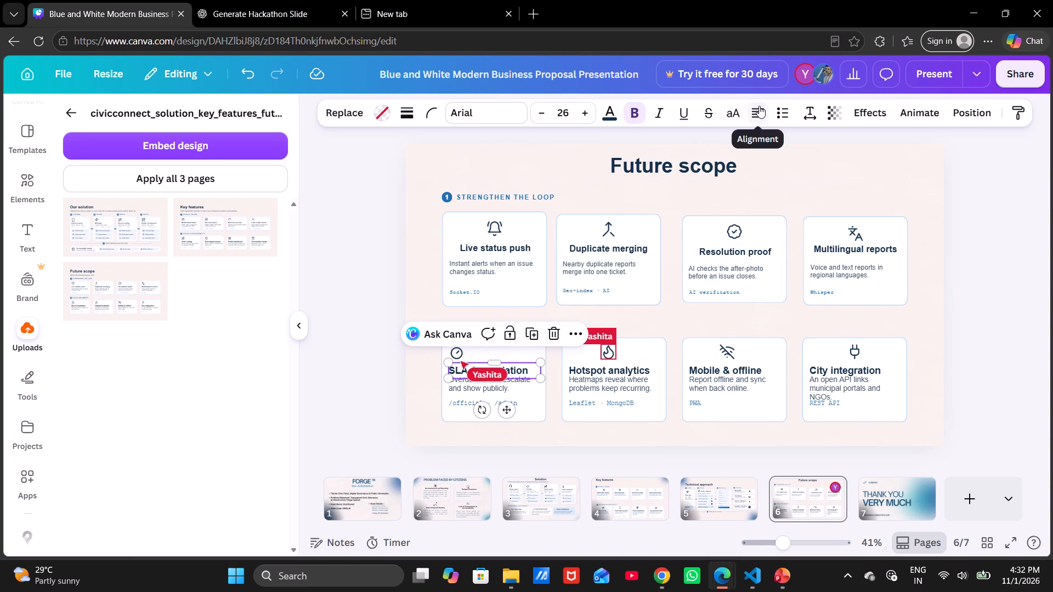
click(759, 106)
click(629, 369)
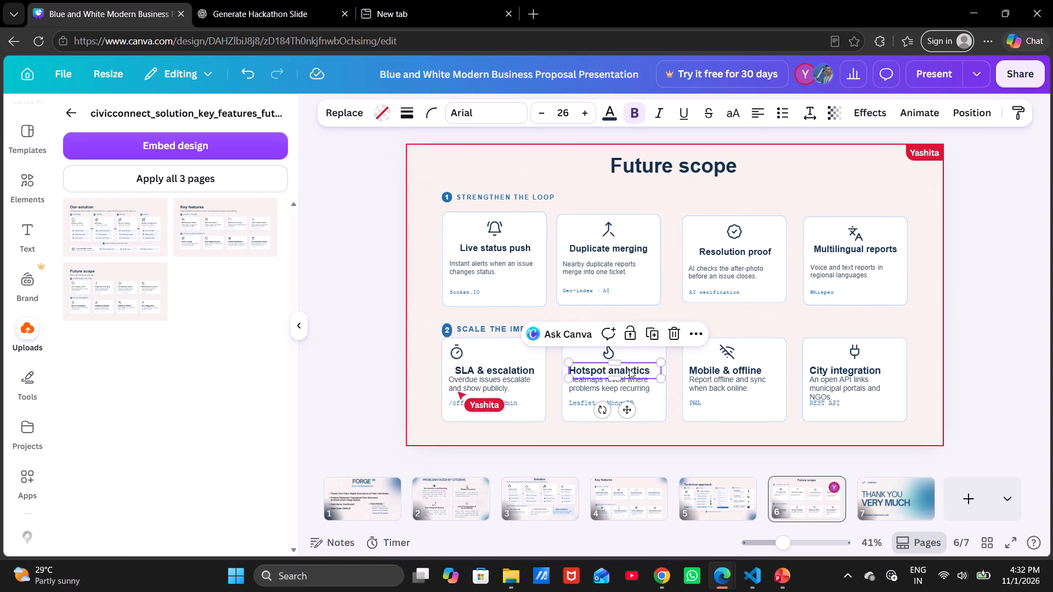
click(763, 120)
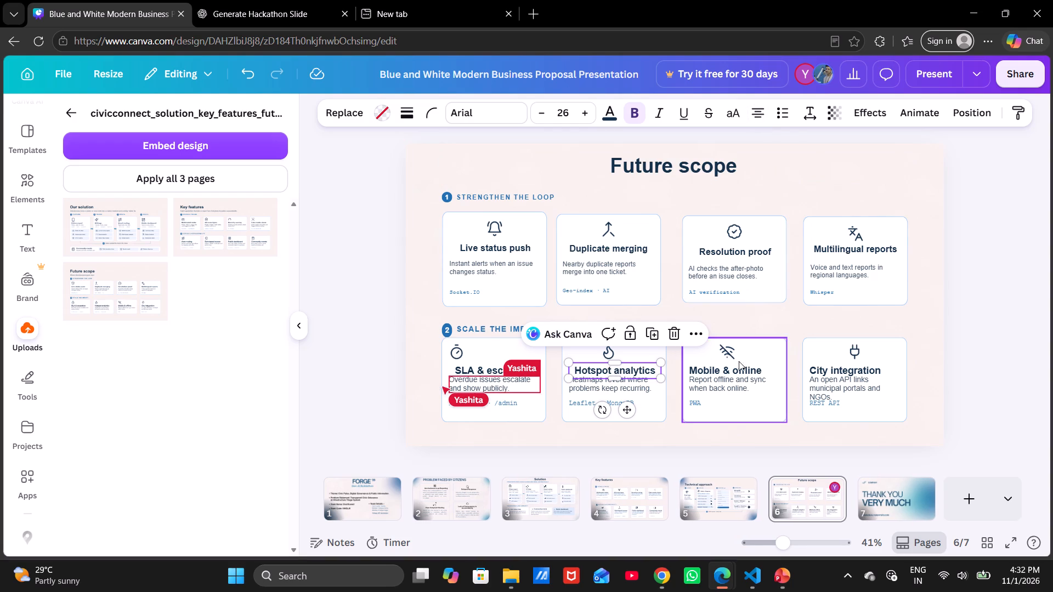
click(739, 367)
click(756, 109)
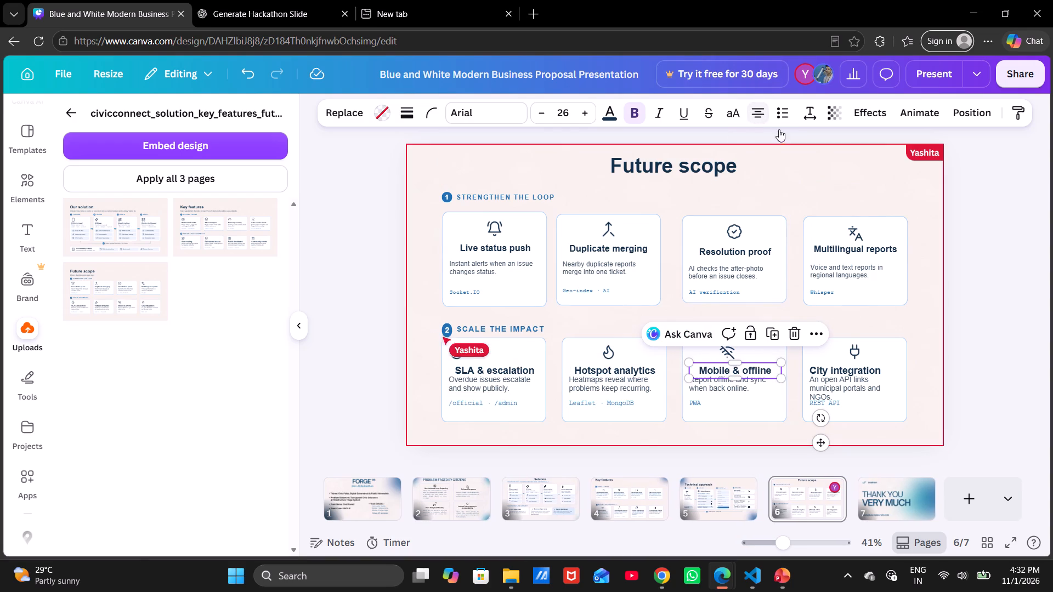
click(873, 368)
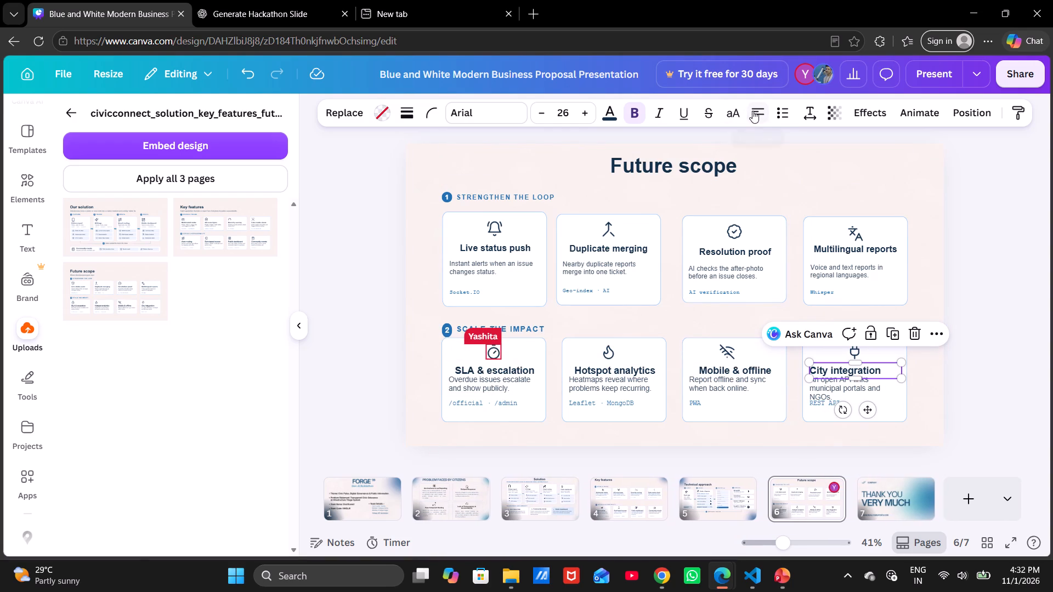
click(752, 111)
click(1023, 218)
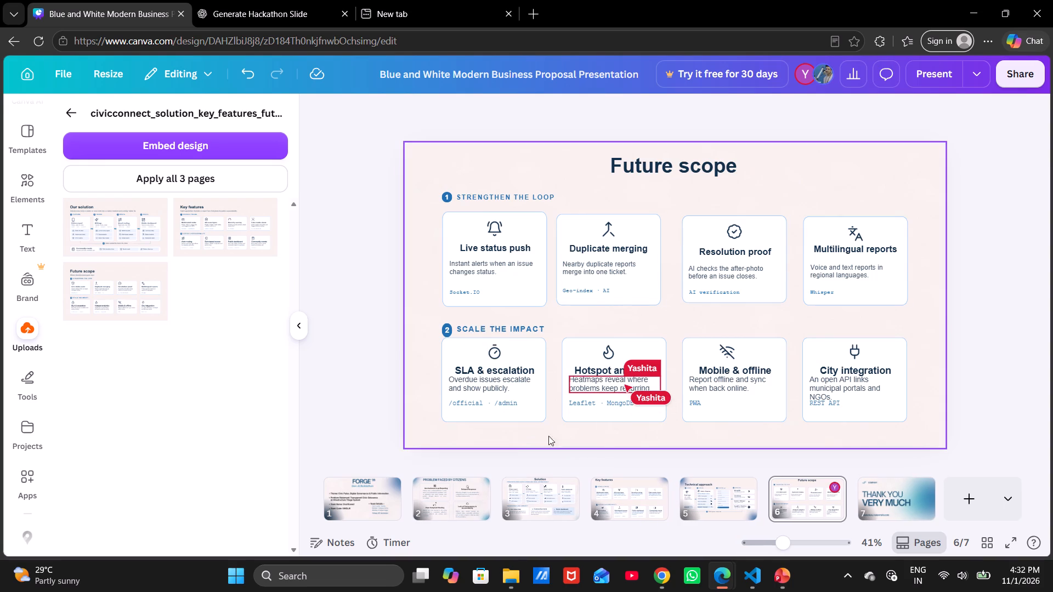
Enlarge the Socket.IO and Geo-index · AI tags to font size 17, matching the /official · /admin tag.
click(466, 402)
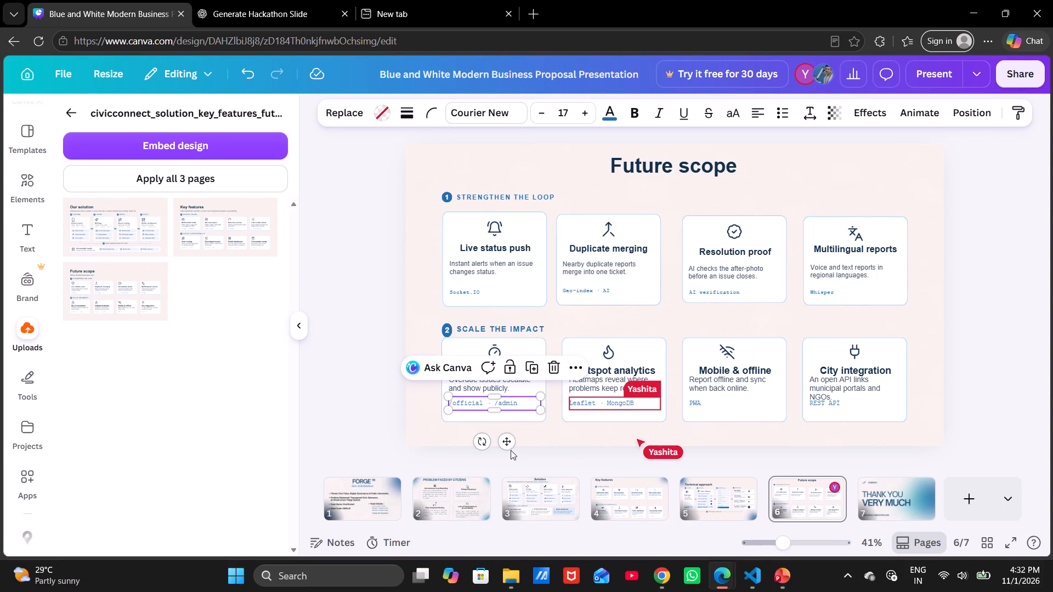
click(417, 271)
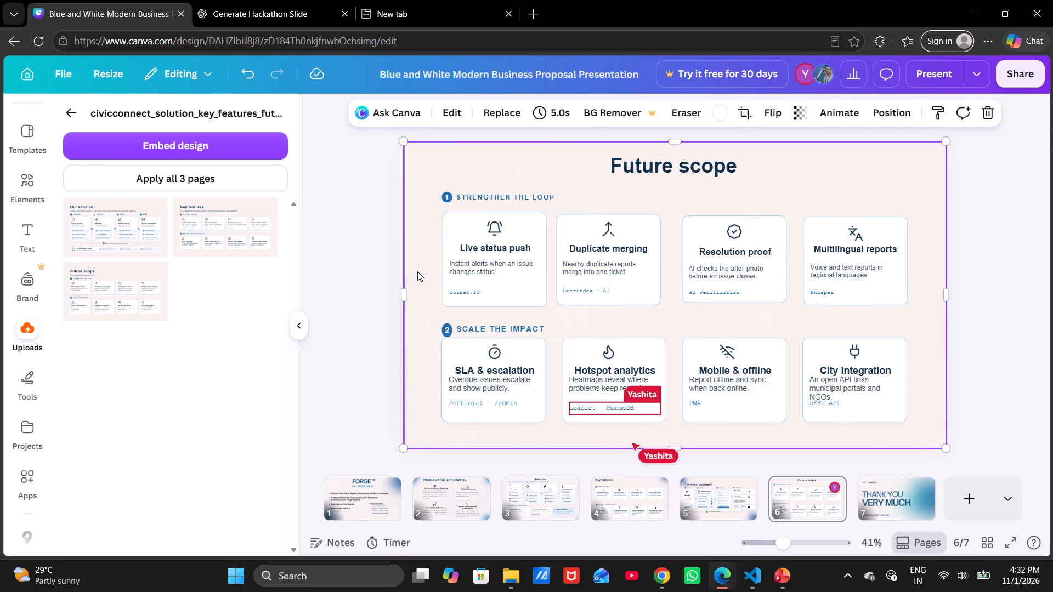
click(469, 291)
click(469, 291)
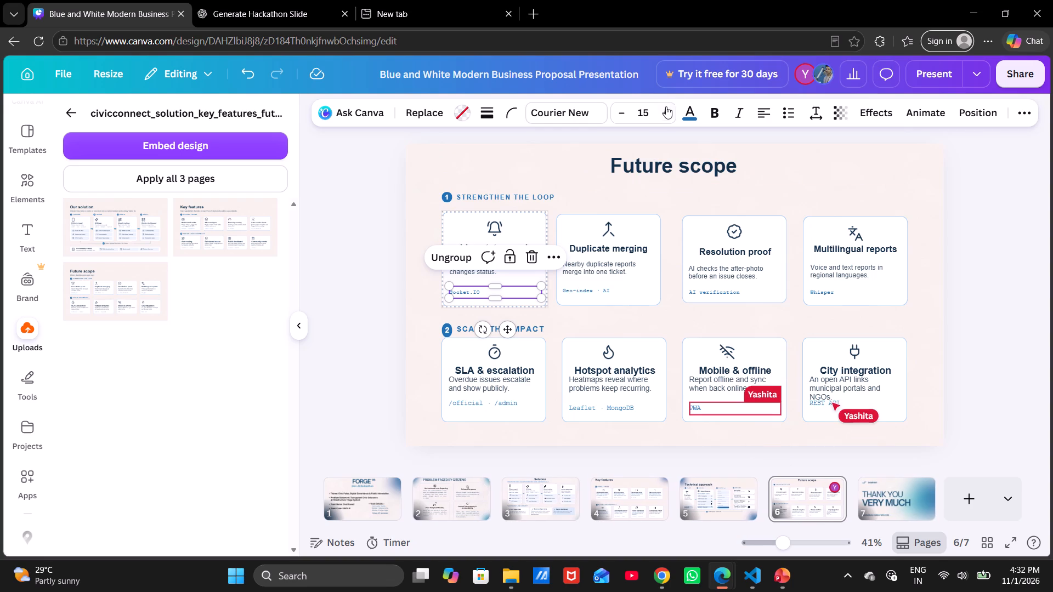
click(663, 111)
click(663, 111)
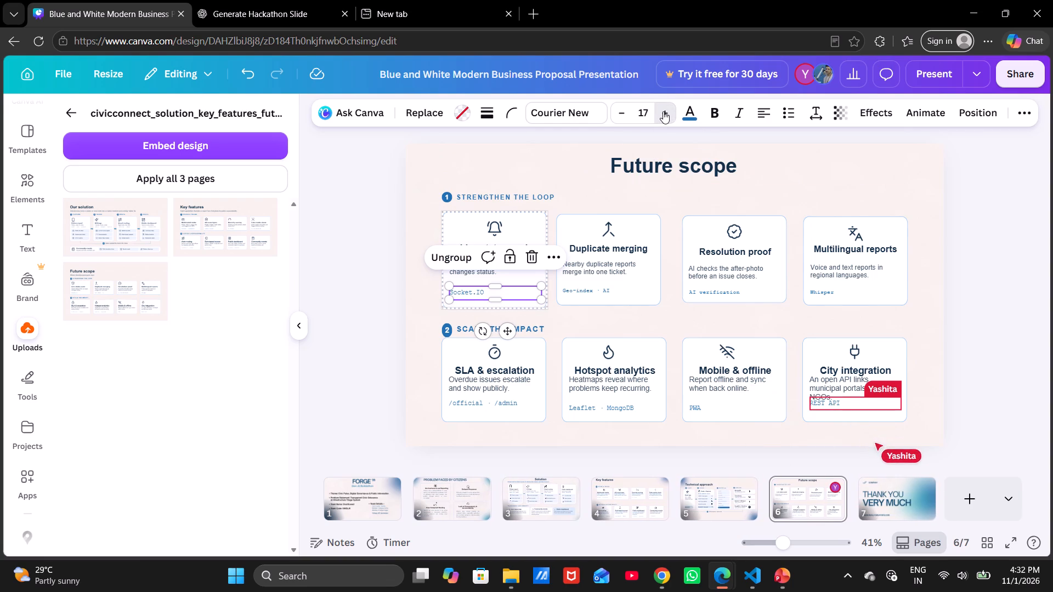
click(623, 112)
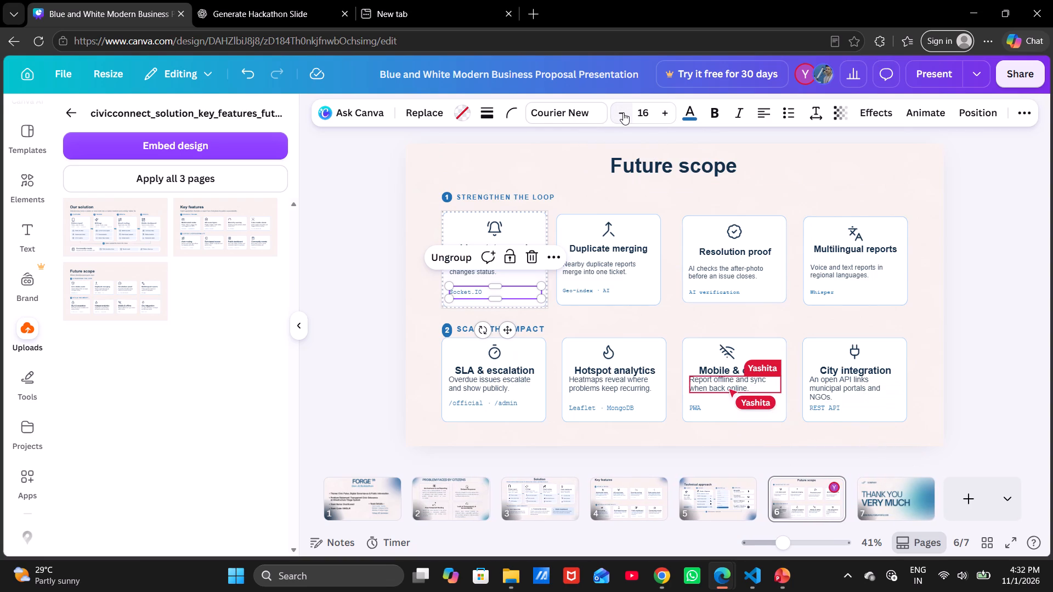
click(596, 293)
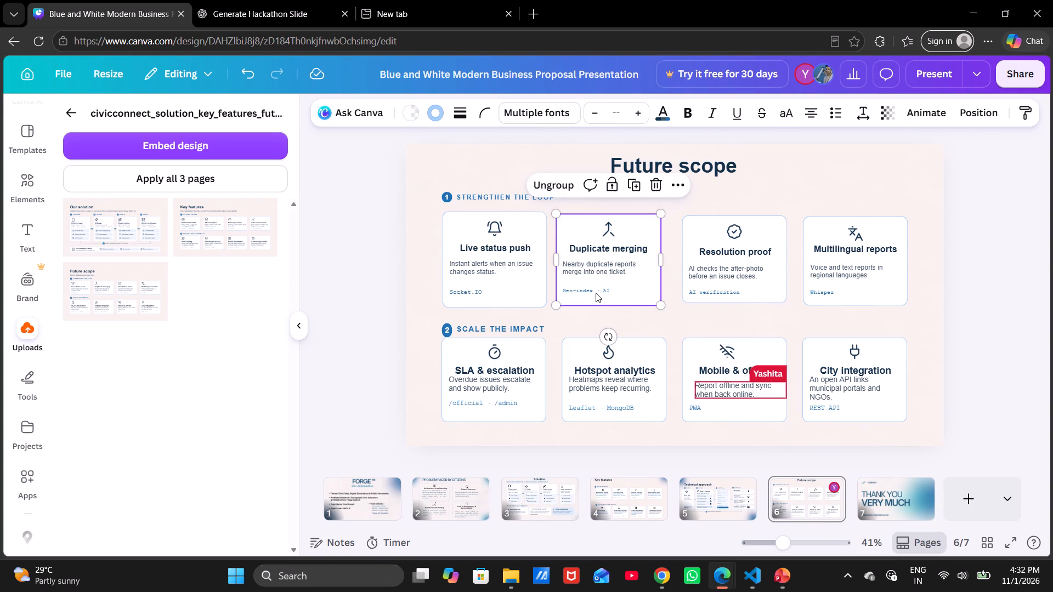
click(599, 288)
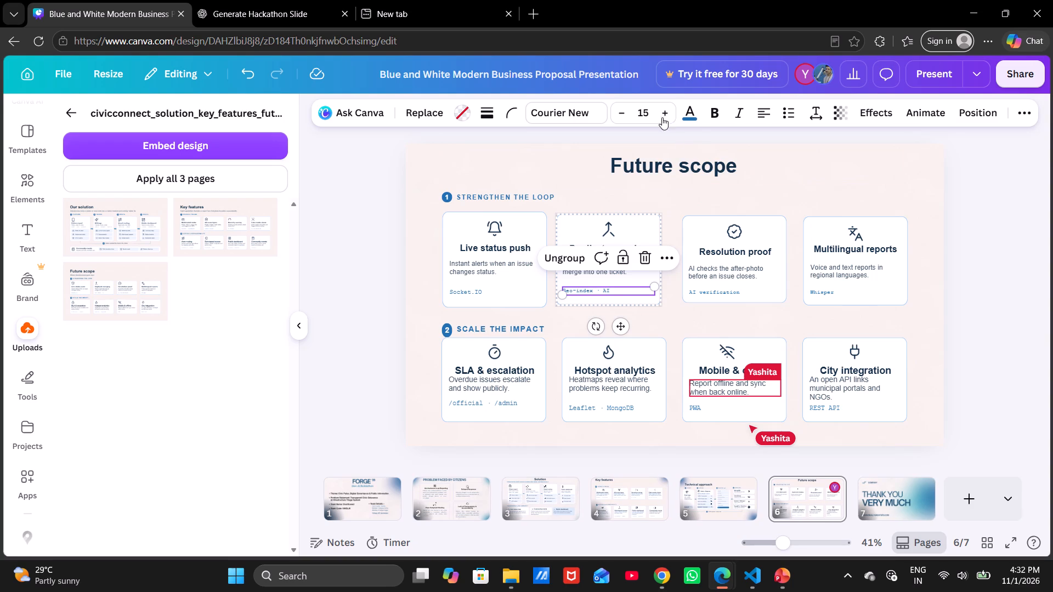
double_click(663, 109)
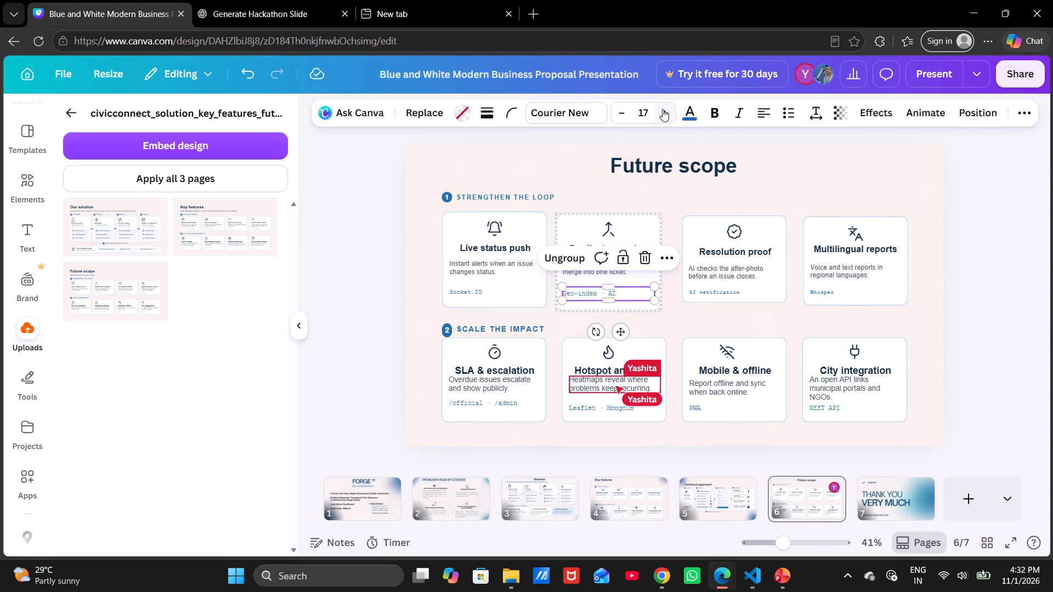
click(469, 293)
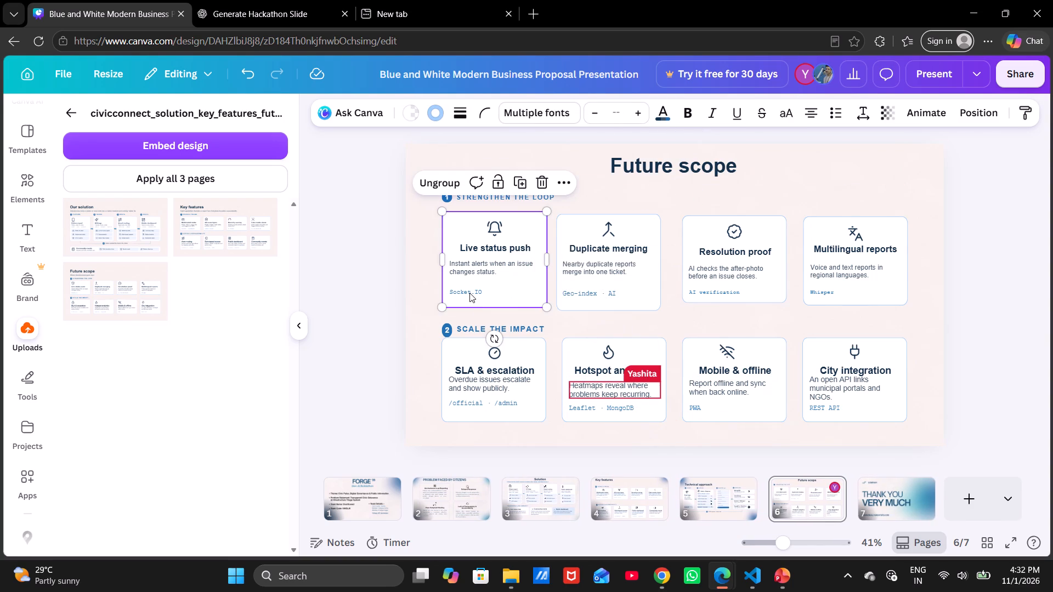
click(469, 293)
click(663, 113)
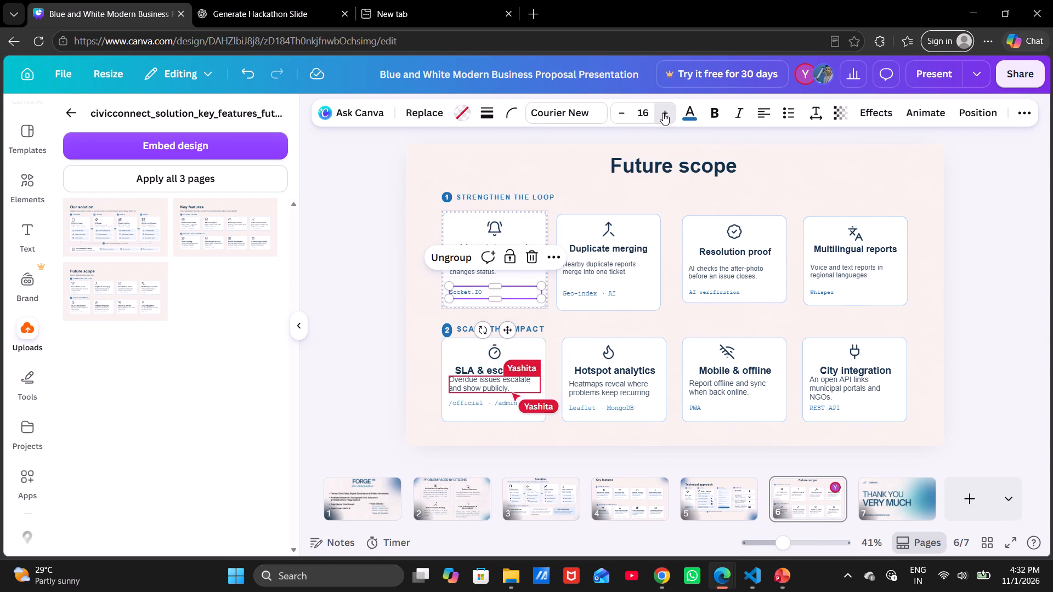
Set the AI verification tag to font size 17 and the Whisper tag to font size 18.
click(718, 289)
click(718, 289)
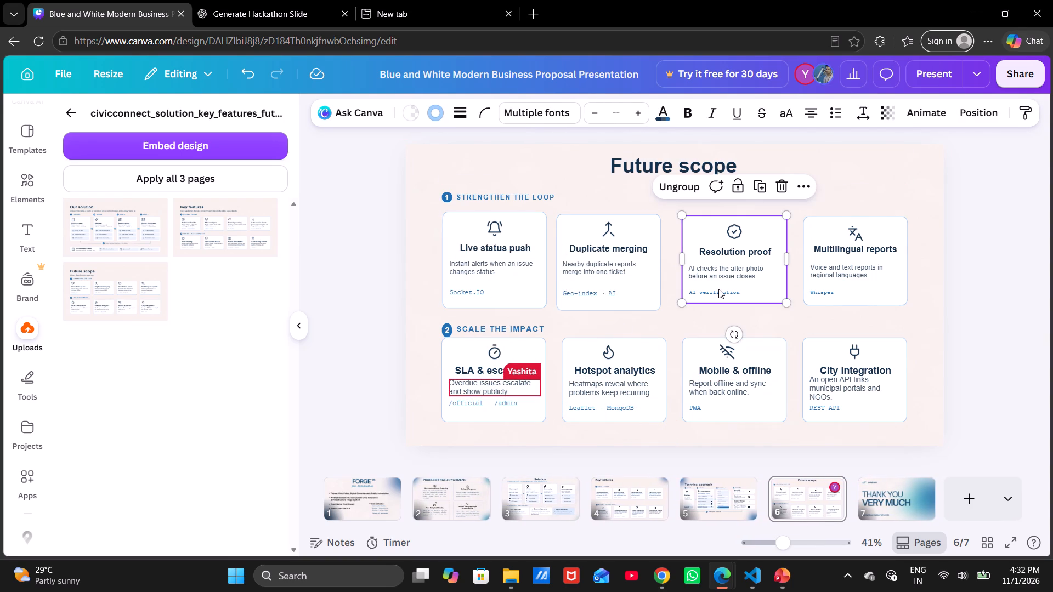
double_click(660, 113)
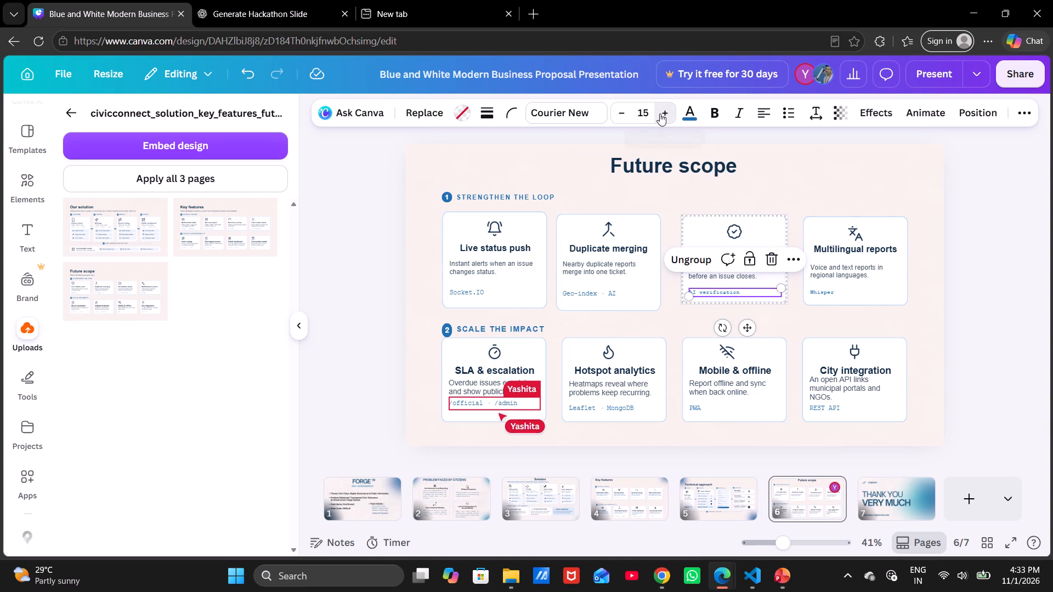
click(824, 287)
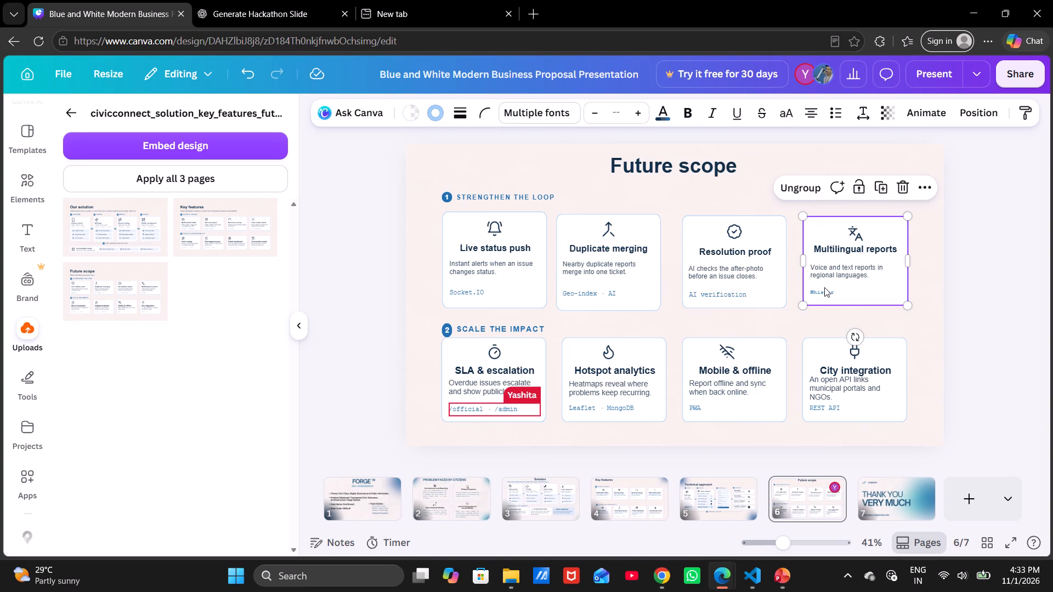
click(824, 287)
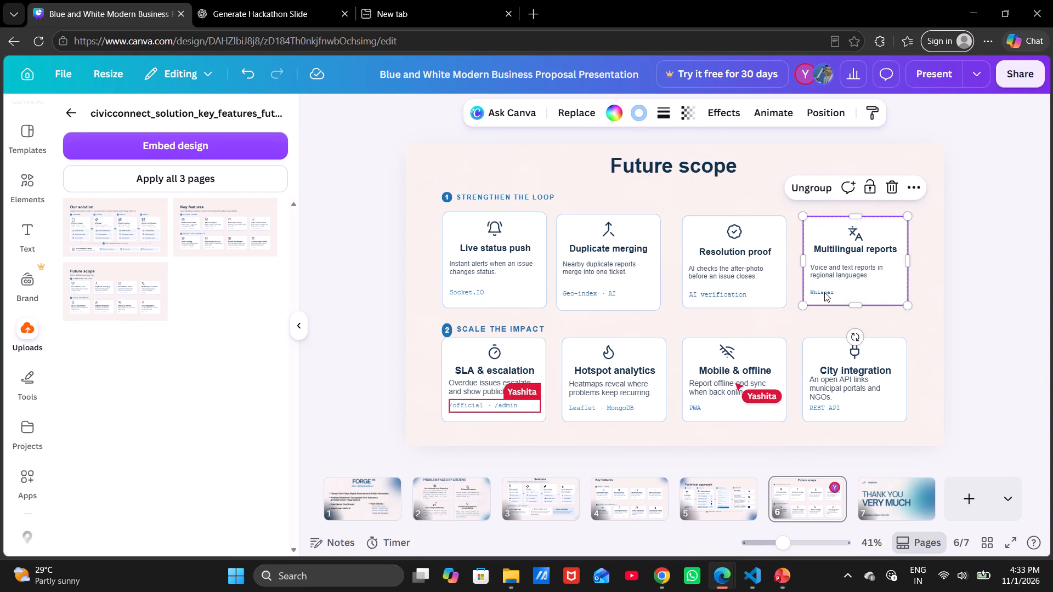
double_click(824, 292)
double_click(668, 112)
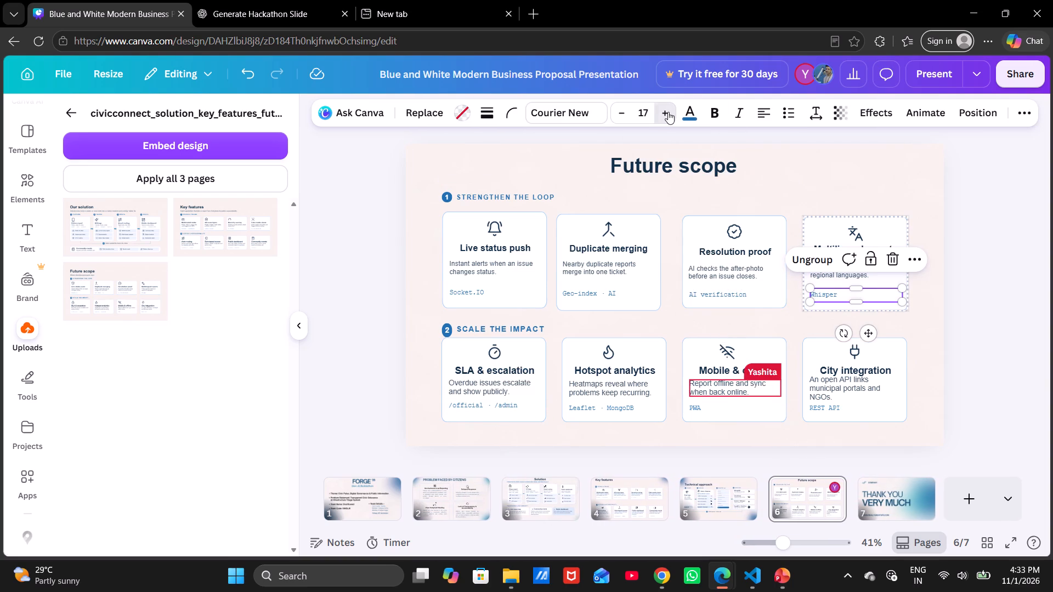
click(668, 112)
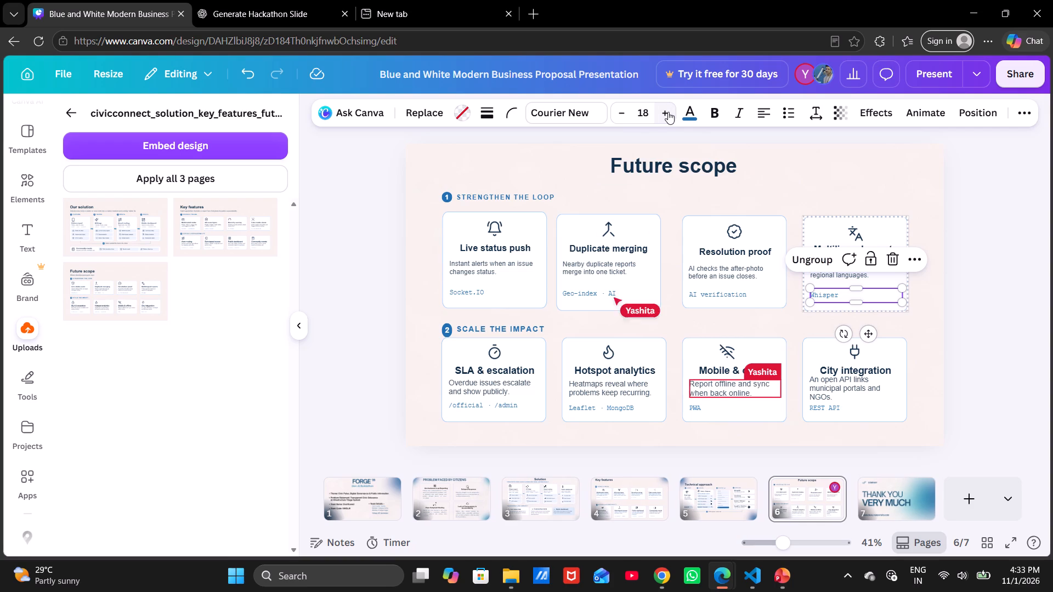
Set the AI verification, Geo-index · AI and Socket.IO tags to font size 18, matching the Whisper tag.
double_click(718, 288)
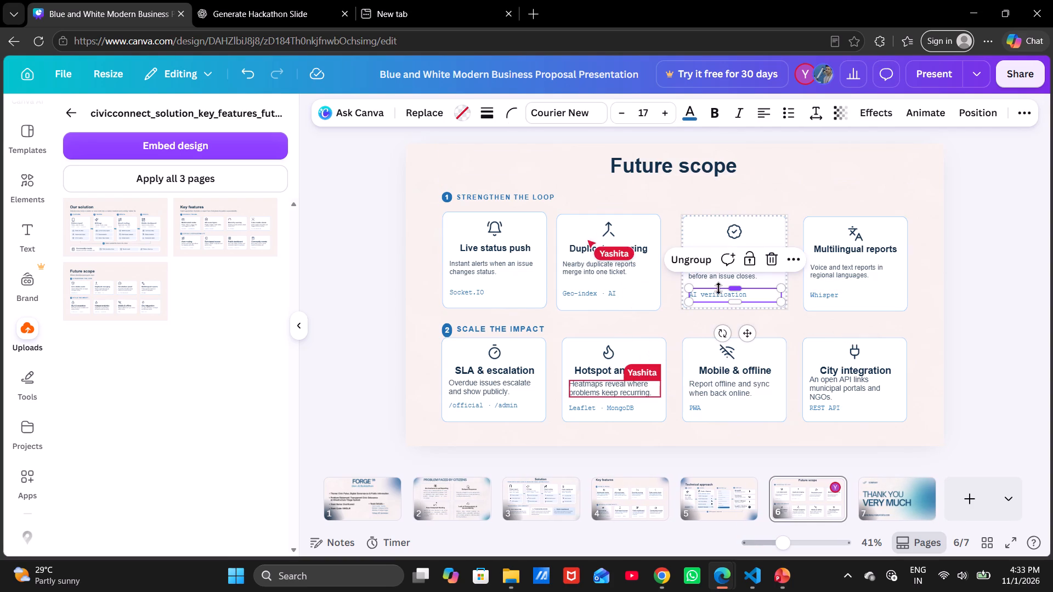
click(662, 115)
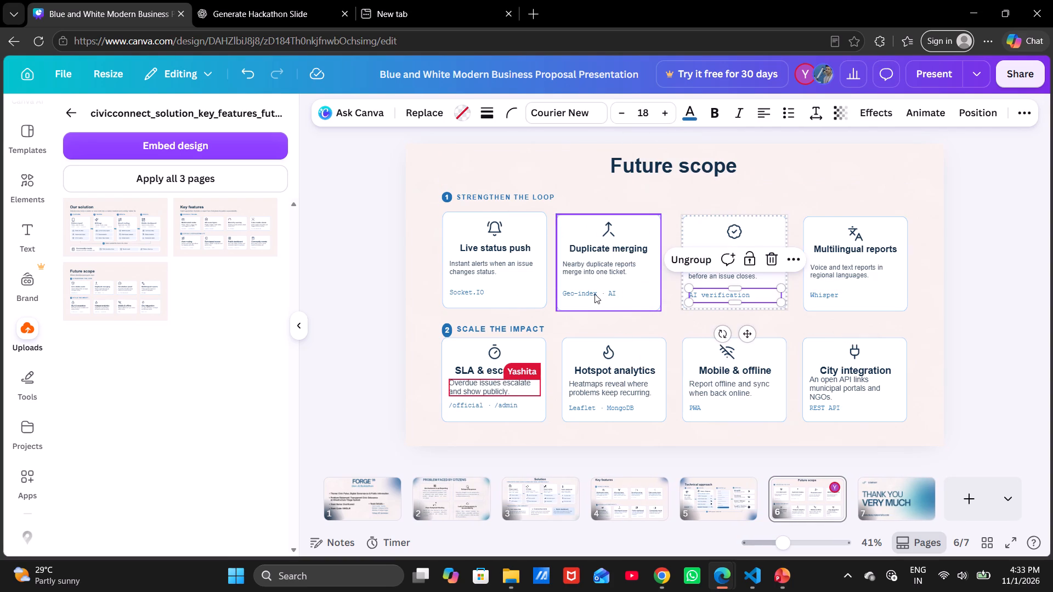
double_click(595, 294)
click(656, 120)
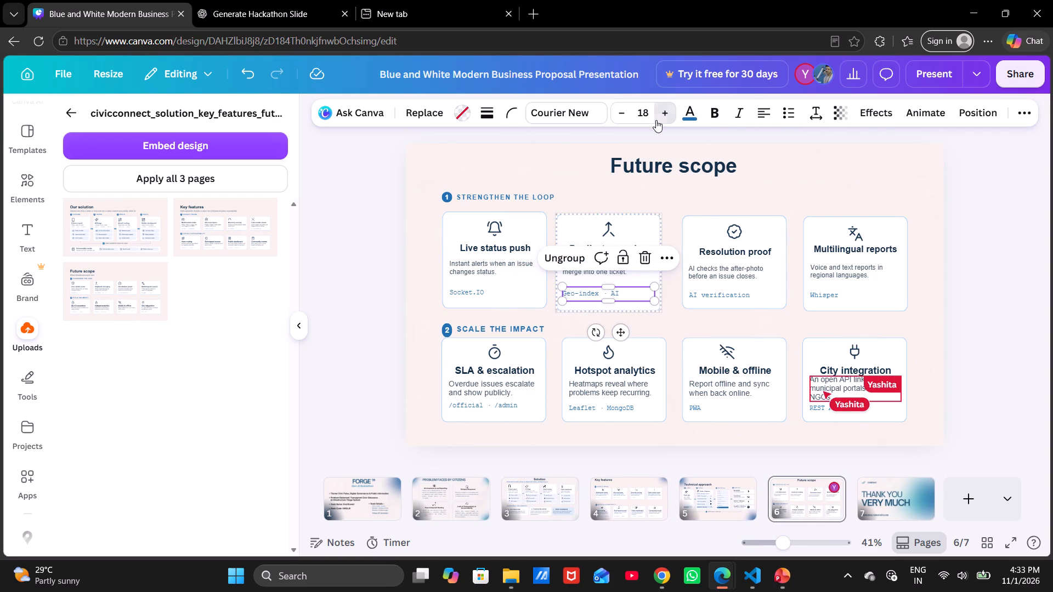
double_click(478, 294)
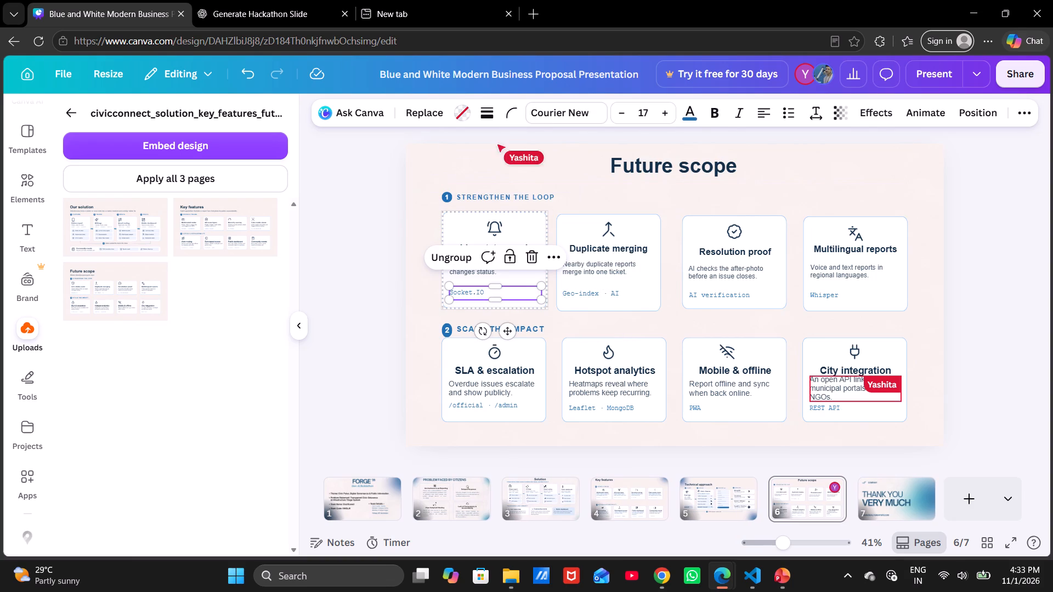
click(660, 113)
click(875, 189)
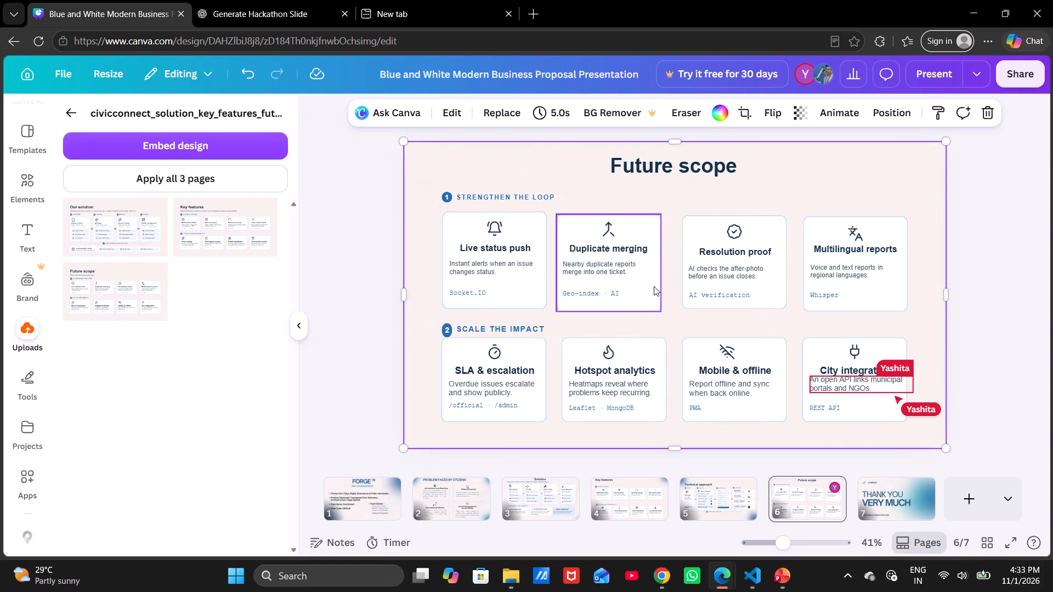
Move the Socket.IO tag up slightly within the Live status push card, closer to its description.
click(473, 298)
double_click(474, 293)
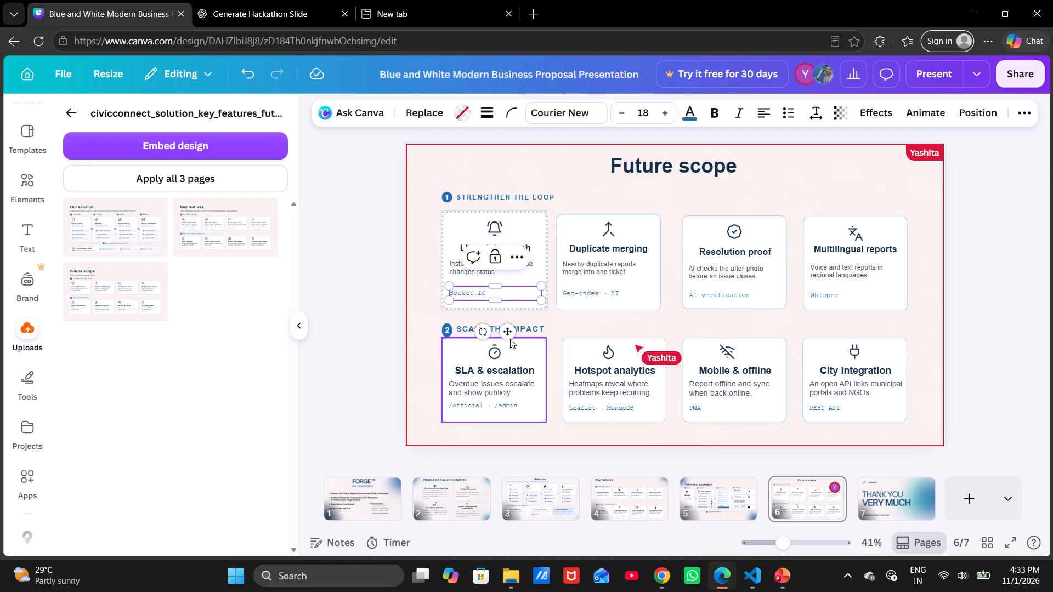
drag(508, 335, 508, 328)
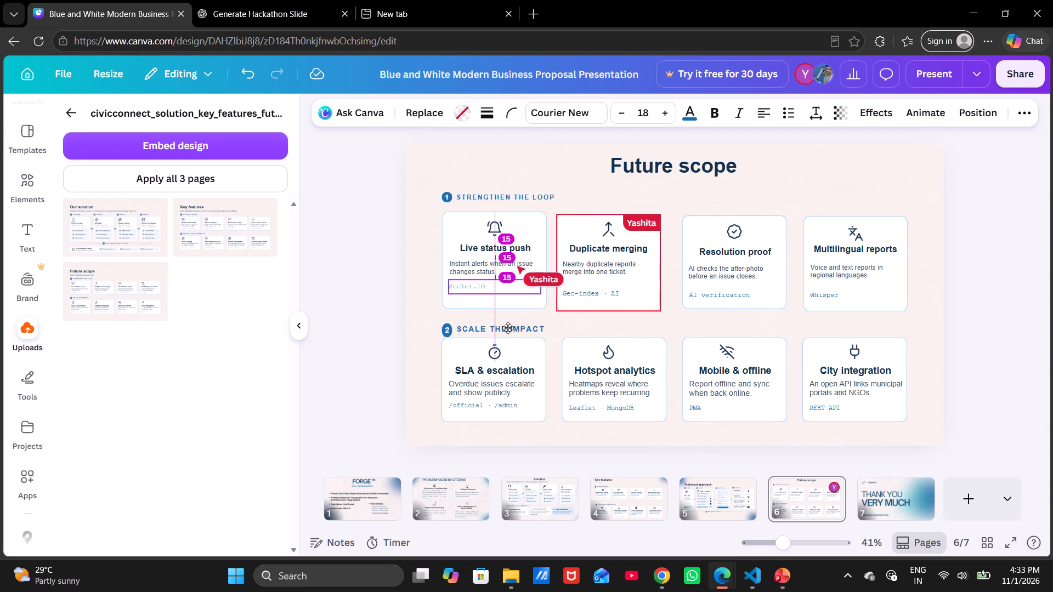
drag(508, 328, 508, 329)
click(427, 317)
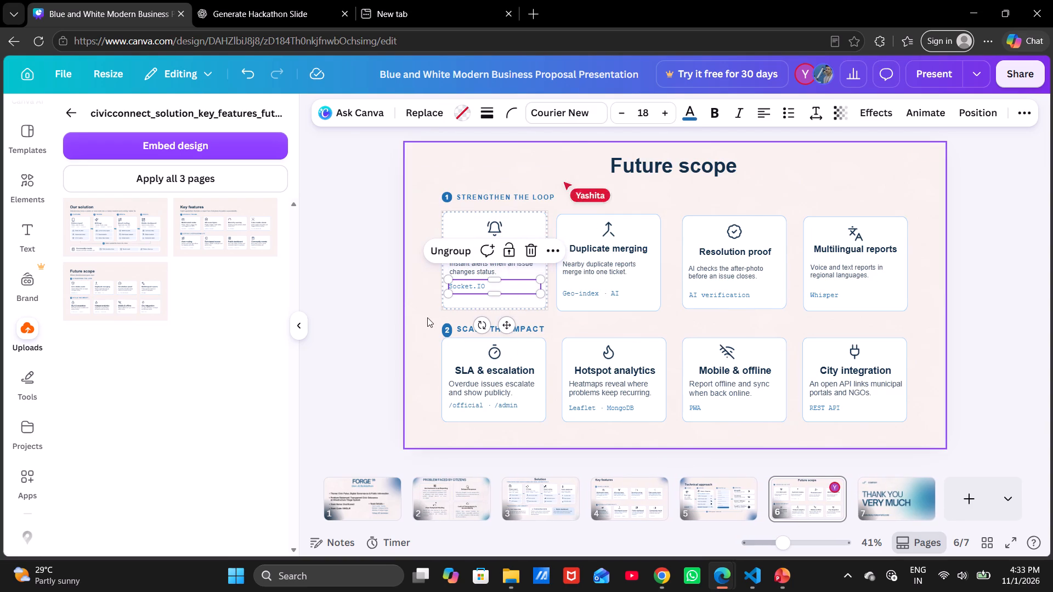
Select the Geo-index · AI tag within the Duplicate merging card.
double_click(587, 292)
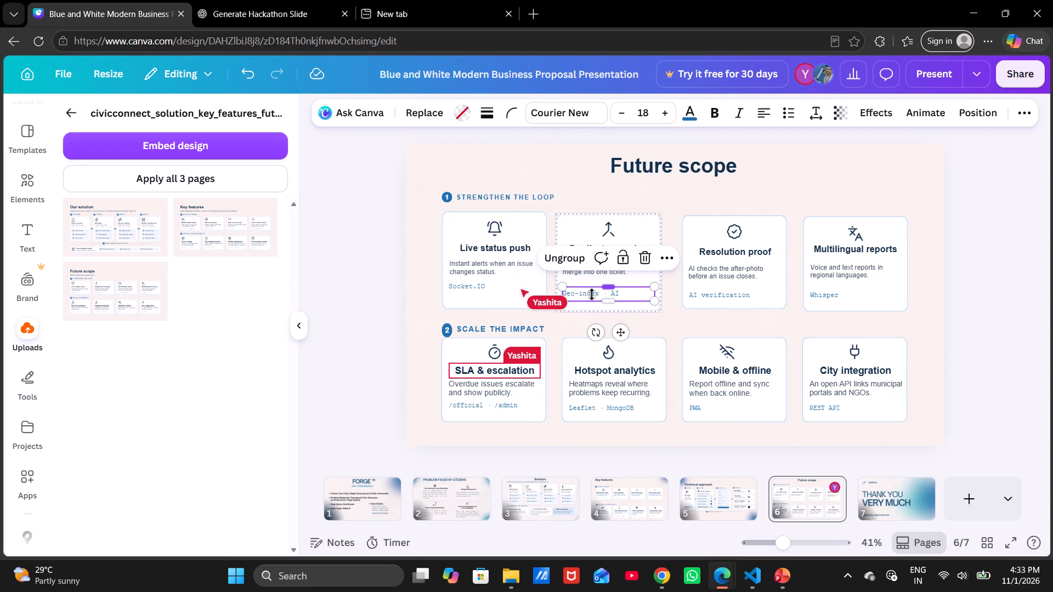
Nudge the Geo-index · AI tag up slightly, closer to the Duplicate merging description.
drag(620, 335, 618, 325)
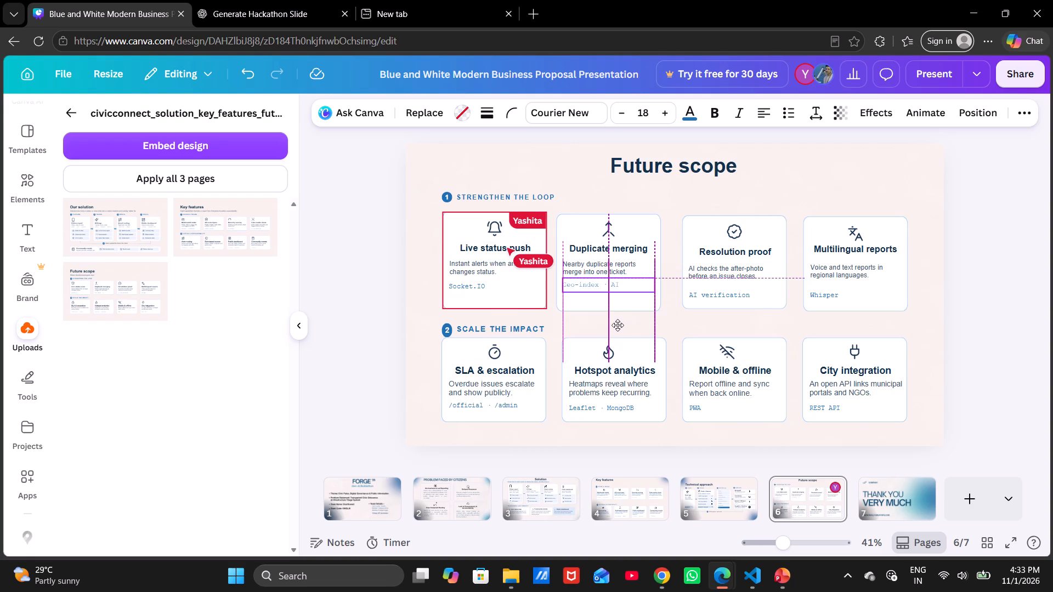
drag(618, 325, 618, 328)
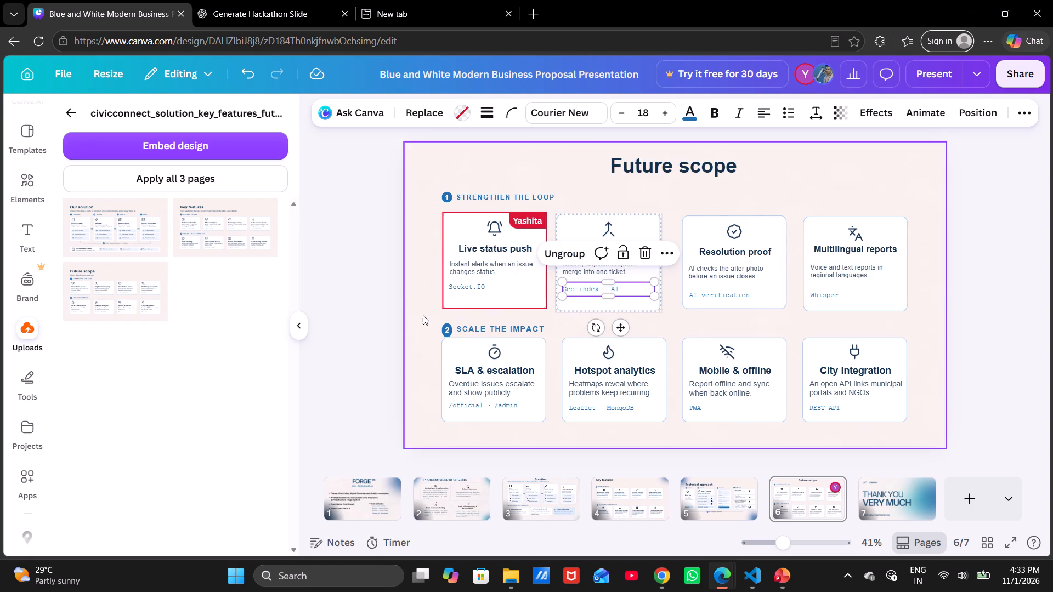
click(423, 315)
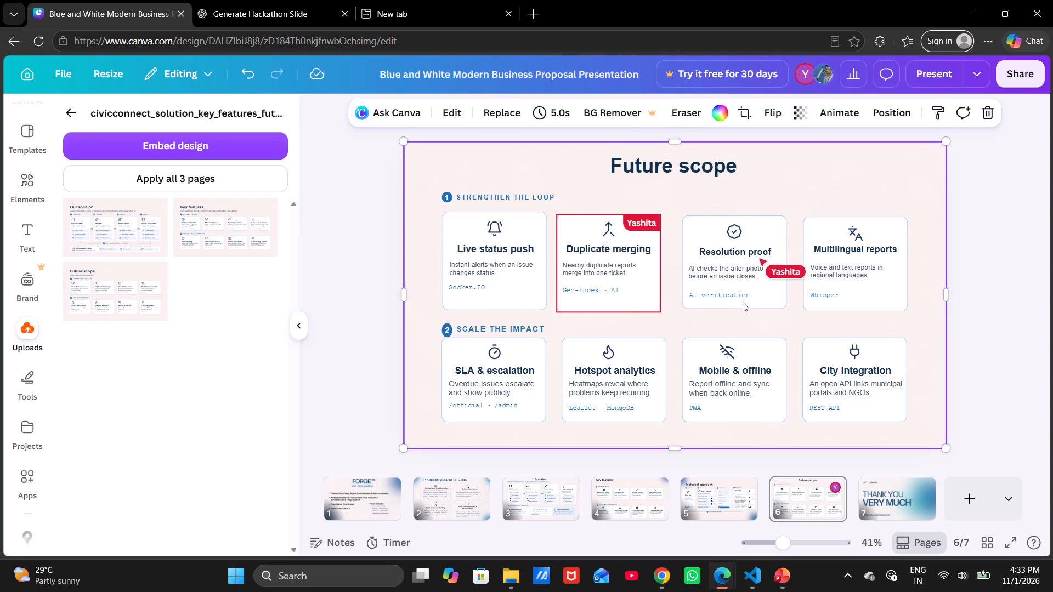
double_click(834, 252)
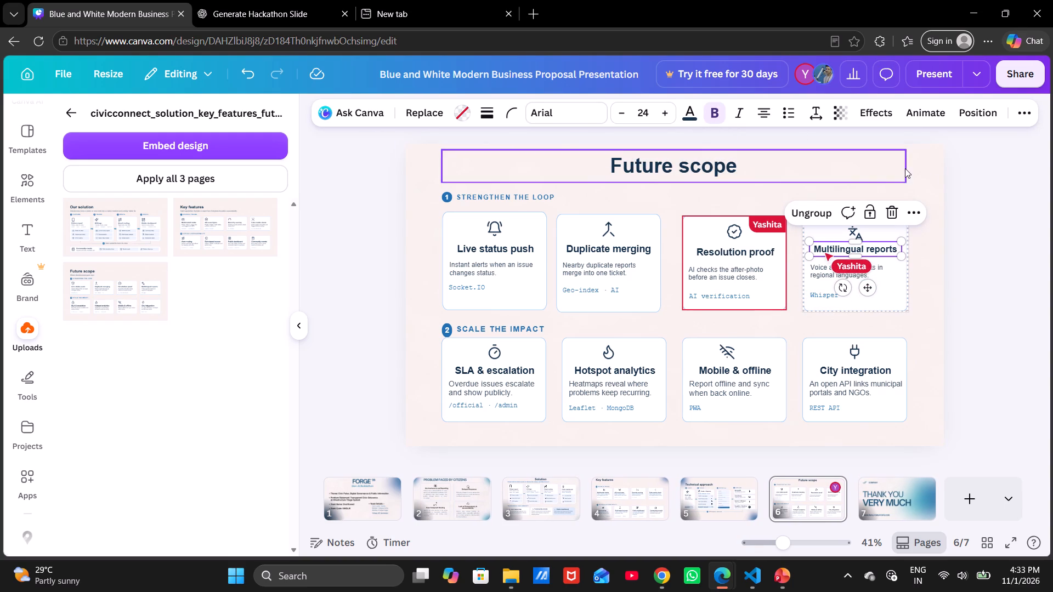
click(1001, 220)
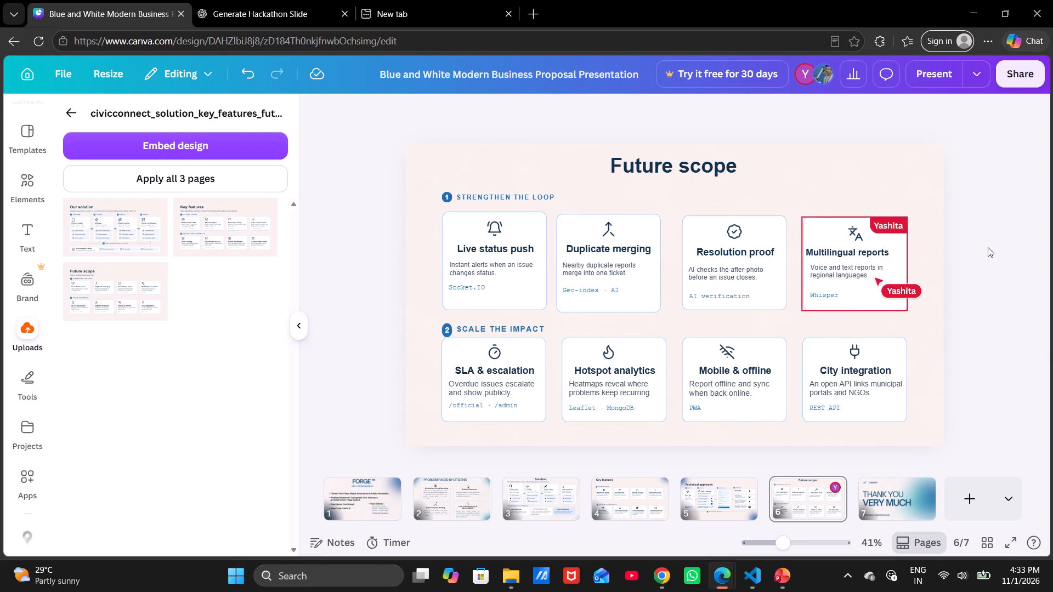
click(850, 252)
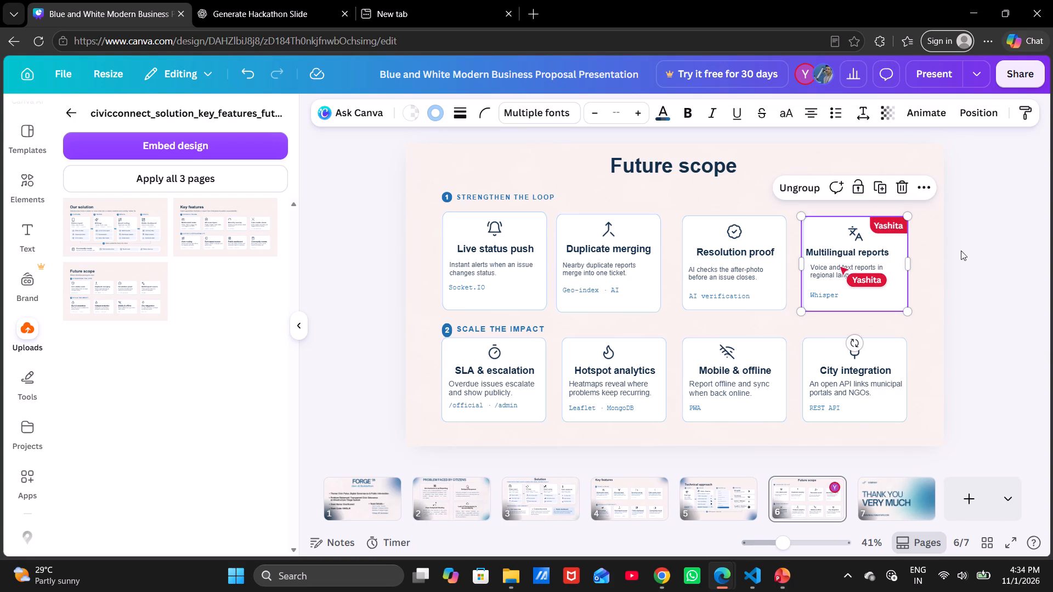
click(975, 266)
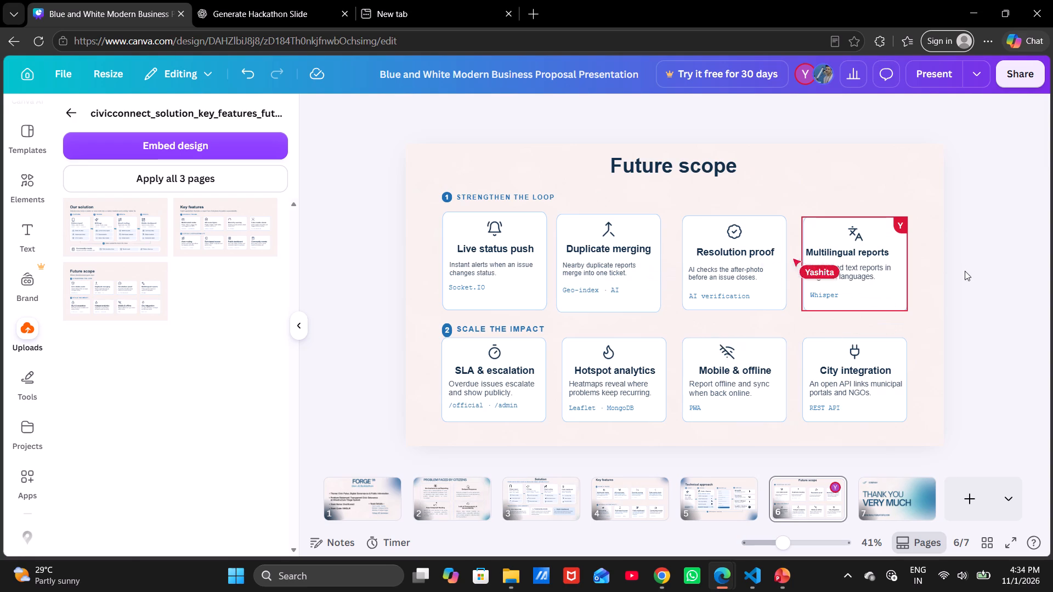
Right-align the Multilingual reports title text and shift the title right so its text box lines up with the description below.
double_click(872, 251)
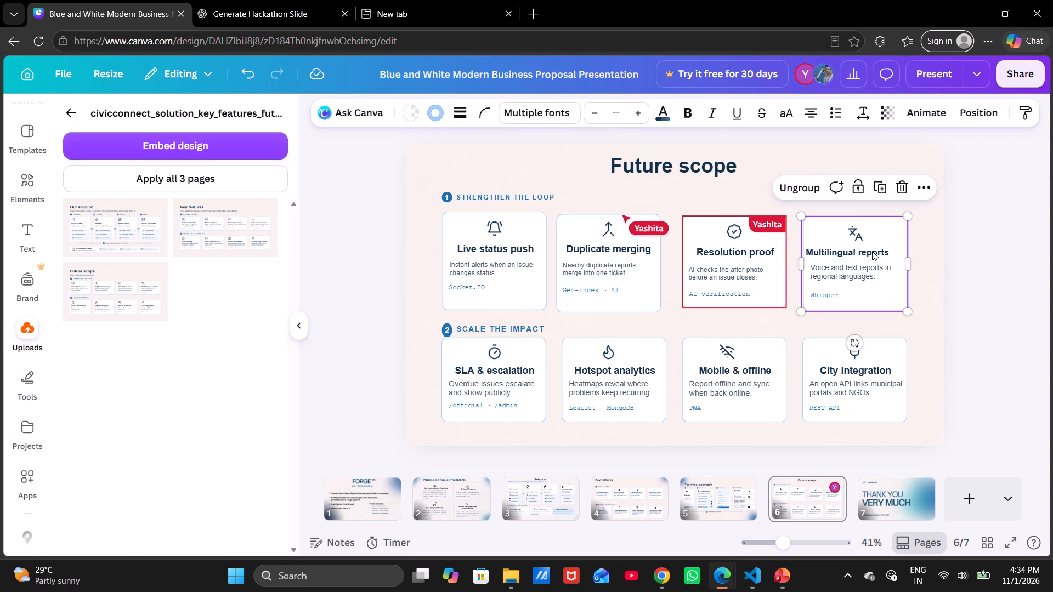
click(771, 110)
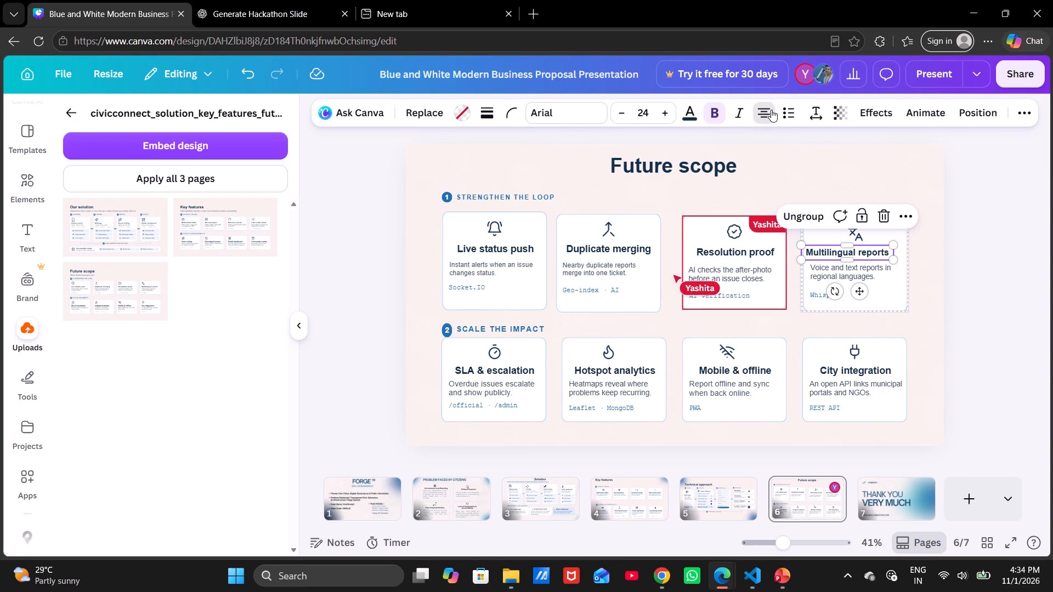
double_click(771, 110)
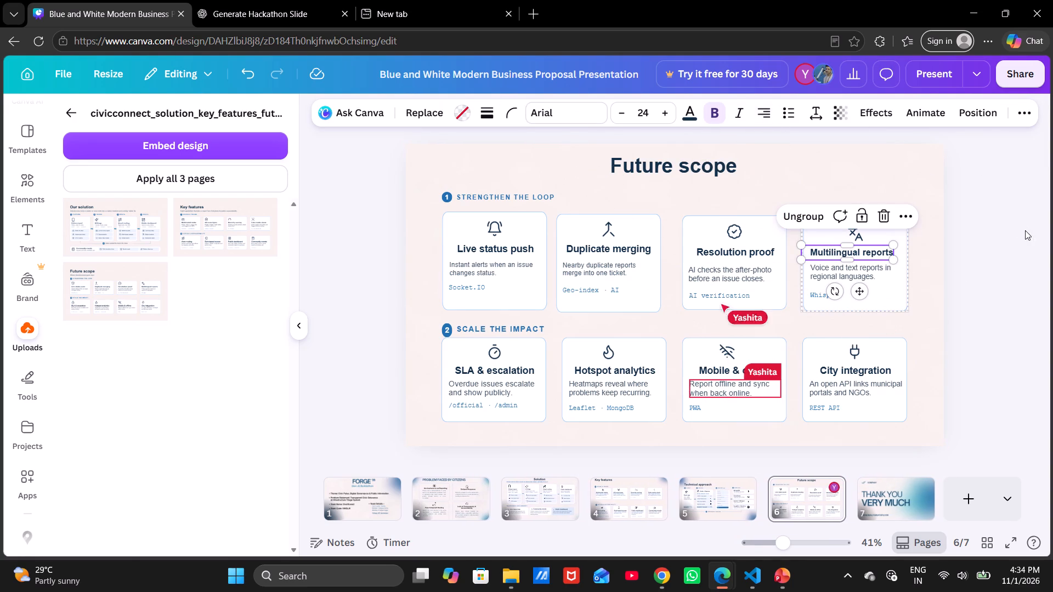
click(996, 237)
double_click(875, 253)
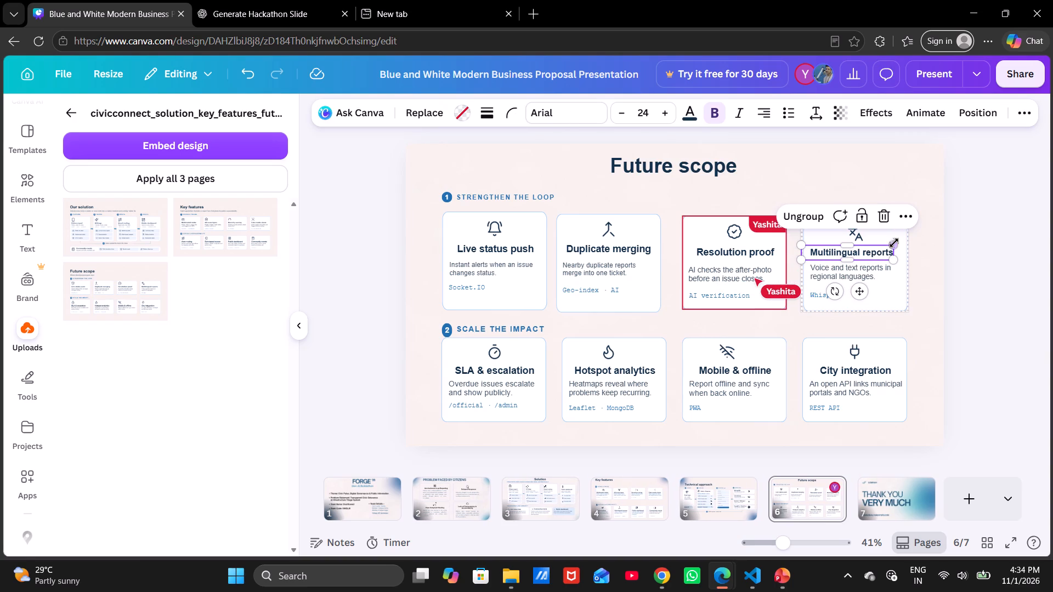
drag(862, 288, 870, 288)
click(988, 210)
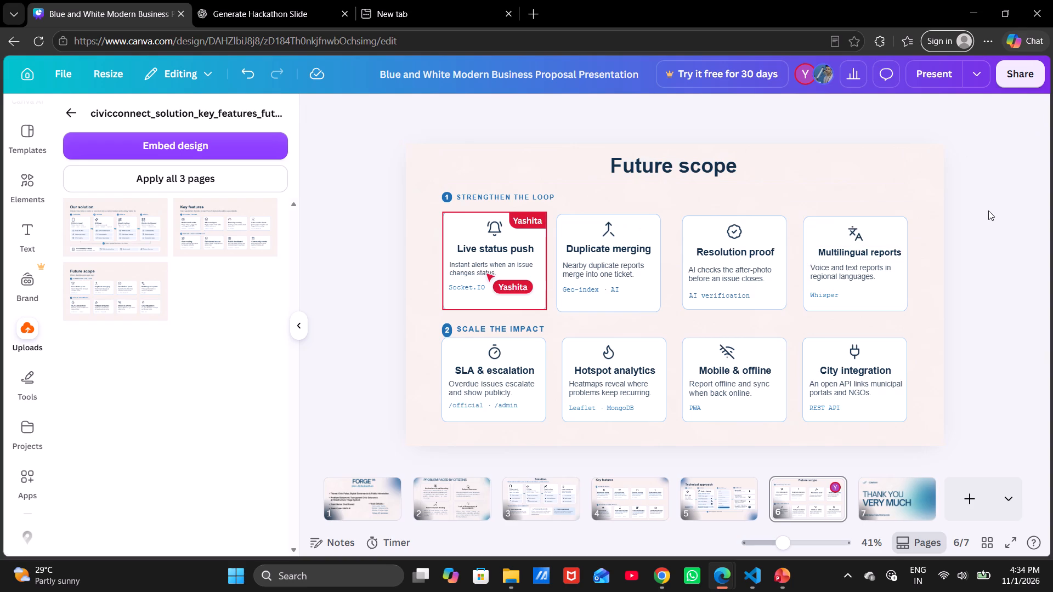
Increase the Multilingual reports title's font size to 26, matching the Resolution proof title.
double_click(859, 253)
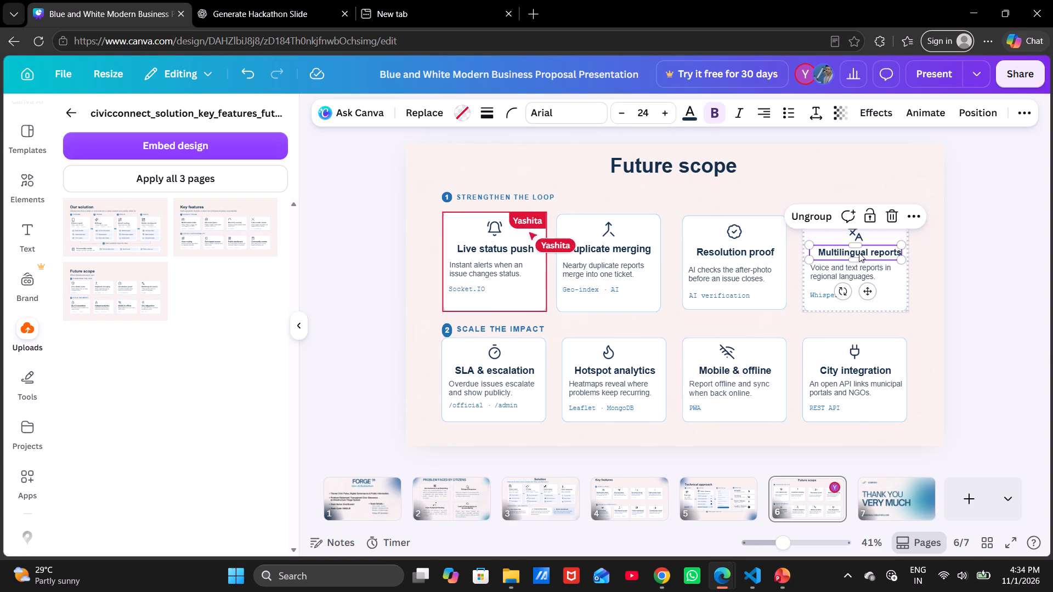
click(664, 112)
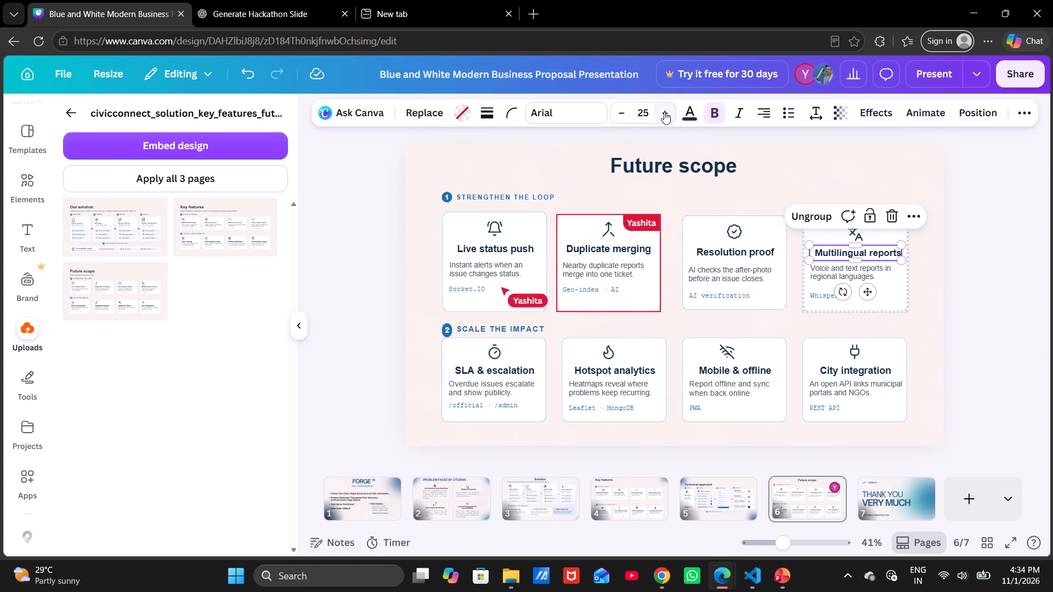
click(989, 221)
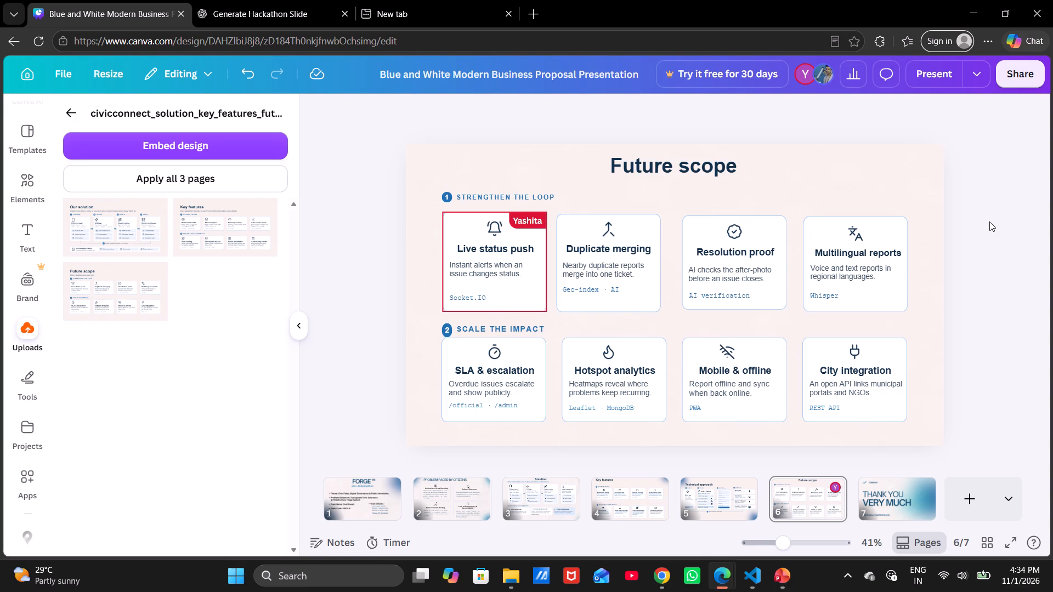
double_click(741, 255)
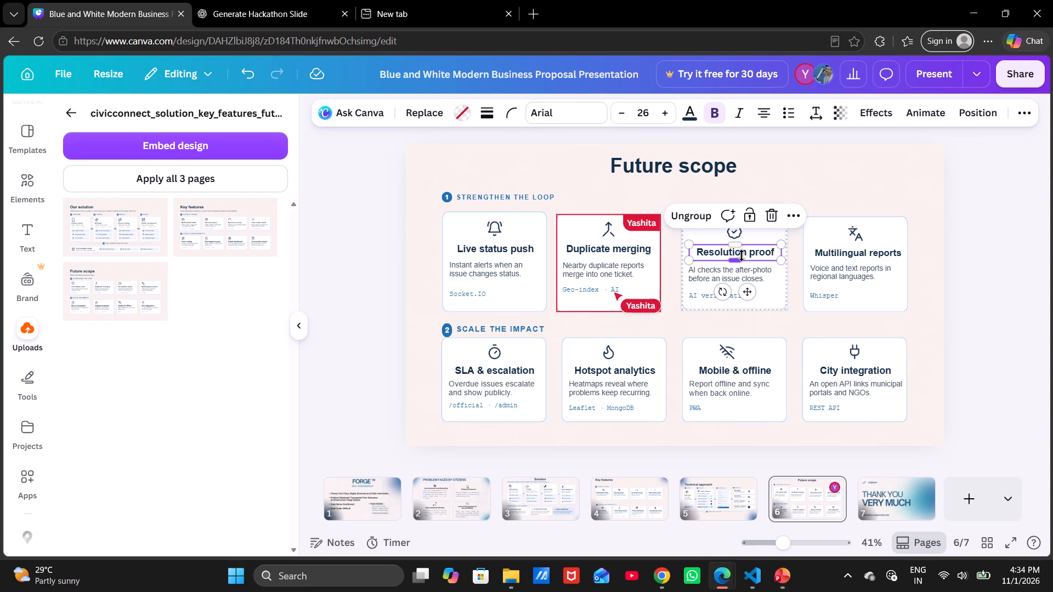
double_click(868, 253)
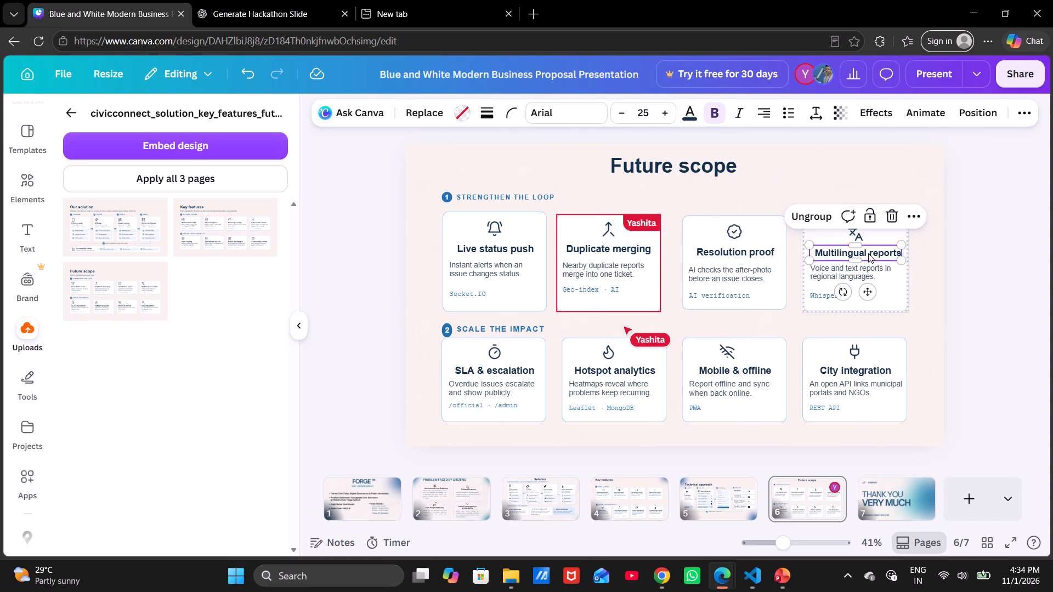
click(660, 121)
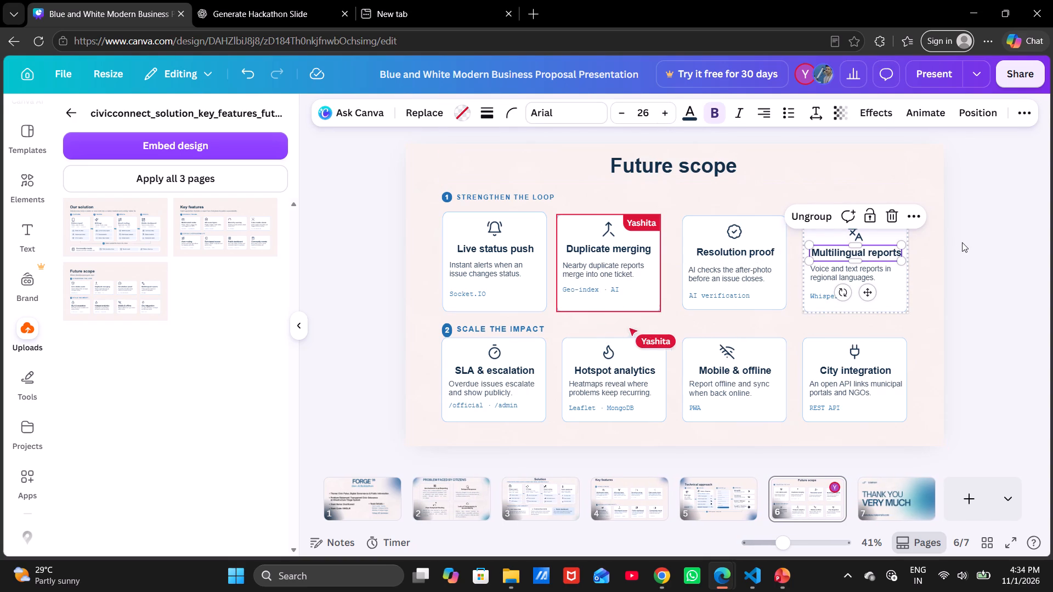
Increase the font size of the technology tags in all four cards under SCALE THE IMPACT to 18.
click(962, 242)
double_click(483, 401)
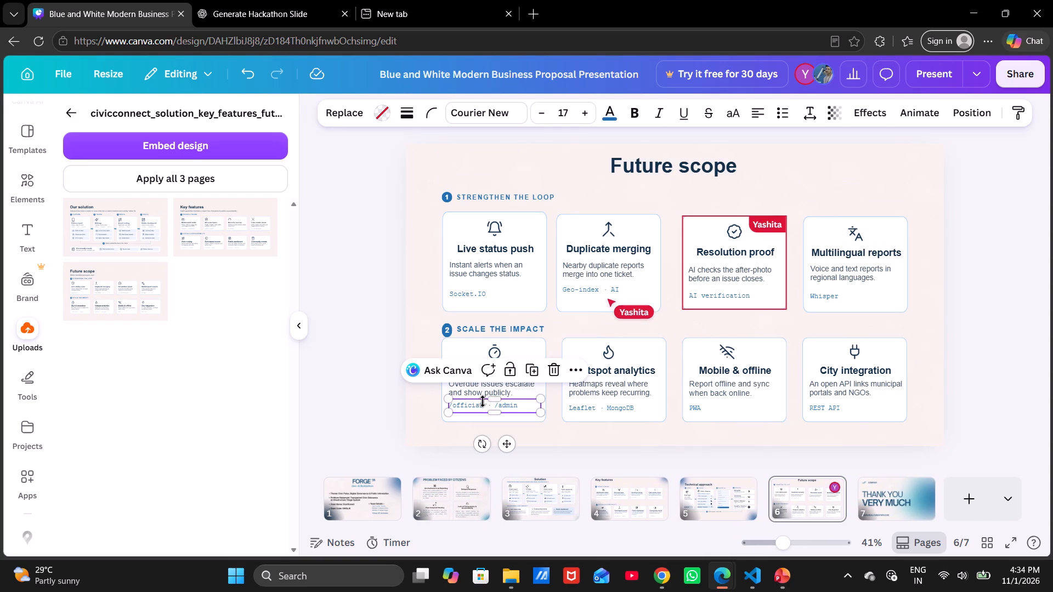
double_click(465, 293)
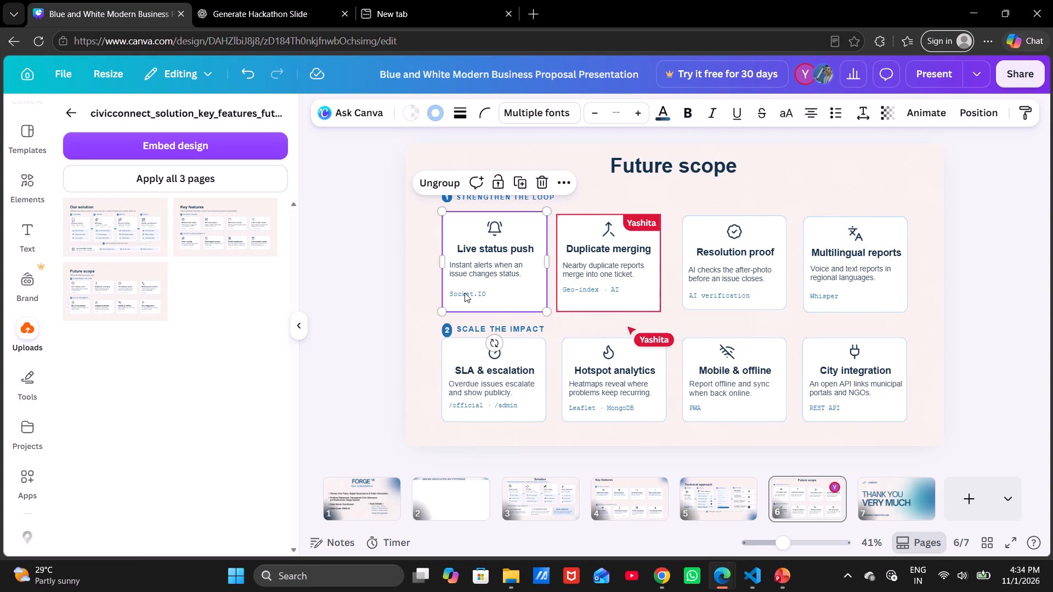
double_click(494, 403)
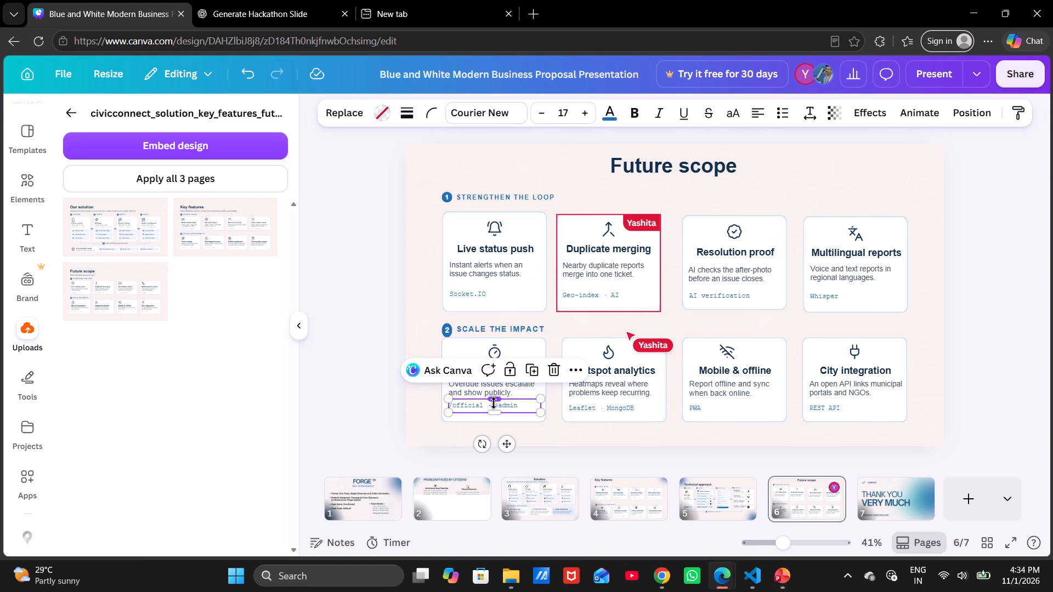
click(579, 113)
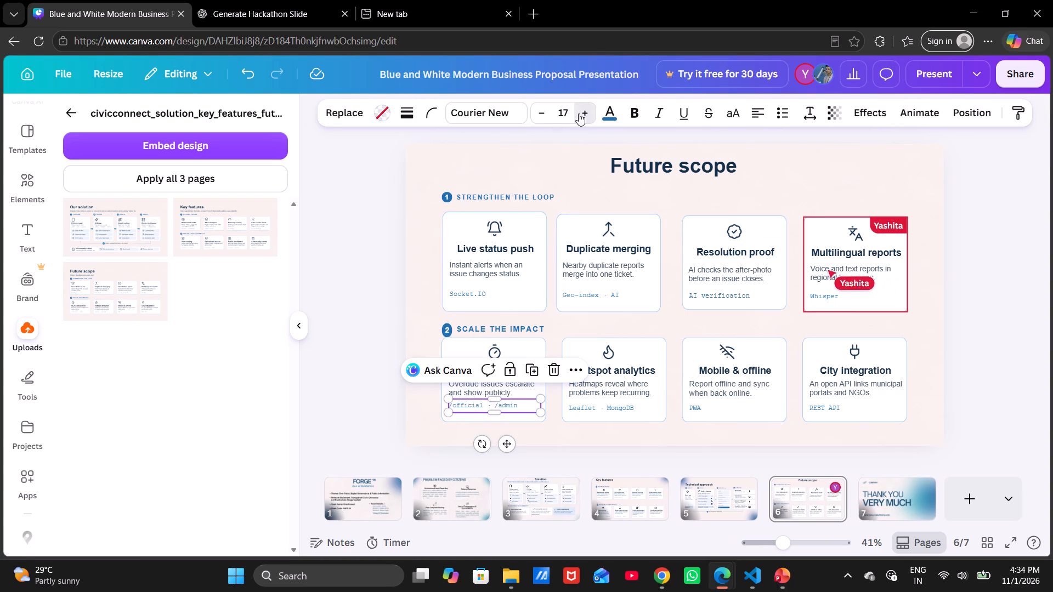
double_click(620, 408)
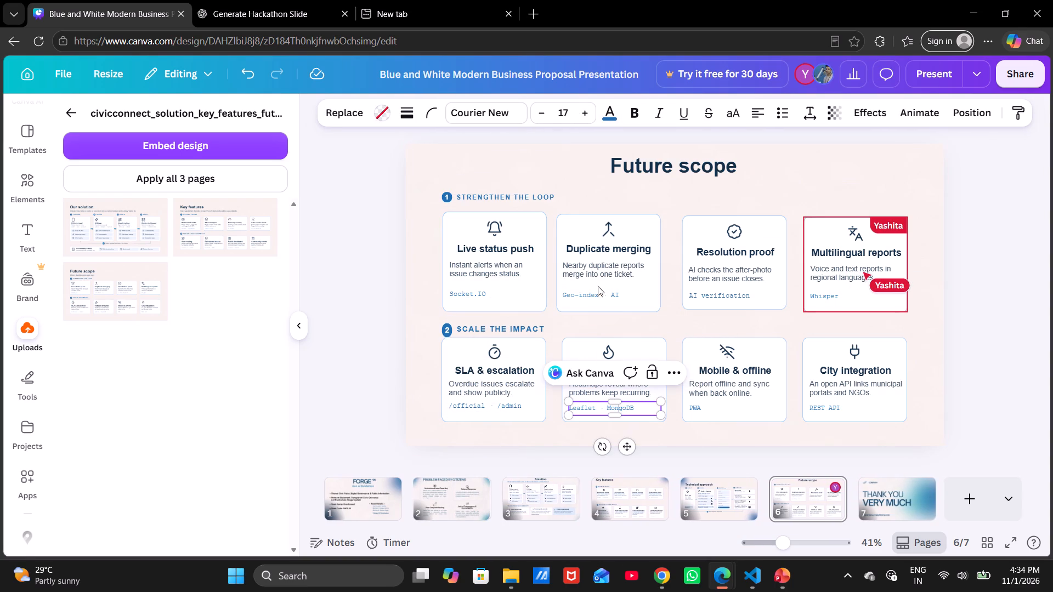
click(575, 112)
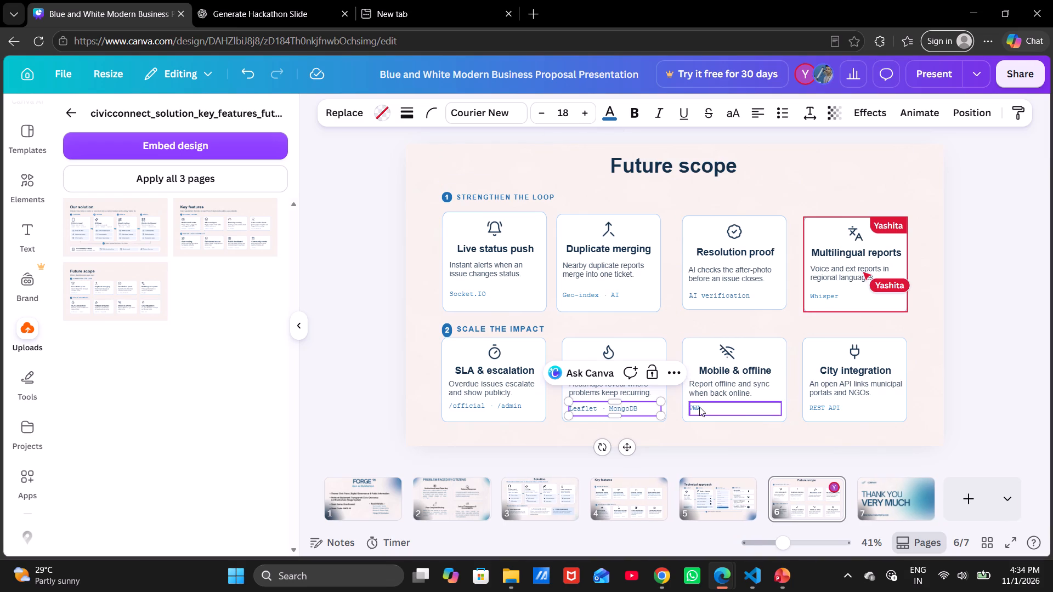
double_click(699, 407)
click(585, 113)
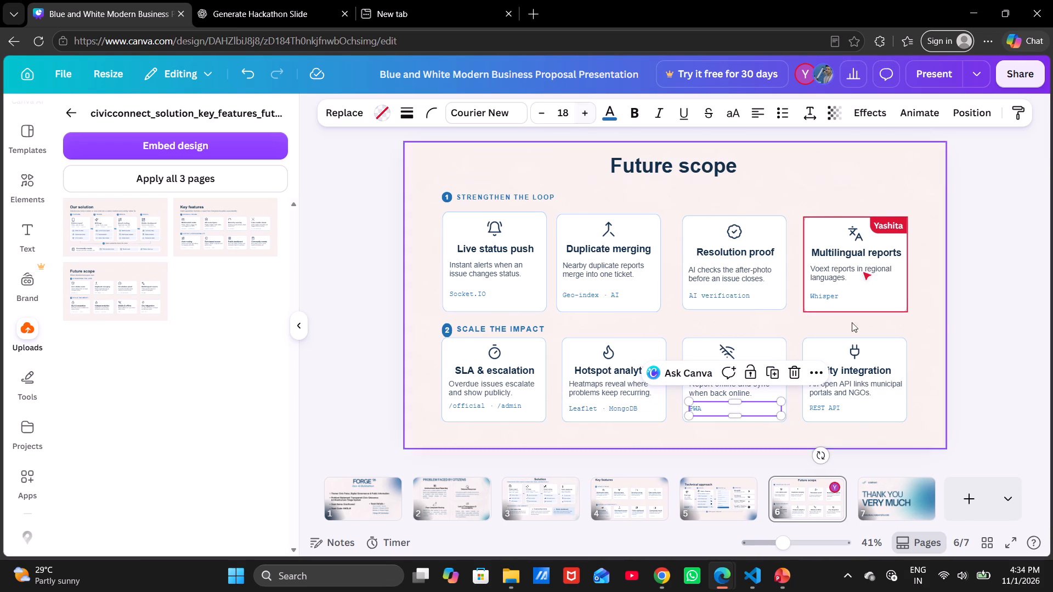
double_click(822, 405)
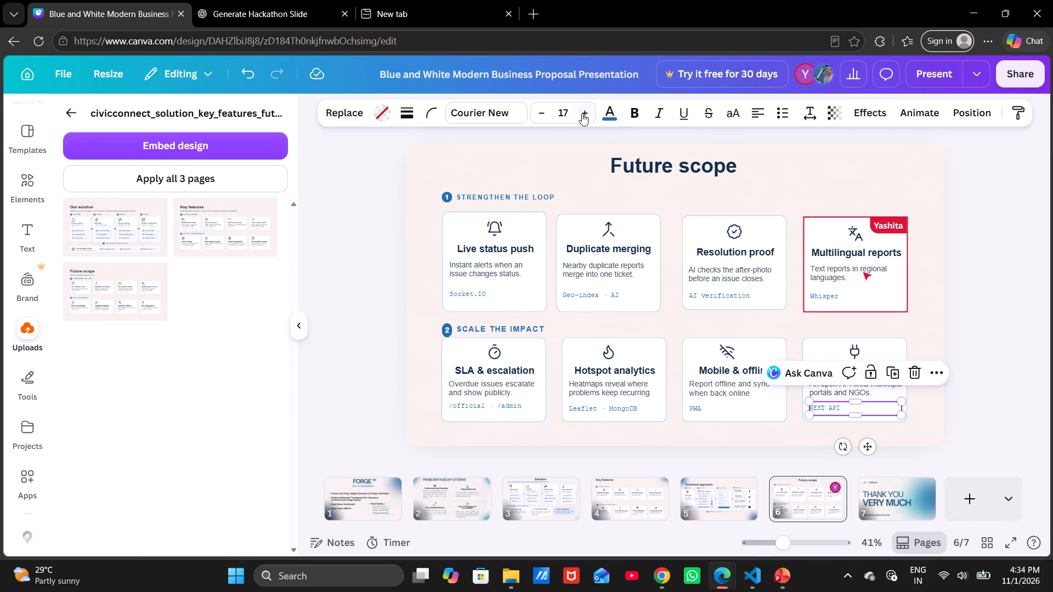
click(582, 121)
click(388, 248)
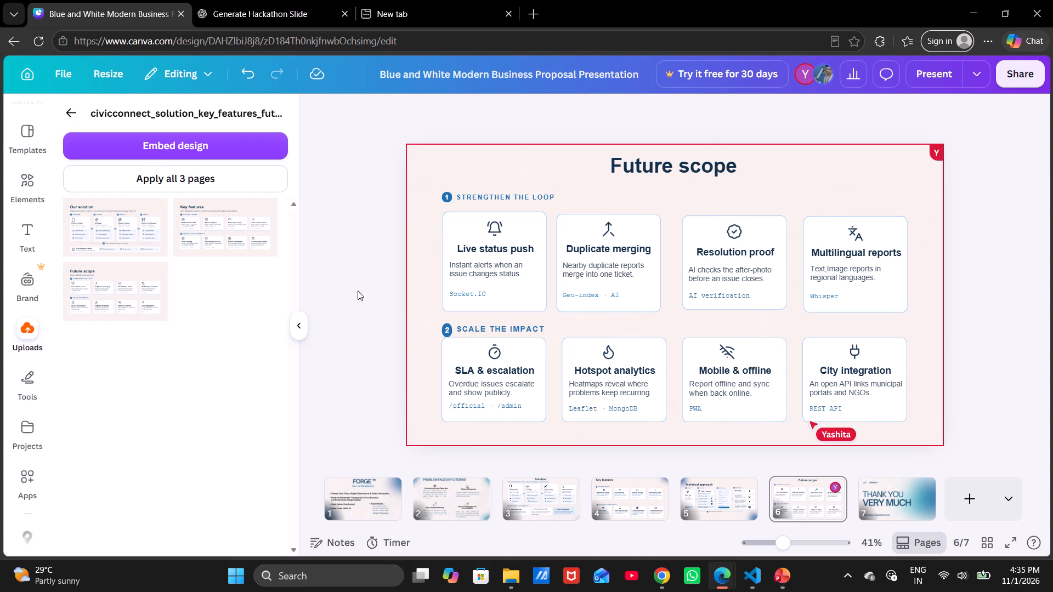
Move the number 2 badge beside SCALE THE IMPACT up slightly, away from the SLA & escalation card.
click(446, 333)
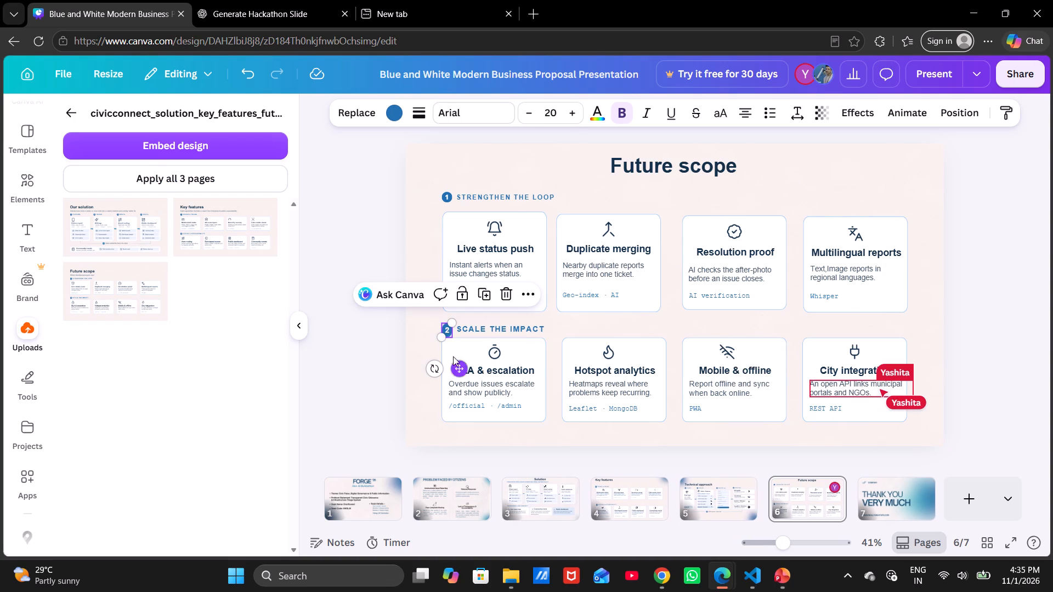
drag(442, 337, 441, 332)
drag(461, 369, 463, 360)
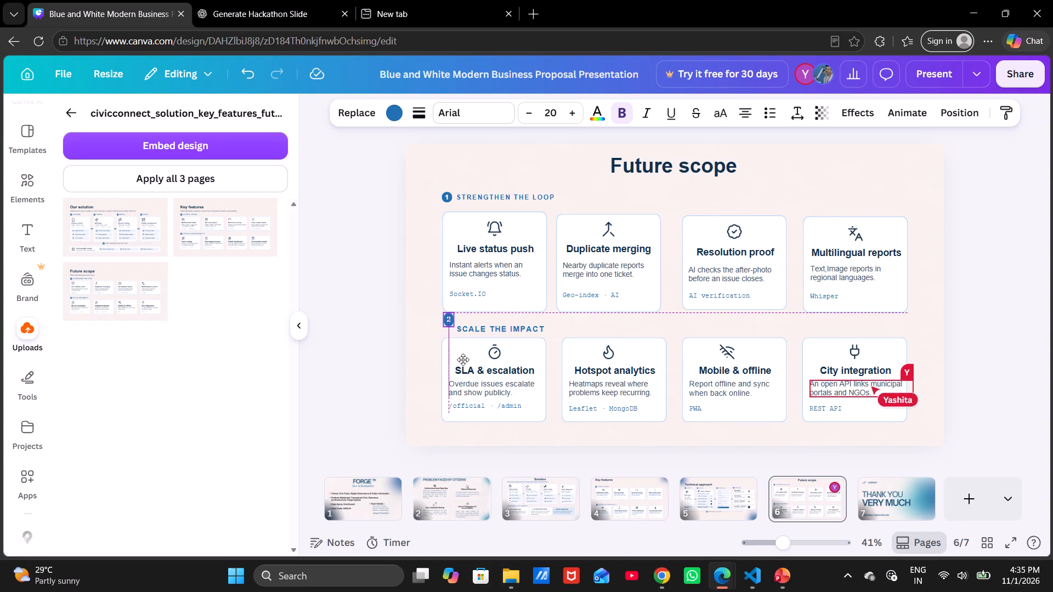
drag(463, 360, 463, 362)
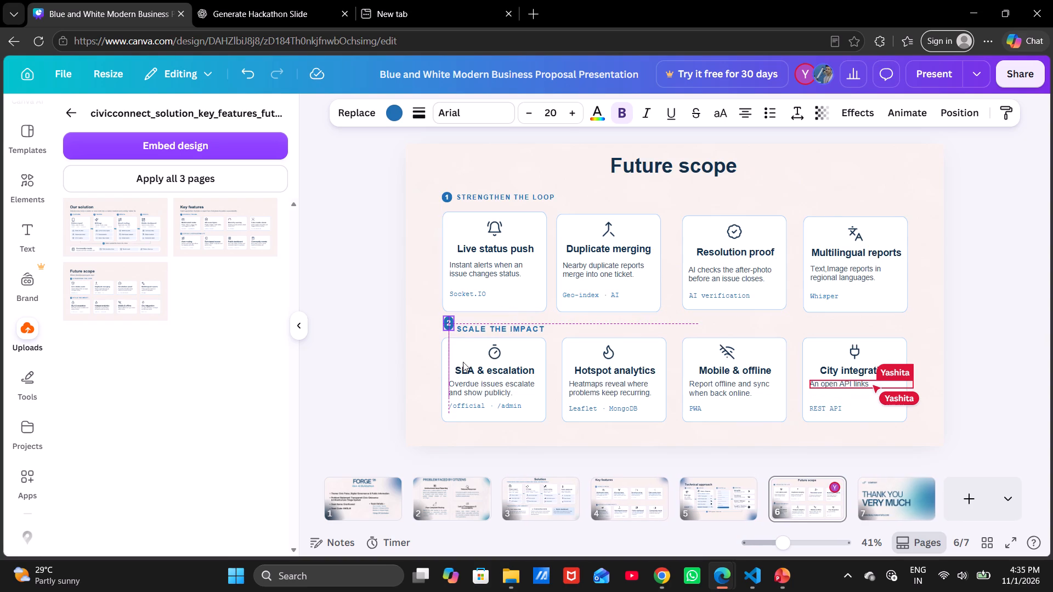
drag(463, 362, 462, 363)
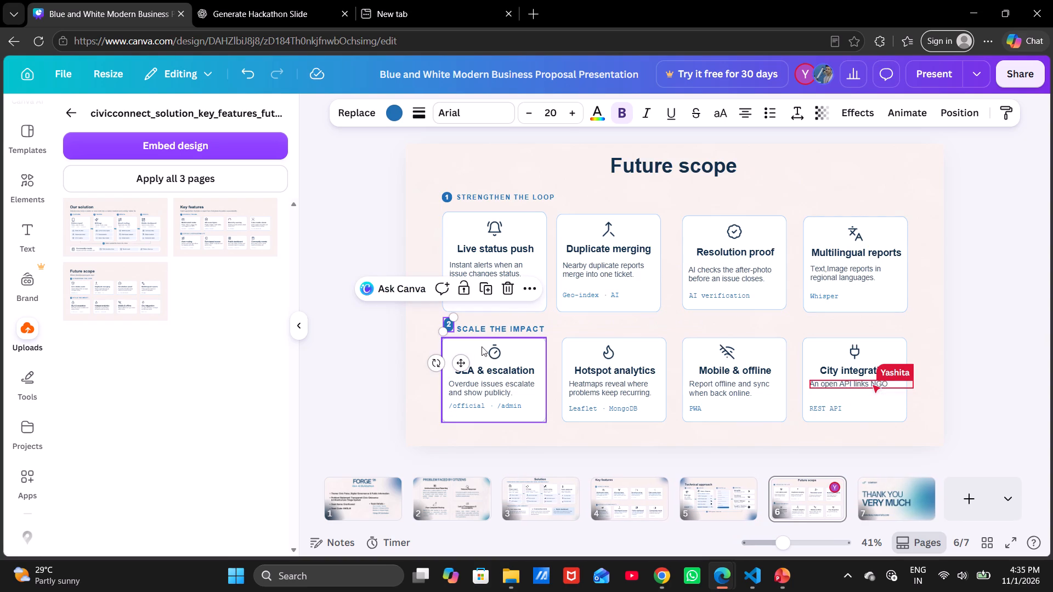
Move the SCALE THE IMPACT heading up slightly so it lines up with its number 2 badge.
click(491, 329)
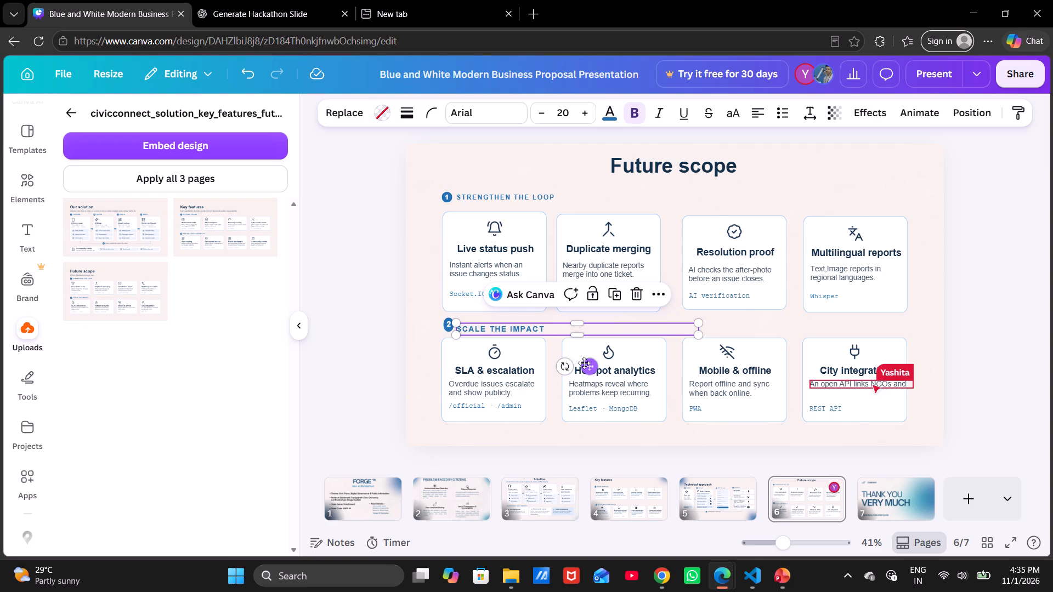
drag(587, 363, 588, 357)
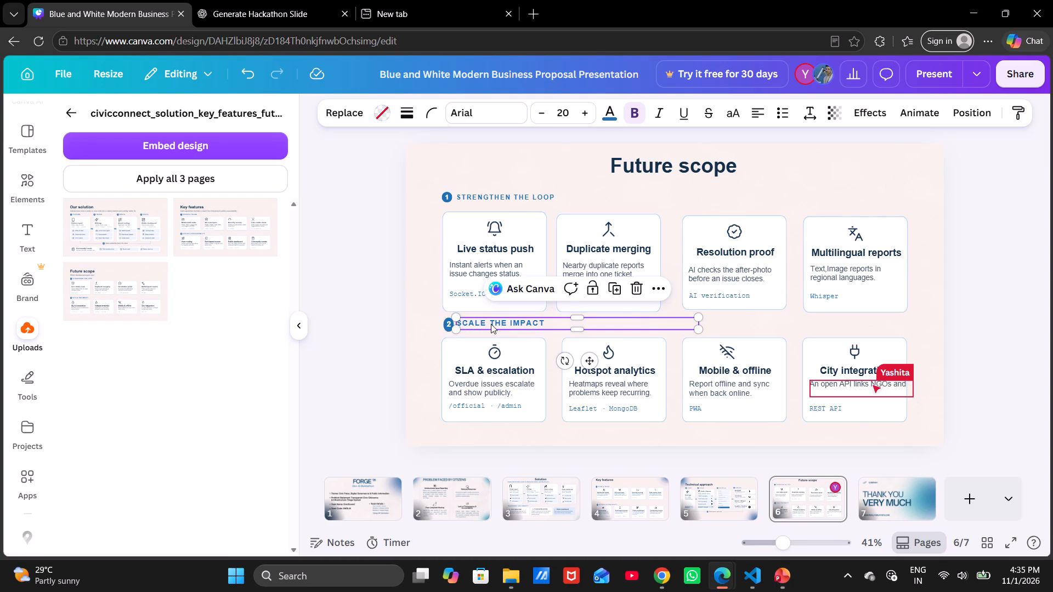
Compare the font sizes of the STRENGTHEN THE LOOP and SCALE THE IMPACT headings.
click(491, 324)
click(492, 192)
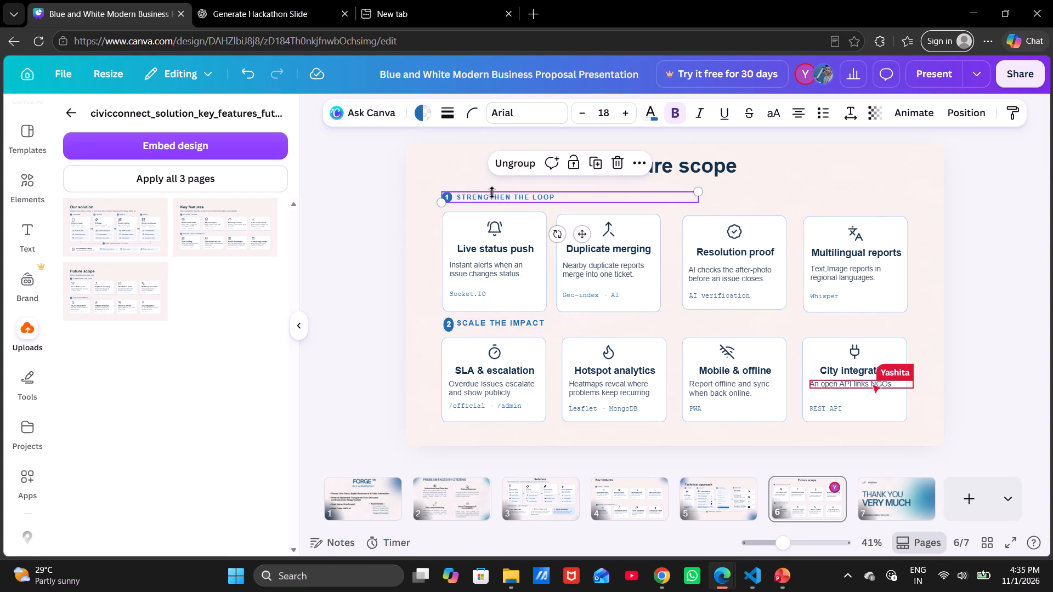
click(486, 323)
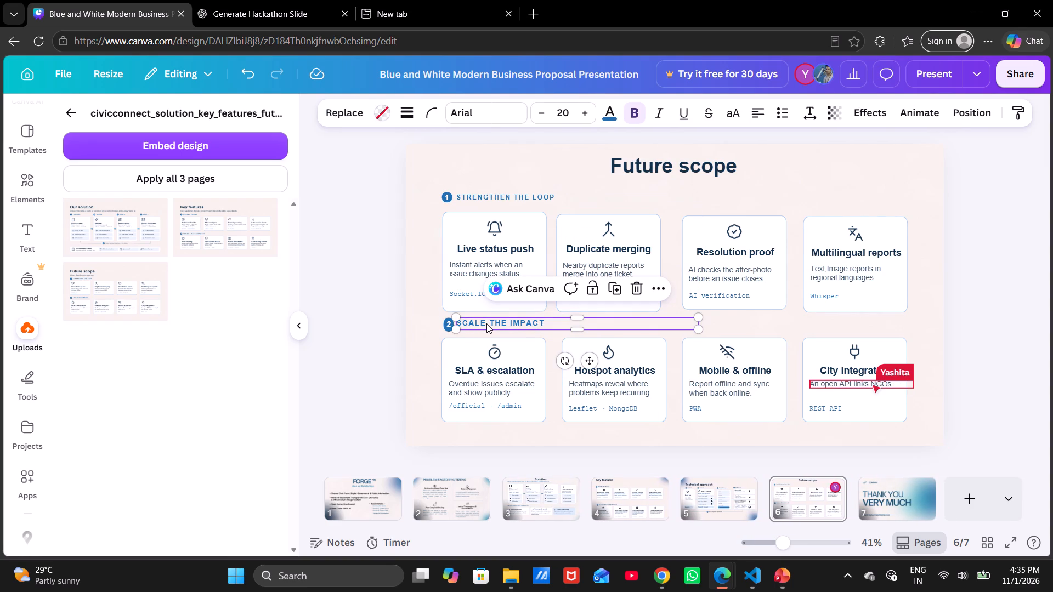
Remove bold from the SCALE THE IMPACT heading and set its font size to 18, matching STRENGTHEN THE LOOP.
click(631, 110)
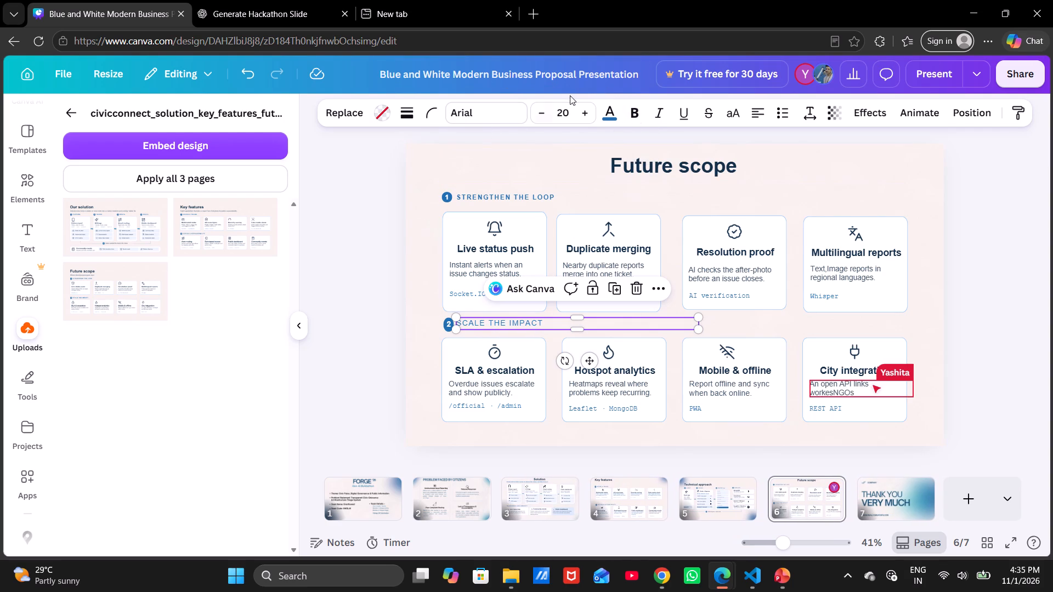
click(488, 198)
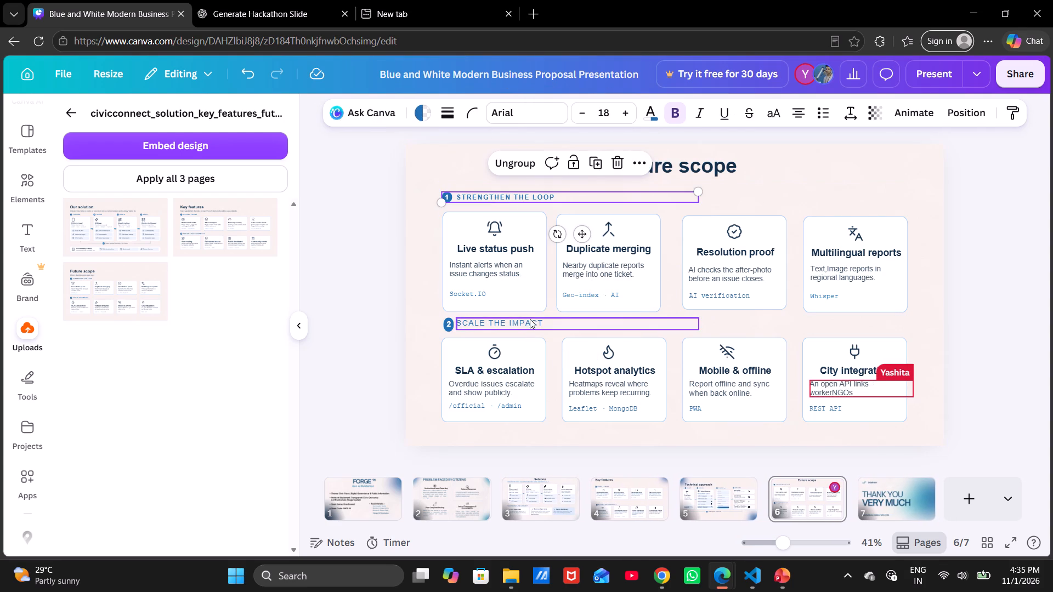
click(530, 317)
double_click(544, 118)
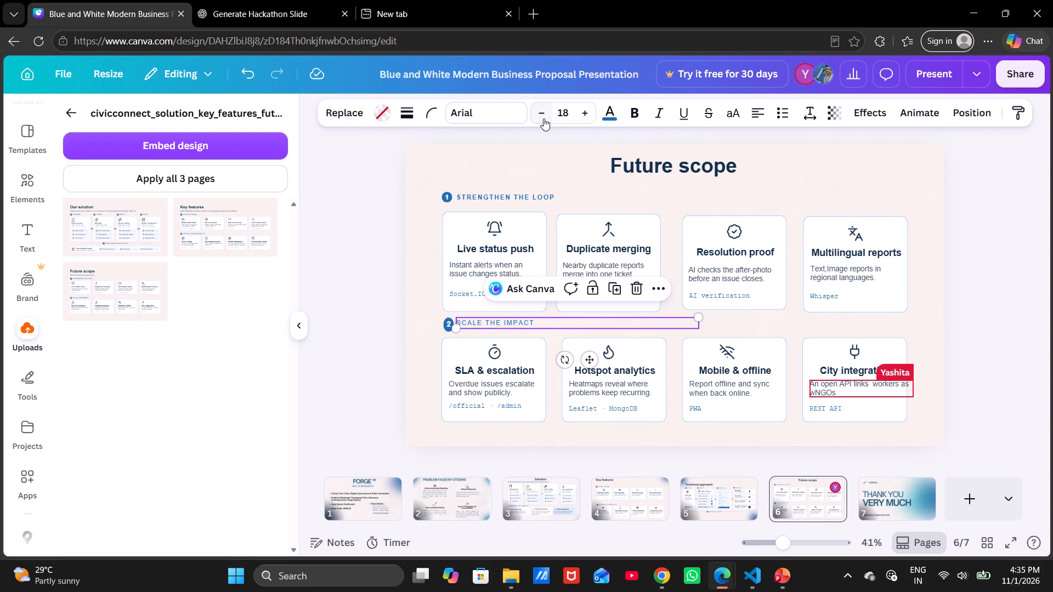
Adjust the number 2 badge's size, set its font size to 18 and align it with the SCALE THE IMPACT heading.
click(446, 323)
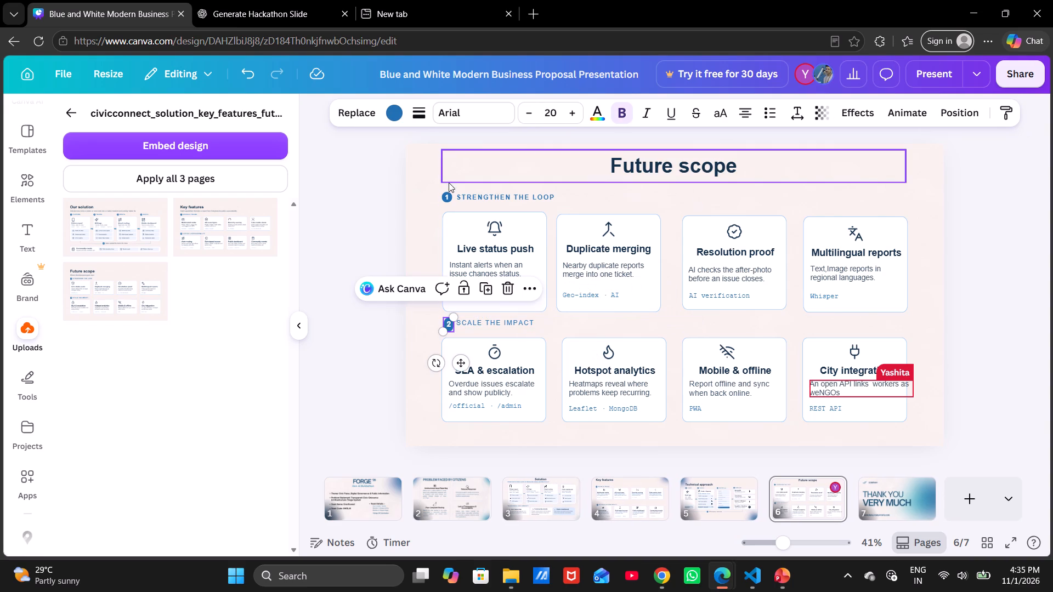
click(448, 196)
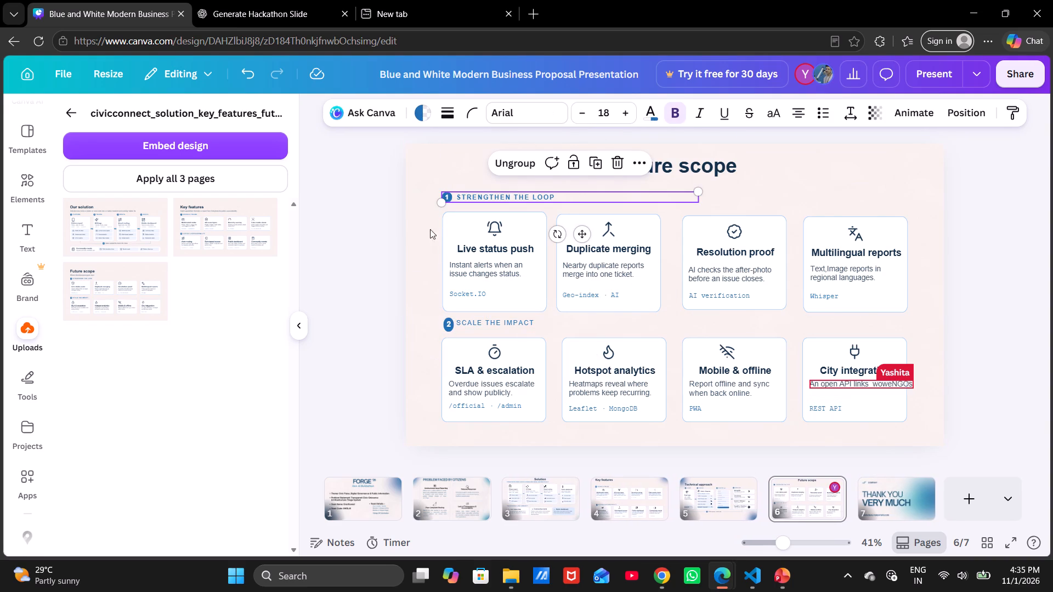
click(448, 317)
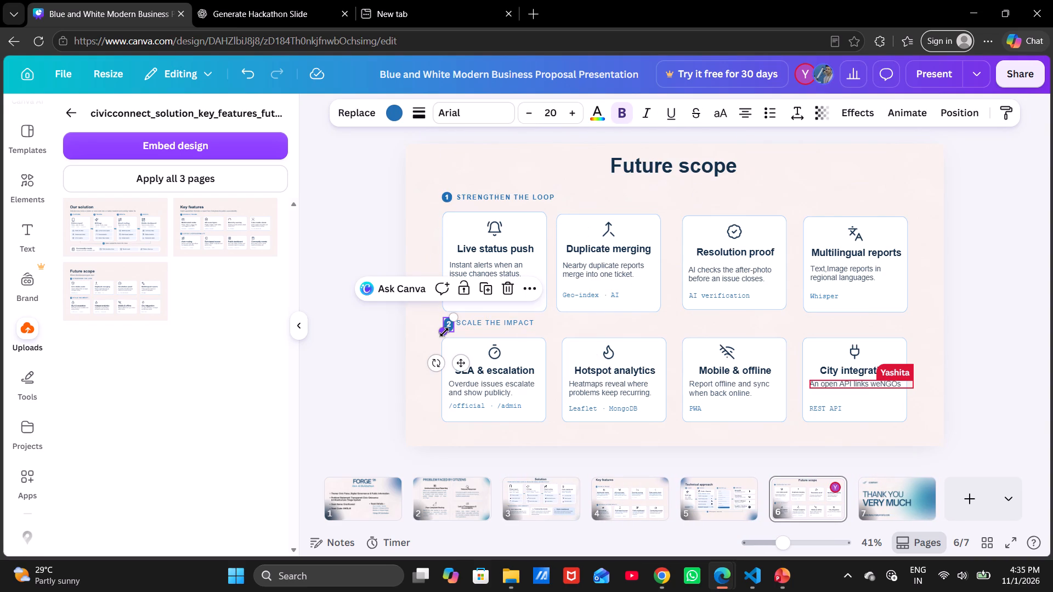
drag(444, 332, 446, 320)
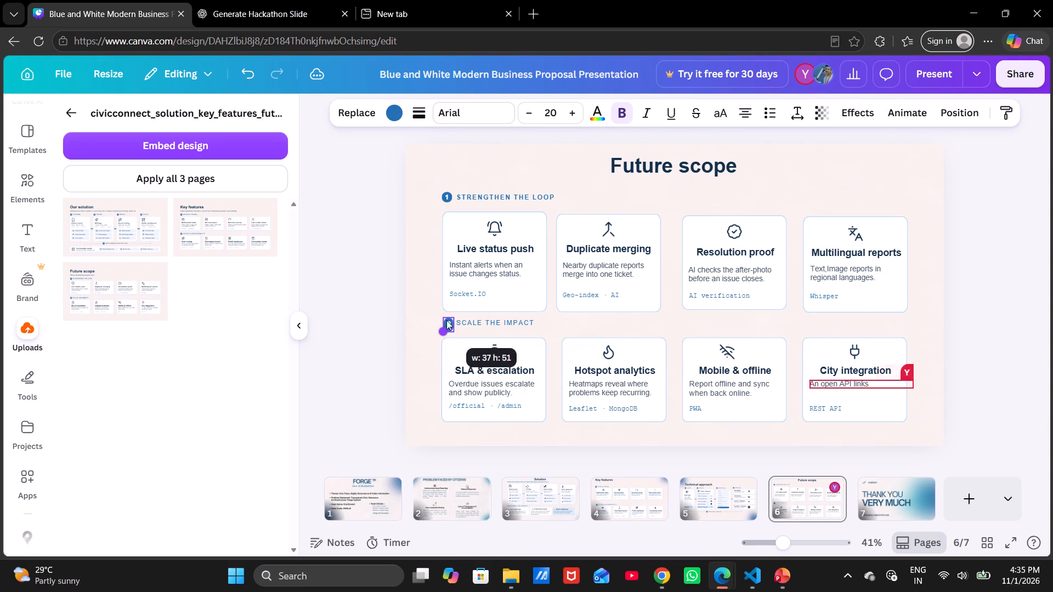
drag(446, 320, 444, 319)
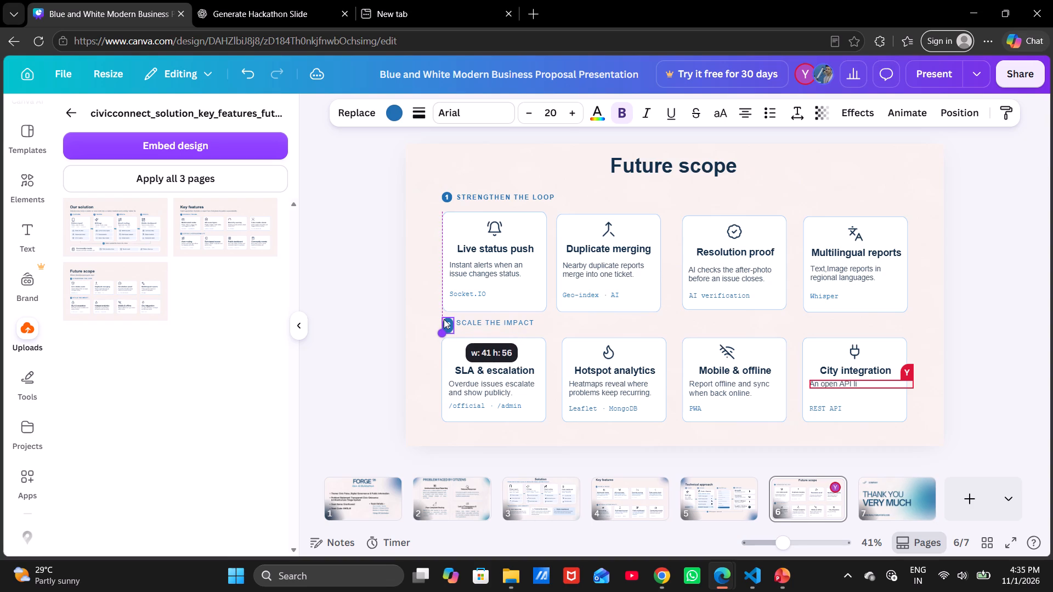
drag(444, 319, 455, 302)
click(530, 112)
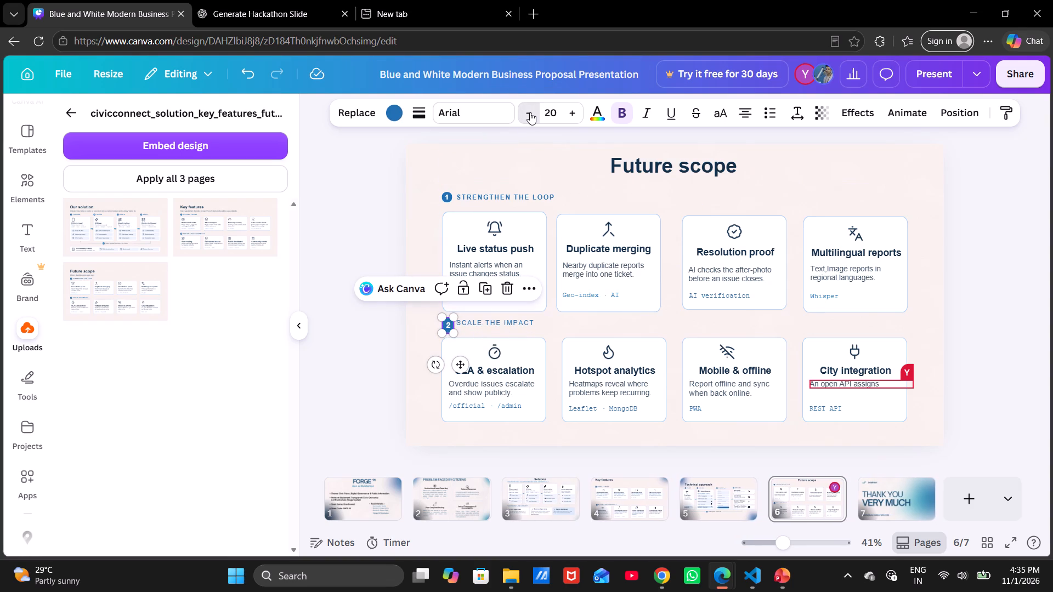
click(530, 112)
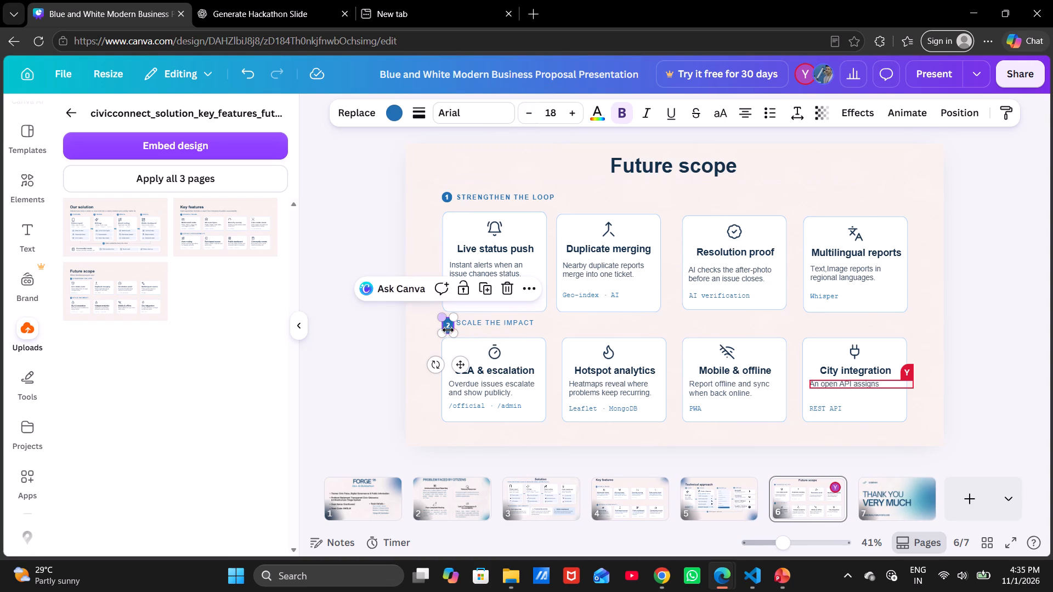
click(460, 368)
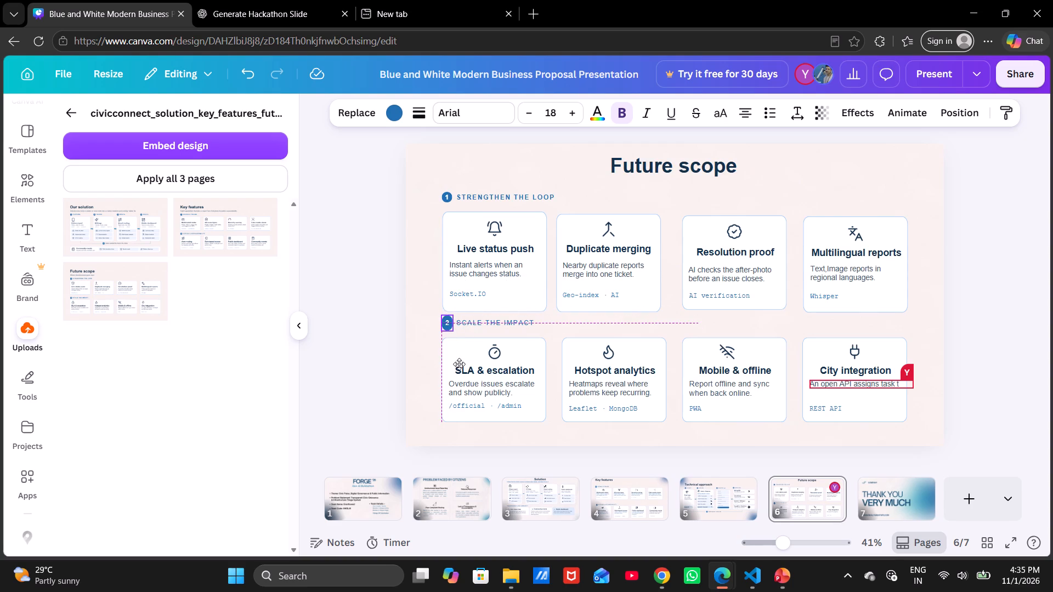
click(412, 225)
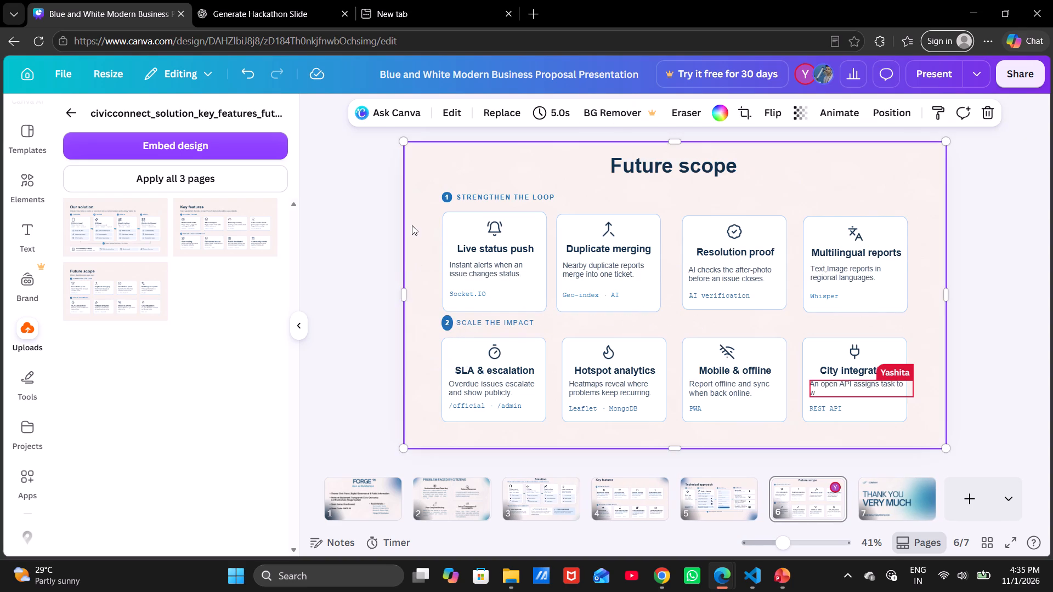
Reduce the number 2 badge's font size to 16.
click(445, 325)
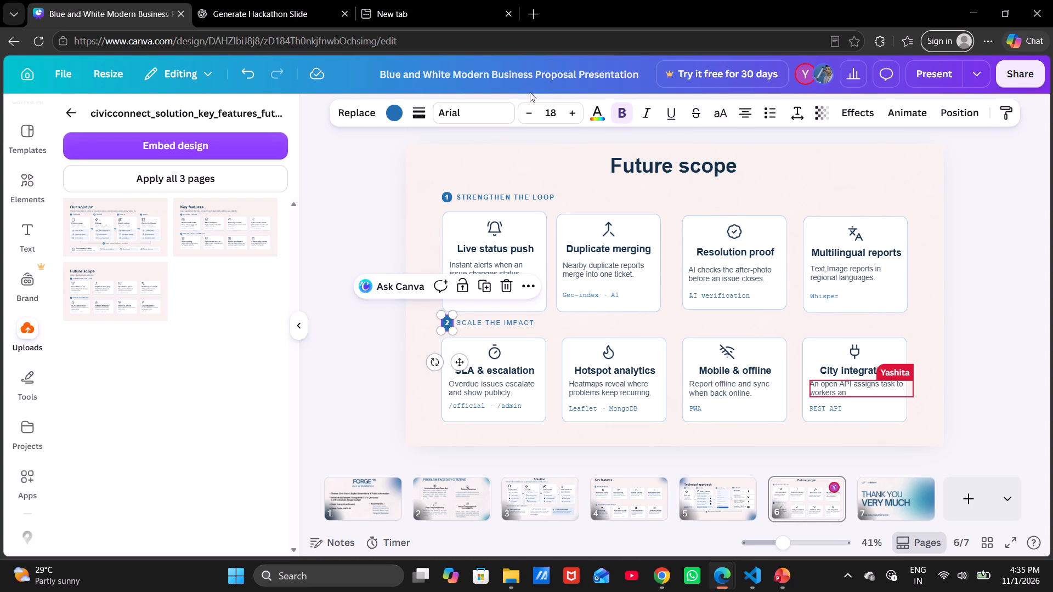
double_click(527, 109)
double_click(527, 109)
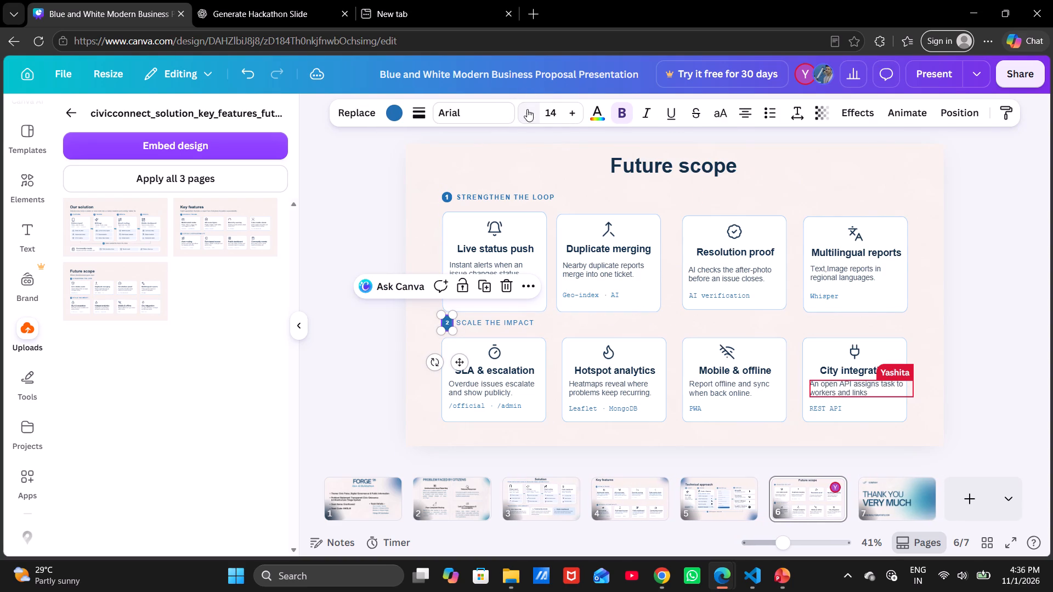
double_click(569, 116)
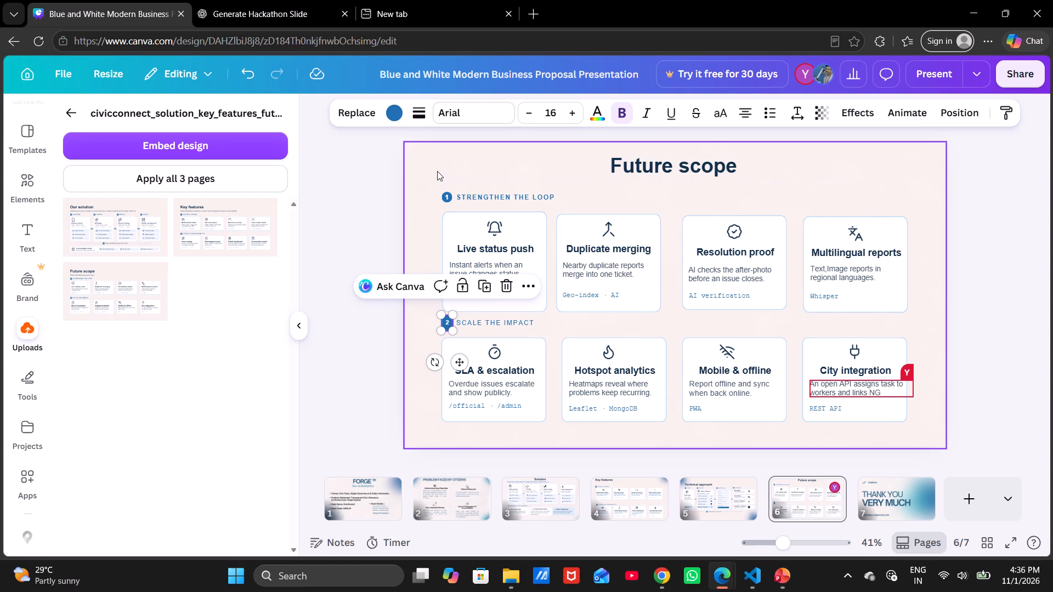
click(437, 171)
Shrink the number 2 badge to roughly the number 1 badge's size, keeping it beside the SCALE THE IMPACT heading.
click(445, 321)
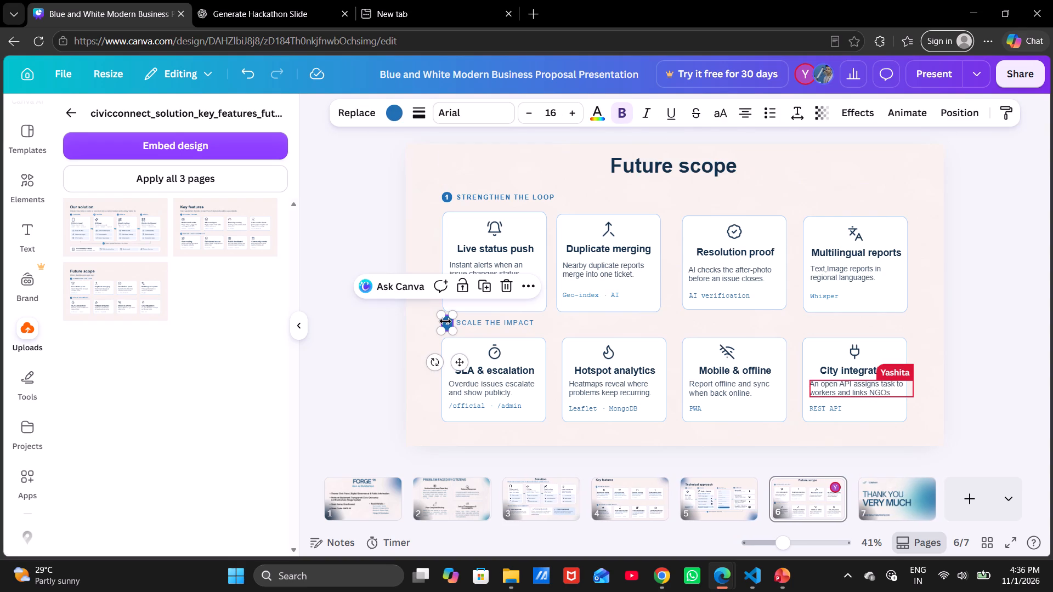
drag(444, 332, 448, 325)
click(421, 315)
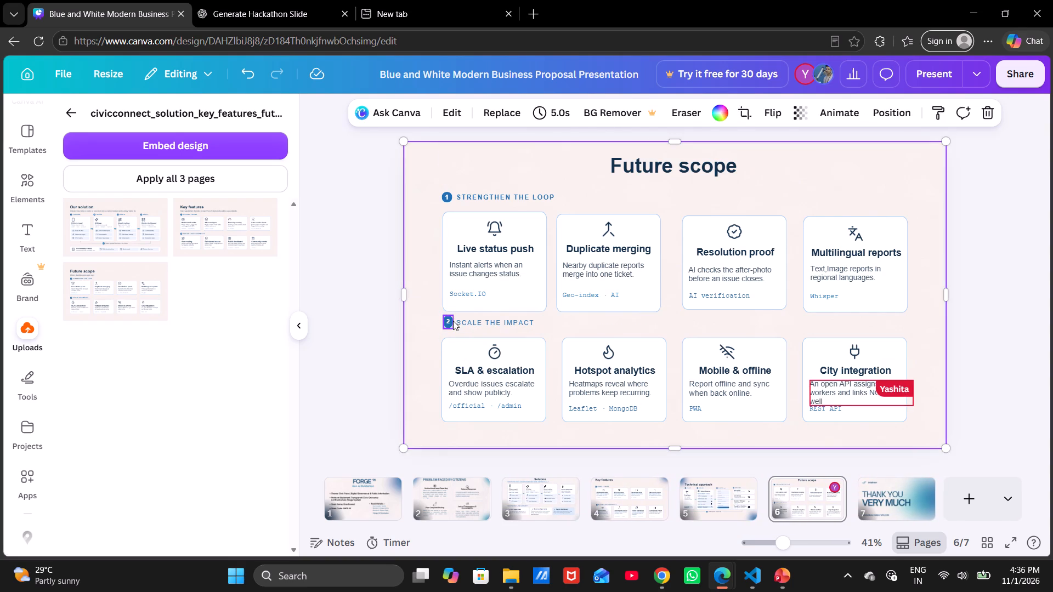
click(451, 321)
click(460, 364)
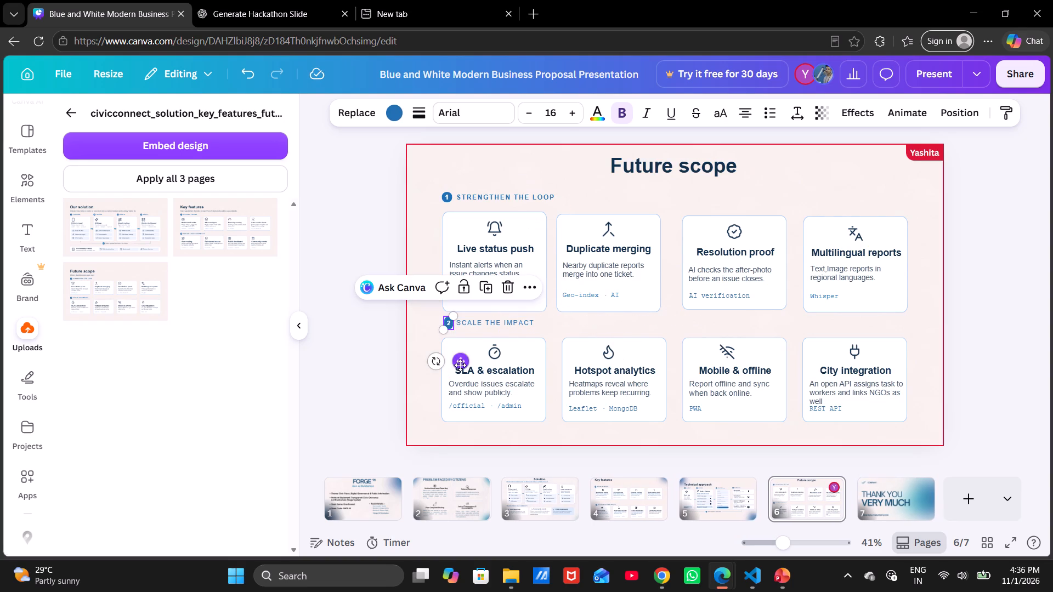
click(421, 328)
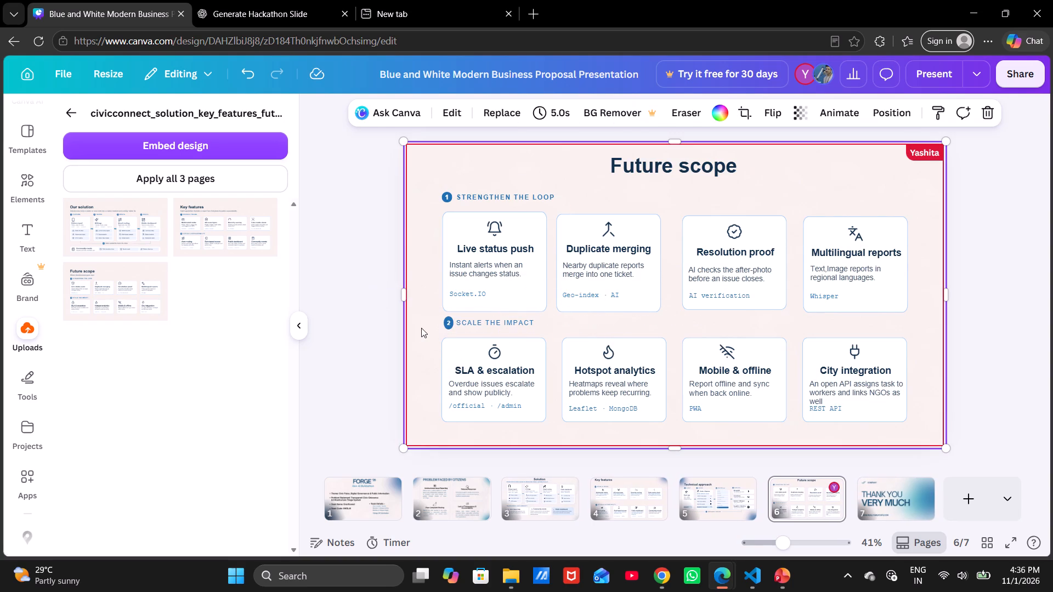
Shift the SCALE THE IMPACT heading and its number 2 badge slightly down and left, in line with the cards below.
click(482, 321)
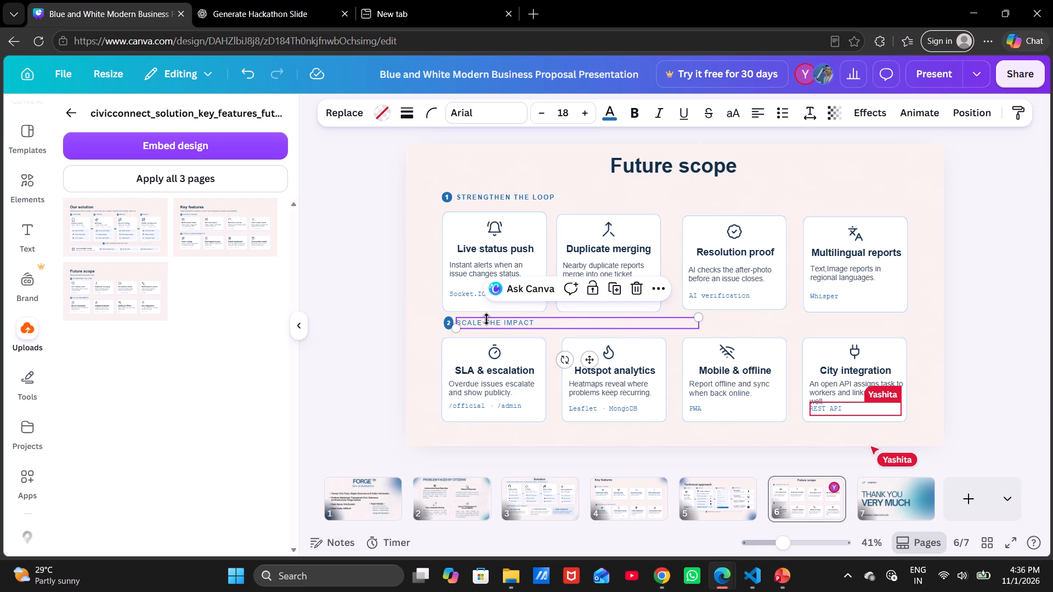
click(423, 325)
click(463, 322)
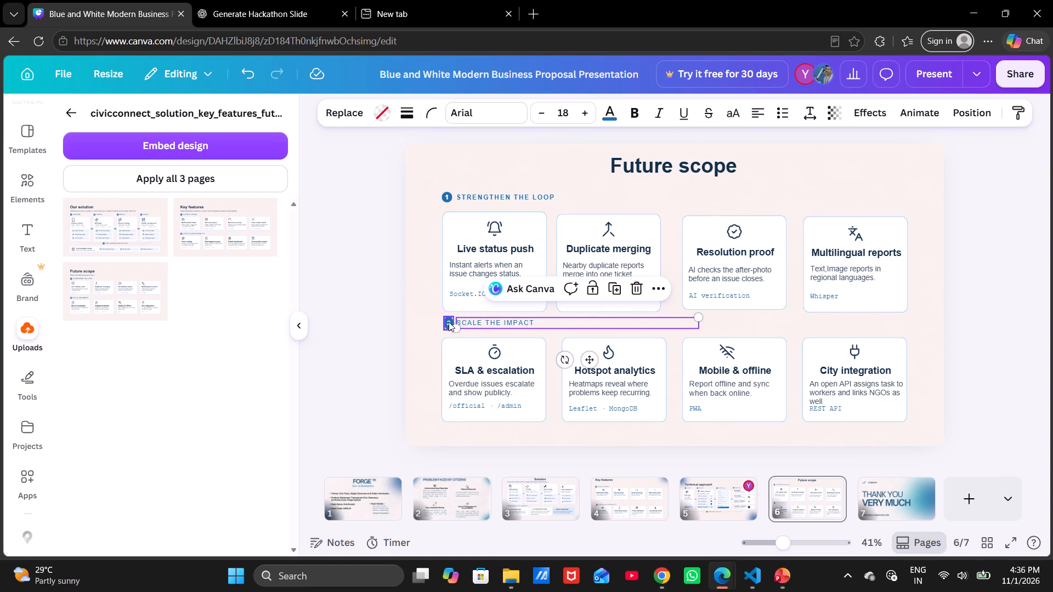
Group the number 2 badge with the SCALE THE IMPACT heading and move the group slightly down, flush with the cards' left edge.
click(449, 322)
shift+click(480, 324)
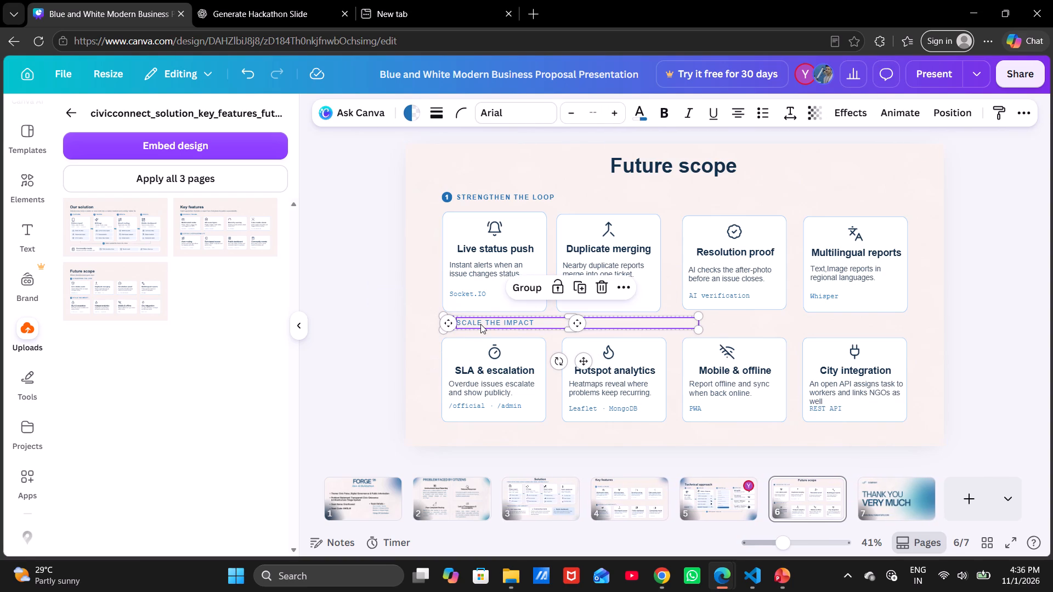
key(ctrl+g)
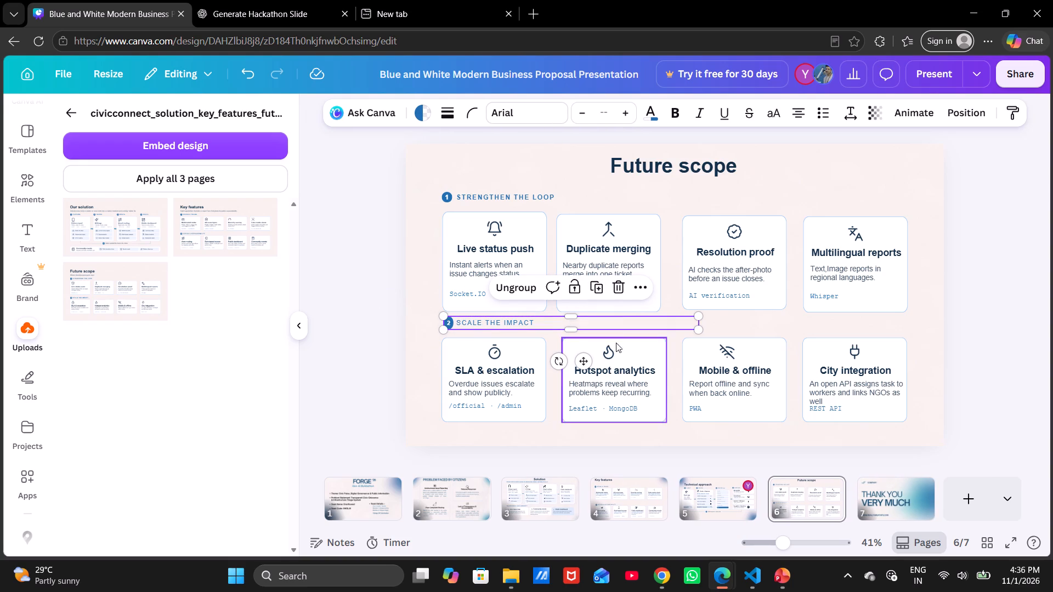
click(584, 361)
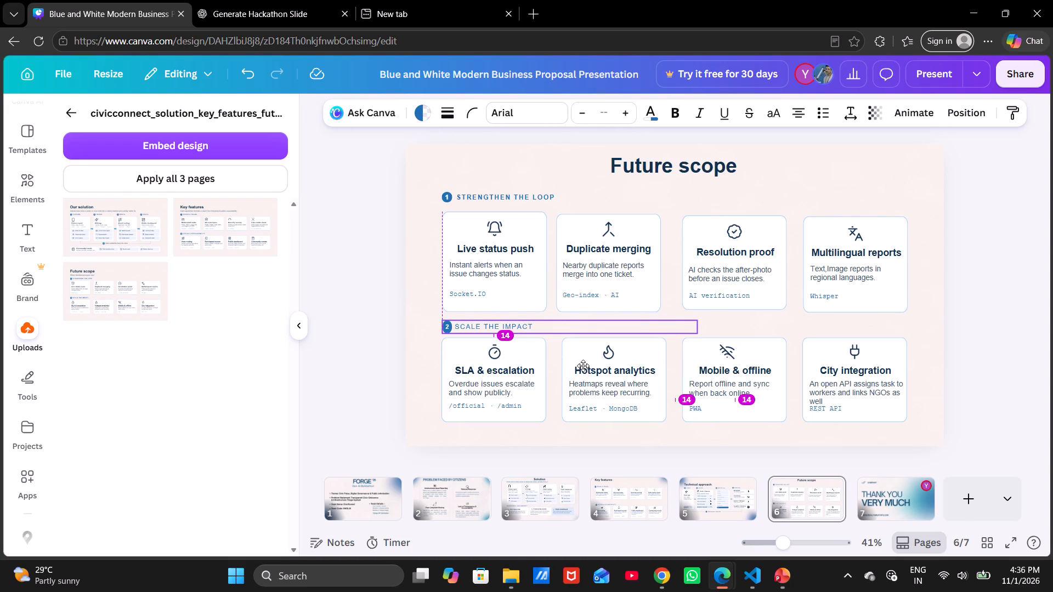
click(421, 263)
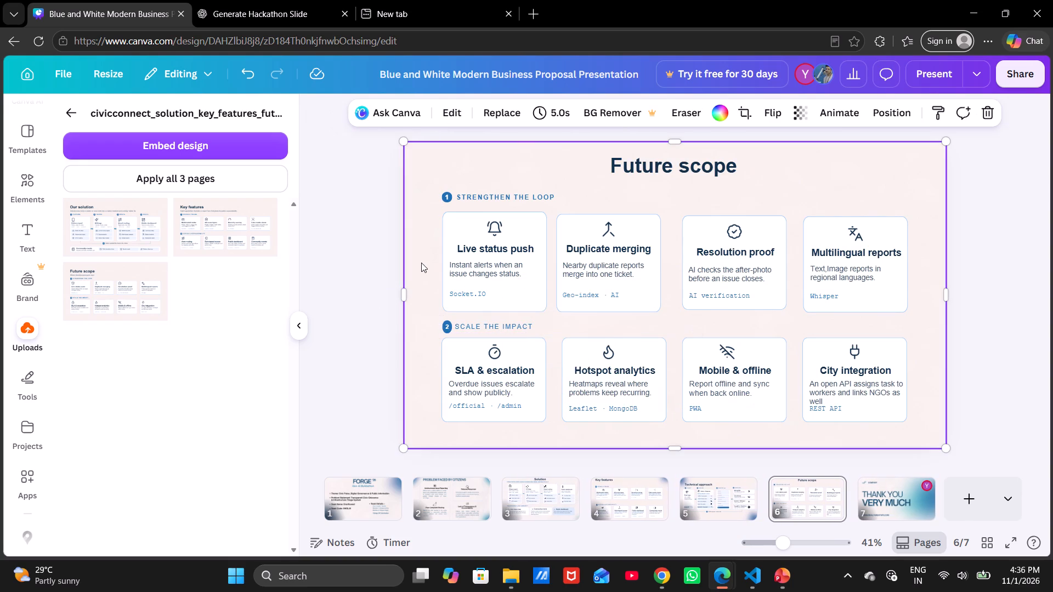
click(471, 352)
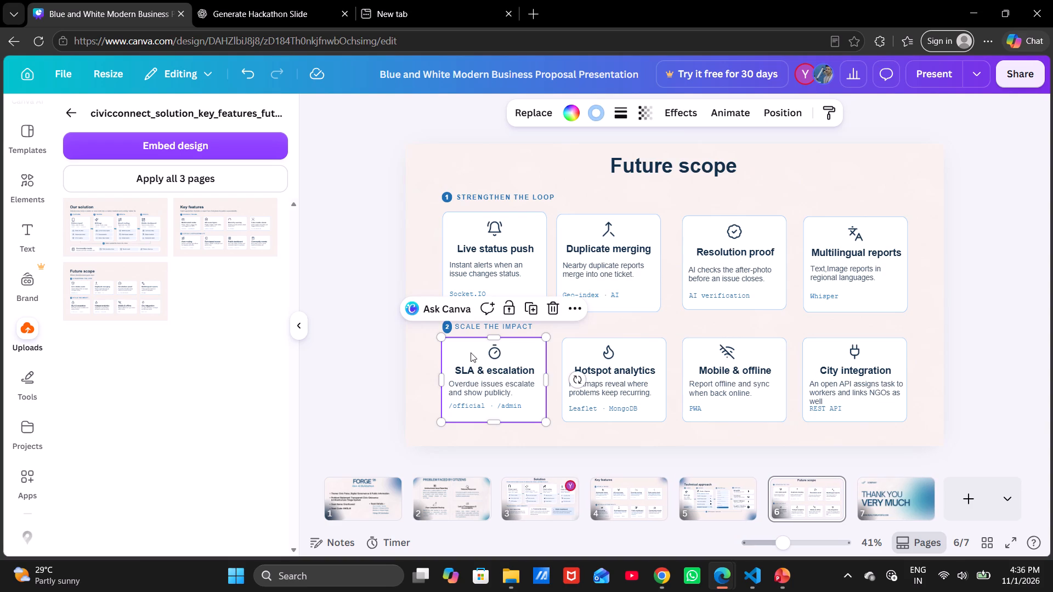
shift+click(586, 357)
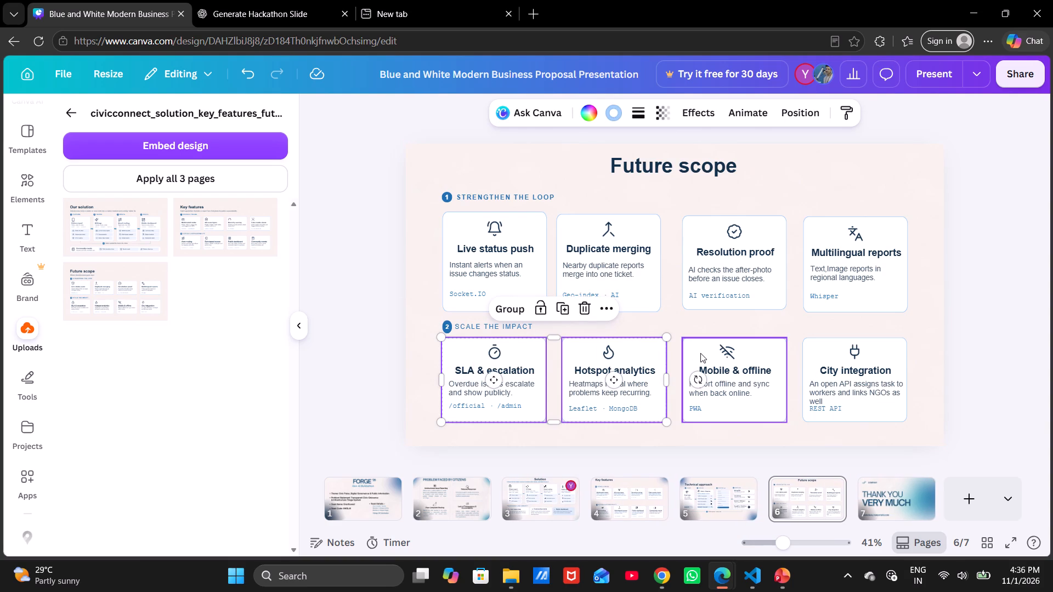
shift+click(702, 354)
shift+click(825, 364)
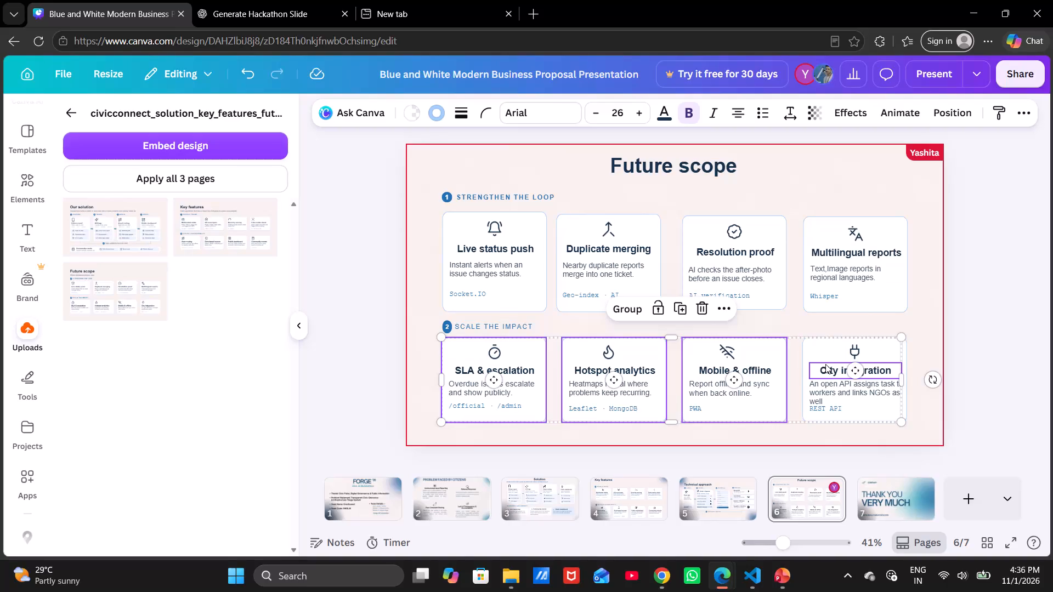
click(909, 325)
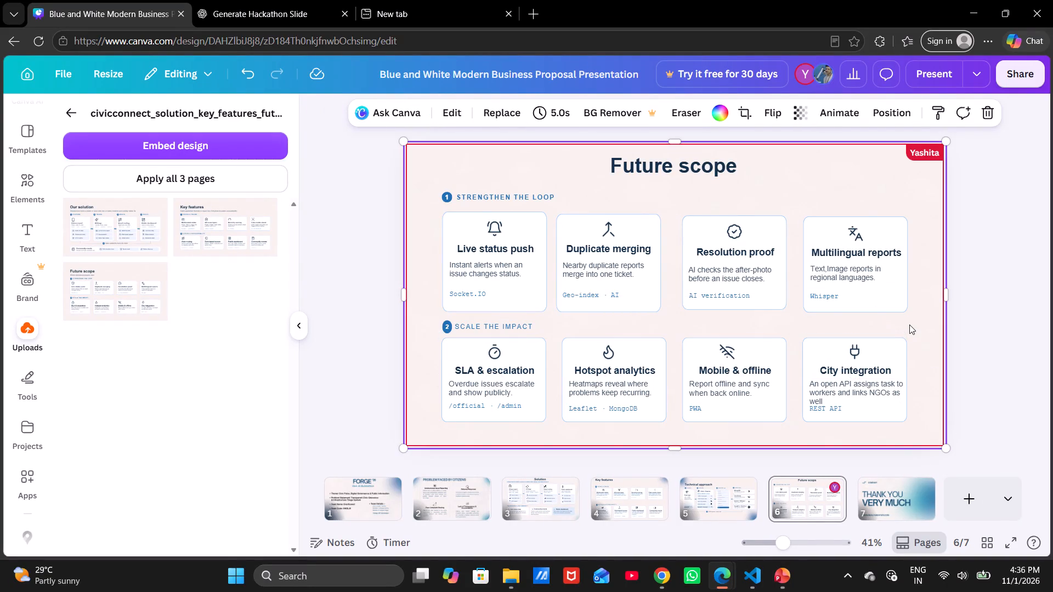
Group the four card boxes under SCALE THE IMPACT, from SLA & escalation to City integration.
shift+click(532, 358)
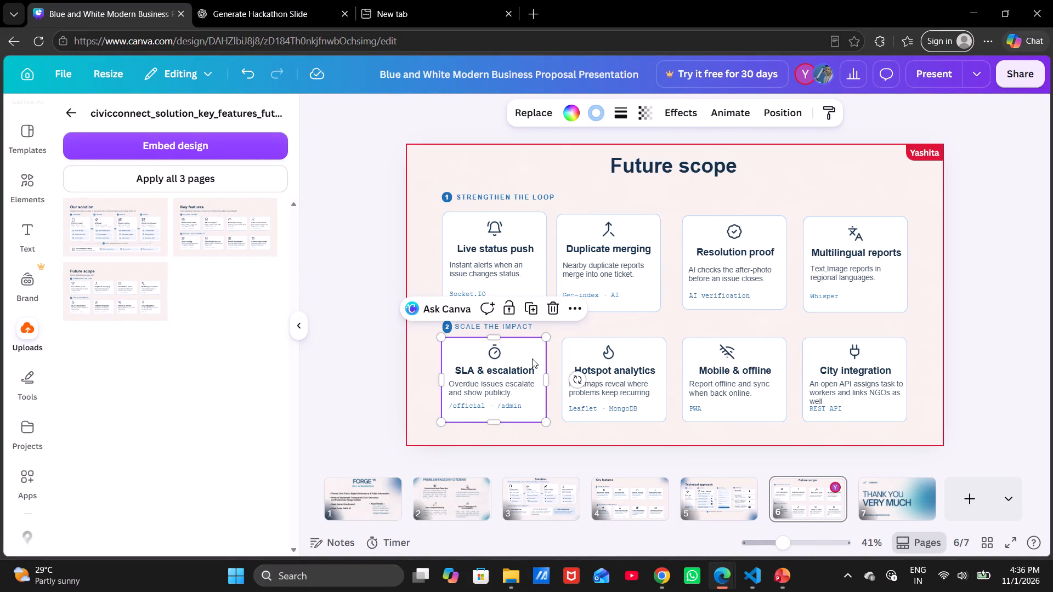
shift+click(584, 352)
shift+click(691, 344)
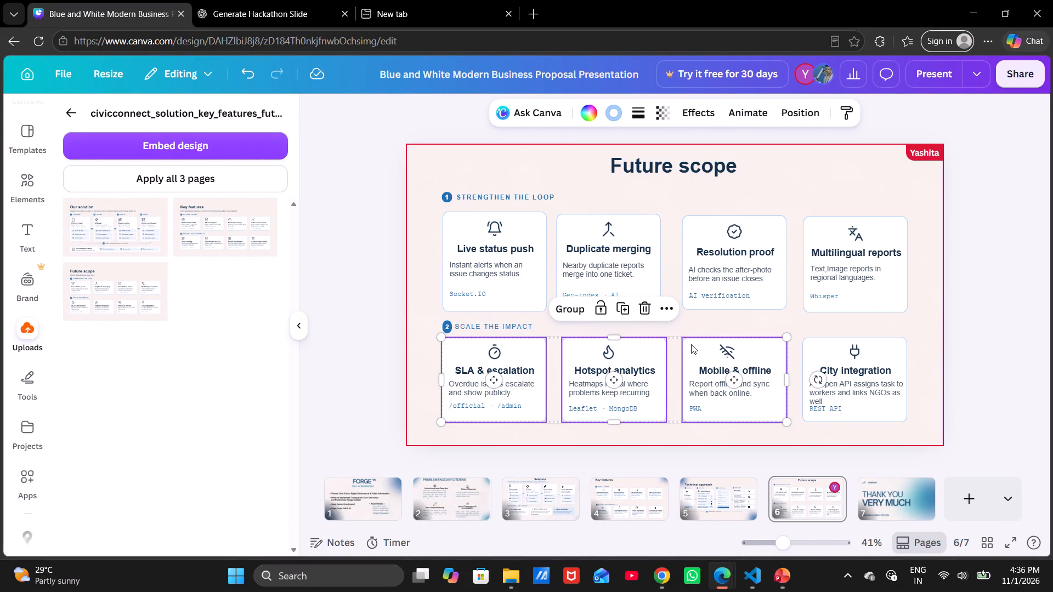
shift+click(814, 356)
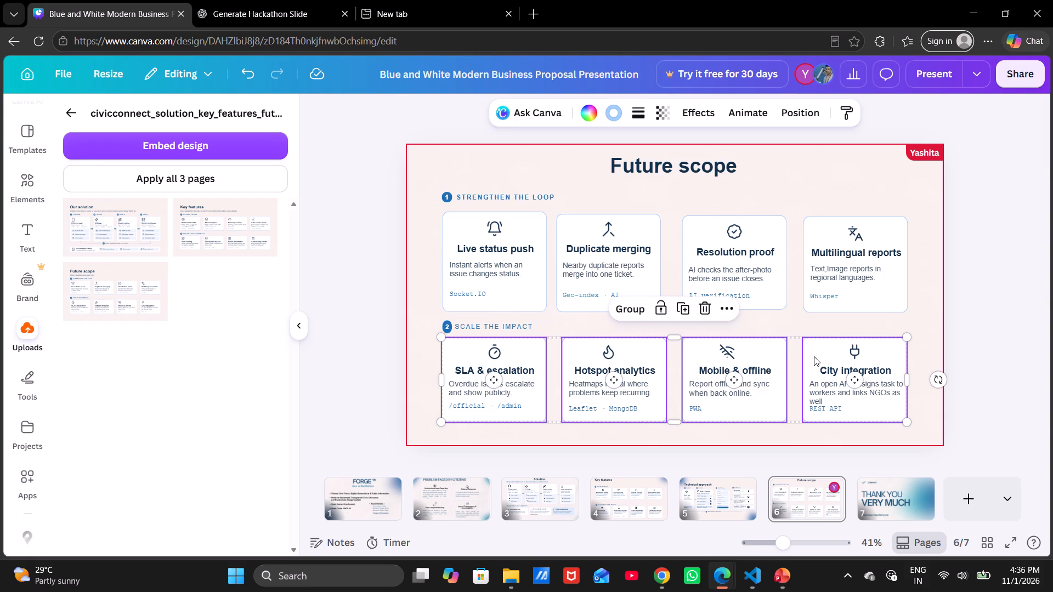
key(ctrl+g)
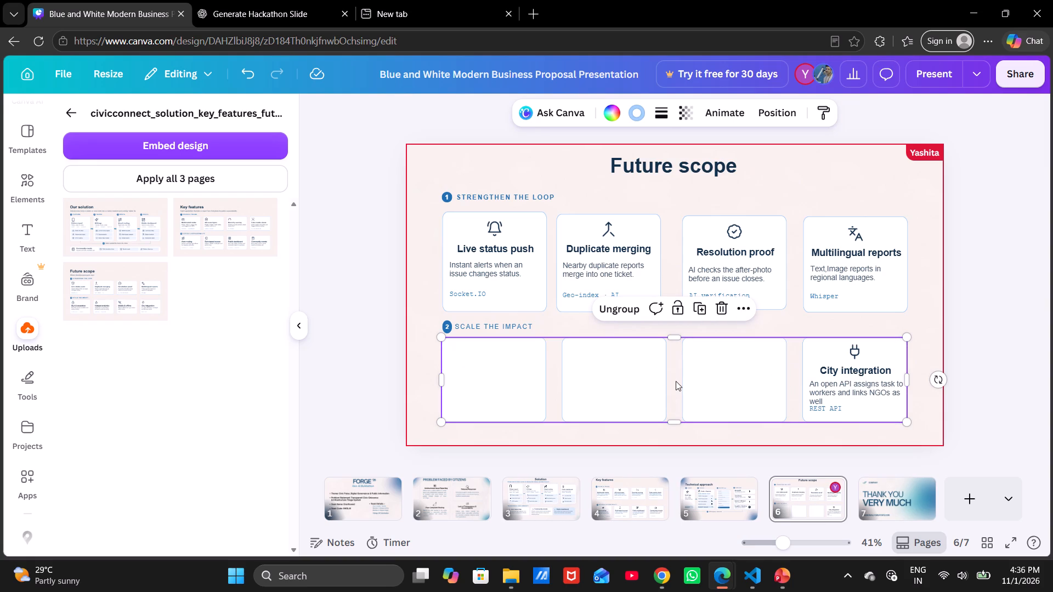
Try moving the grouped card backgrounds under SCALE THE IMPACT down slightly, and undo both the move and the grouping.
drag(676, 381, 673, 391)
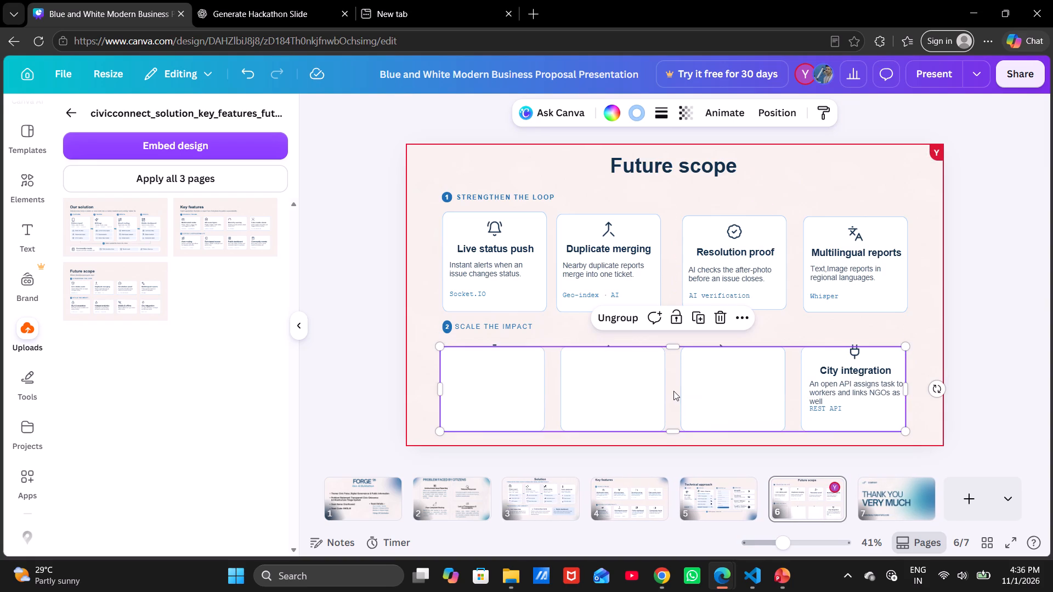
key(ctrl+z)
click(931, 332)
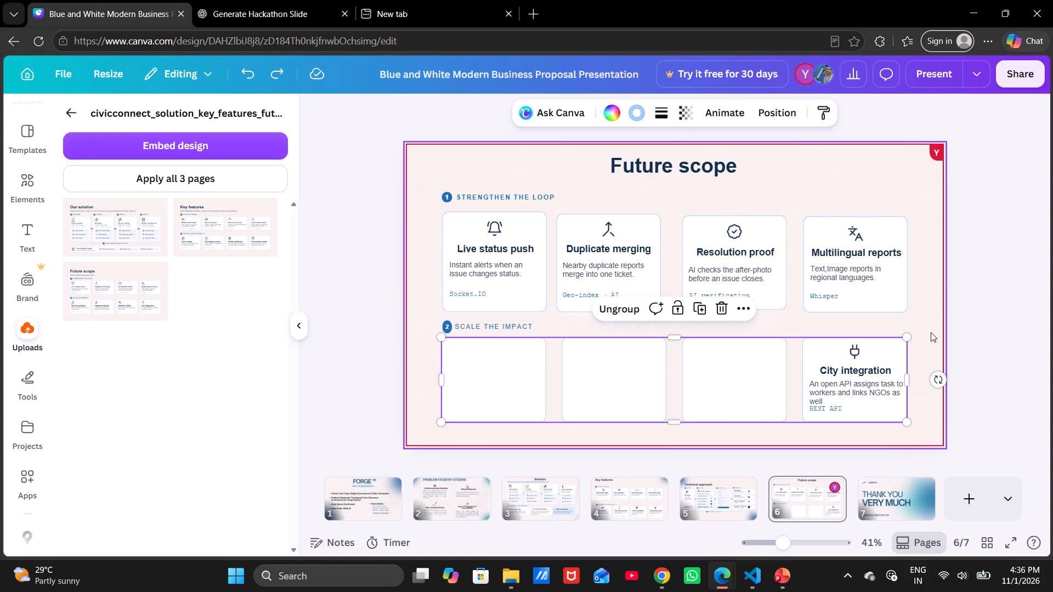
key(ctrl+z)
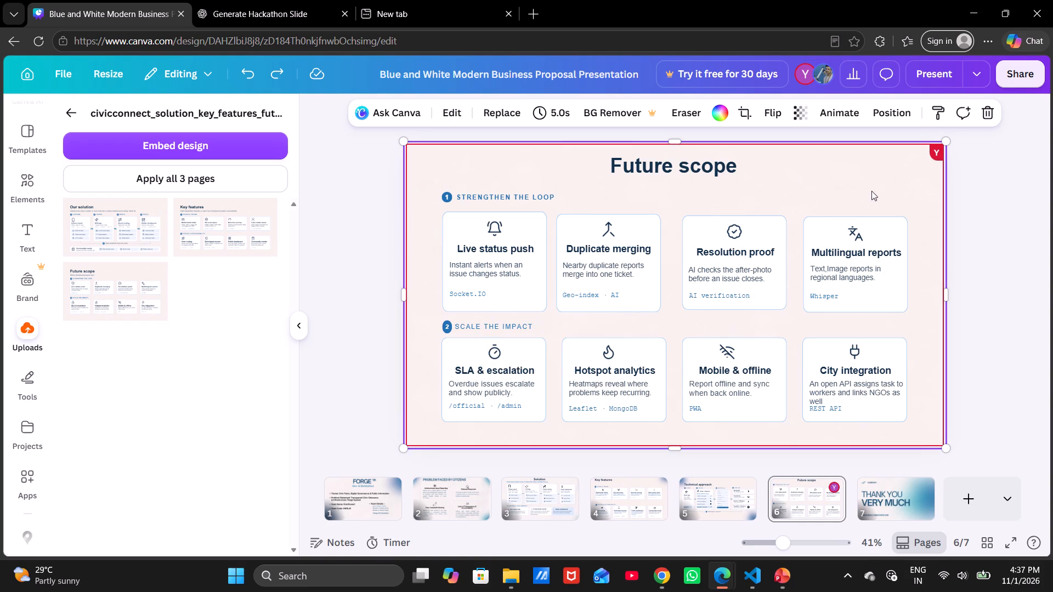
Open the Technical approach slide, page 5.
click(1026, 234)
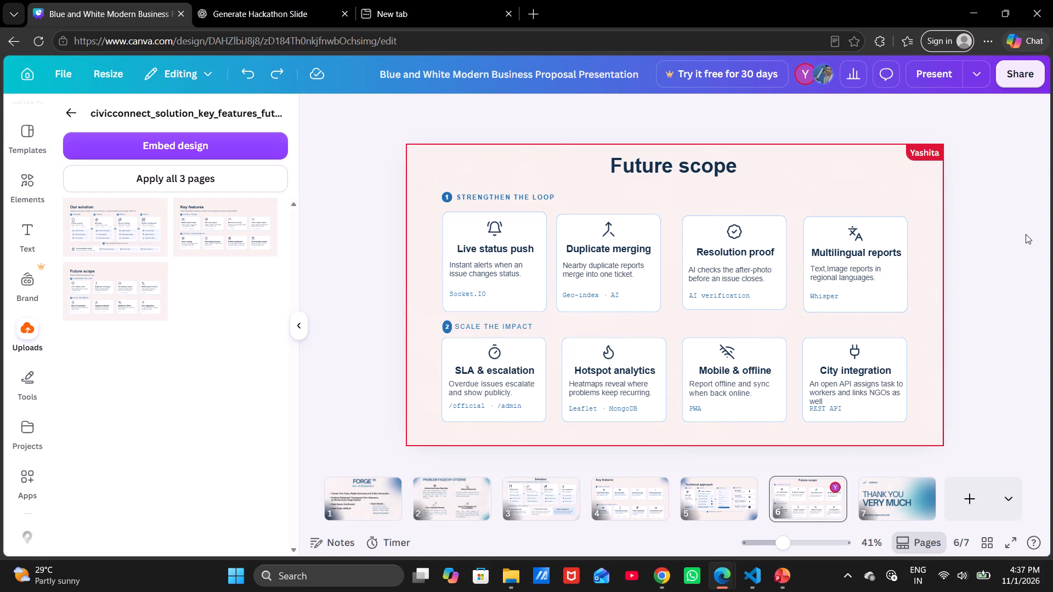
click(723, 498)
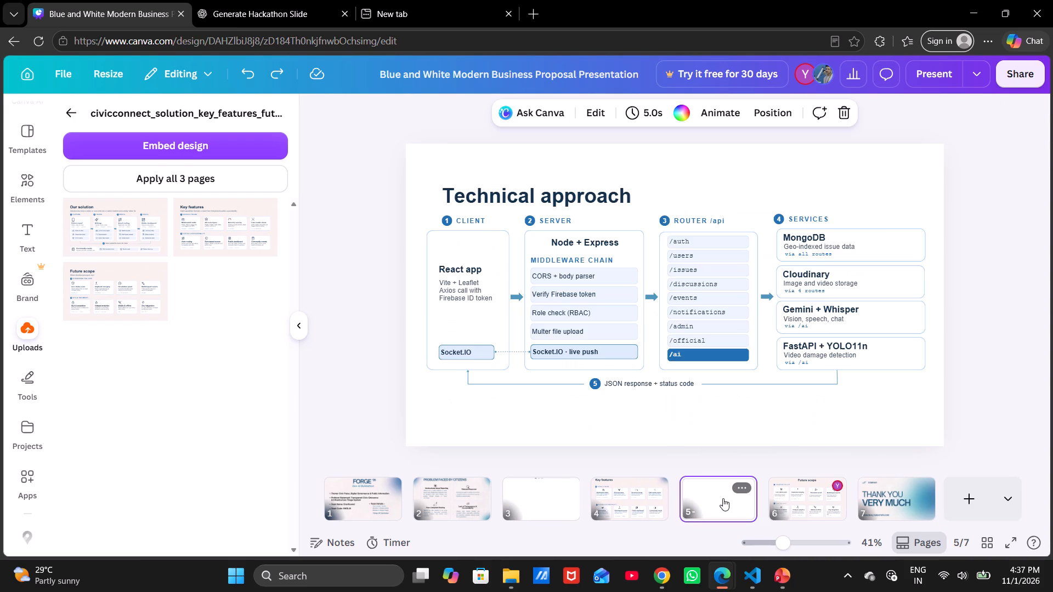
Check the font used in the Citizen report card on the Solution slide, page 3.
click(529, 508)
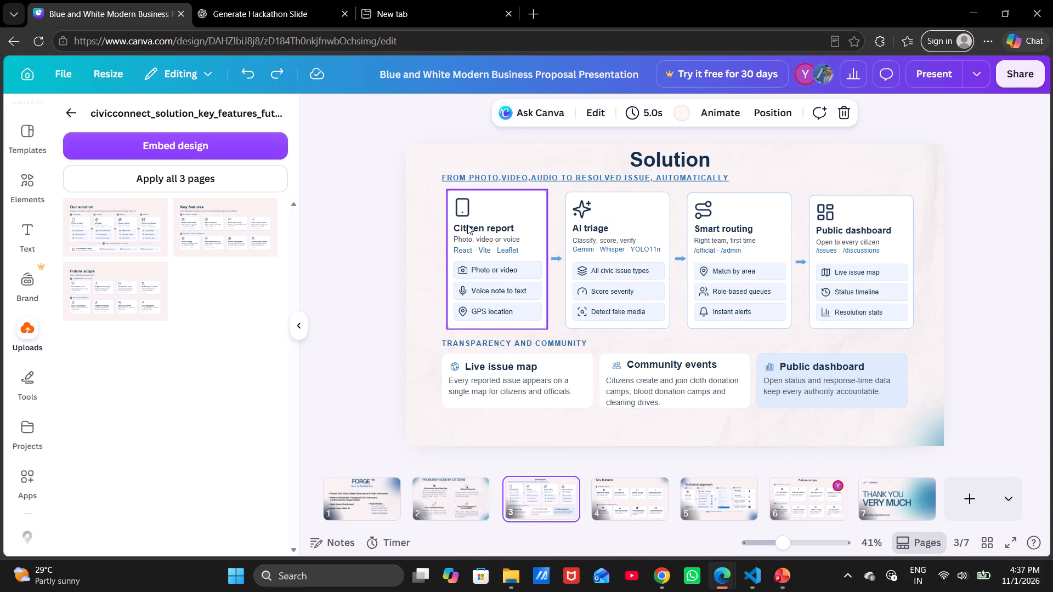
click(492, 234)
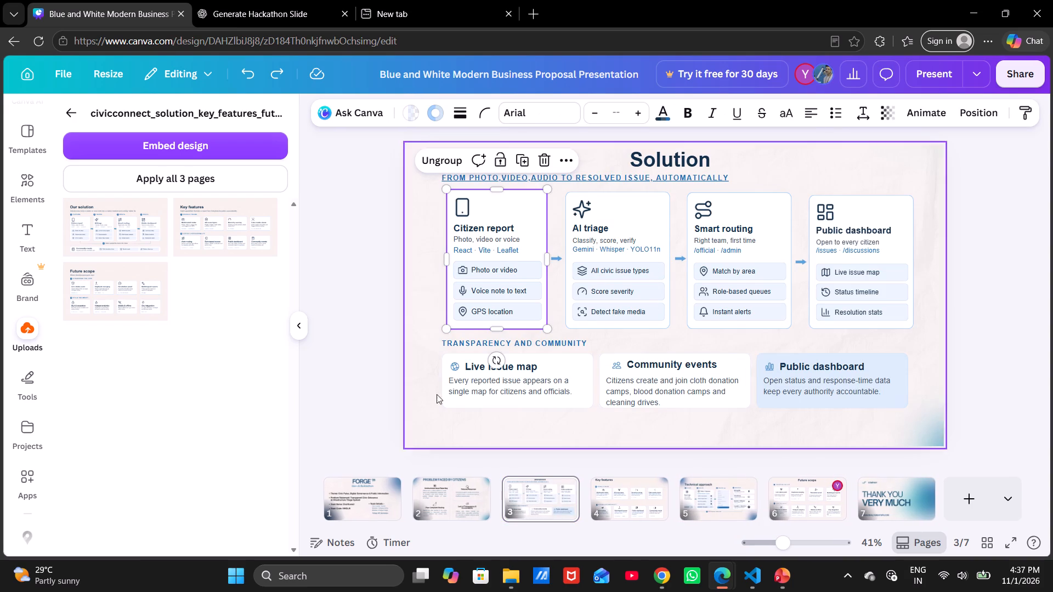
Select everything on the PROBLEM FACED BY CITIZENS slide, page 2, and apply the Arial font.
click(448, 502)
click(550, 238)
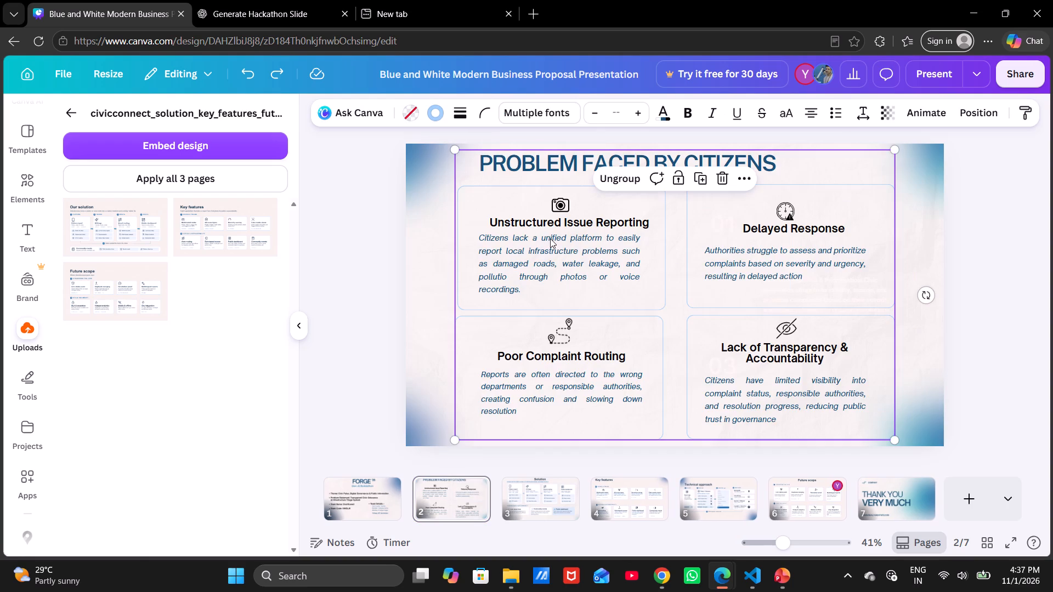
key(ctrl+a)
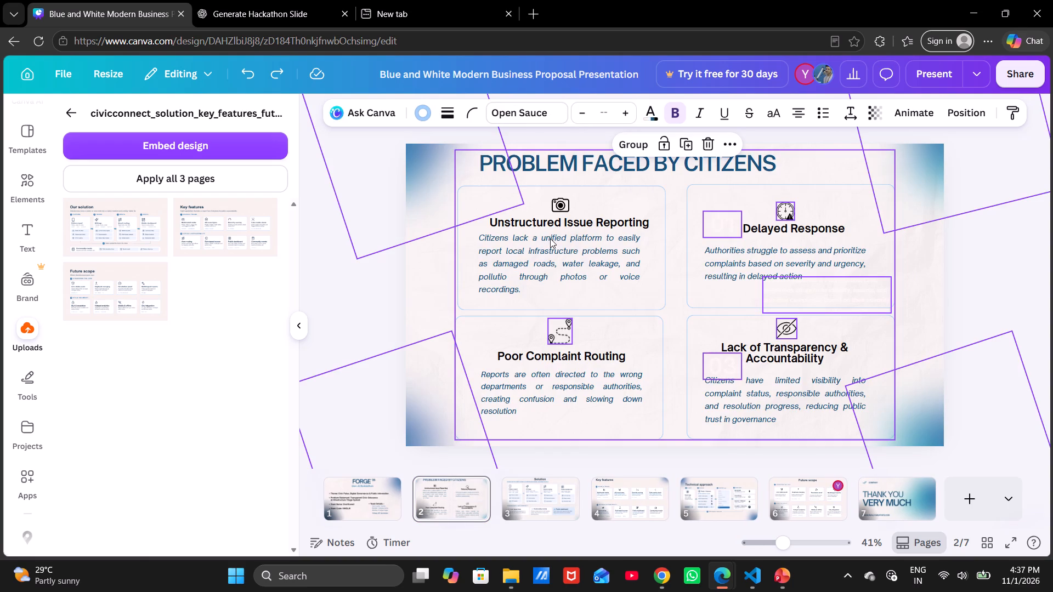
click(536, 113)
key(f)
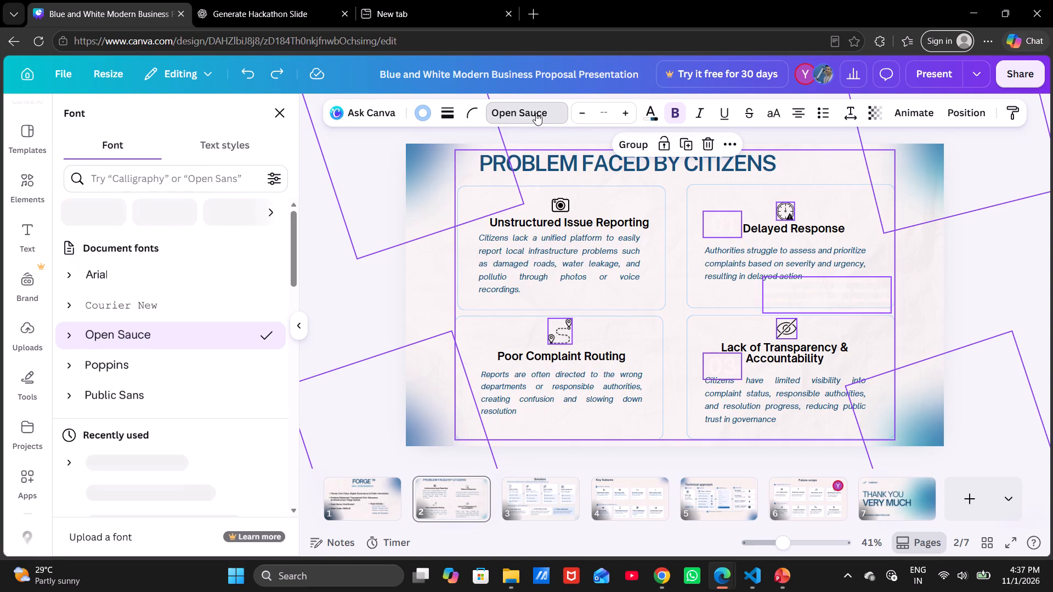
click(141, 181)
key(a)
text(rial)
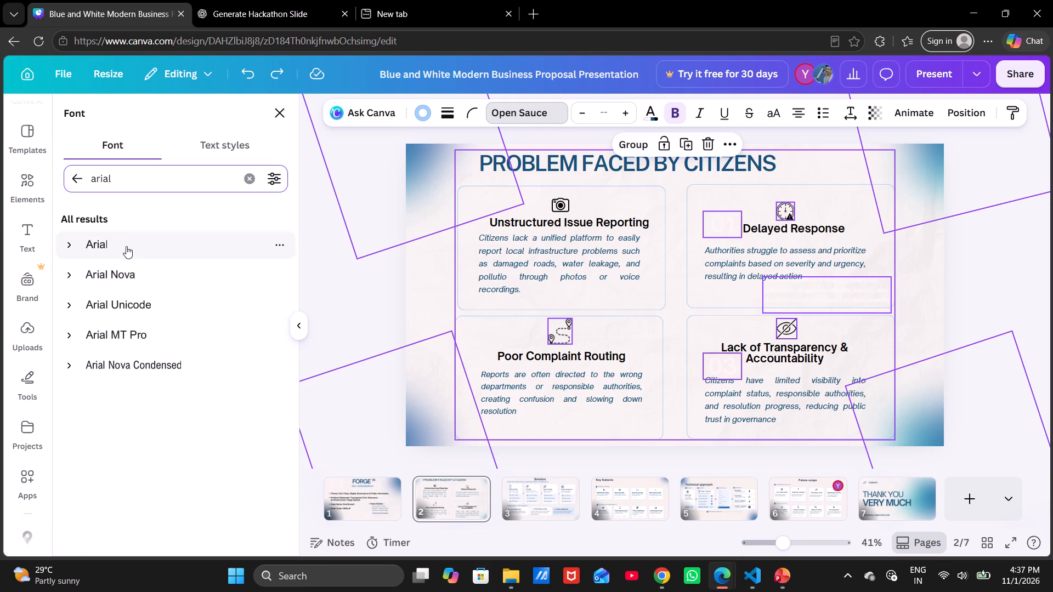
click(126, 246)
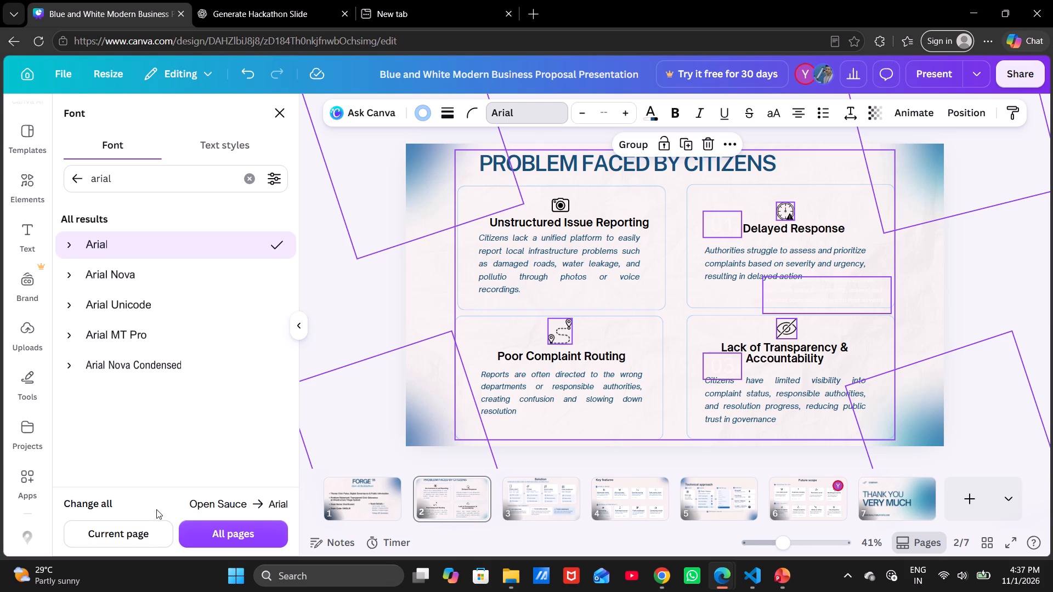
click(347, 329)
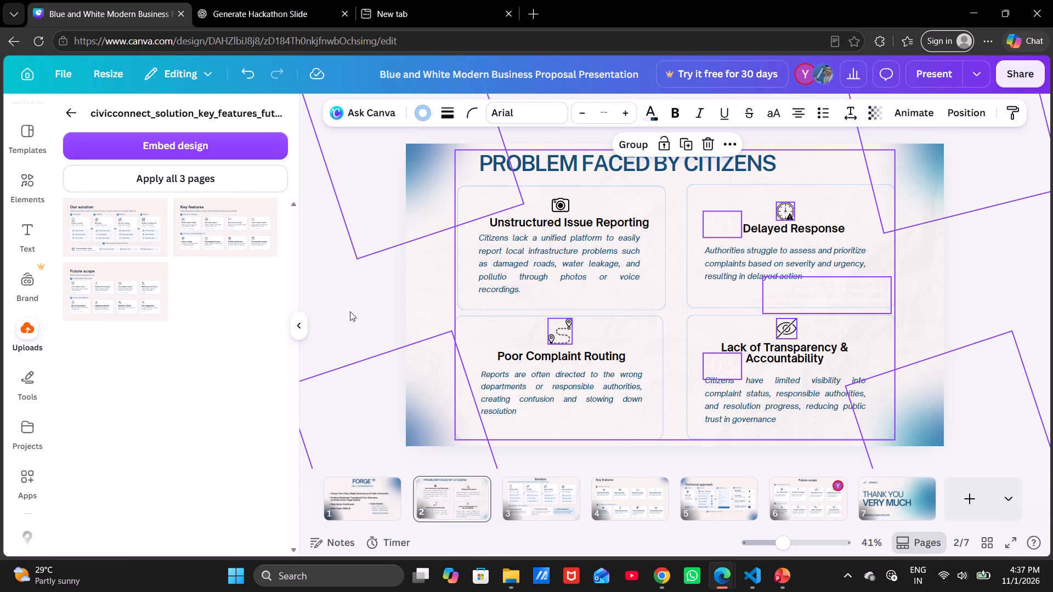
click(350, 311)
Inspect the Future scope slide's title and Live status push card to compare their fonts and text sizes.
click(369, 504)
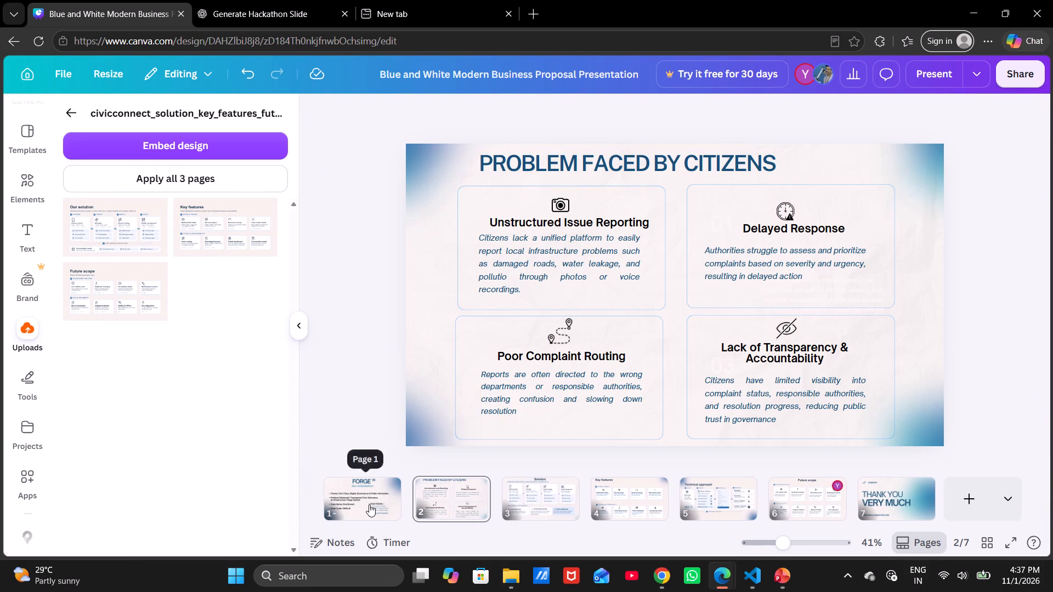
click(565, 497)
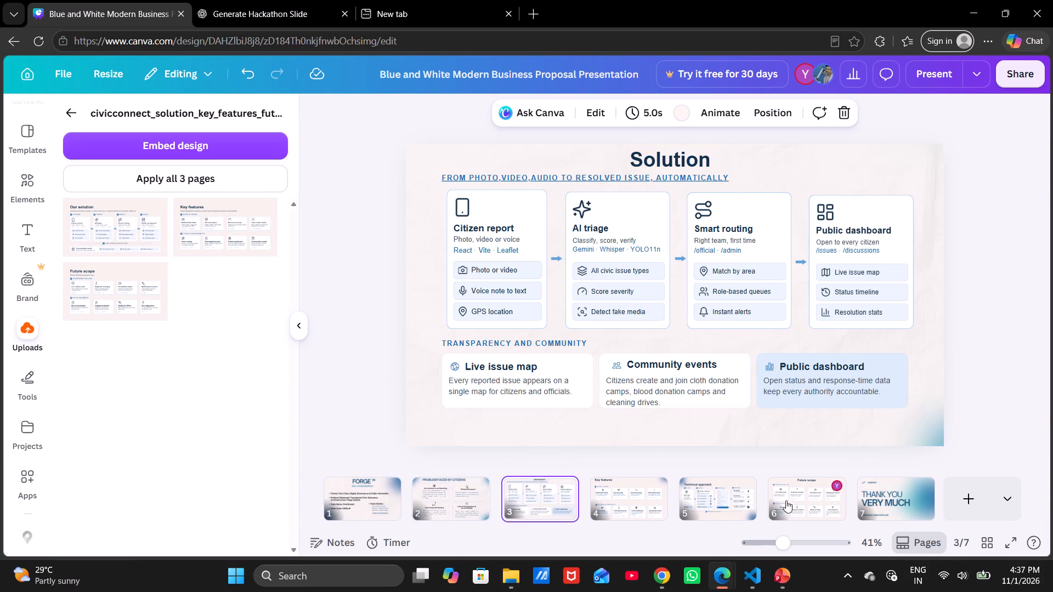
click(791, 503)
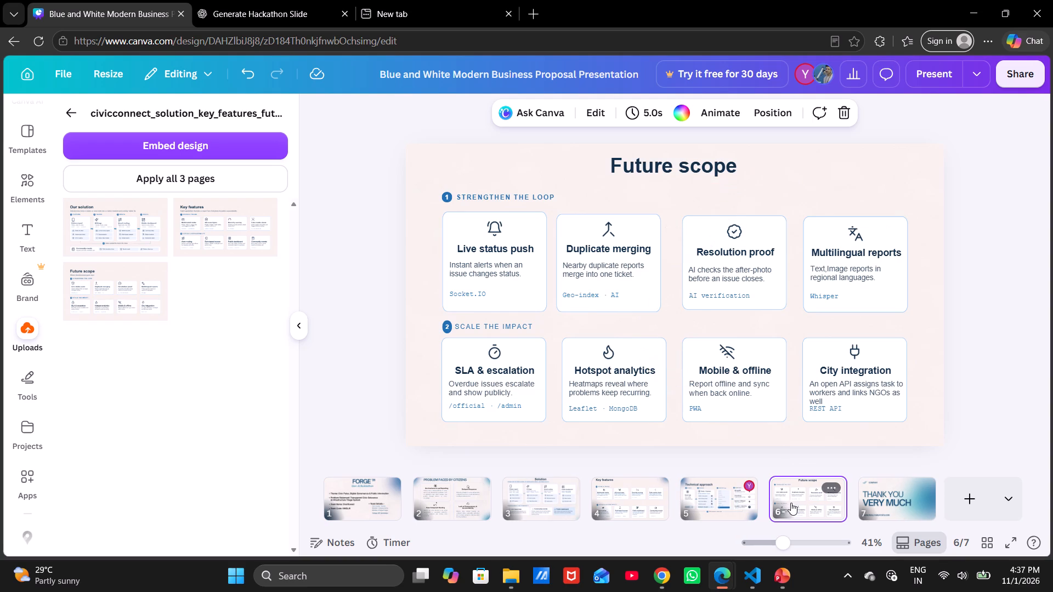
click(669, 161)
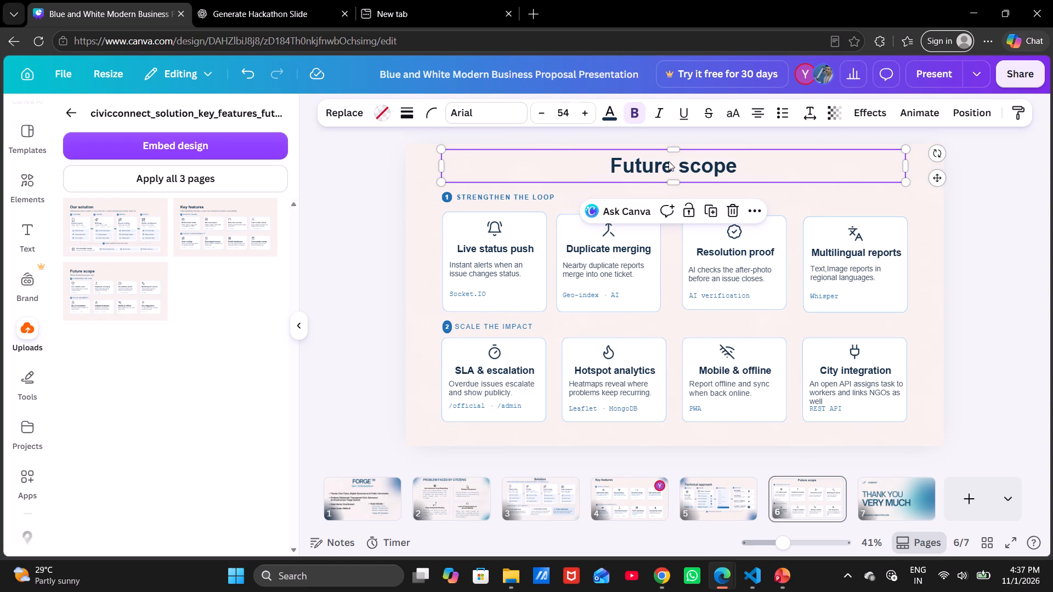
click(518, 253)
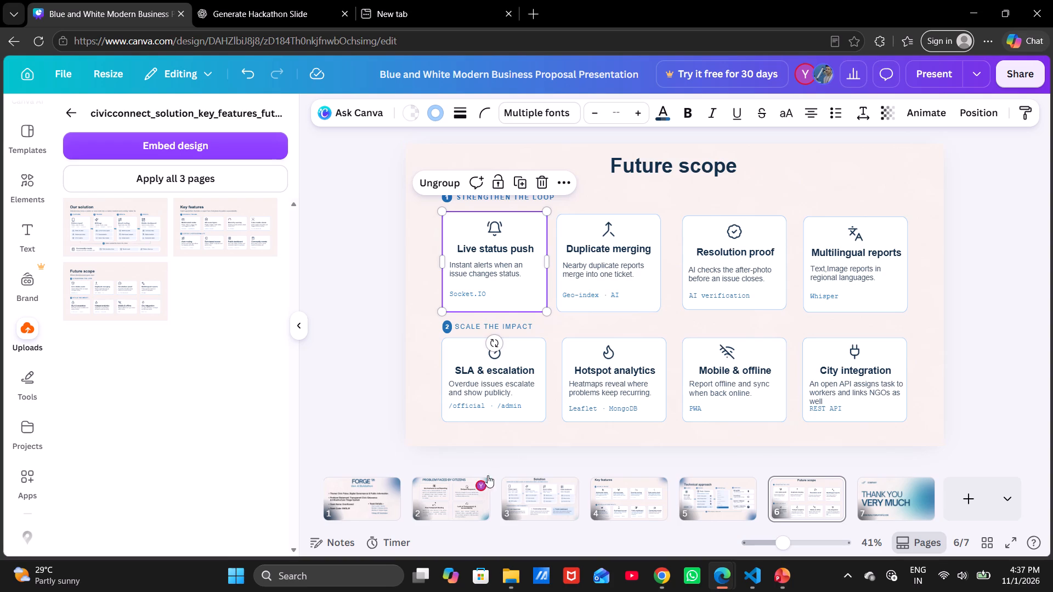
click(499, 247)
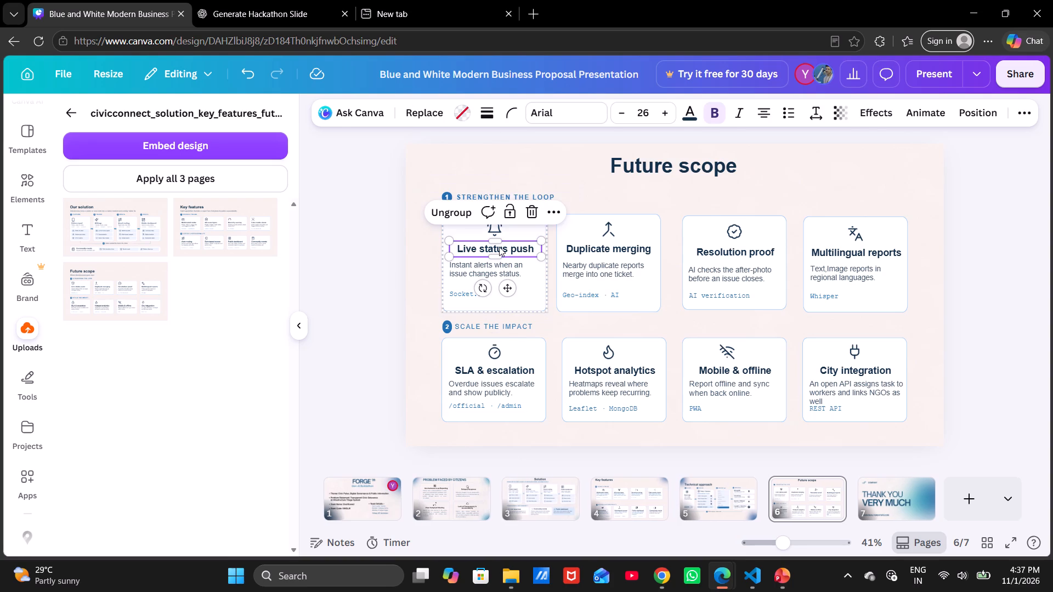
click(489, 265)
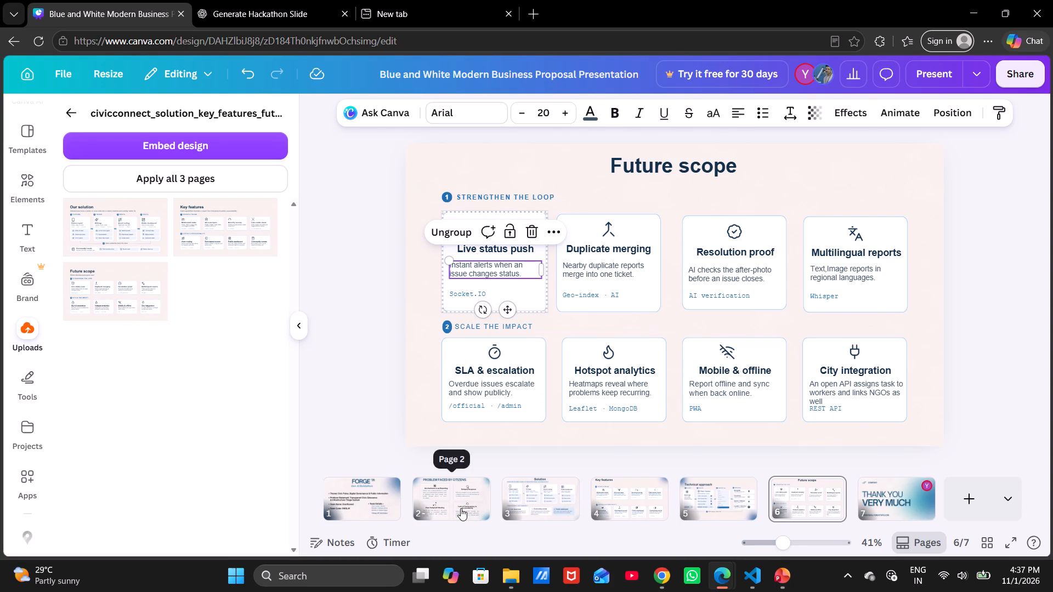
Change the colour of the PROBLEM FACED BY CITIZENS title on page 2 to black.
click(461, 508)
click(528, 220)
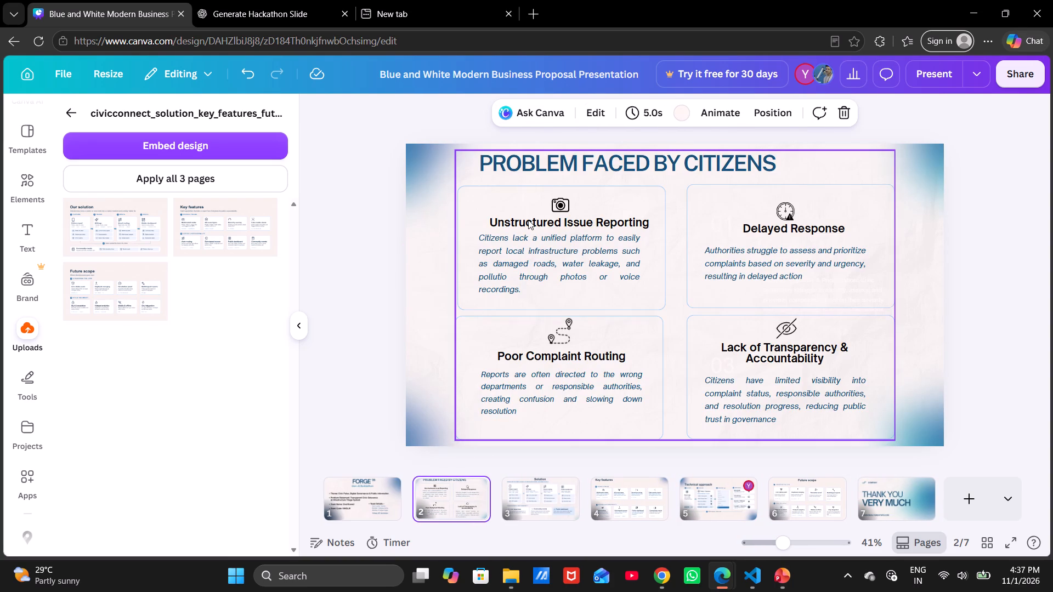
click(530, 164)
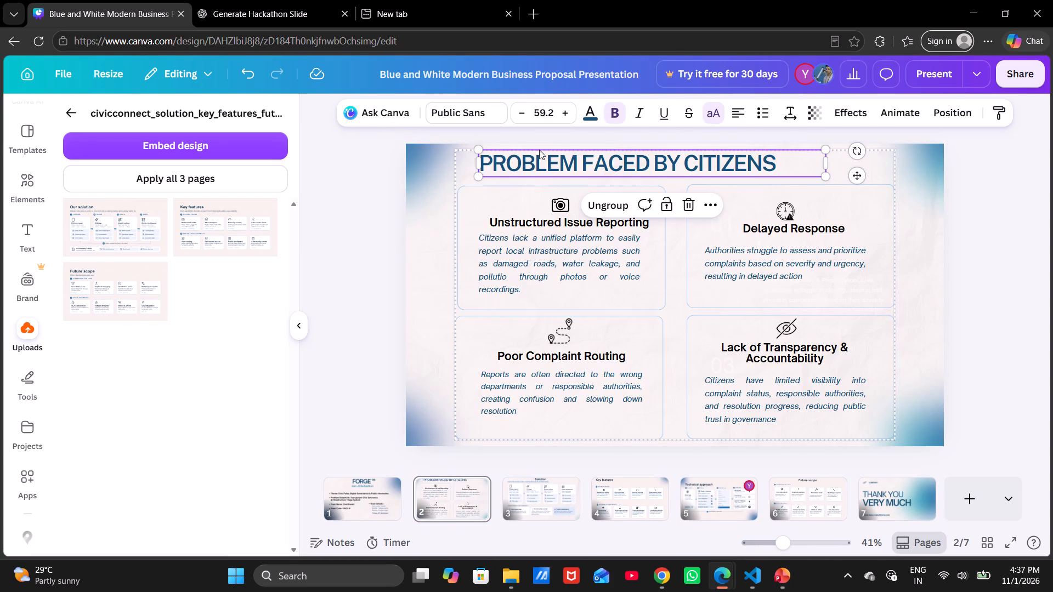
click(592, 120)
click(131, 243)
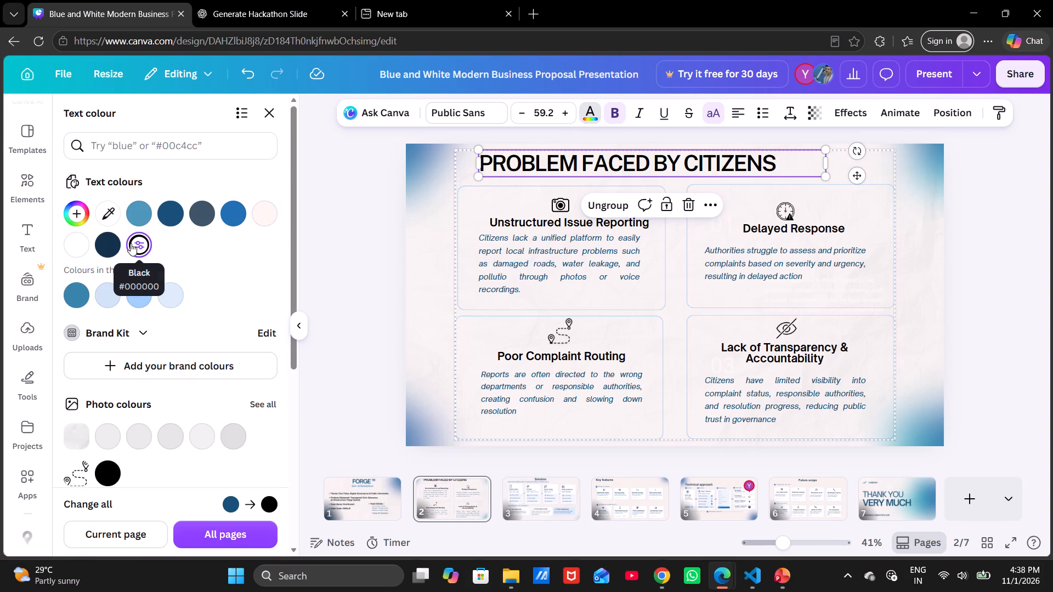
Shorten the page 2 title to PROBLEMS.
click(788, 165)
key(BackSpace)
key(BackSpace)
key(BackSpace)
key(BackSpace)
key(BackSpace)
key(BackSpace)
key(BackSpace)
key(BackSpace)
key(BackSpace)
key(BackSpace)
key(BackSpace)
key(BackSpace)
key(BackSpace)
key(BackSpace)
key(BackSpace)
key(BackSpace)
key(BackSpace)
key(BackSpace)
key(BackSpace)
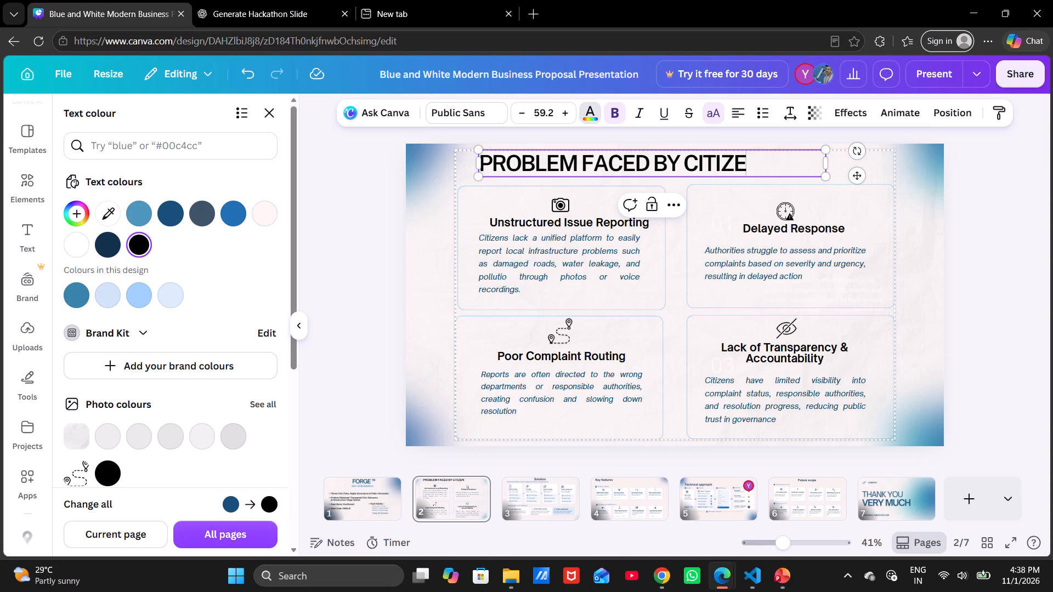
text(ms:)
key(BackSpace)
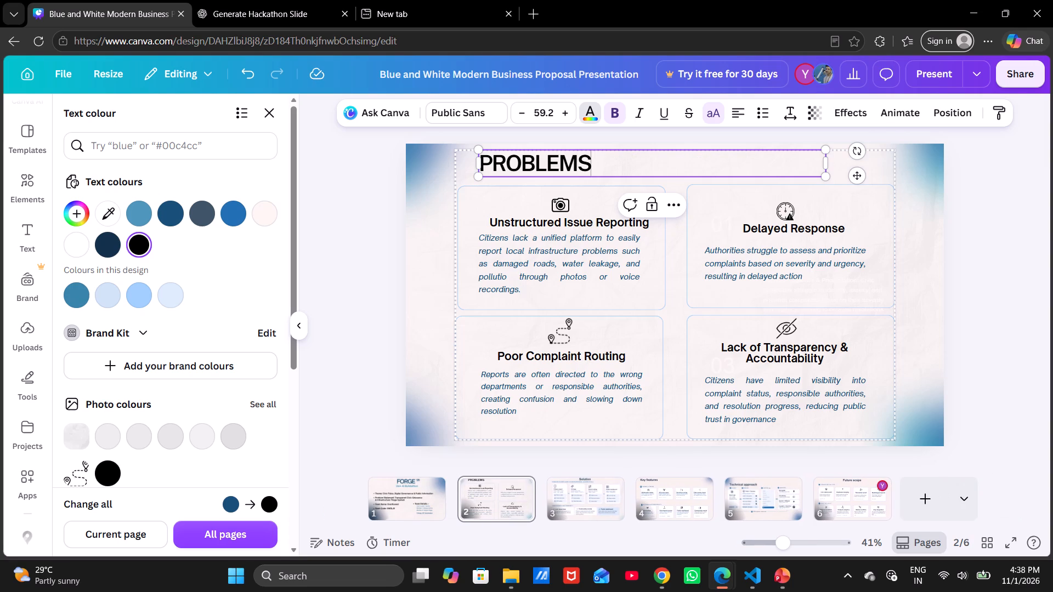
Centre-align the PROBLEMS title and shift it slightly to the right so it sits midway above the cards.
click(736, 115)
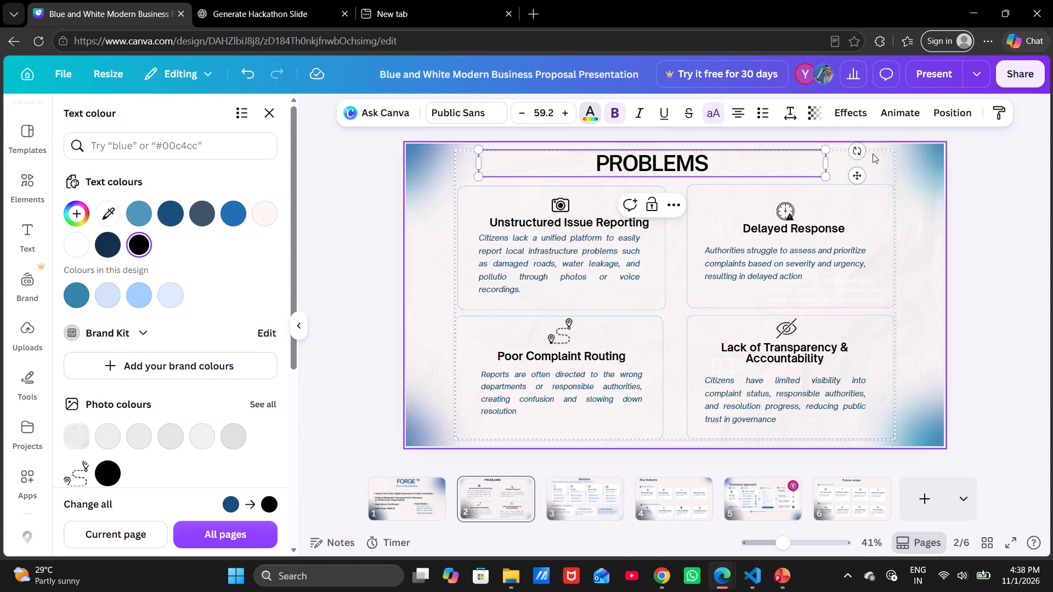
click(1002, 242)
click(979, 223)
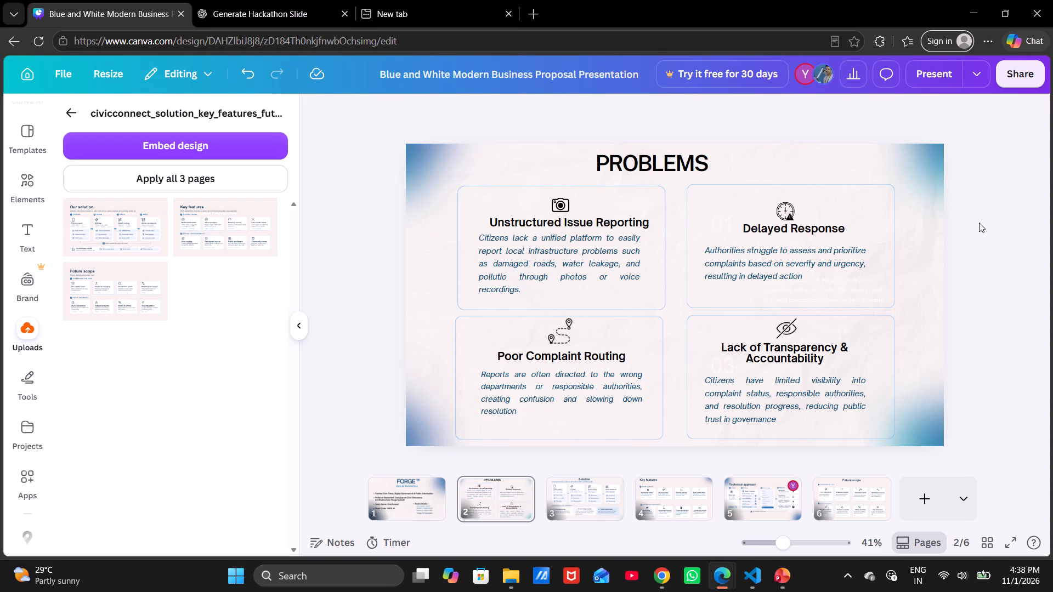
click(666, 158)
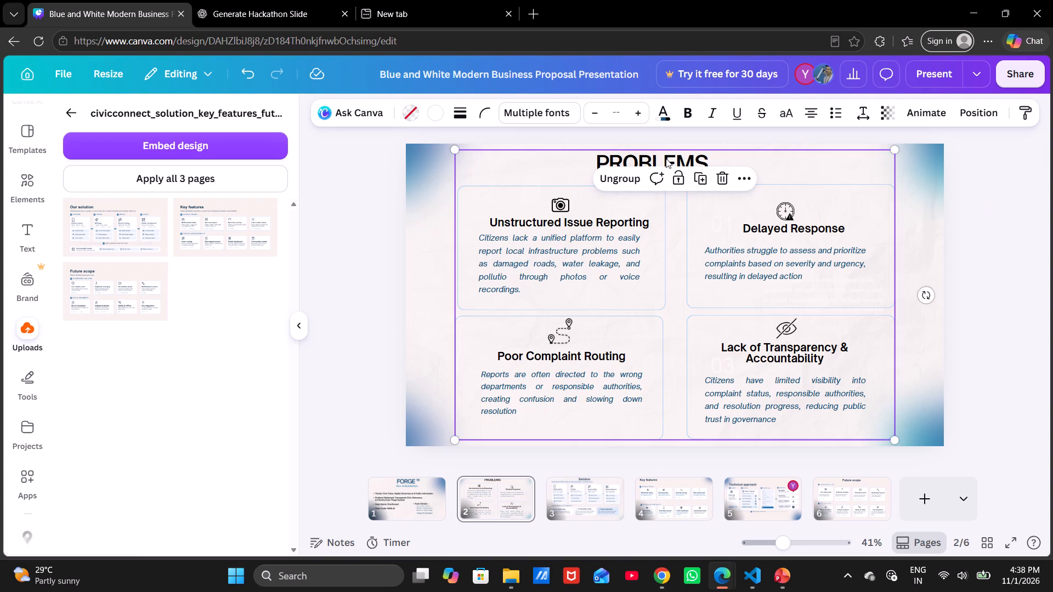
click(666, 158)
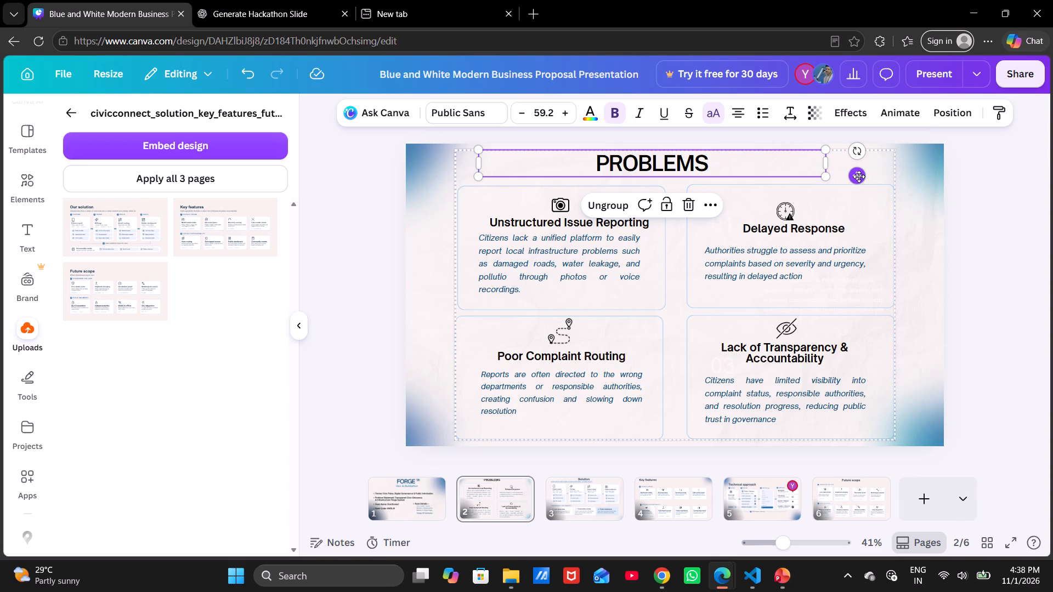
drag(859, 177, 877, 178)
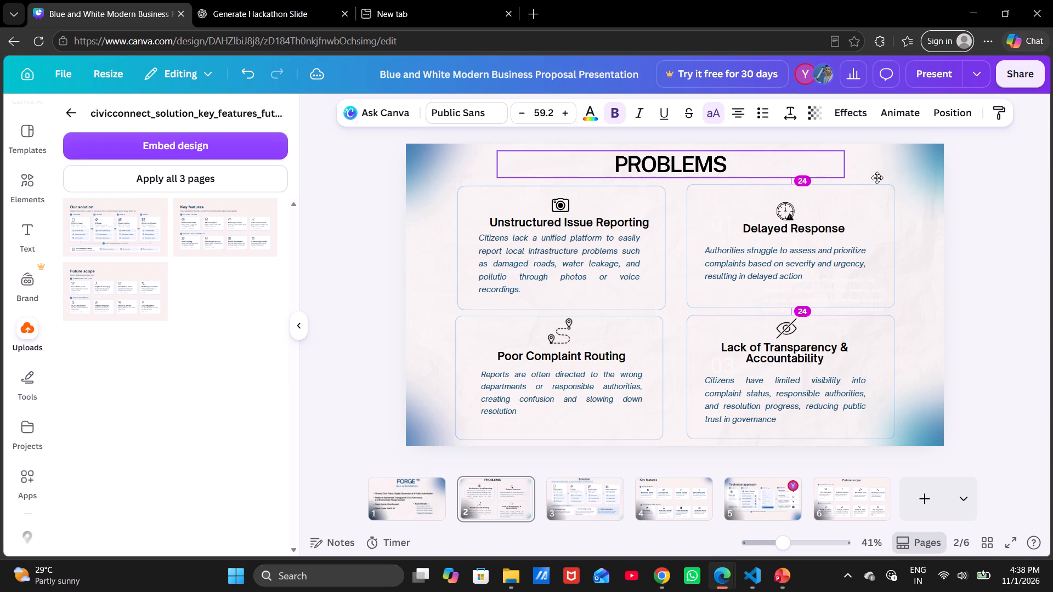
drag(877, 178, 881, 178)
click(999, 224)
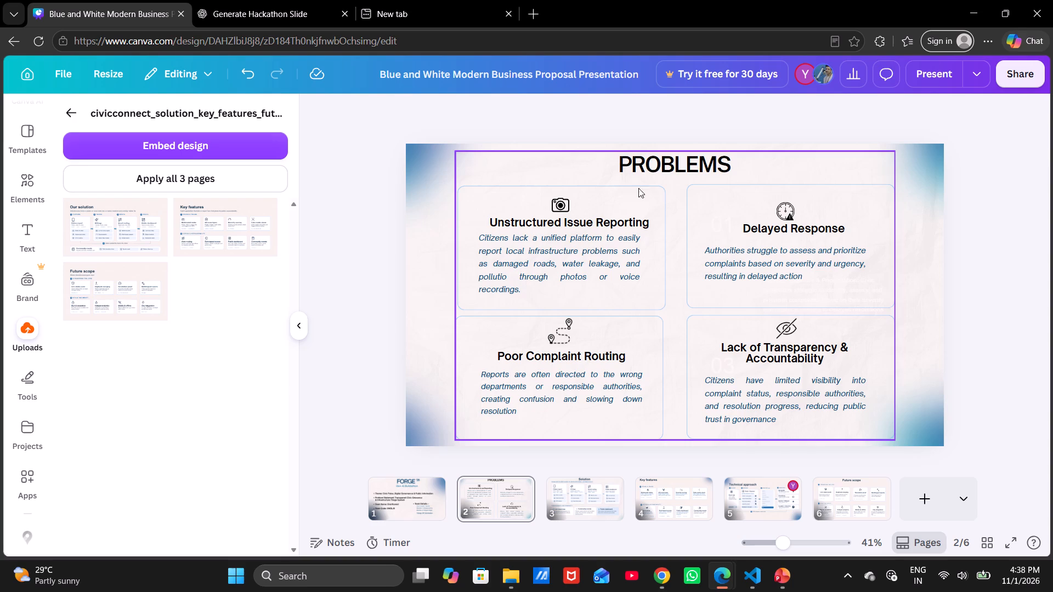
Fill the Unstructured Issue Reporting card's background on the PROBLEMS slide with white.
click(642, 202)
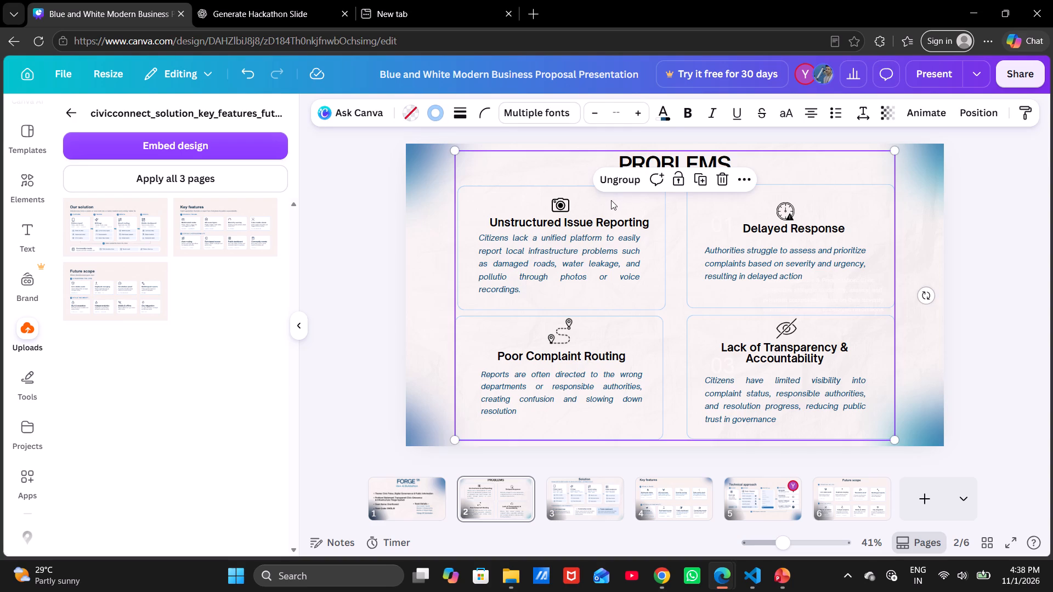
click(611, 200)
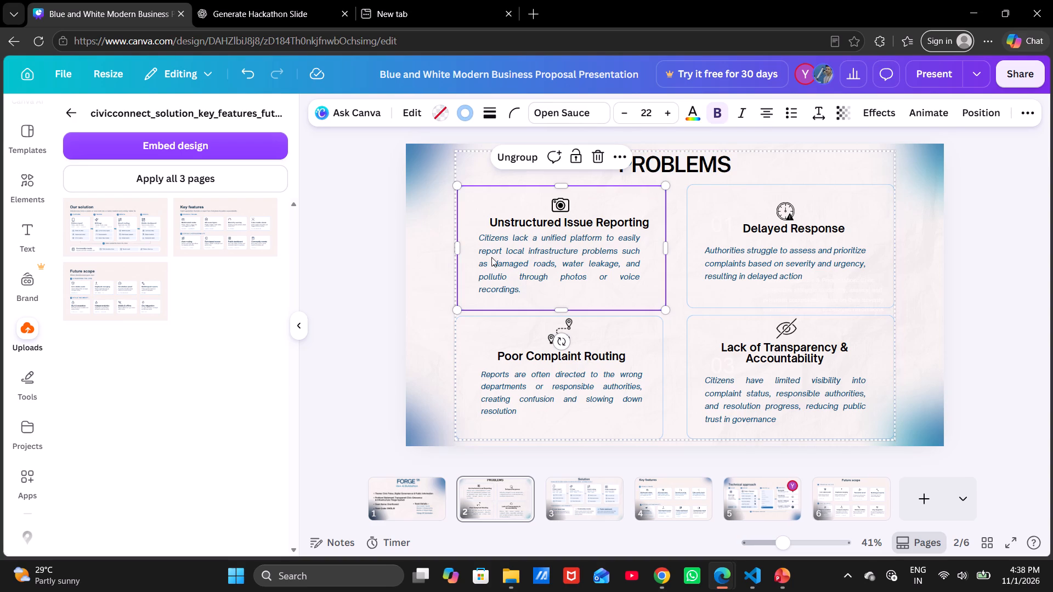
click(422, 293)
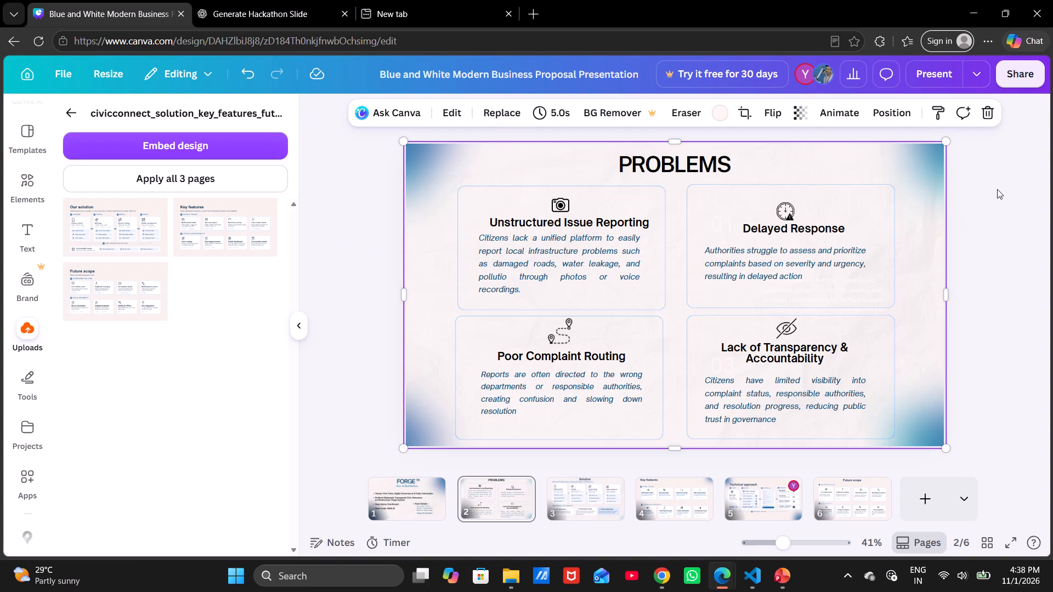
click(998, 207)
click(562, 511)
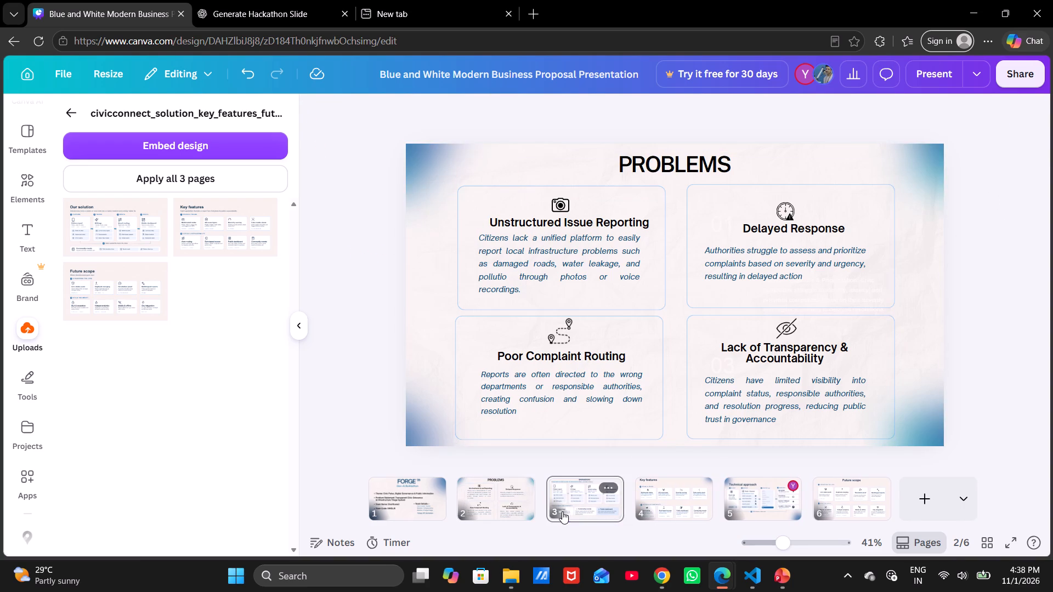
click(503, 496)
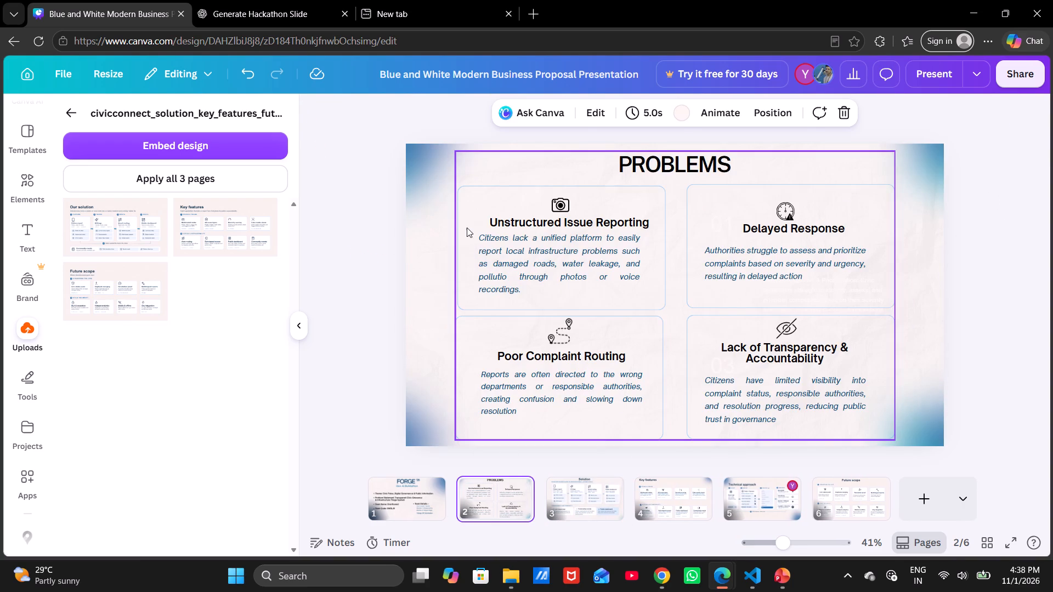
click(467, 227)
click(474, 211)
click(474, 229)
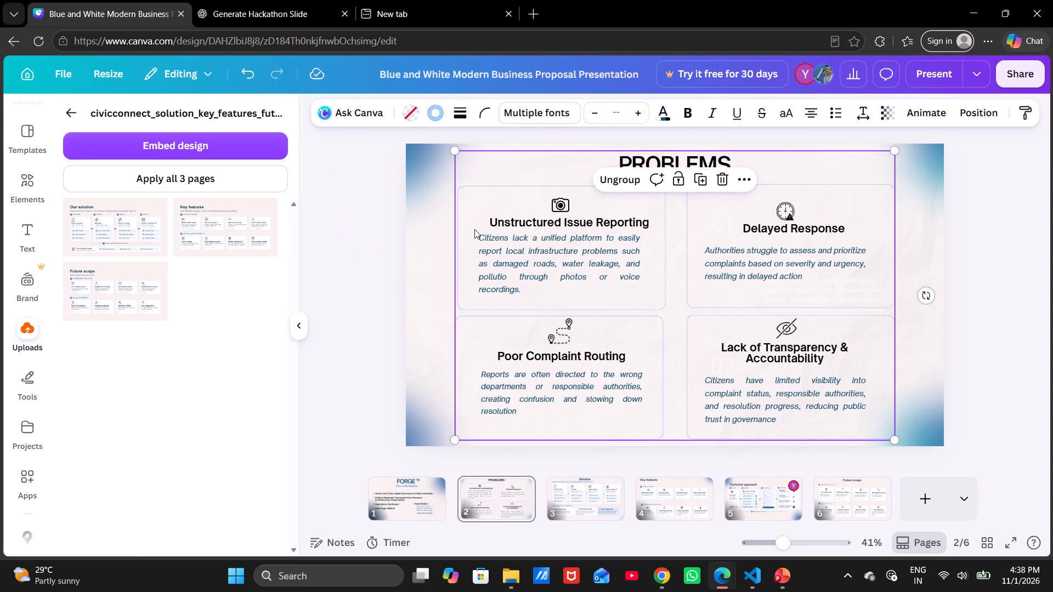
click(649, 205)
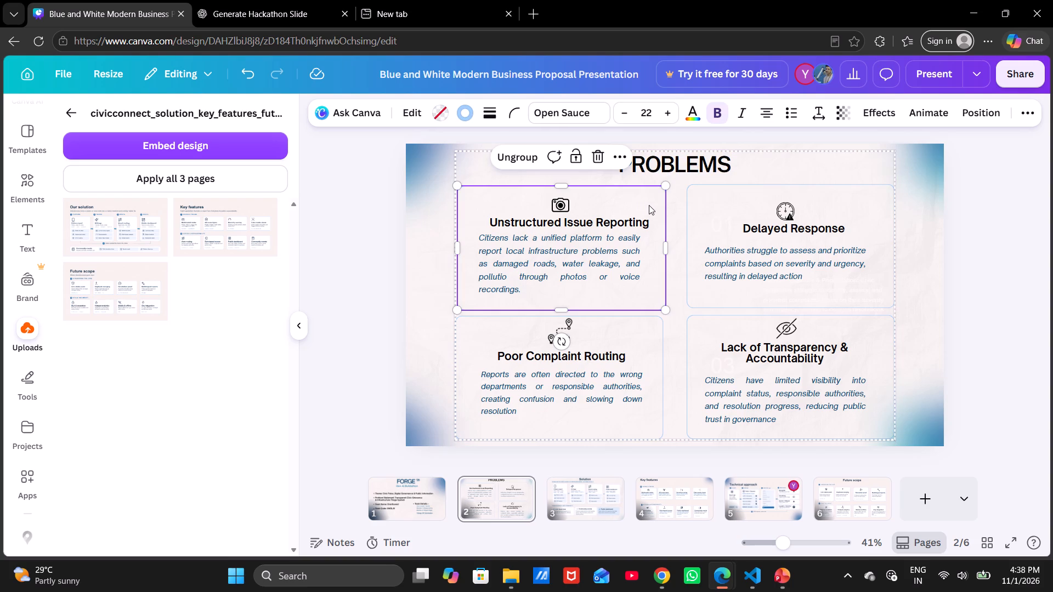
click(446, 116)
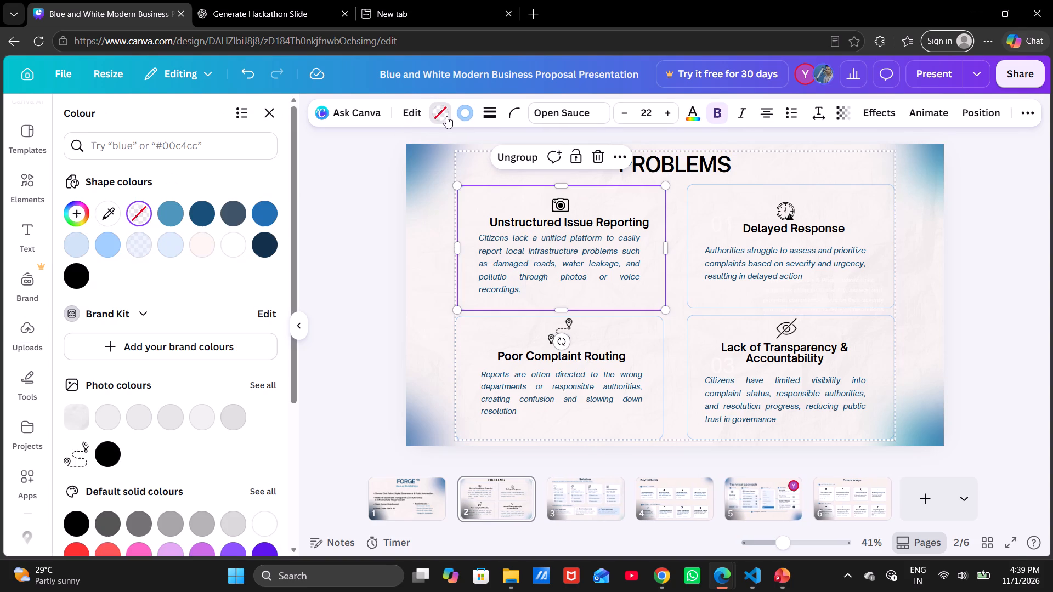
click(231, 243)
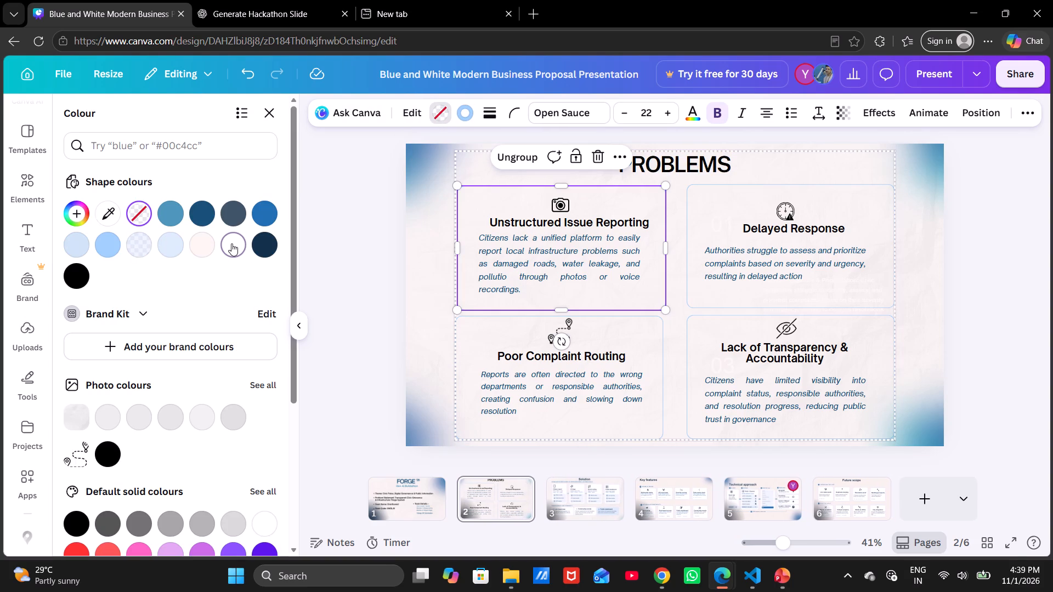
Fill the Delayed Response card's background on the PROBLEMS slide with white.
click(579, 511)
click(516, 507)
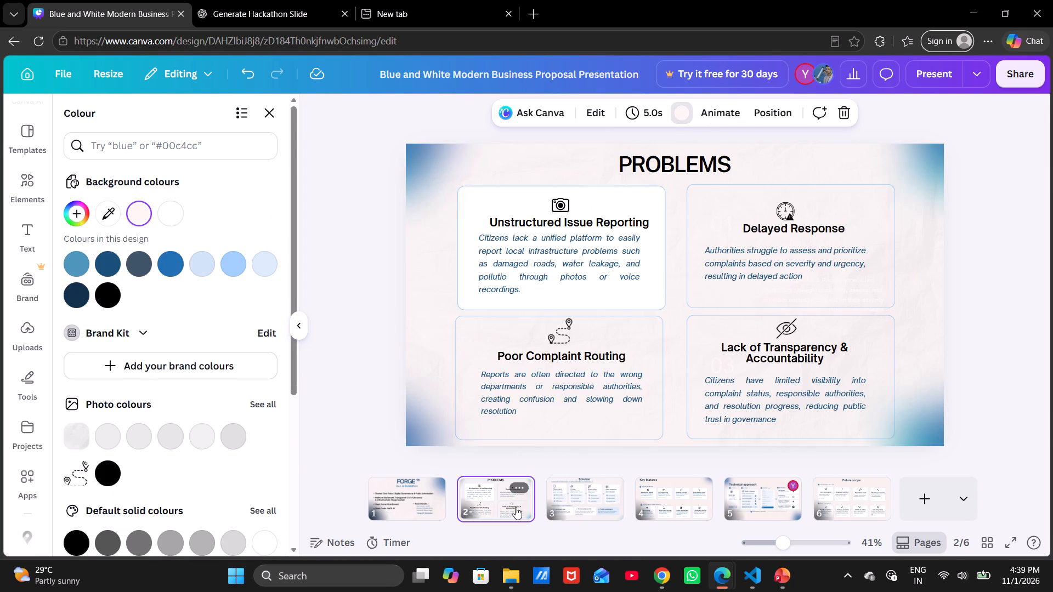
click(728, 217)
click(728, 217)
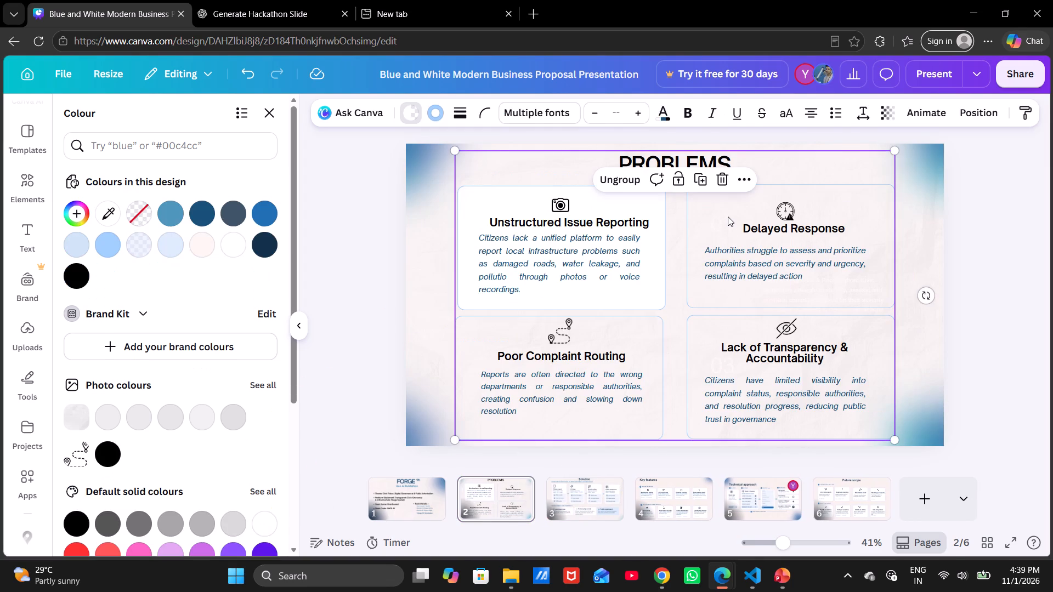
click(467, 111)
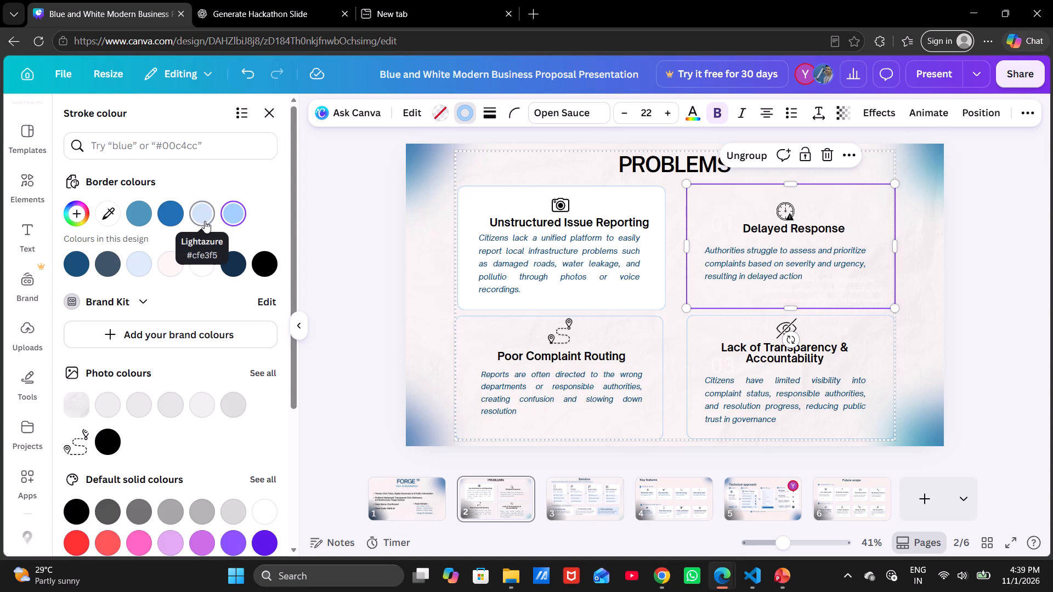
click(435, 115)
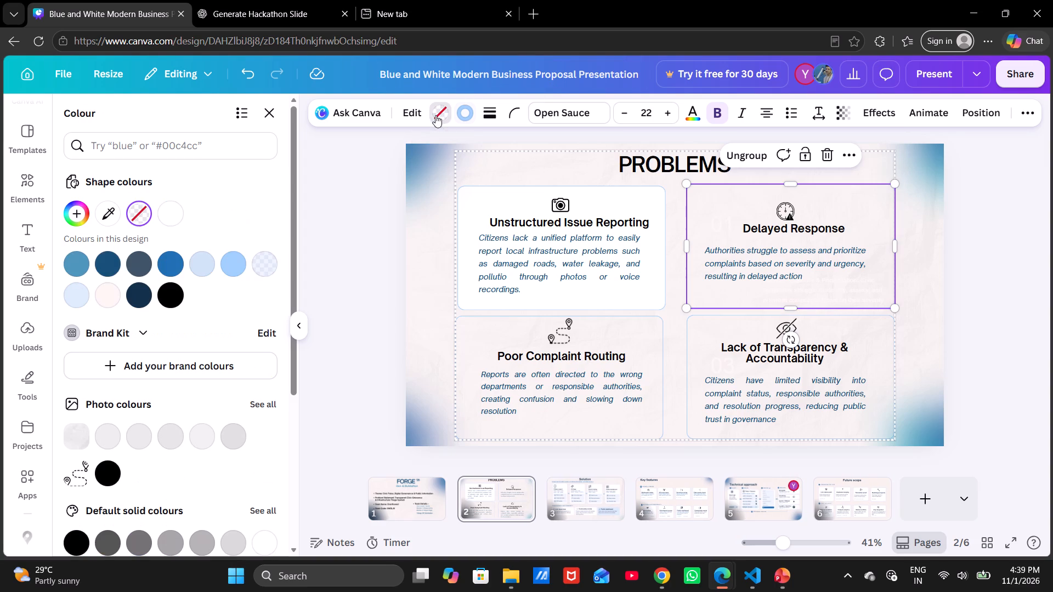
click(177, 215)
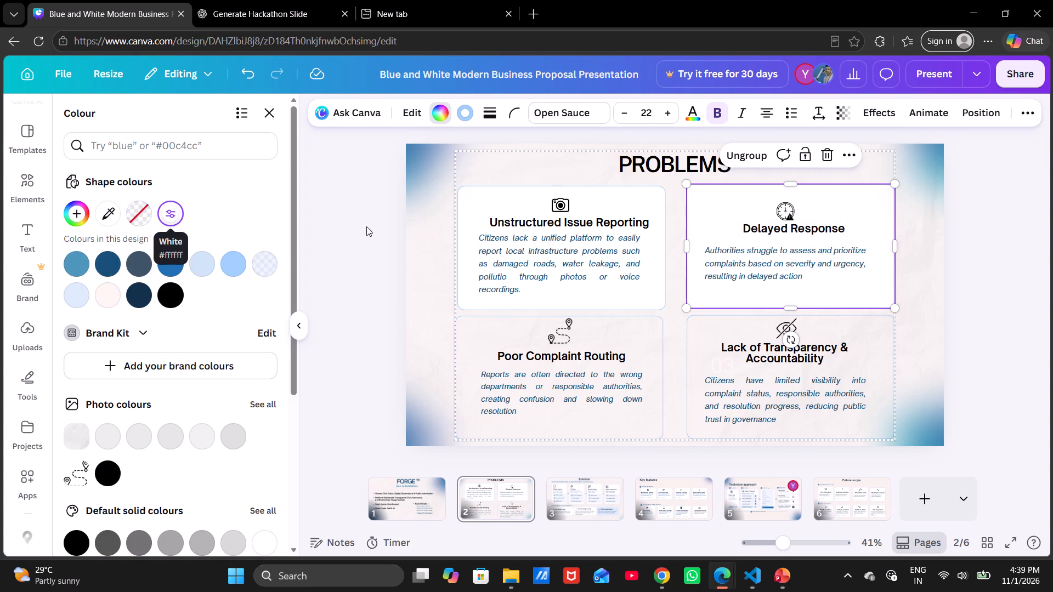
Fill the backgrounds of the Poor Complaint Routing and Lack of Transparency & Accountability cards with white.
click(485, 335)
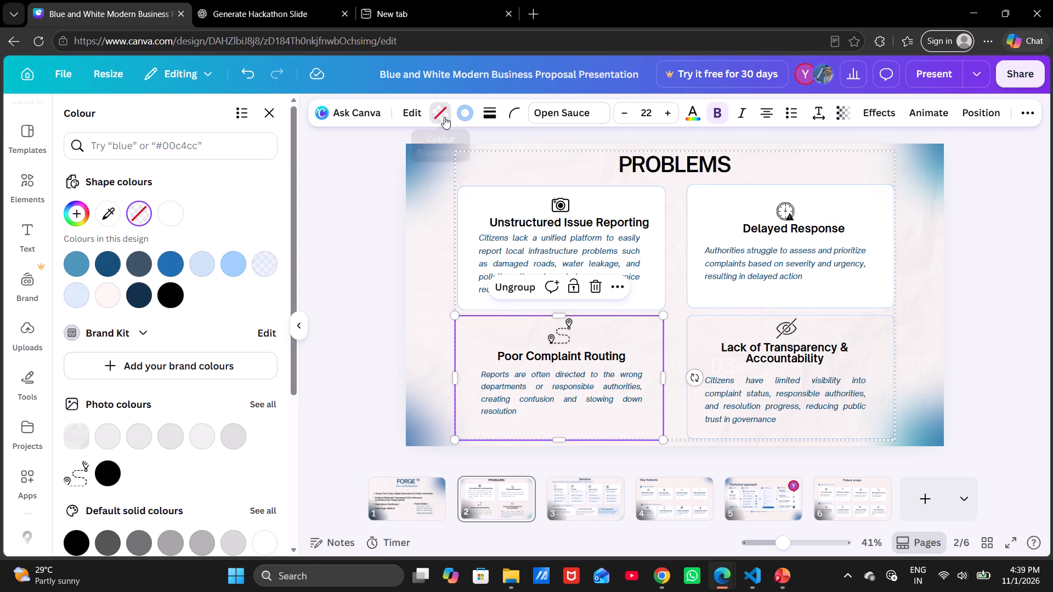
click(444, 117)
click(444, 117)
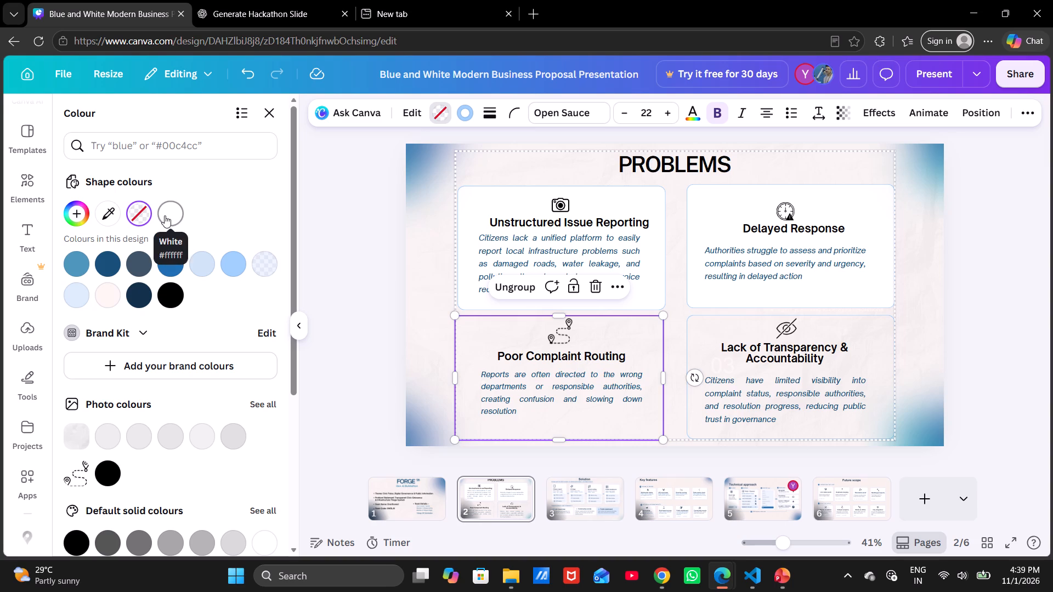
click(165, 215)
click(693, 347)
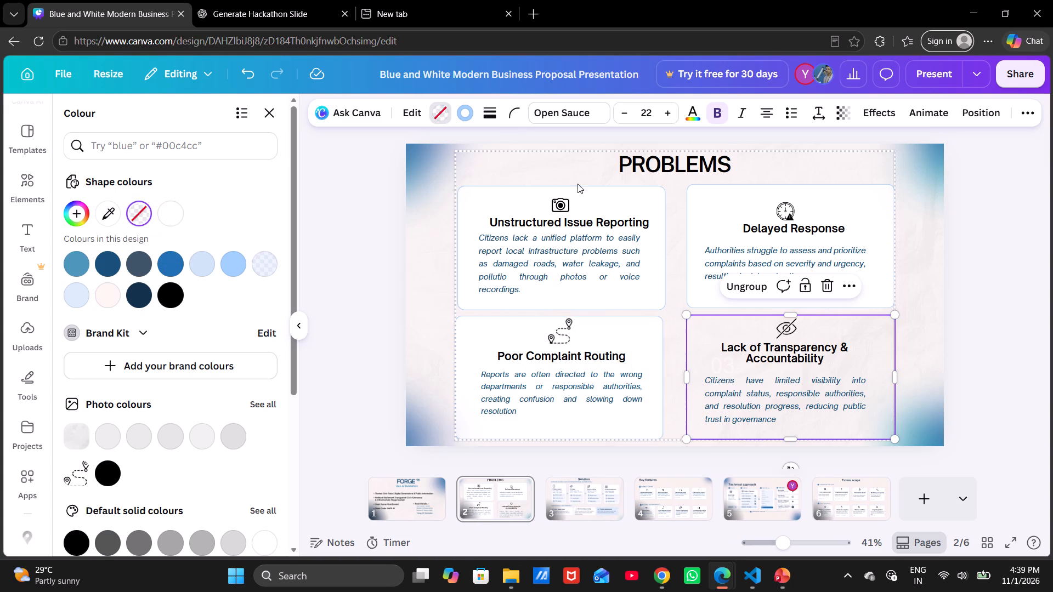
click(449, 116)
click(449, 116)
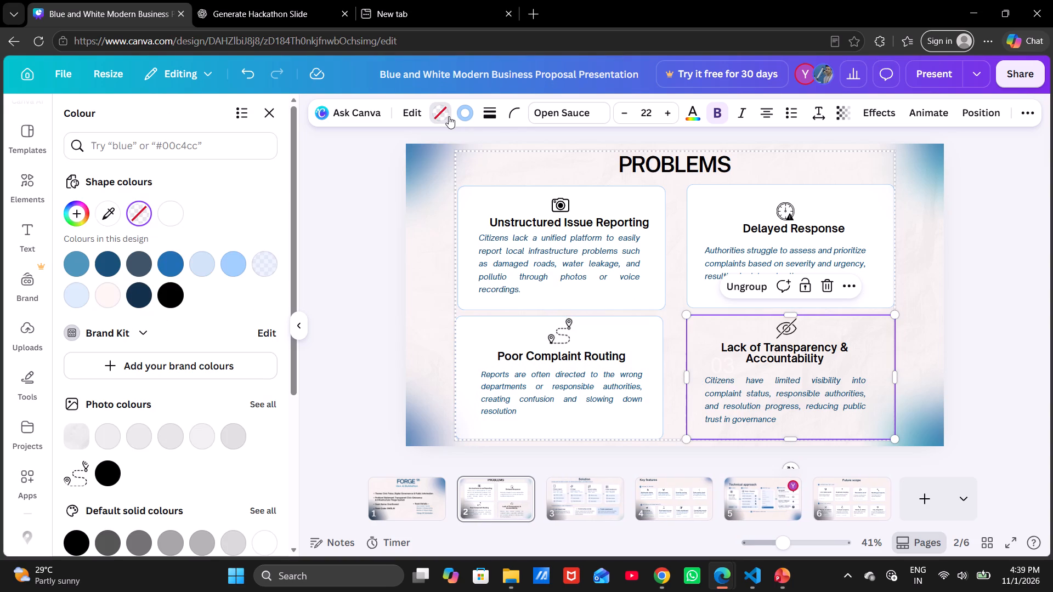
click(163, 216)
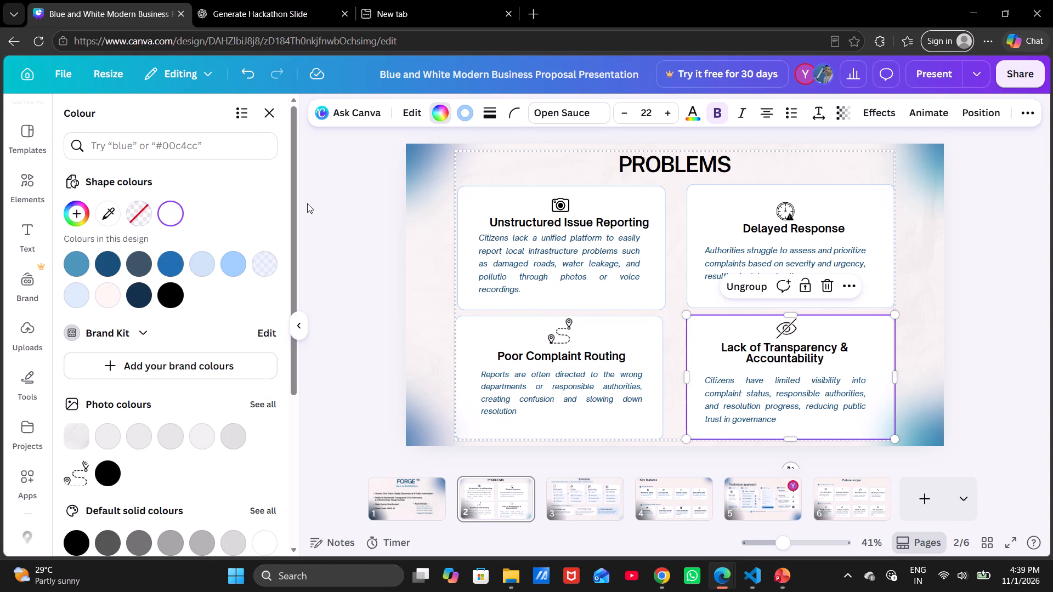
click(411, 293)
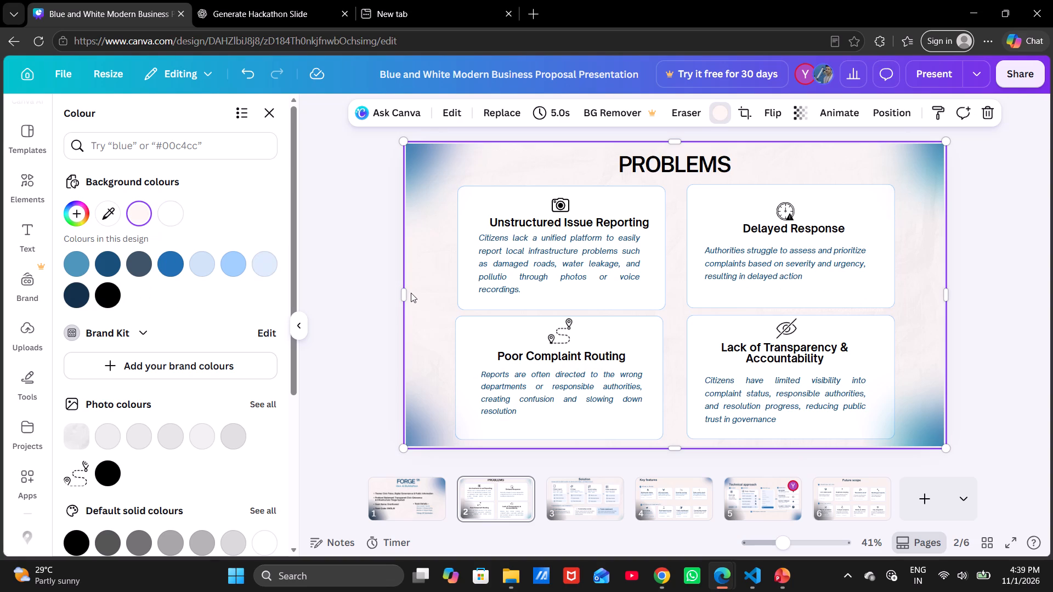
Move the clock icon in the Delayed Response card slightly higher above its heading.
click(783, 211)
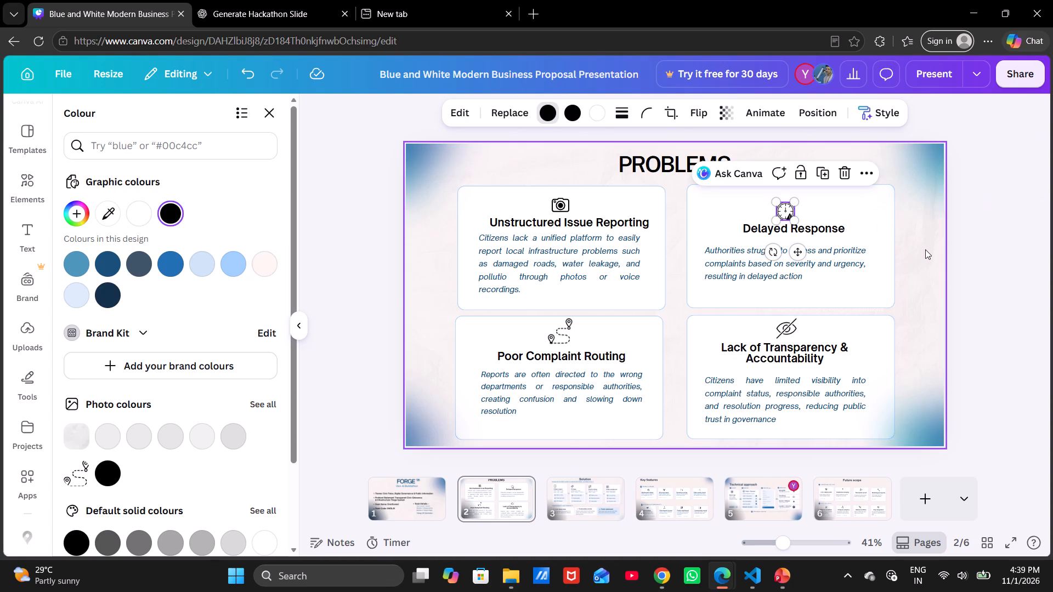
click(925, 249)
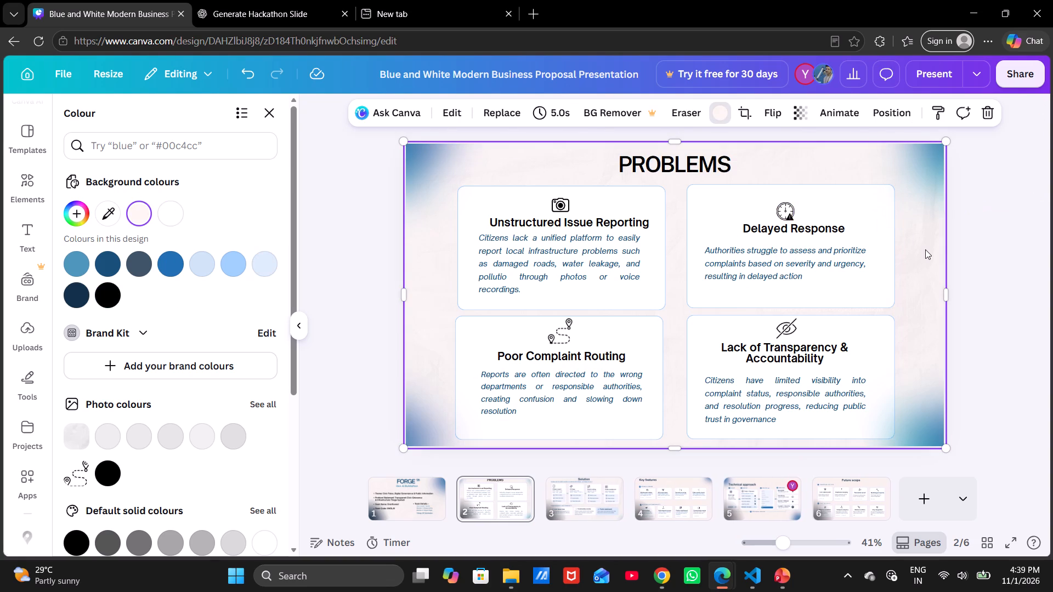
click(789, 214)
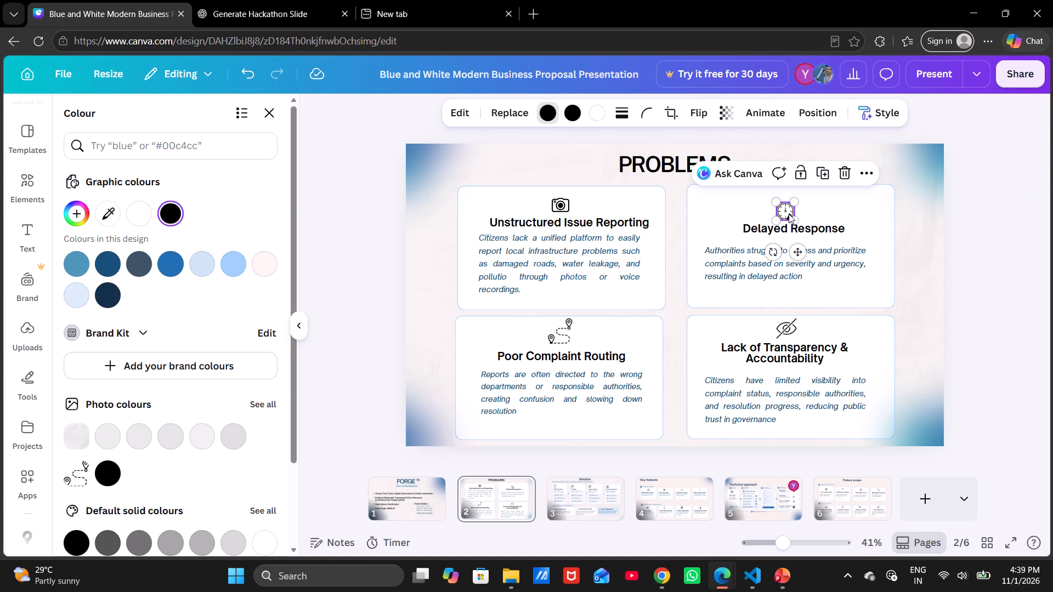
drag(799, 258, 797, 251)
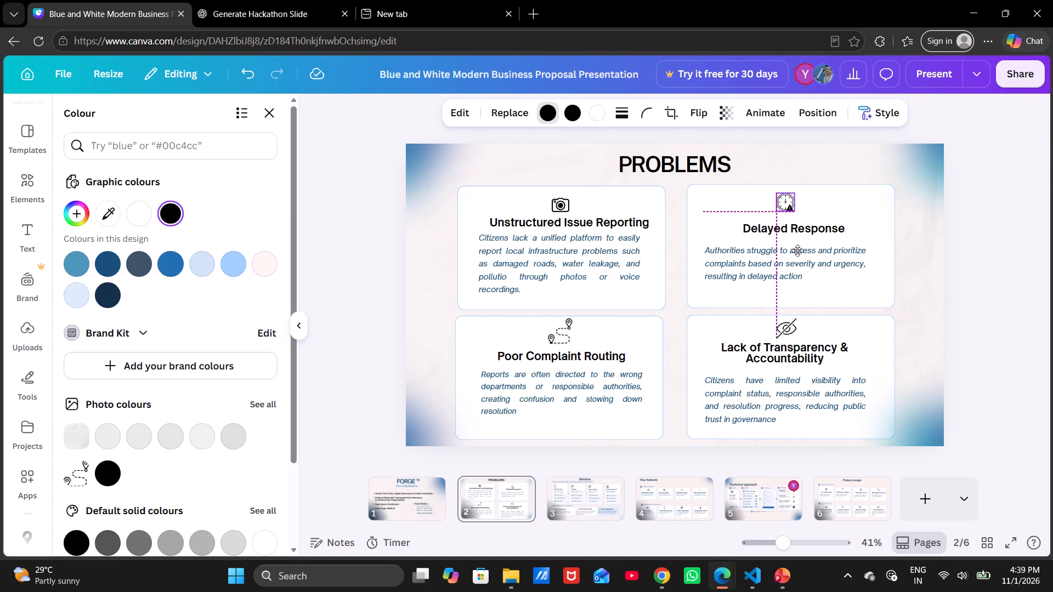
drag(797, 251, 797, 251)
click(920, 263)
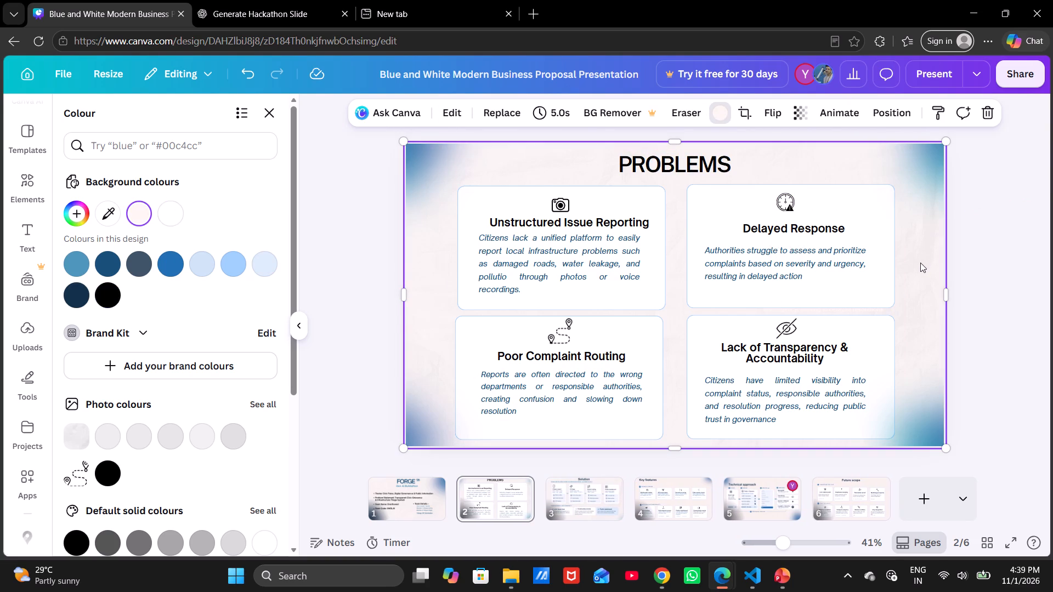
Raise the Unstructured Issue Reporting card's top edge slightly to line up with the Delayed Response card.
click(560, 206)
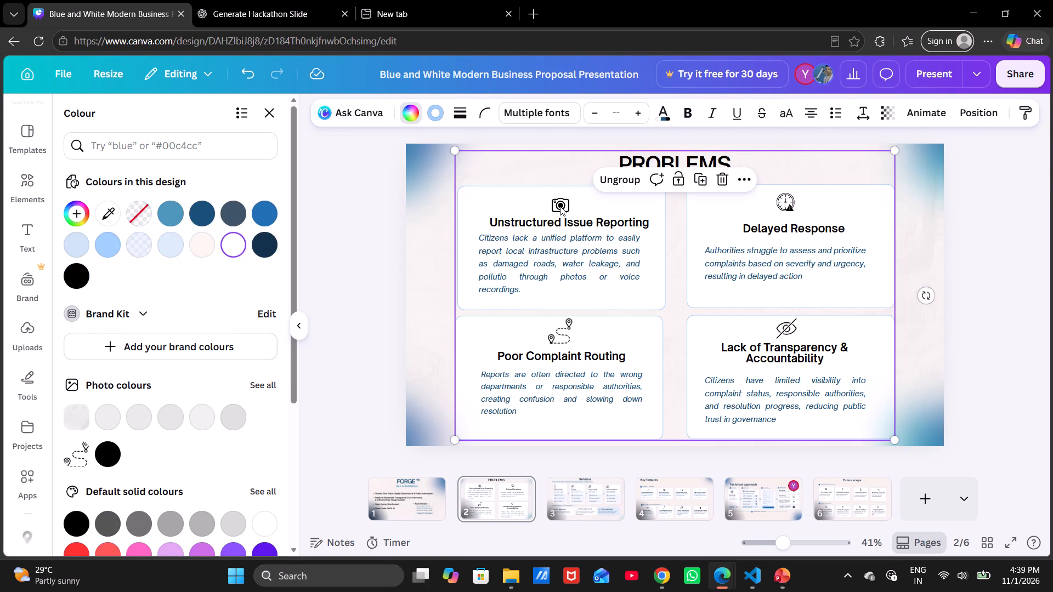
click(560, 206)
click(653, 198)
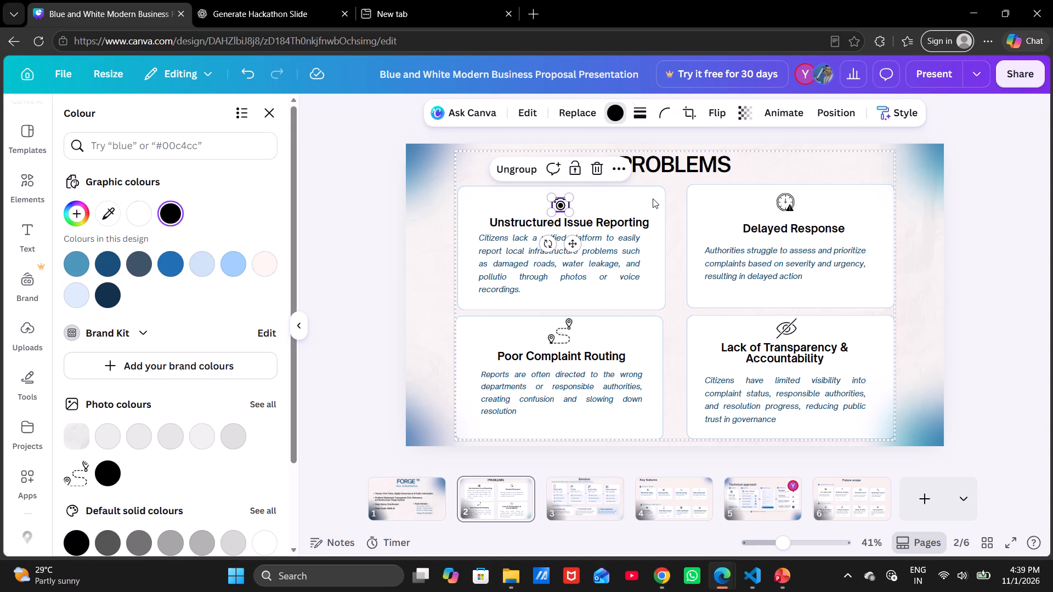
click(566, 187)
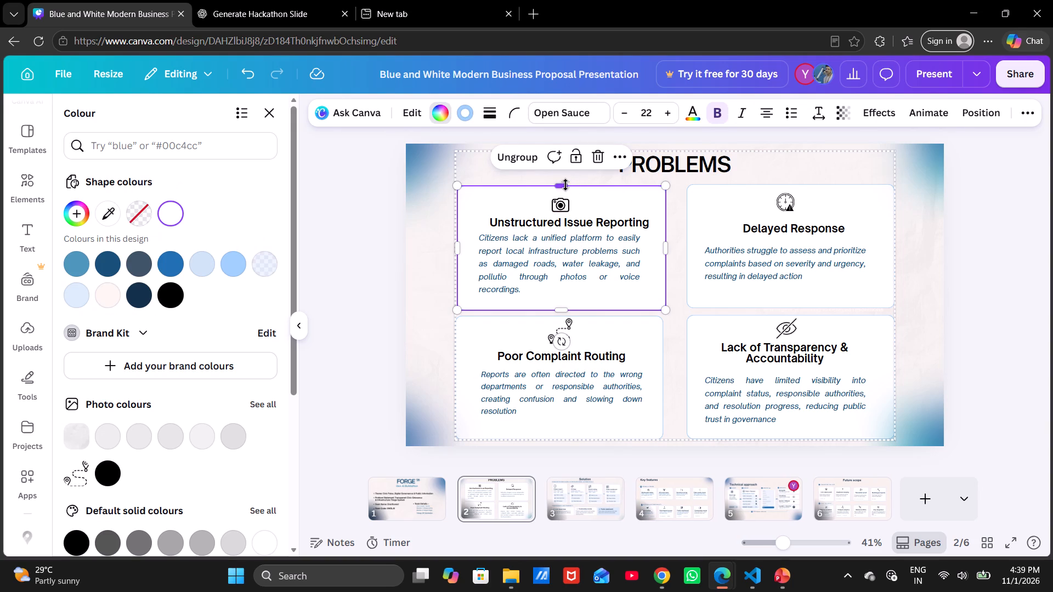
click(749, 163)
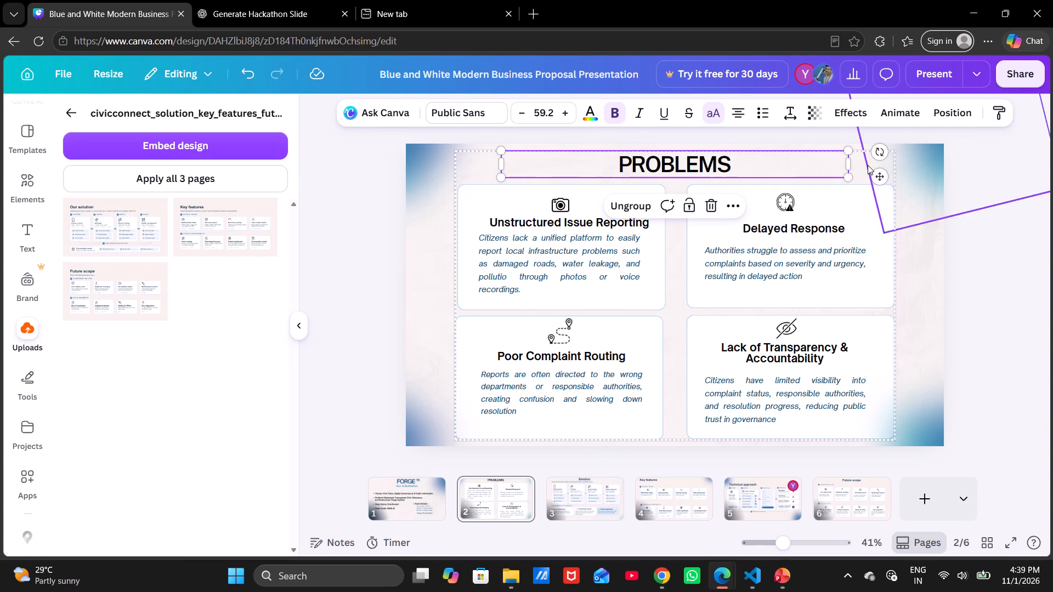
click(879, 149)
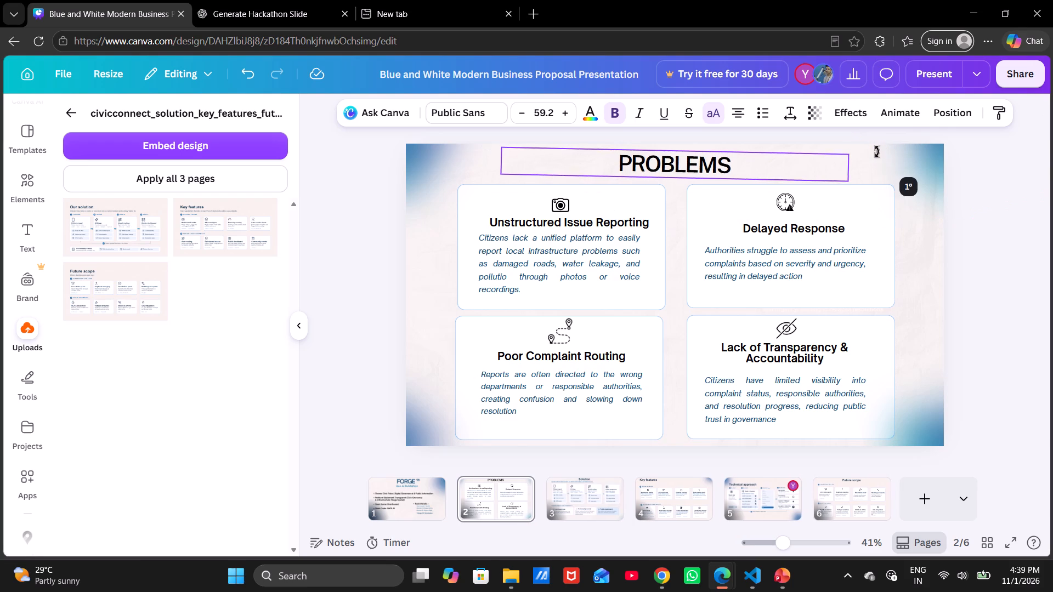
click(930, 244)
Lower the clock icon and the Delayed Response heading slightly so they sit closer to the card's description.
click(723, 199)
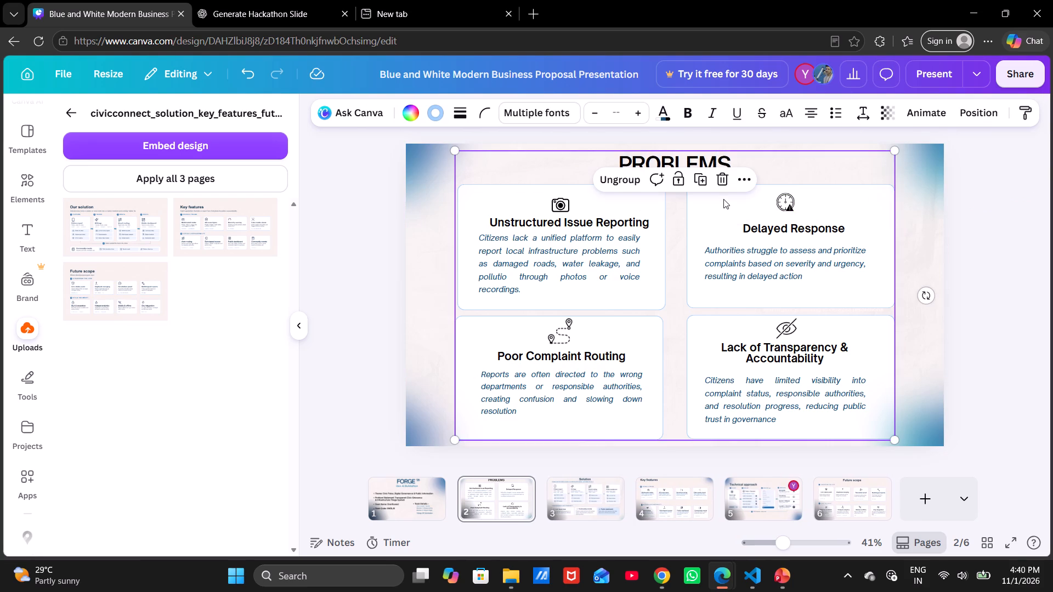
click(737, 215)
click(788, 205)
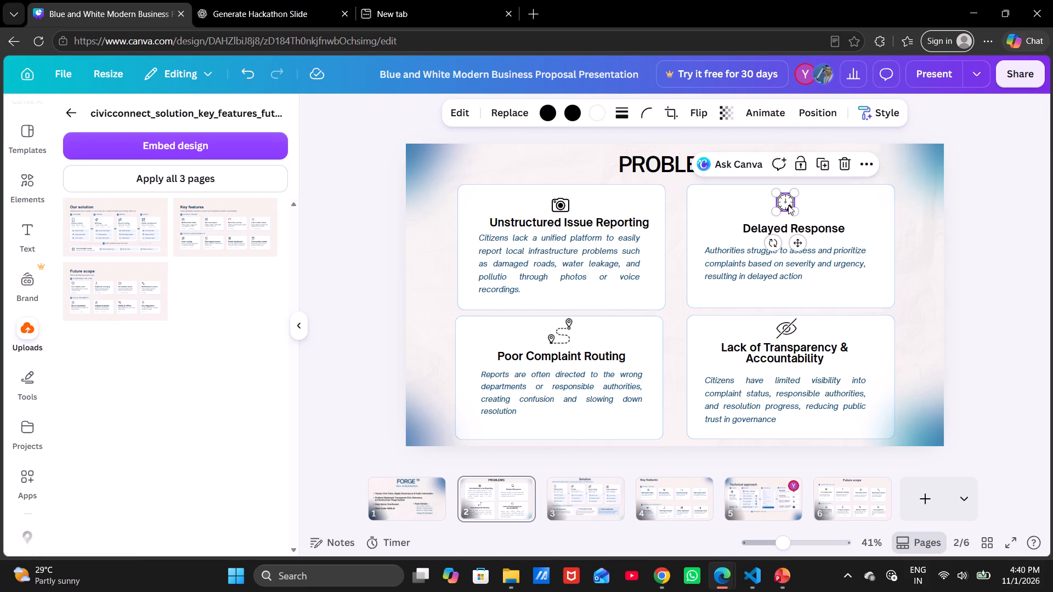
drag(795, 241, 796, 247)
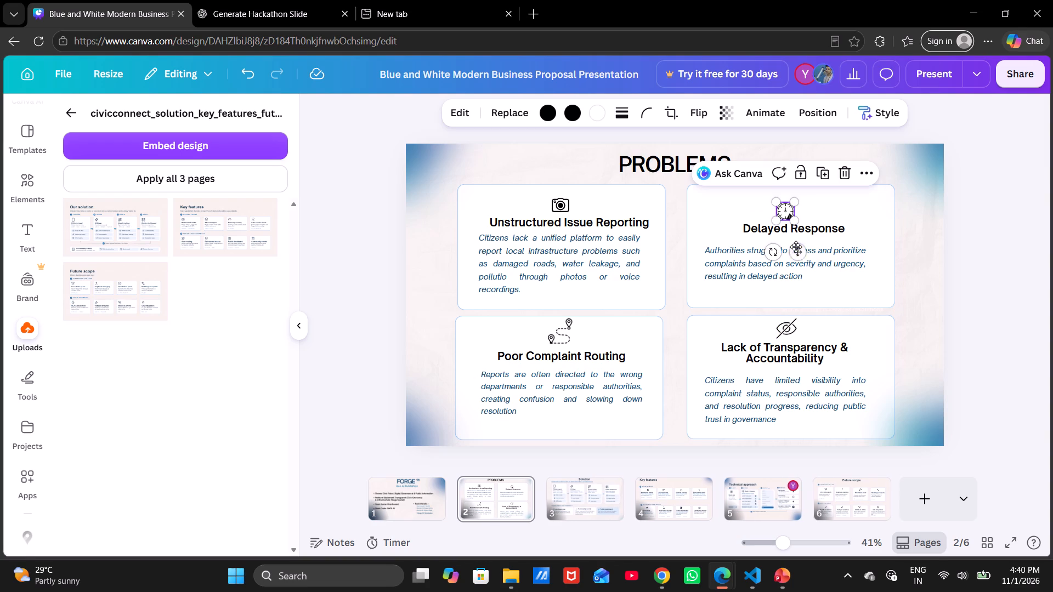
click(817, 220)
click(818, 221)
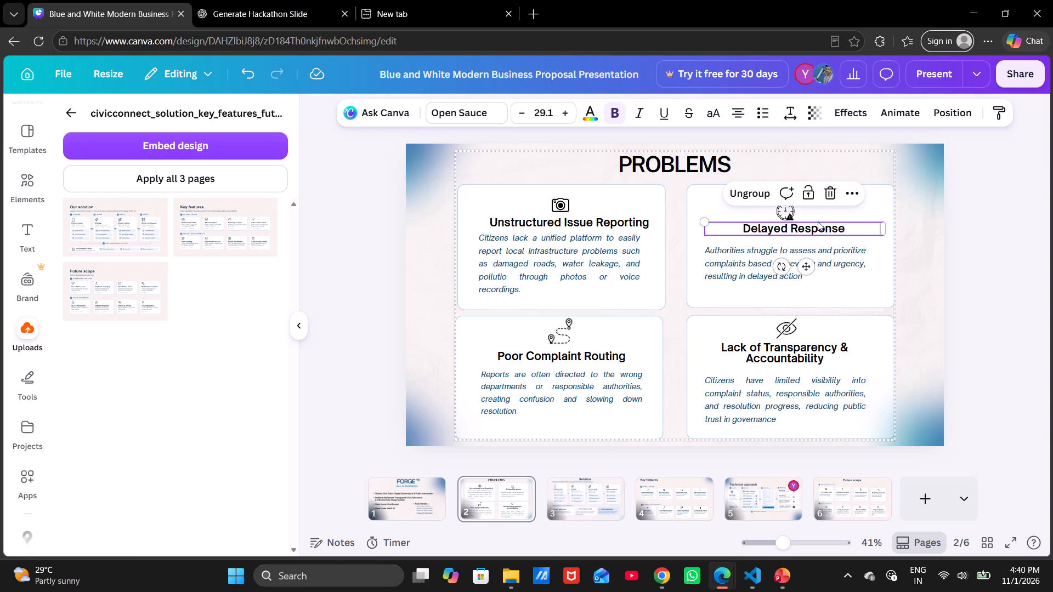
drag(800, 270, 795, 275)
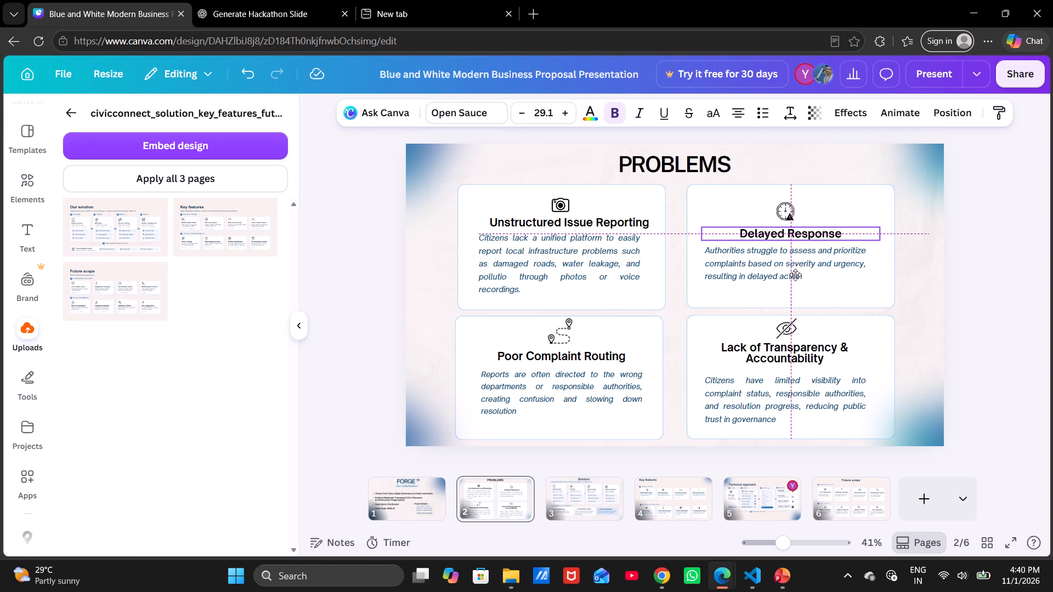
drag(795, 275, 801, 277)
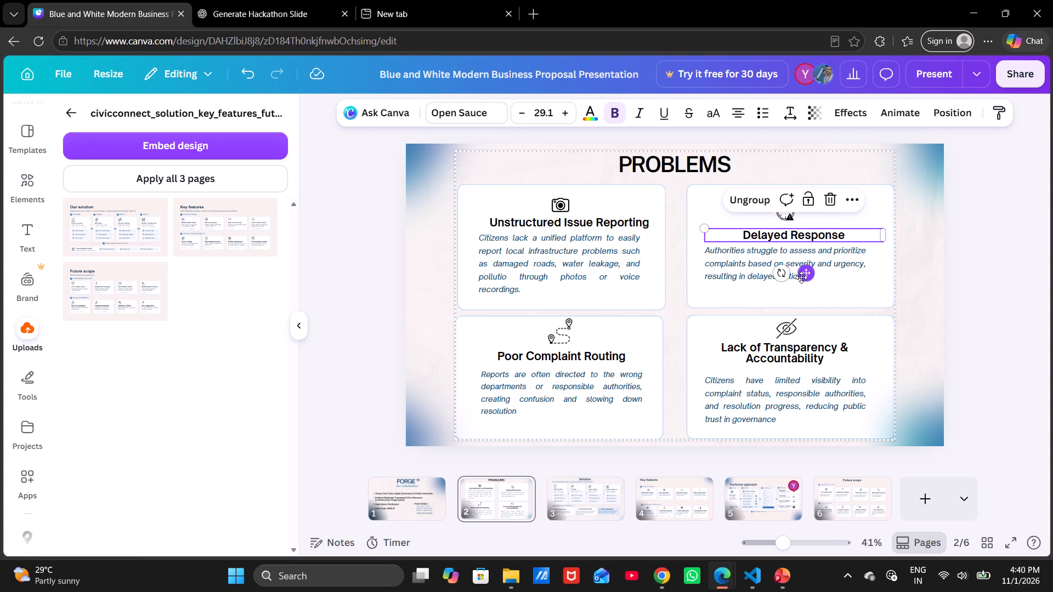
click(782, 218)
drag(798, 256, 799, 261)
click(910, 265)
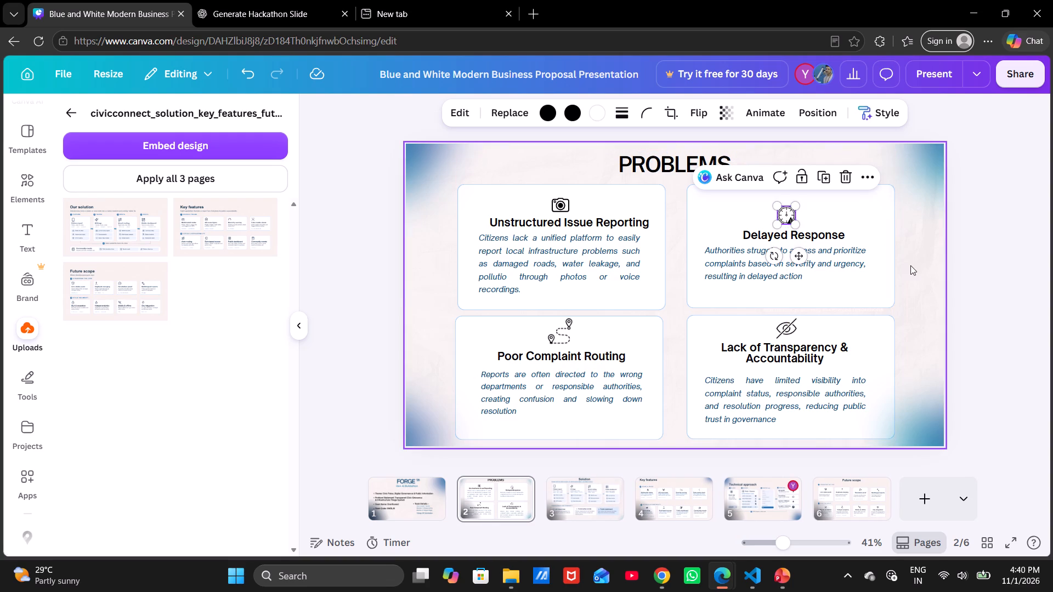
Shorten the Delayed Response card from its top edge to a height of about 395, leaving space below the title.
click(819, 195)
click(842, 202)
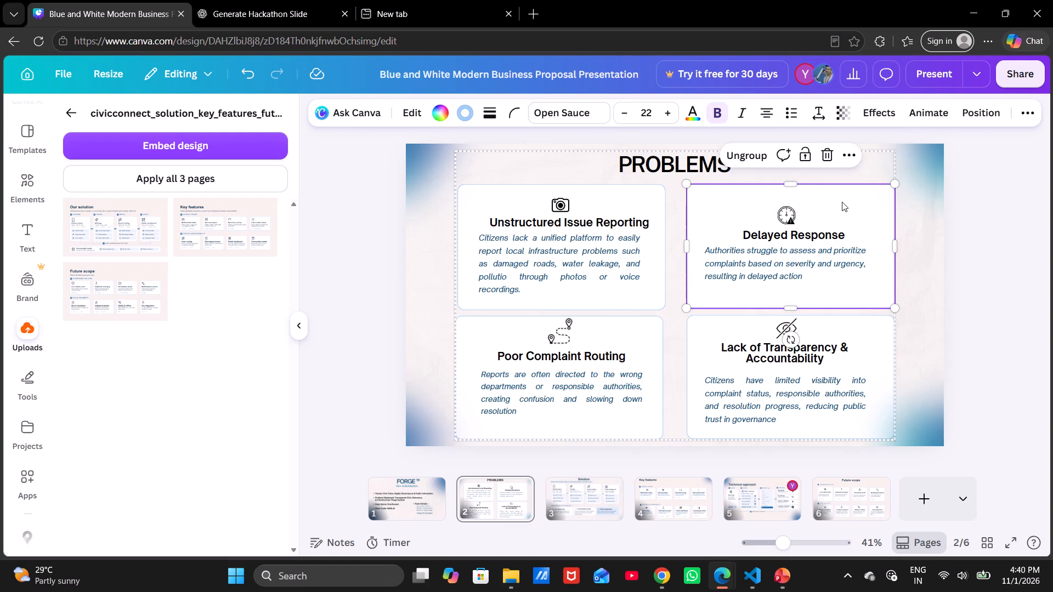
drag(794, 185, 792, 193)
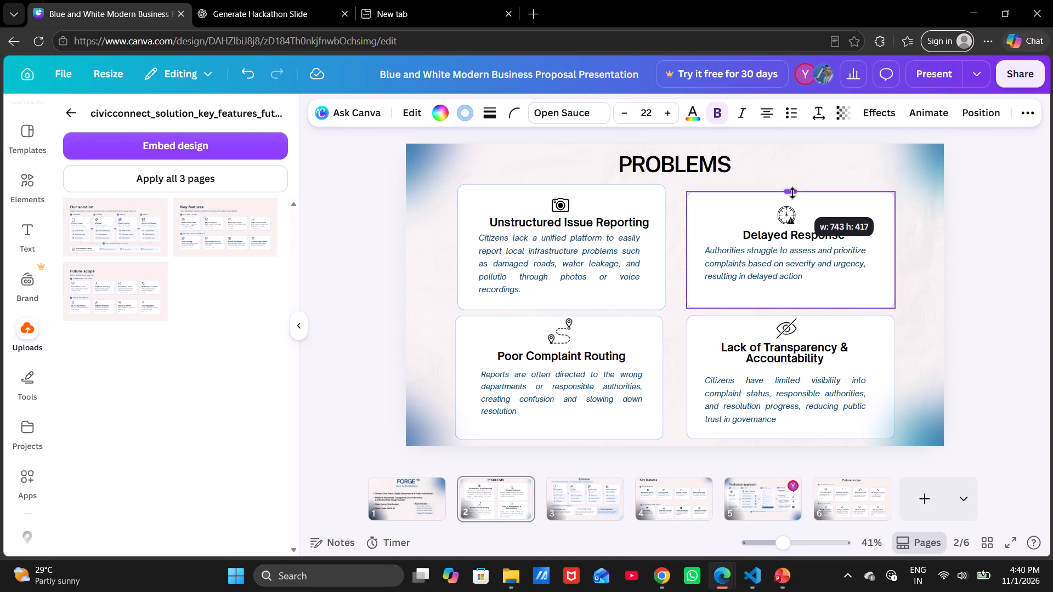
drag(792, 193, 792, 195)
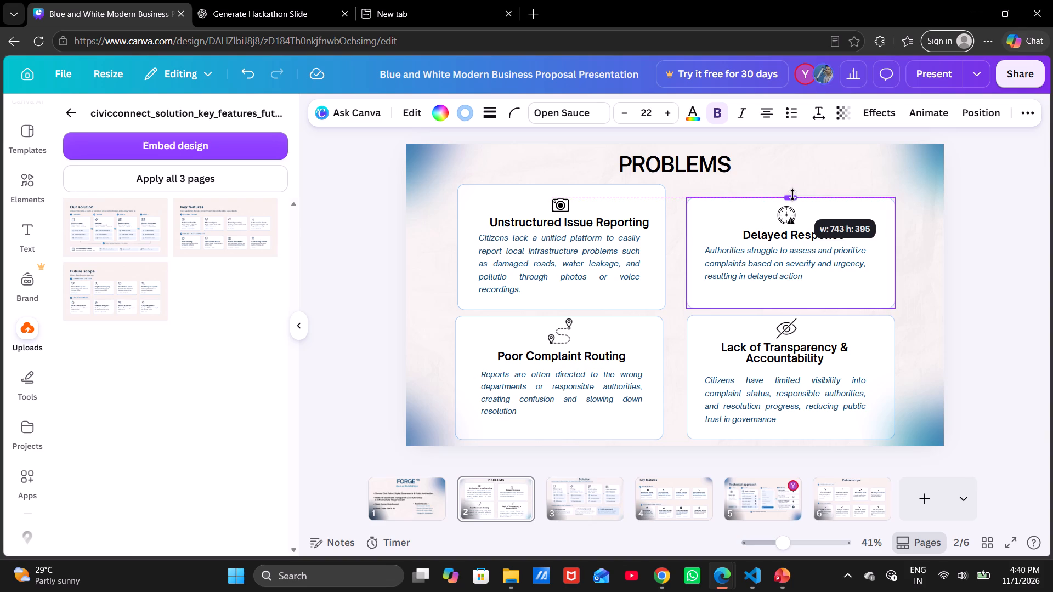
drag(792, 195, 792, 195)
Lower the Unstructured Issue Reporting card's top edge to align with the top of the Delayed Response card.
click(620, 200)
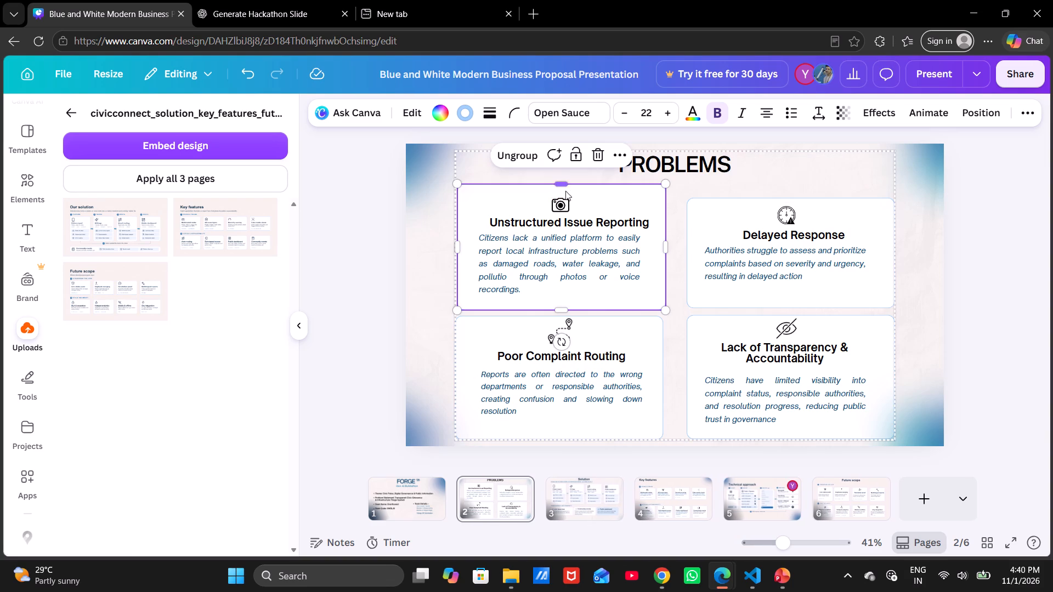
drag(565, 183, 567, 191)
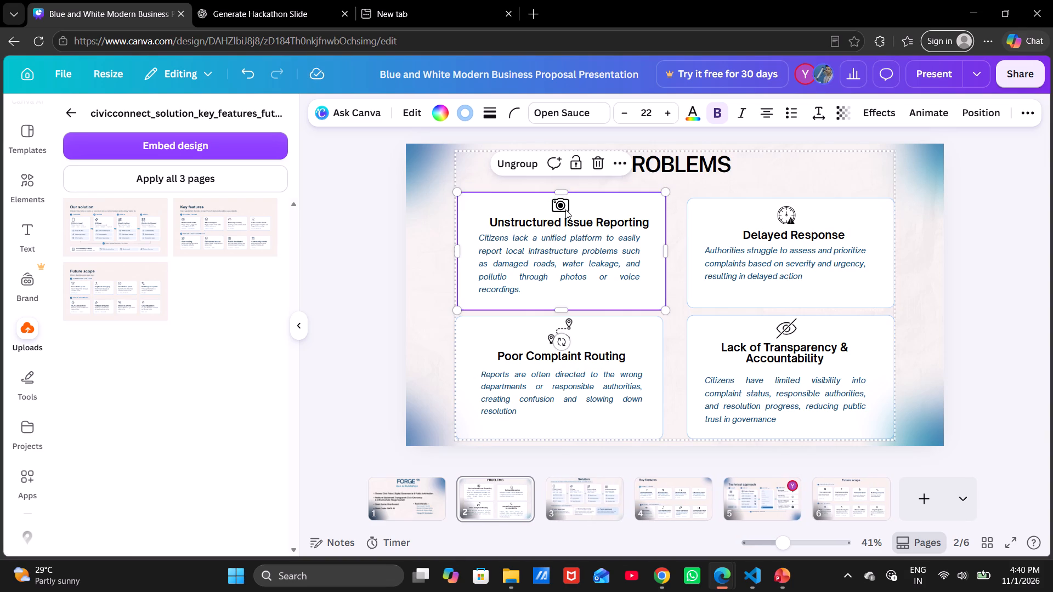
drag(562, 188, 562, 191)
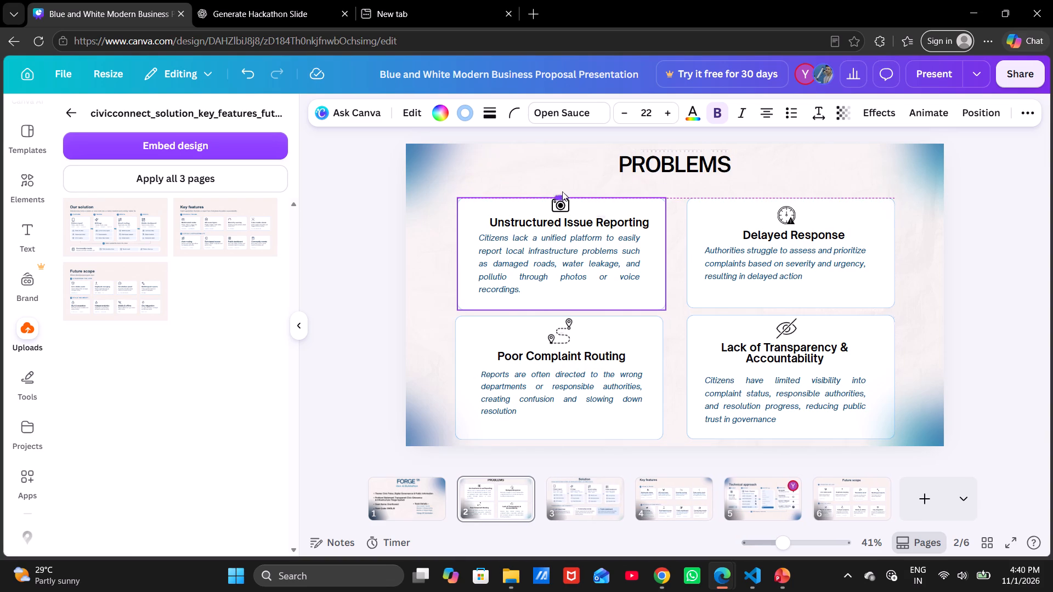
drag(562, 191, 564, 193)
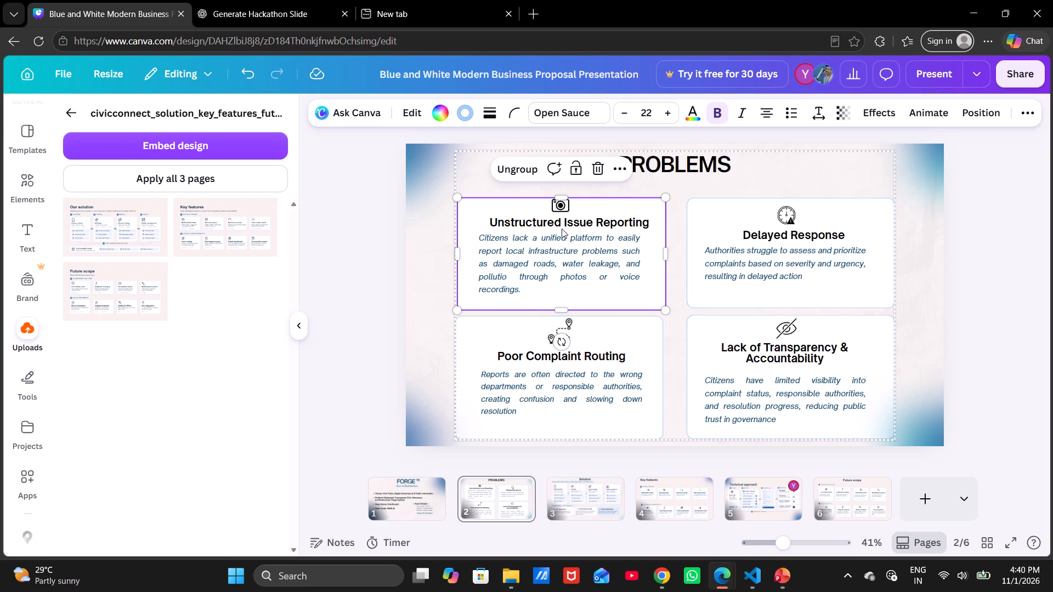
Lower the description and the heading of the Unstructured Issue Reporting card slightly, keeping the heading just above the text.
click(559, 238)
drag(557, 246, 557, 253)
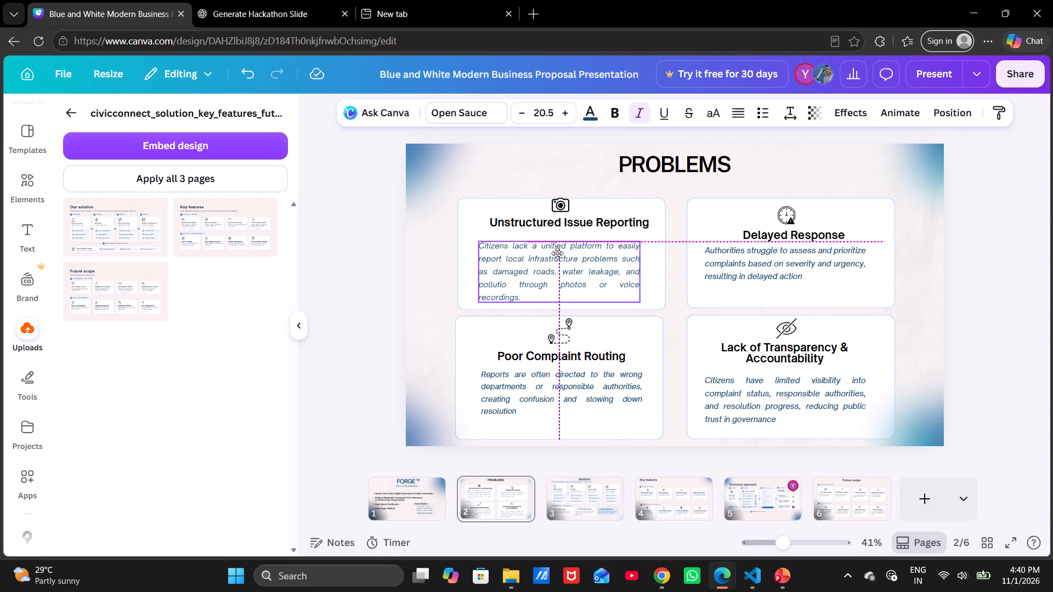
drag(557, 253, 557, 252)
click(556, 230)
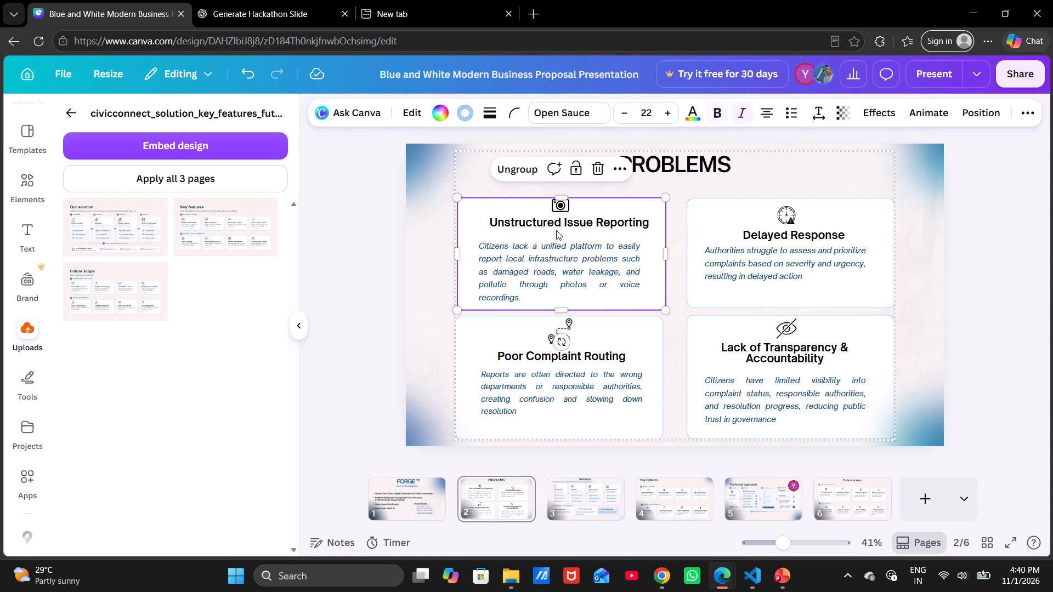
click(564, 224)
drag(564, 224, 564, 231)
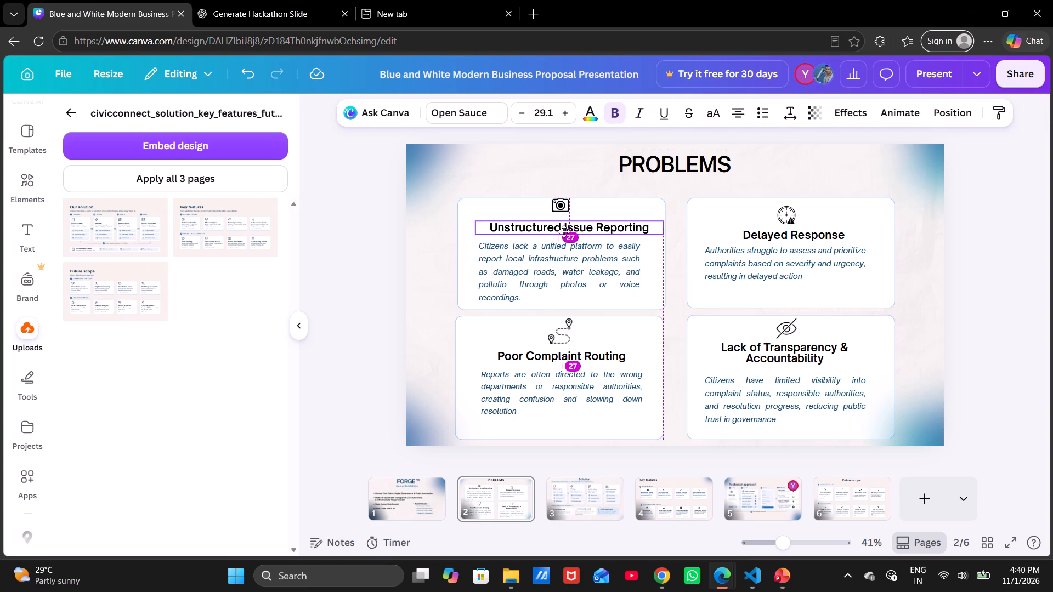
drag(564, 231, 564, 234)
Lower the camera icon slightly so it sits inside the Unstructured Issue Reporting card, just above the heading.
click(557, 207)
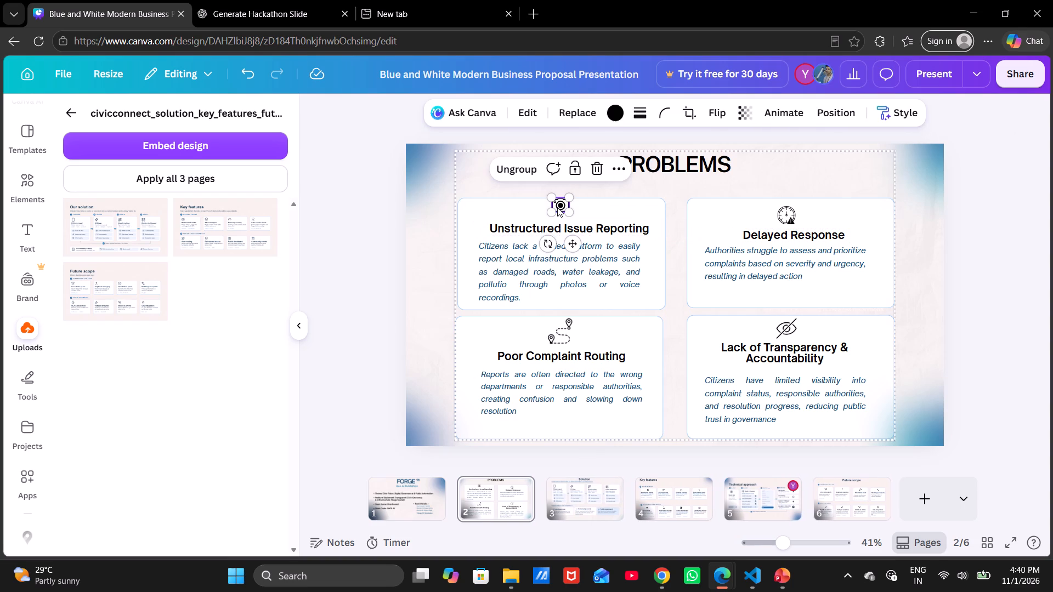
click(557, 207)
click(563, 208)
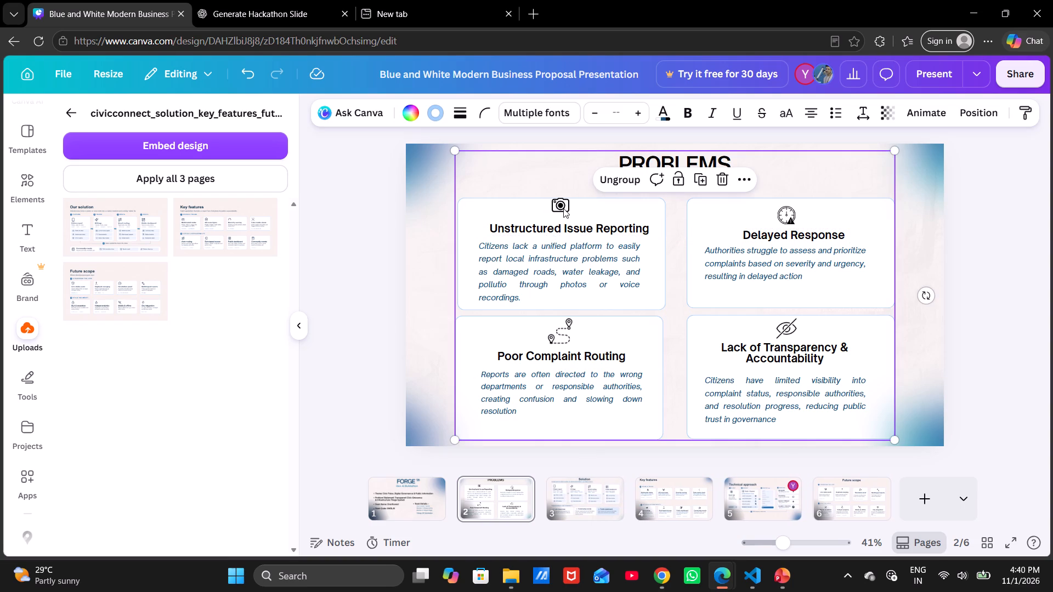
click(559, 205)
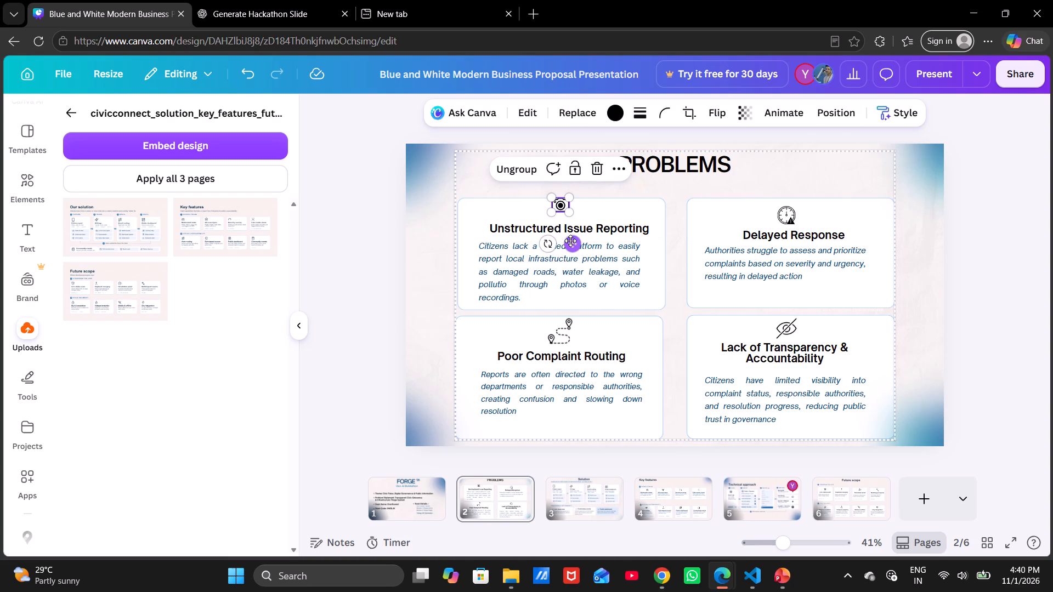
drag(570, 241, 571, 247)
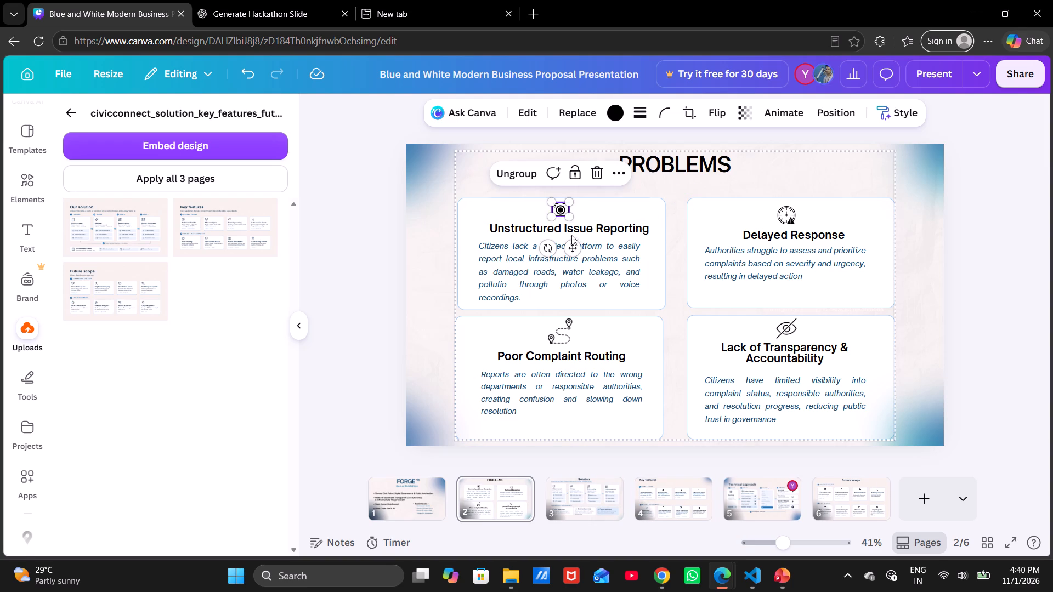
click(569, 246)
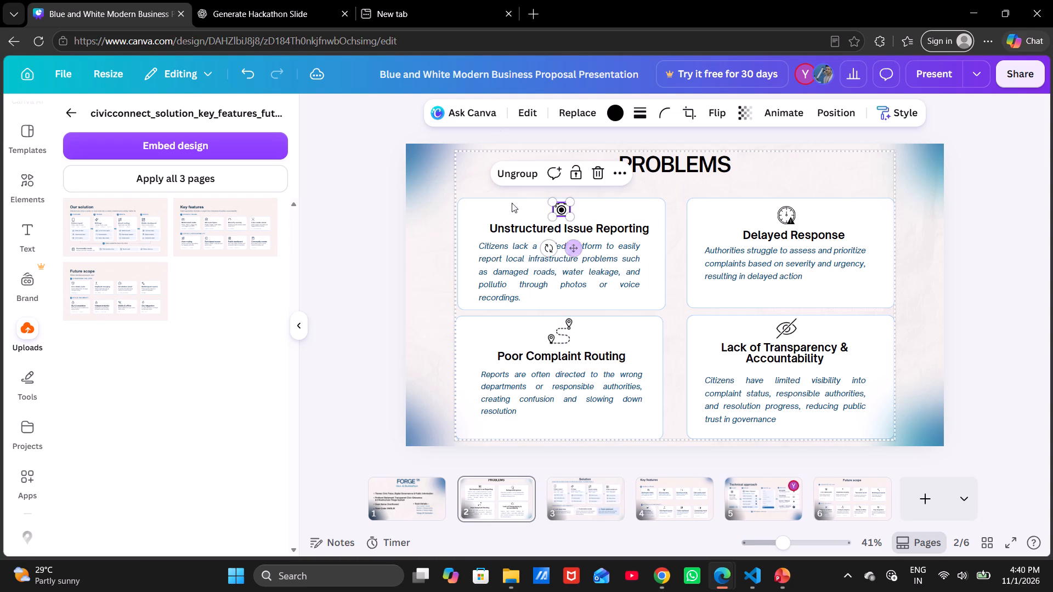
click(737, 168)
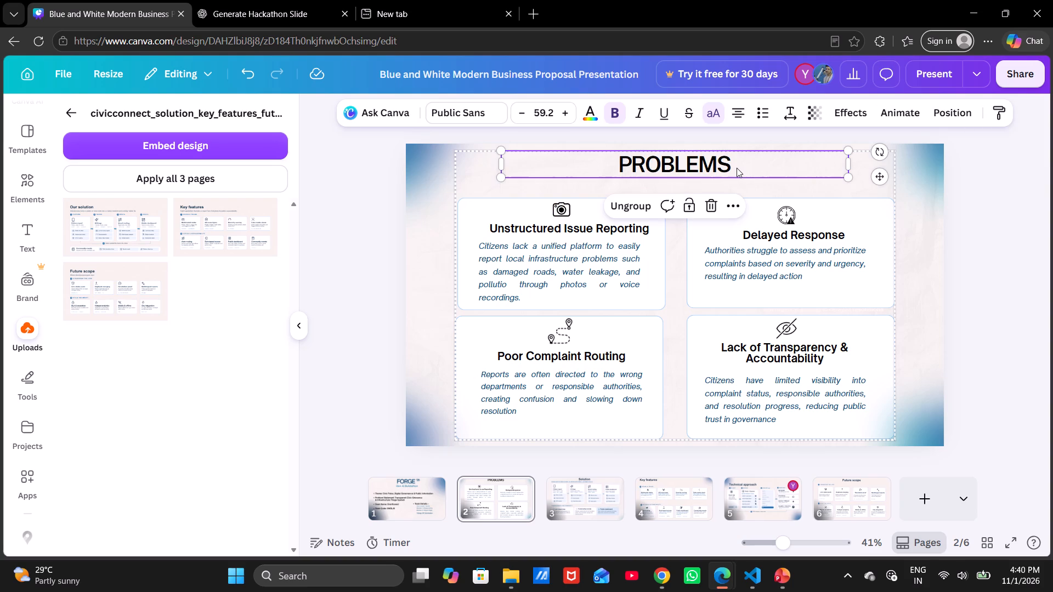
click(983, 246)
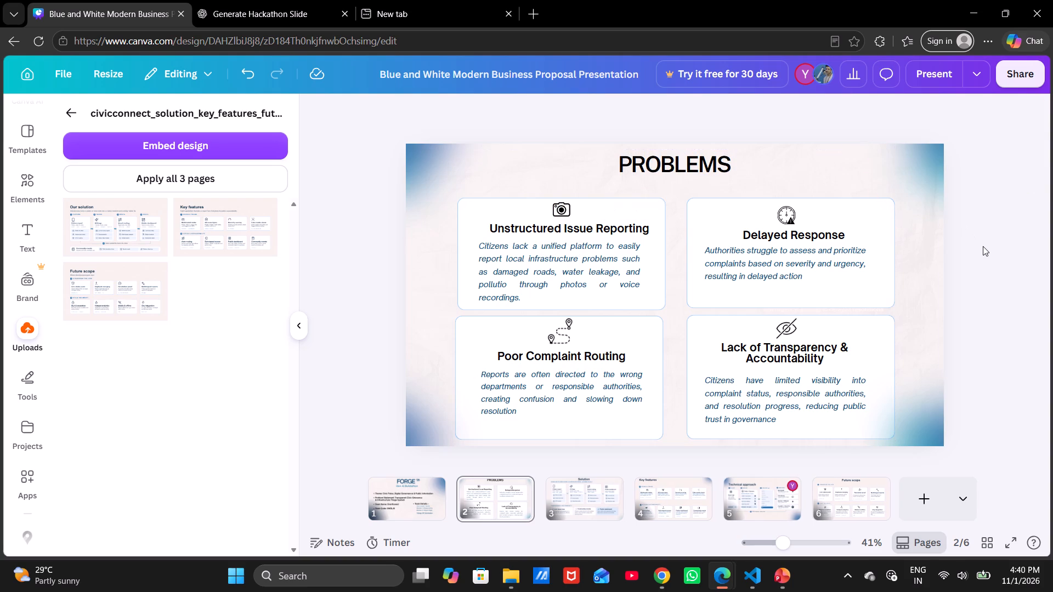
Raise the clock icon and the Delayed Response heading slightly, level with the Unstructured Issue Reporting card's icon and heading.
click(780, 212)
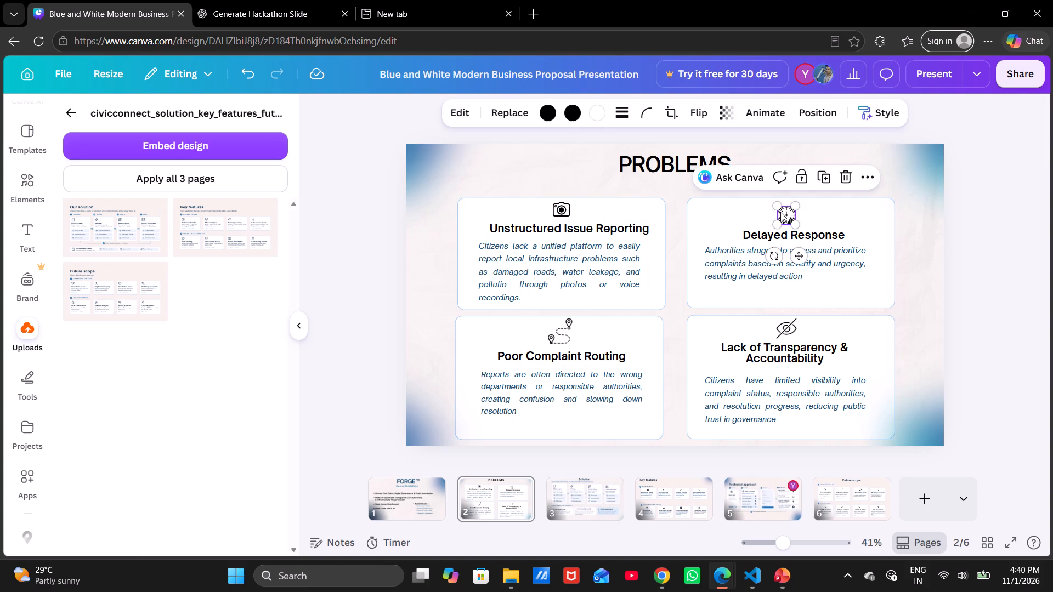
click(796, 254)
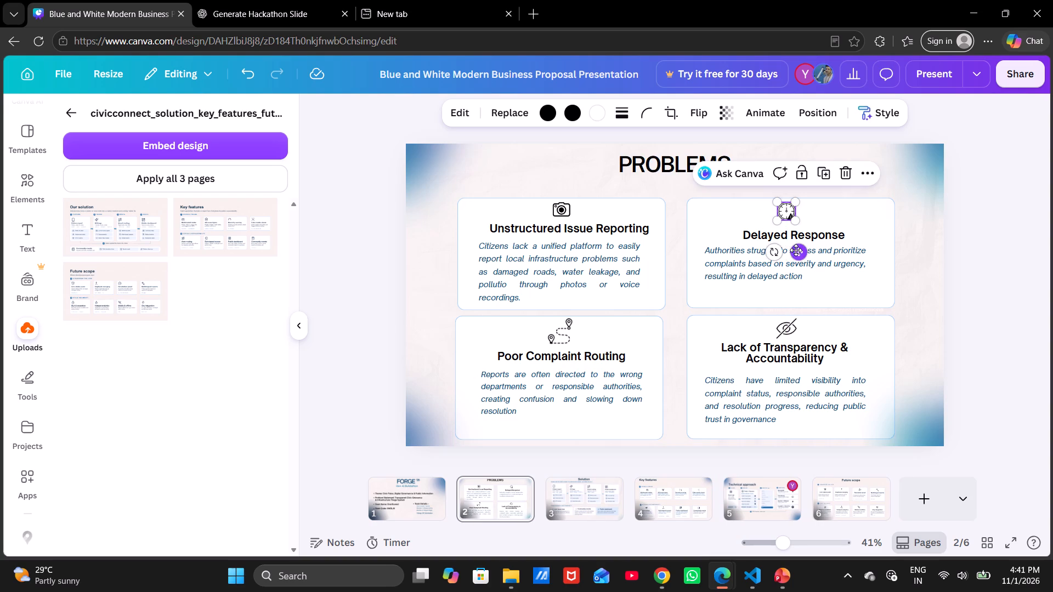
click(761, 236)
click(771, 229)
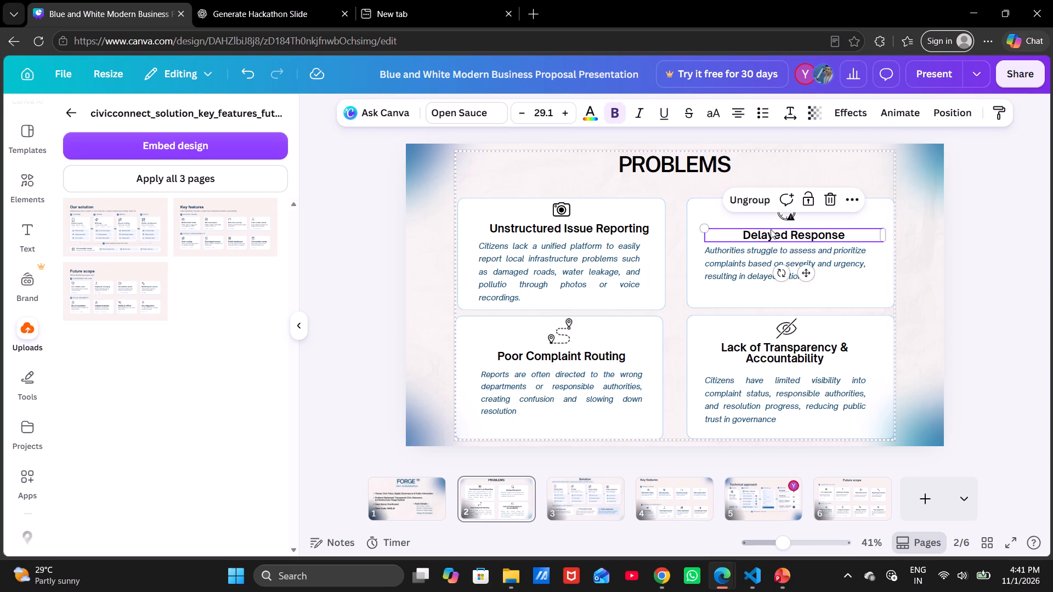
click(811, 280)
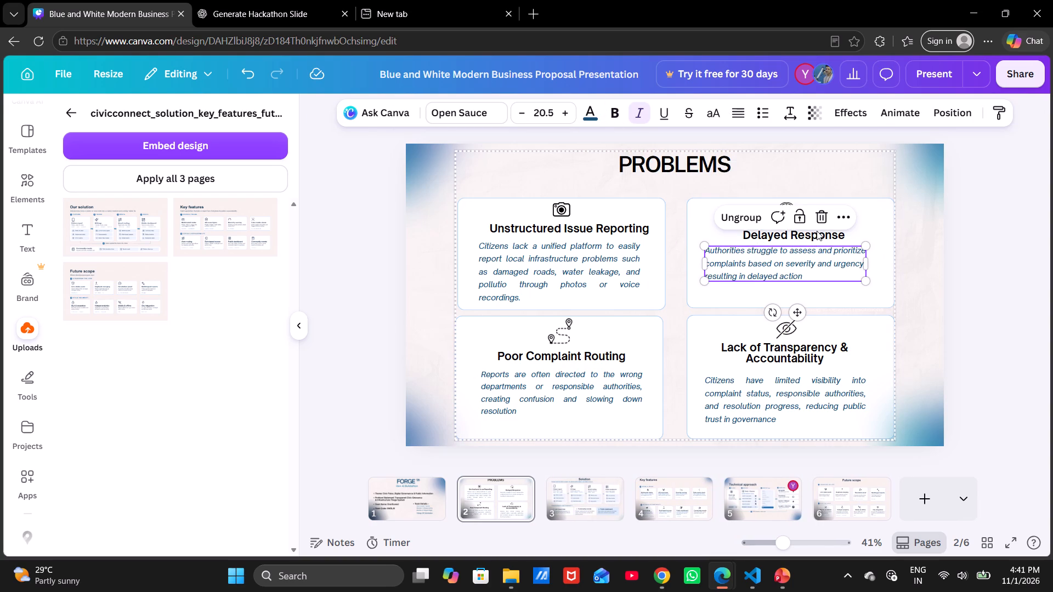
click(817, 231)
click(806, 269)
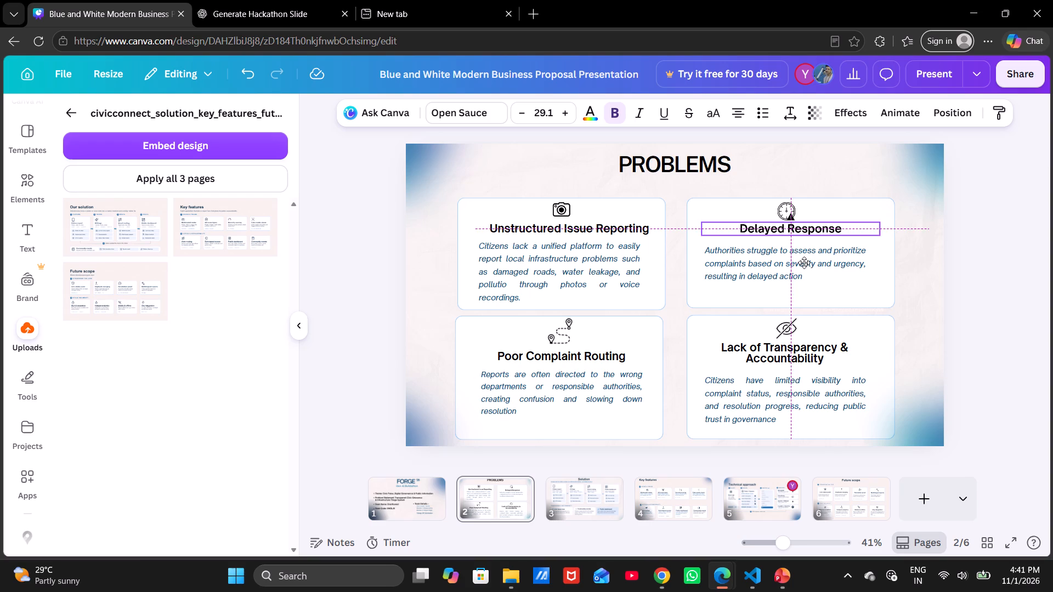
click(902, 261)
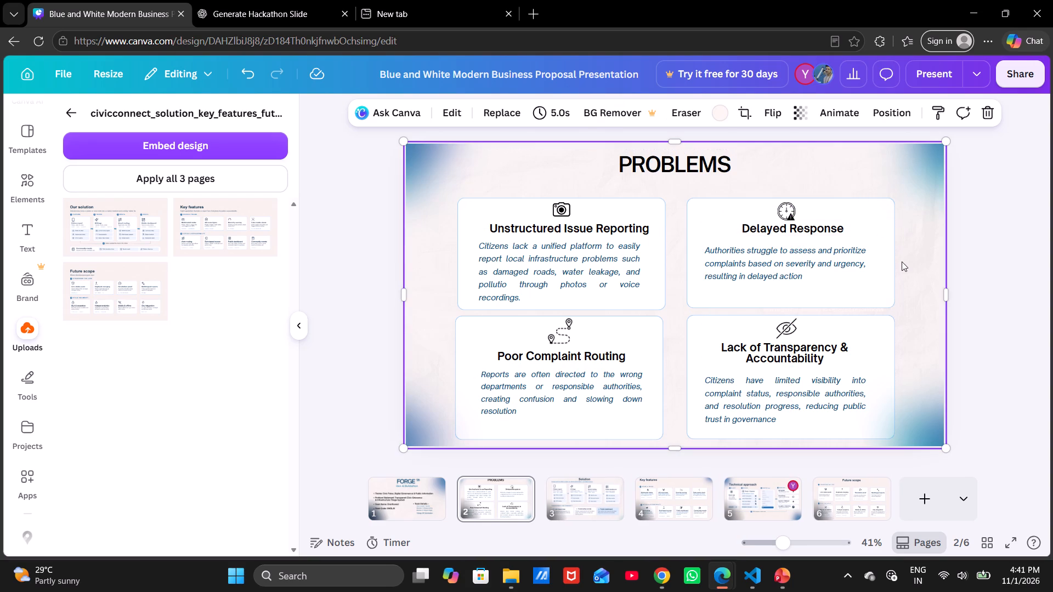
Set the font size of the Unstructured Issue Reporting card's description to 19.5.
click(767, 262)
click(767, 262)
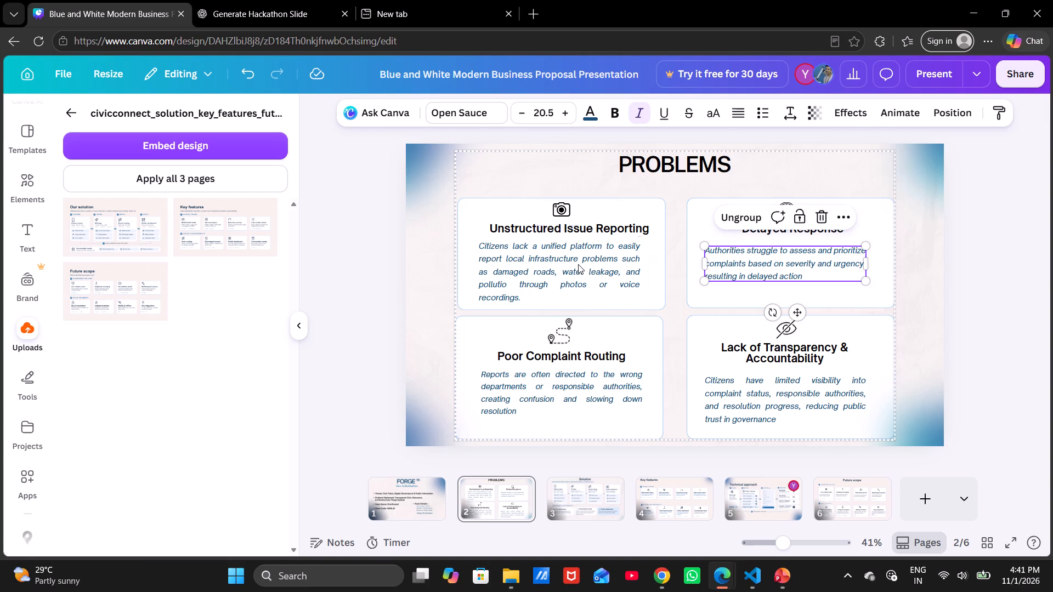
click(578, 264)
click(578, 264)
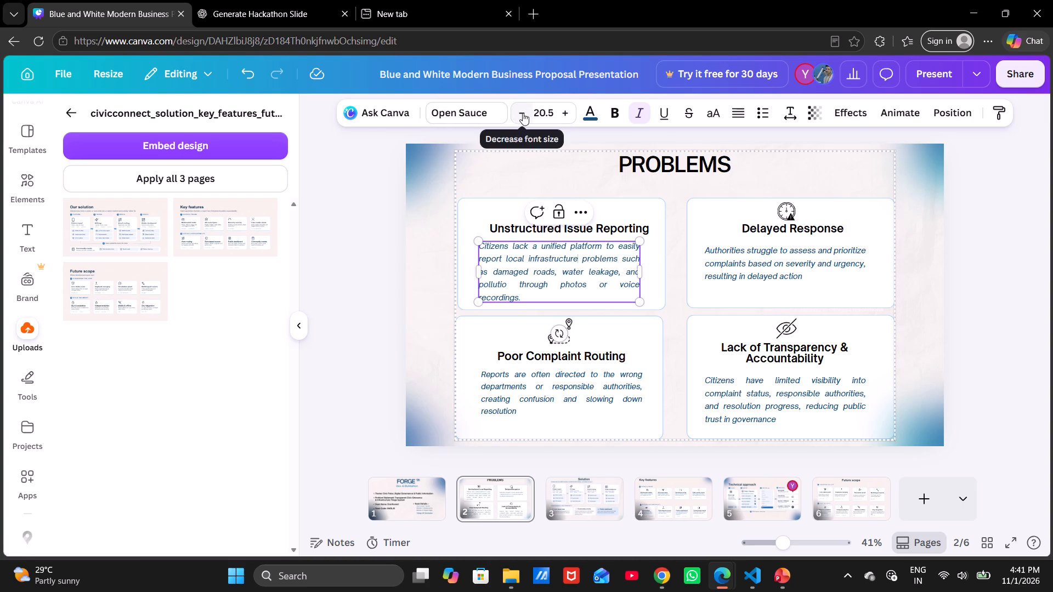
double_click(523, 113)
double_click(564, 117)
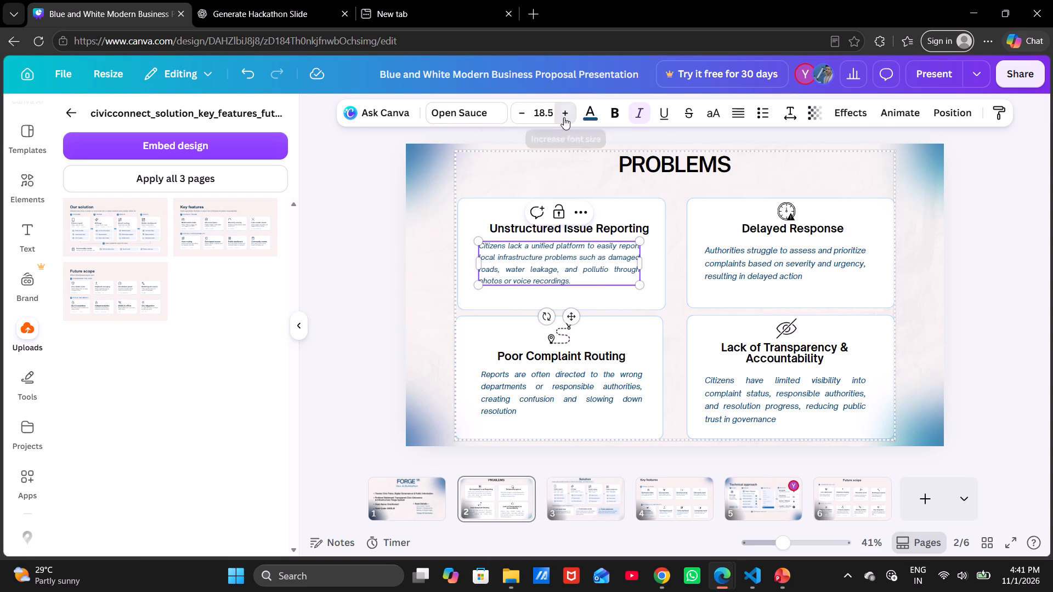
click(527, 112)
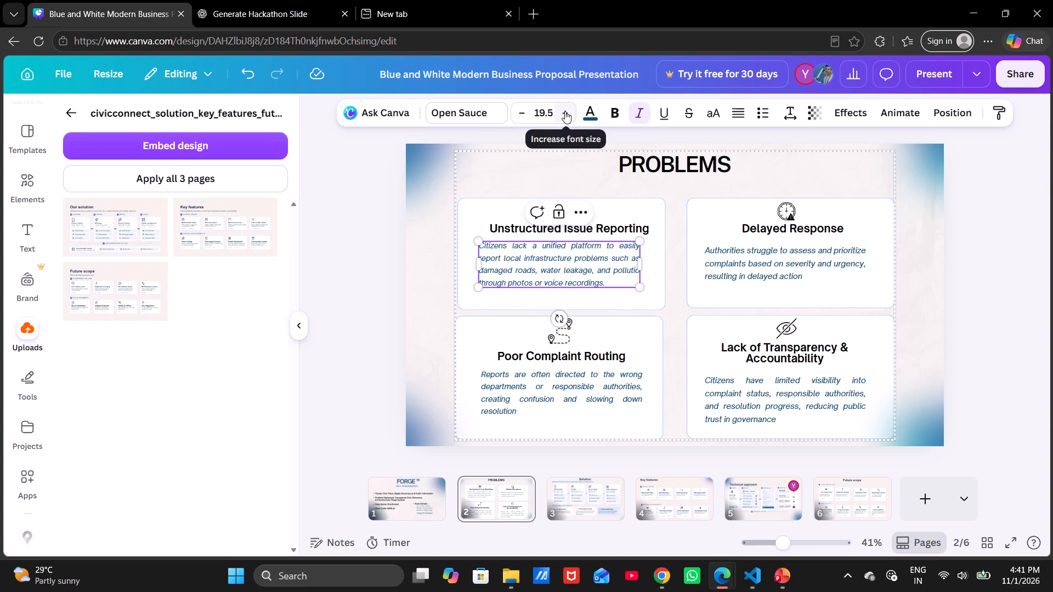
Shrink the Unstructured Issue Reporting card by aligning its bottom edge with the Delayed Response card and pulling both sides slightly inward.
click(656, 298)
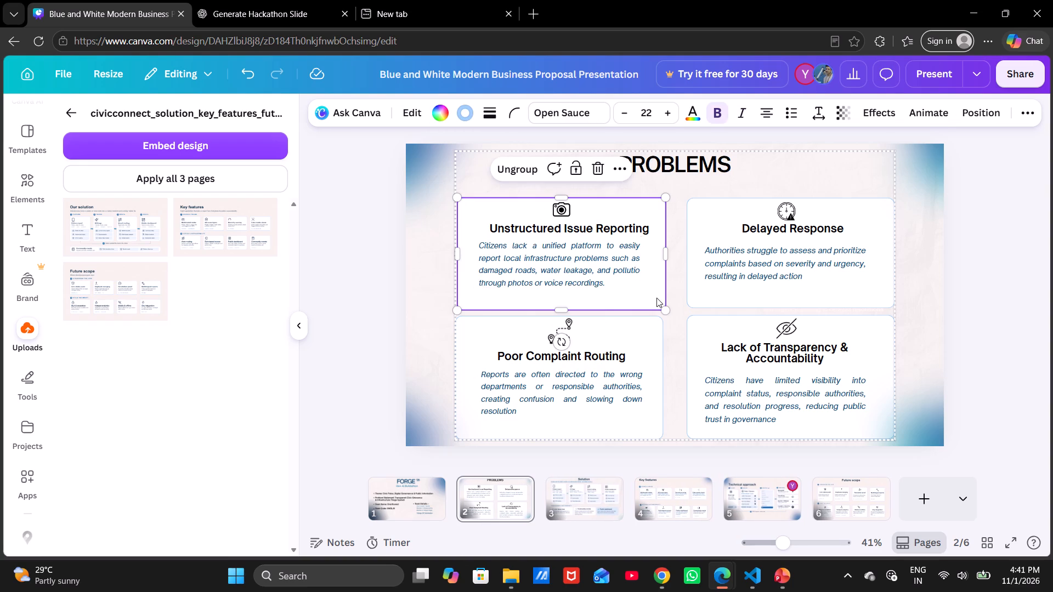
drag(555, 308, 559, 300)
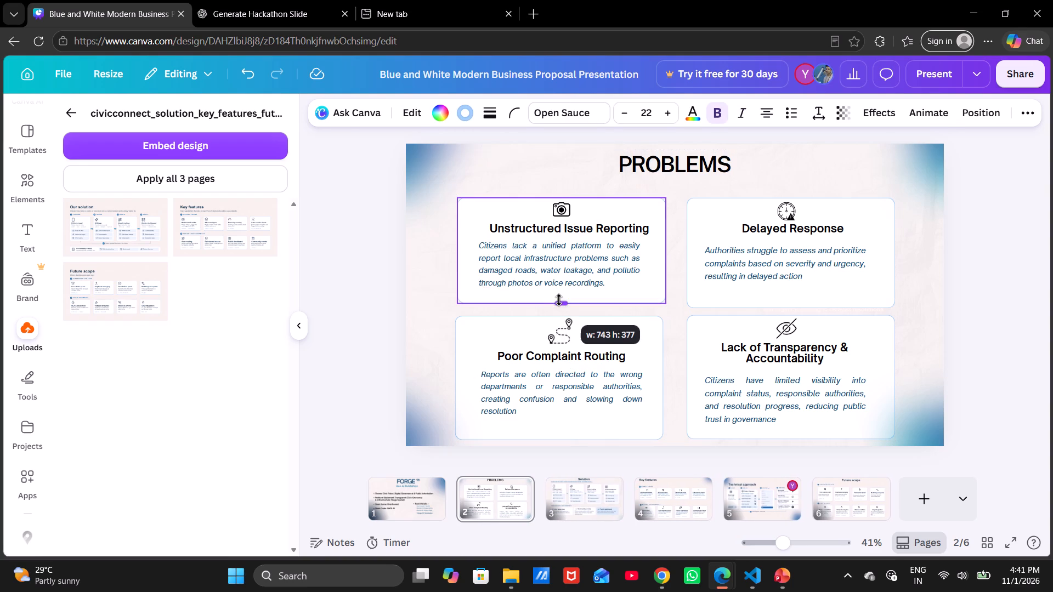
drag(559, 300, 560, 301)
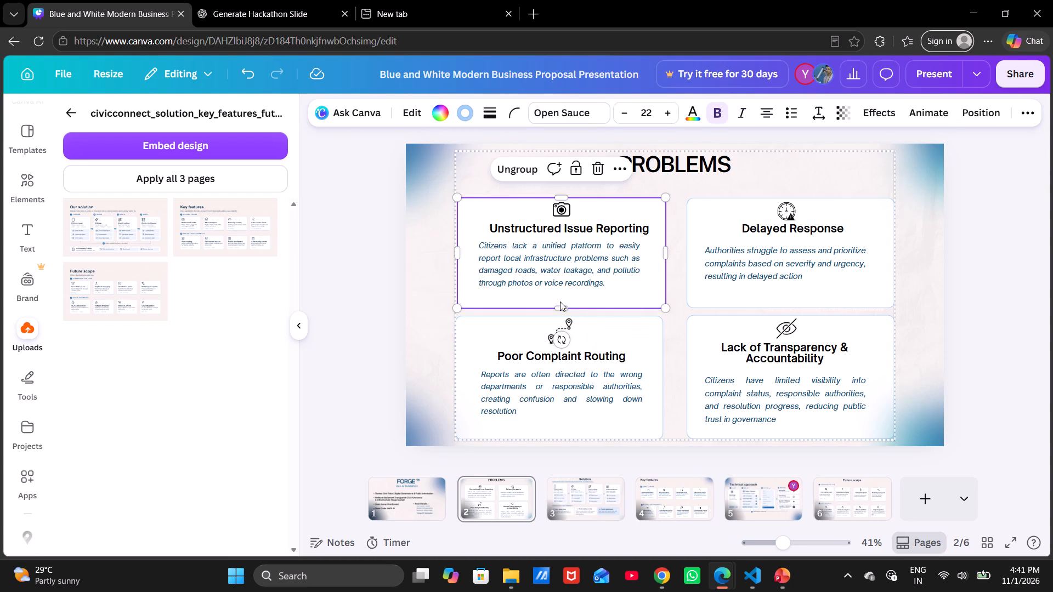
click(457, 254)
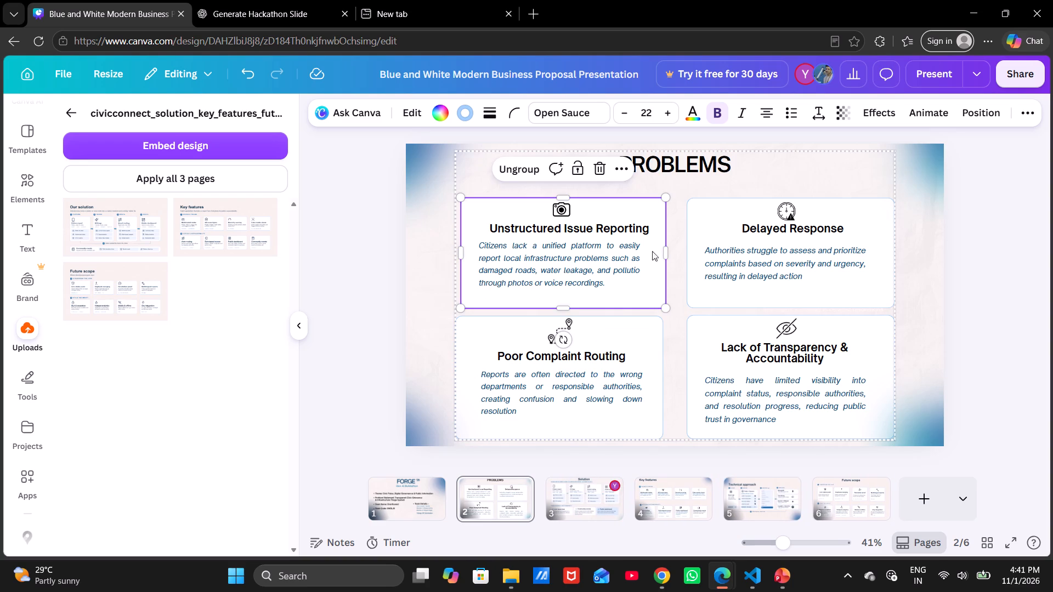
drag(670, 253, 663, 253)
Shrink the Poor Complaint Routing card by matching its sides to the card above and raising its bottom edge closer to the description.
click(637, 350)
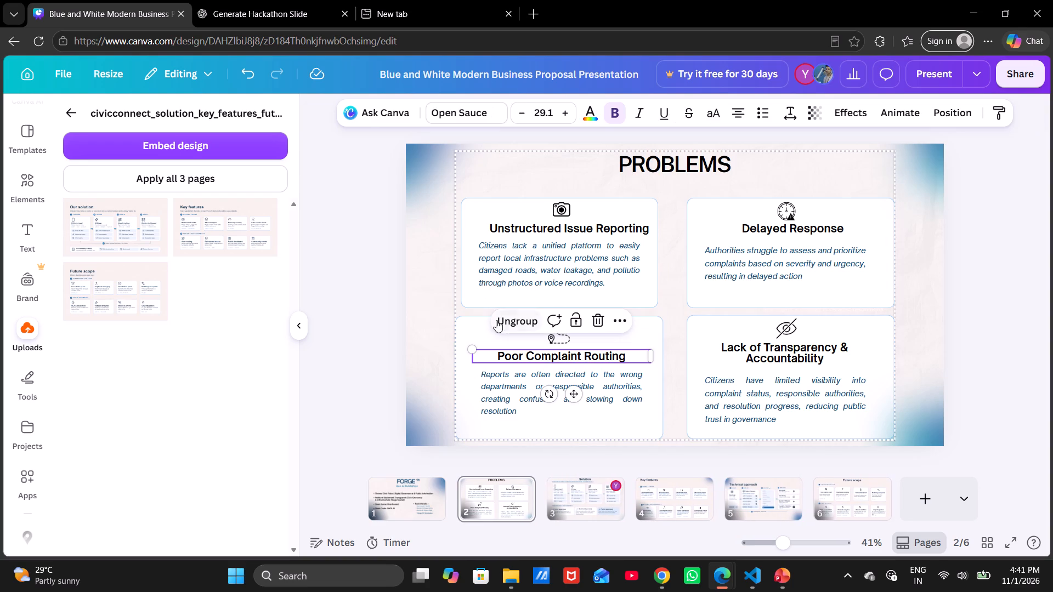
click(475, 331)
drag(455, 375, 463, 370)
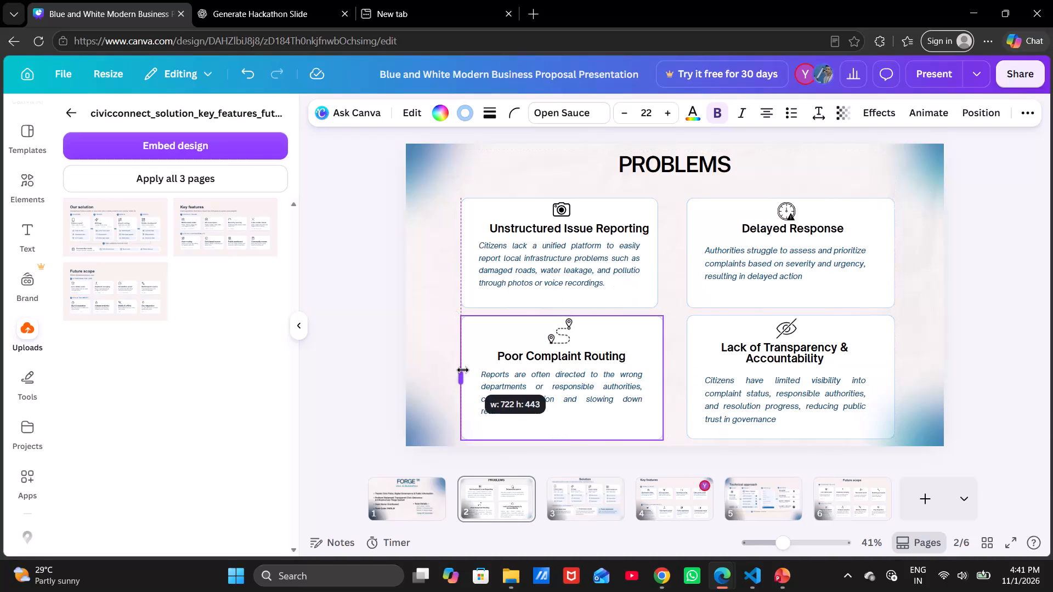
drag(463, 370, 463, 369)
drag(564, 442, 564, 435)
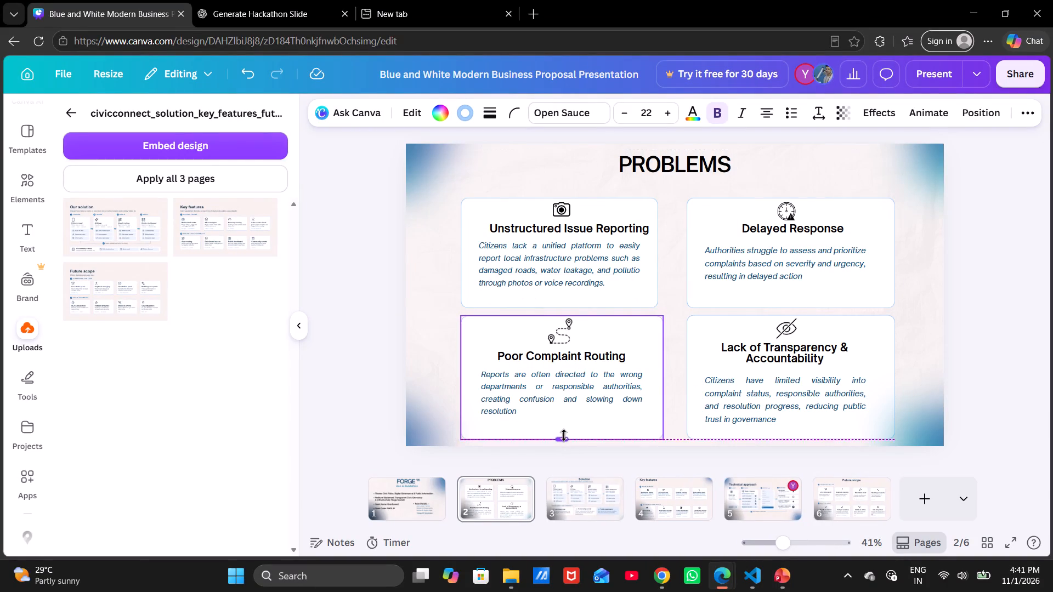
drag(564, 435, 565, 430)
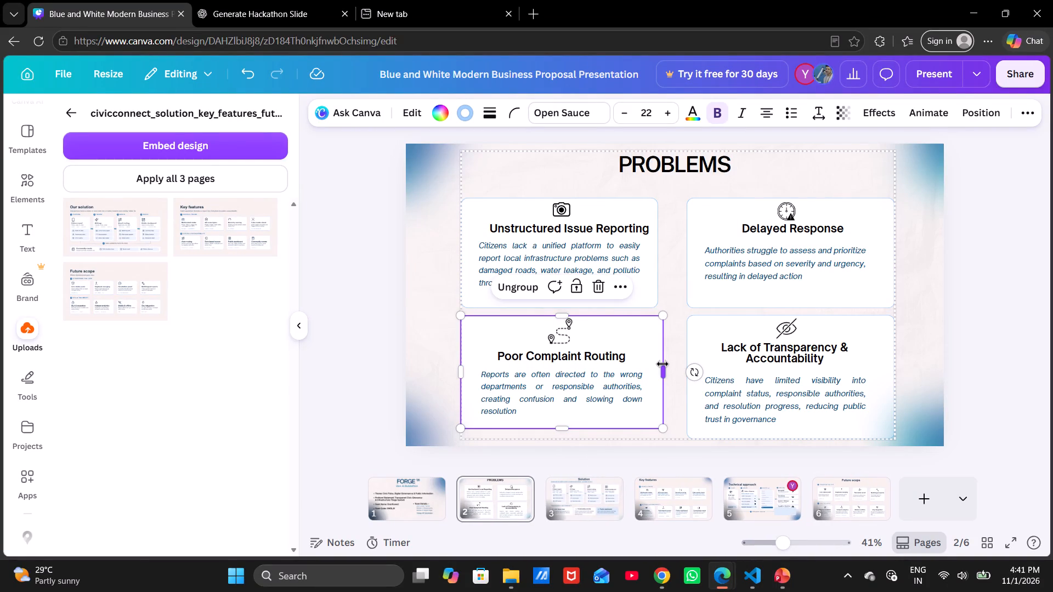
click(663, 364)
Shrink the Lack of Transparency & Accountability card to about 697 by 388, aligning its bottom edge with the Poor Complaint Routing card.
click(705, 355)
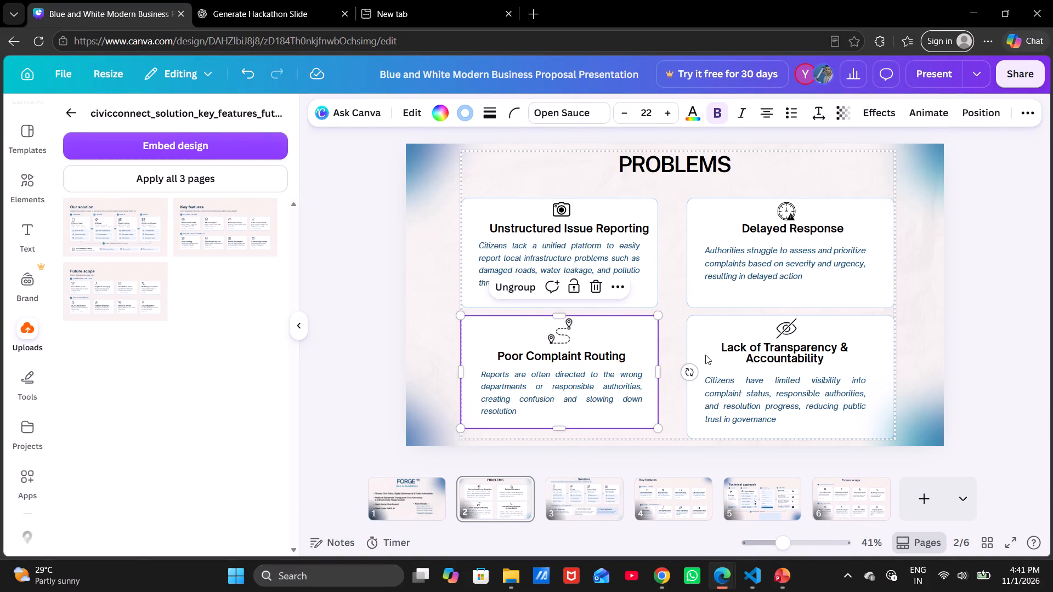
click(685, 356)
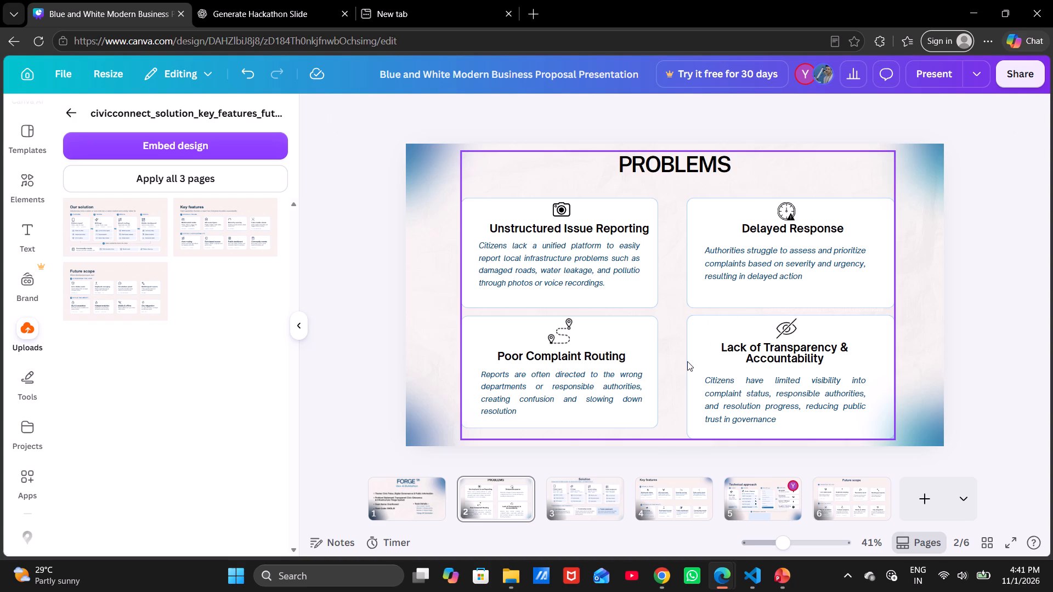
click(687, 361)
click(698, 366)
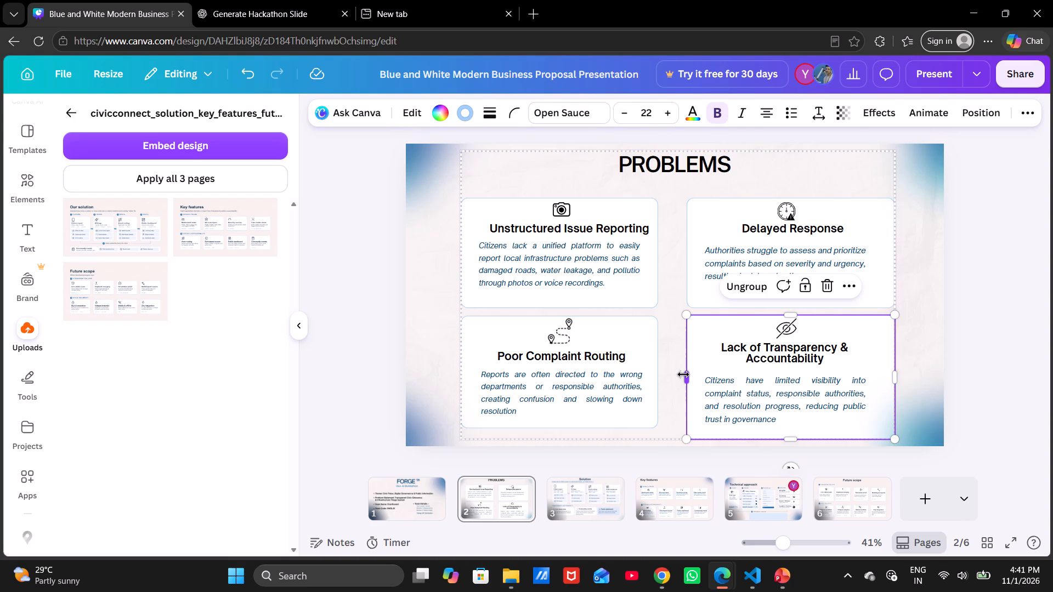
click(683, 374)
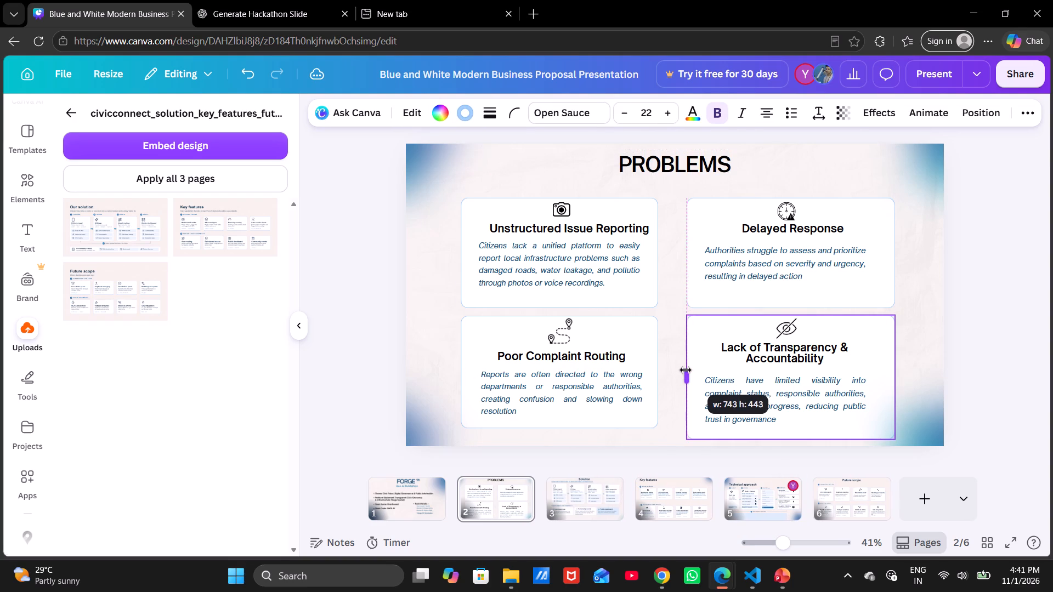
click(786, 312)
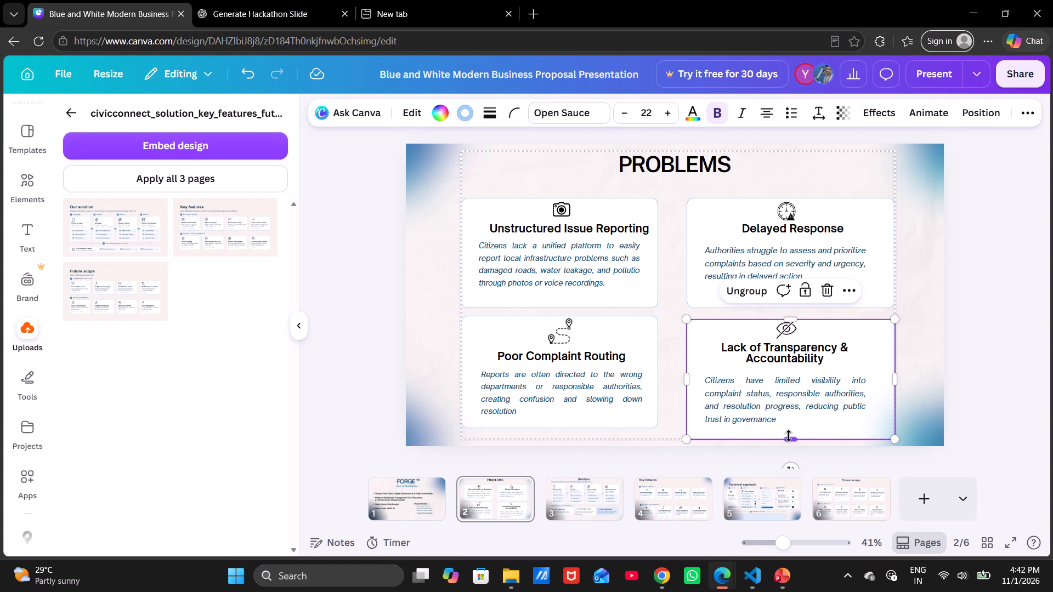
drag(789, 436, 786, 423)
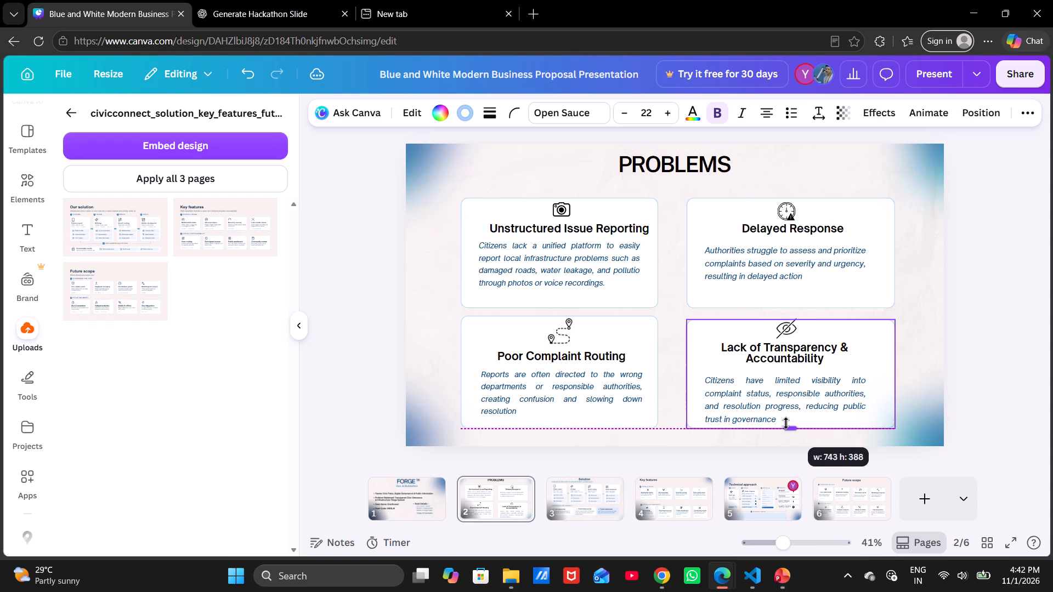
drag(786, 423, 785, 424)
drag(896, 374, 881, 369)
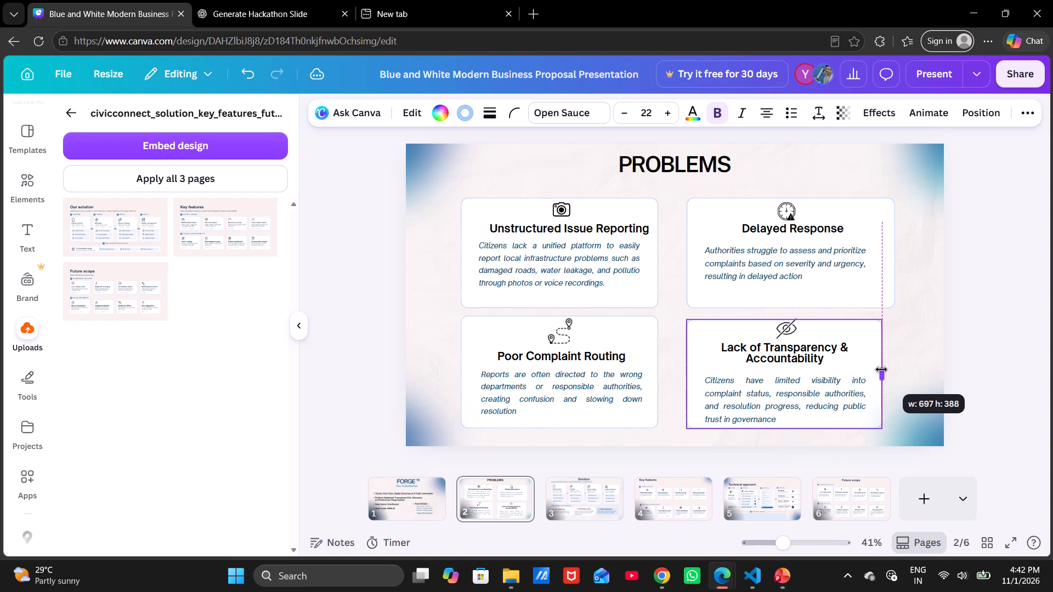
drag(881, 369, 883, 369)
Narrow the Delayed Response card by pulling its outer side inward to line up with the card below.
click(881, 274)
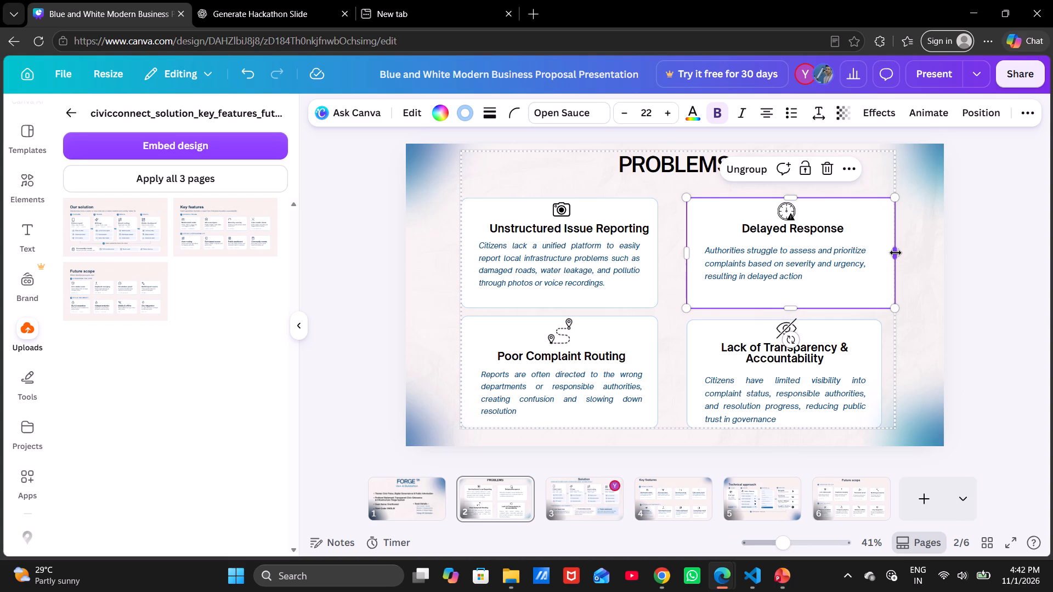
drag(896, 253, 886, 253)
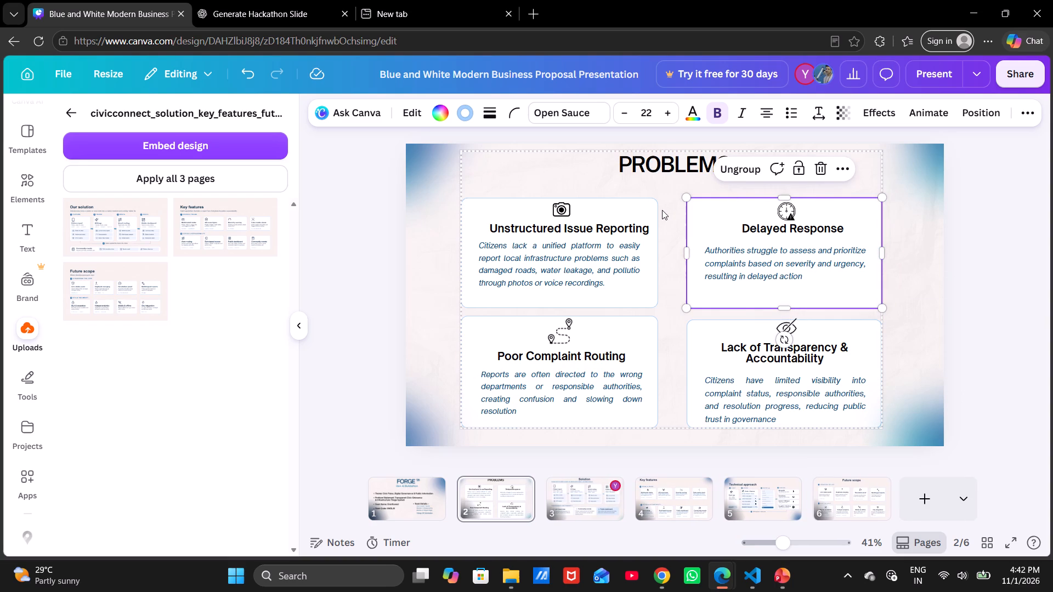
click(788, 305)
click(607, 178)
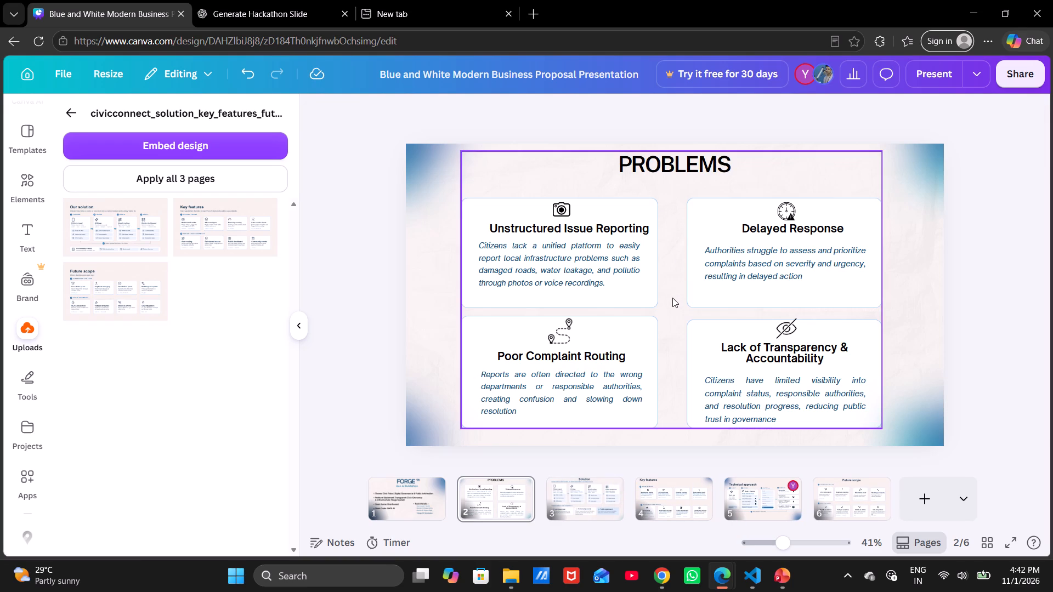
Extend the Unstructured Issue Reporting and Delayed Response cards slightly upward, keeping their top edges level.
click(599, 343)
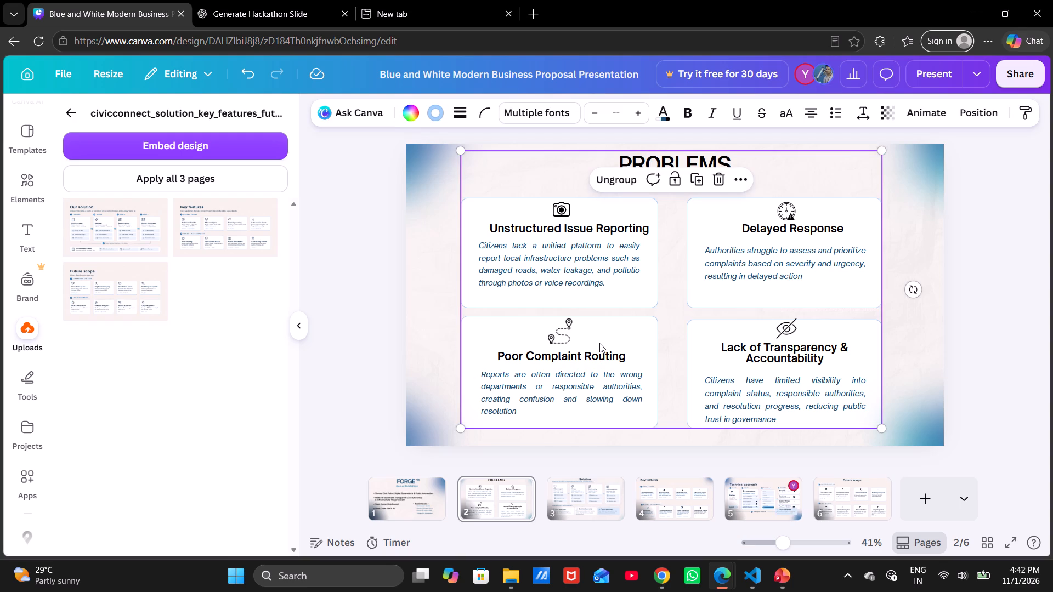
click(423, 290)
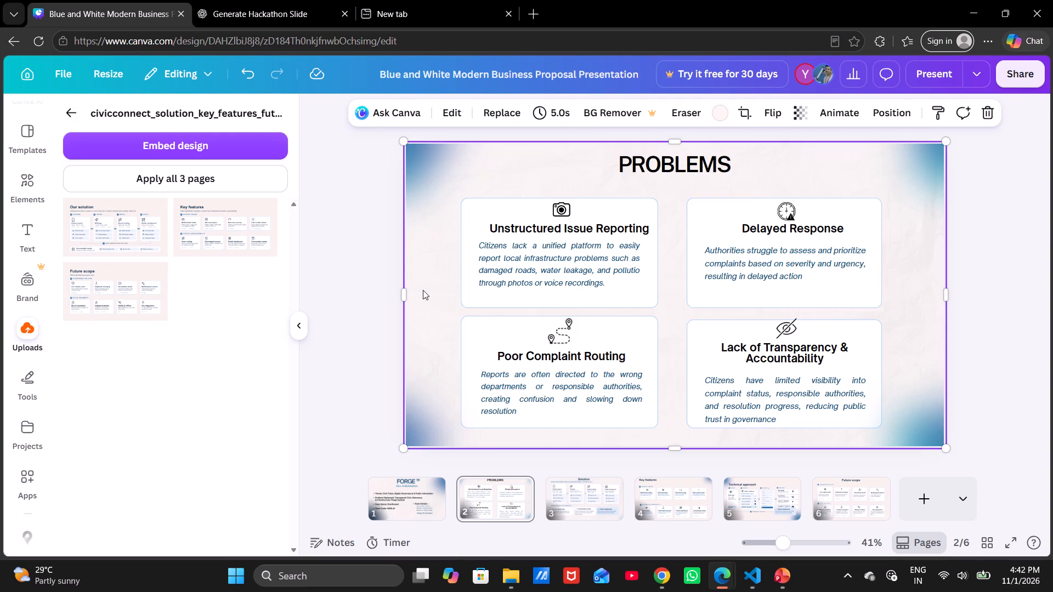
click(489, 345)
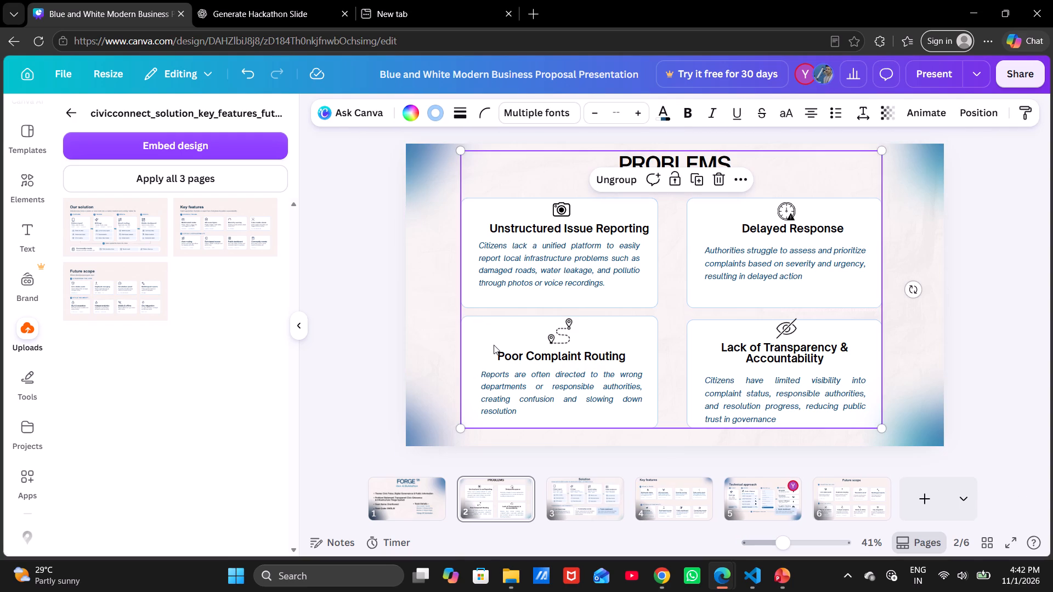
click(533, 339)
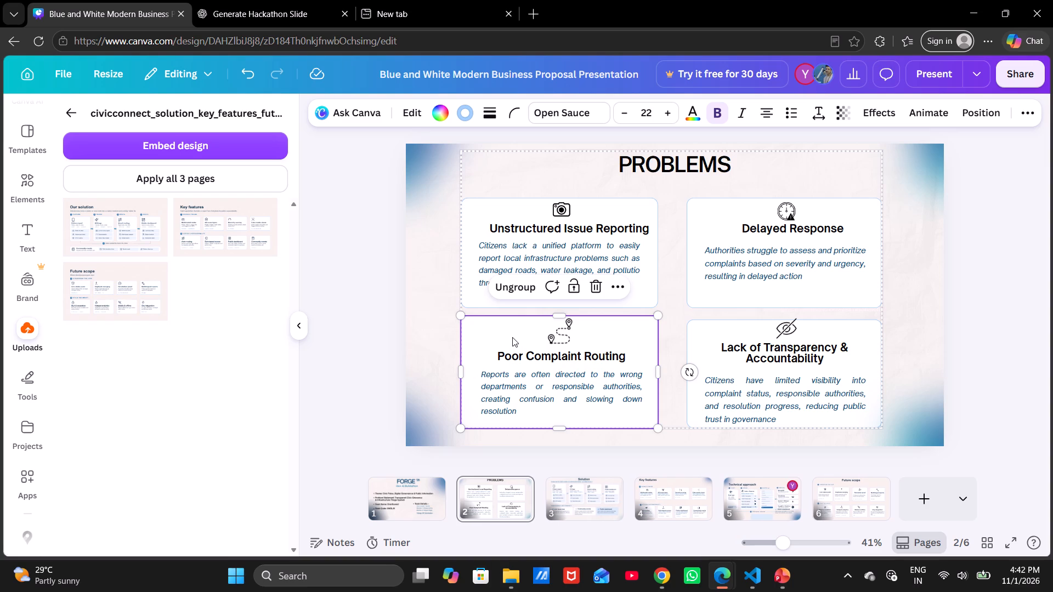
click(618, 206)
drag(561, 200, 559, 193)
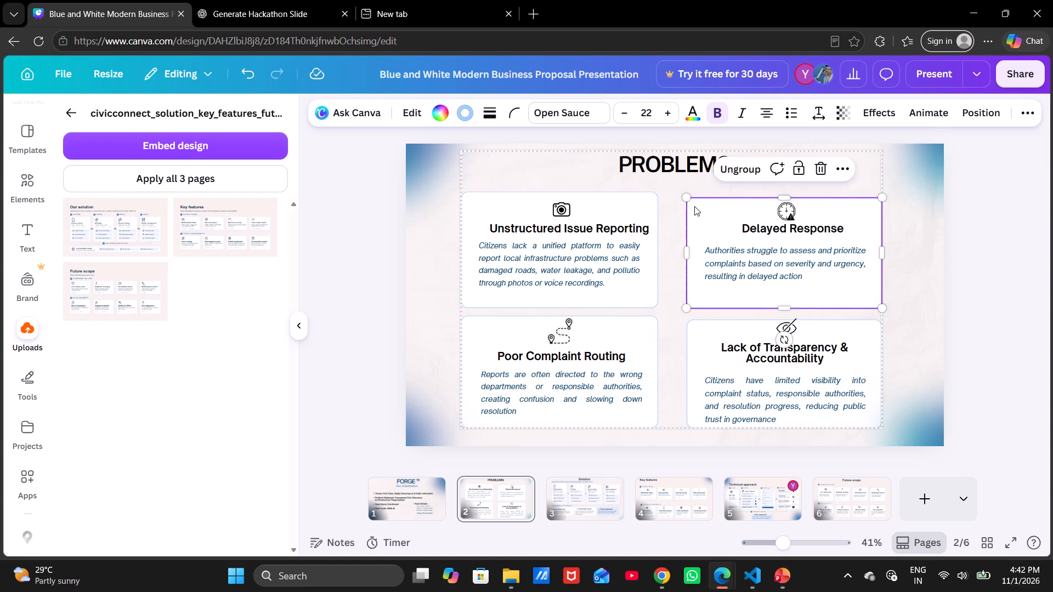
click(694, 206)
drag(783, 197, 780, 191)
click(925, 193)
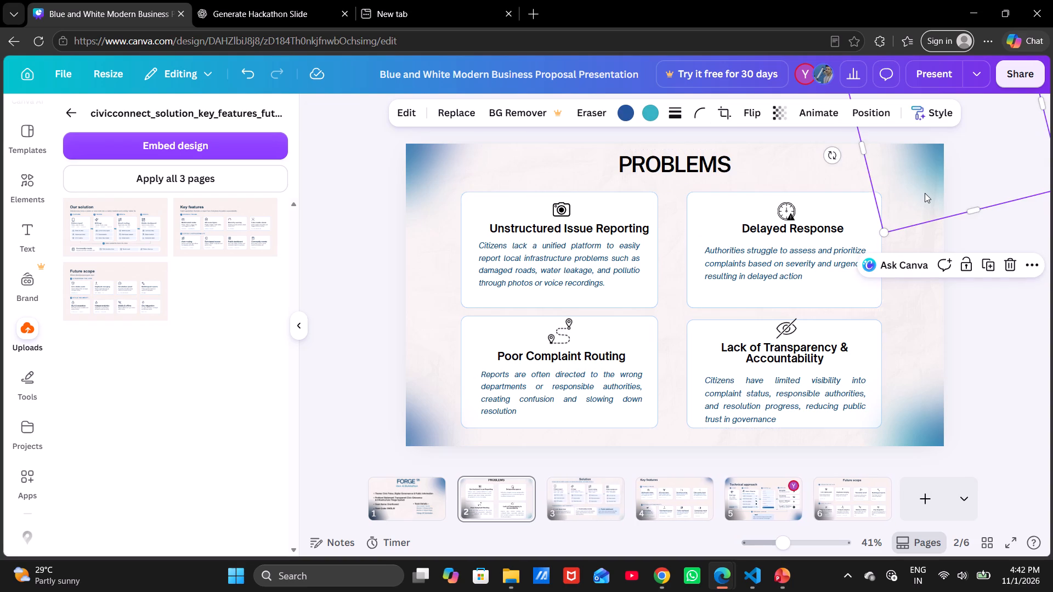
click(994, 224)
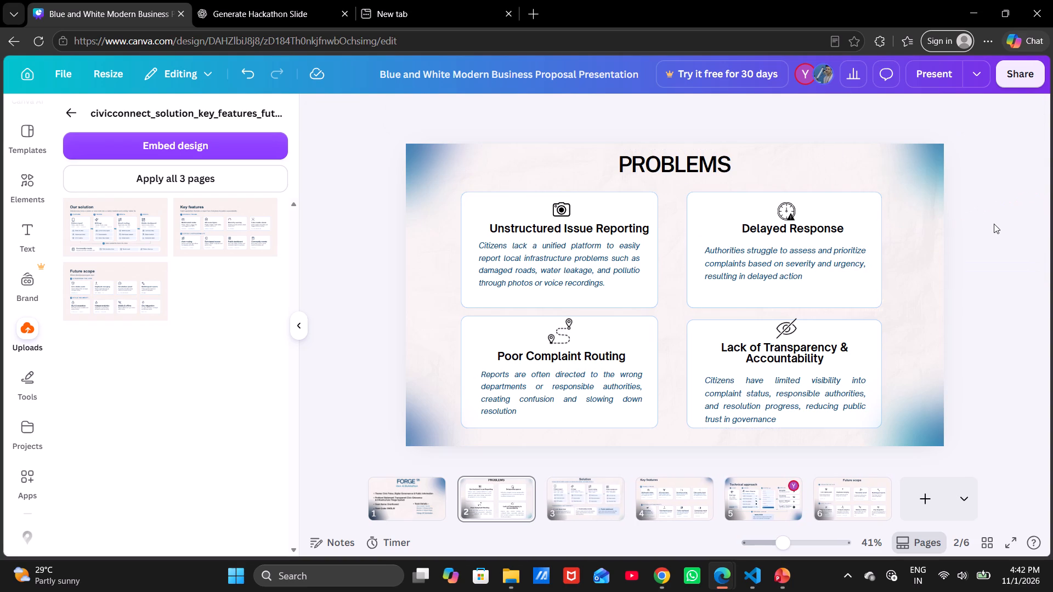
Set the corner rounding of the grouped PROBLEMS cards to 4.
click(644, 279)
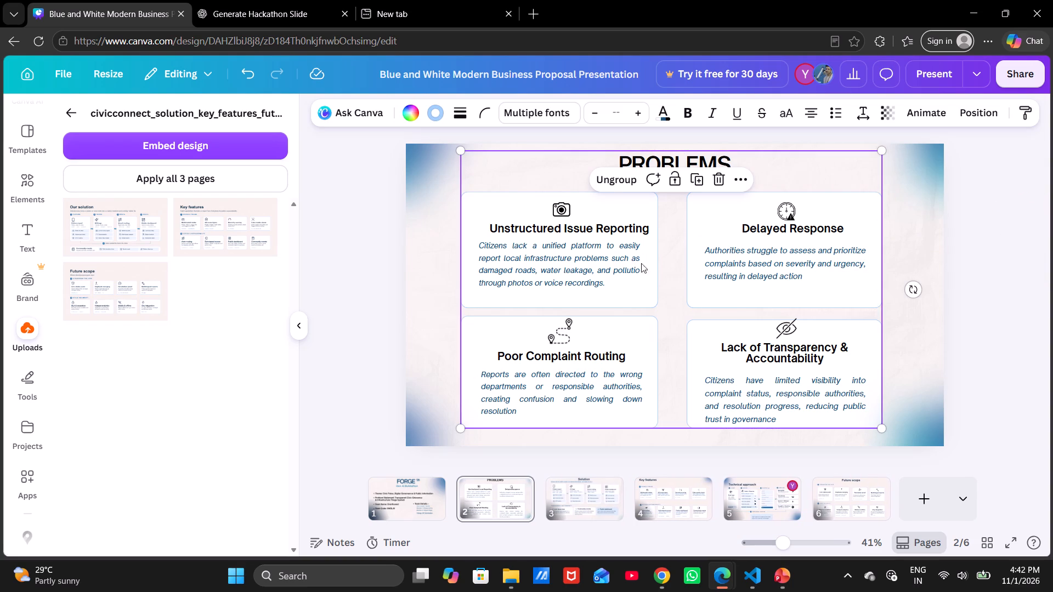
click(484, 111)
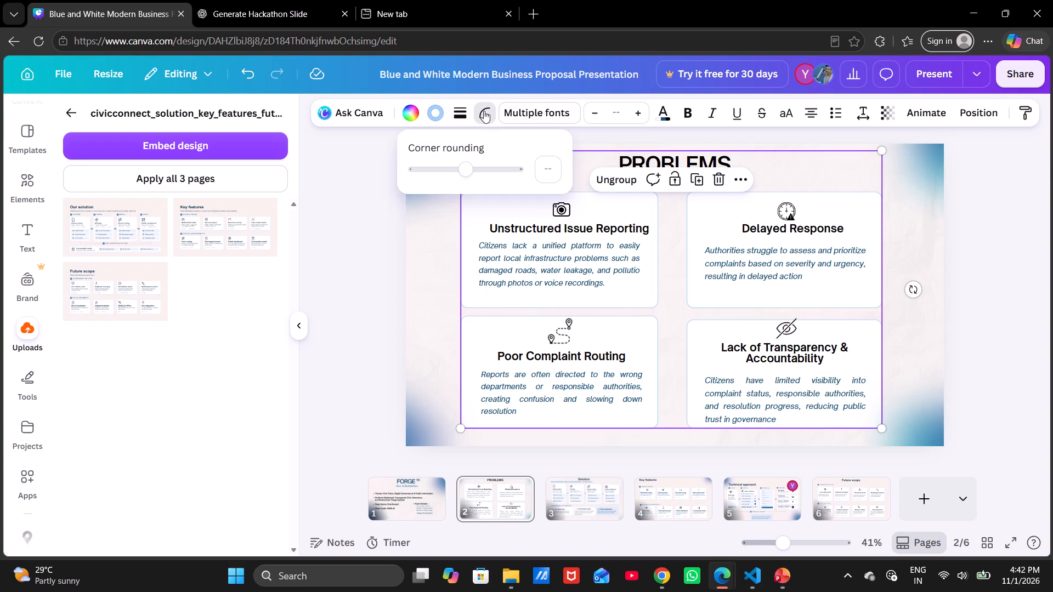
click(440, 168)
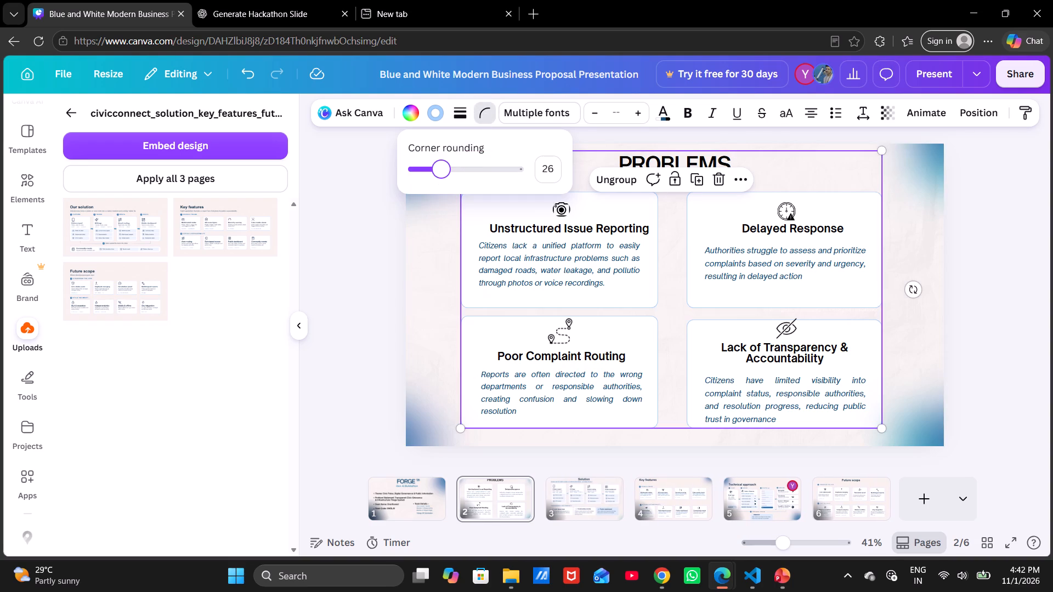
click(432, 169)
click(417, 172)
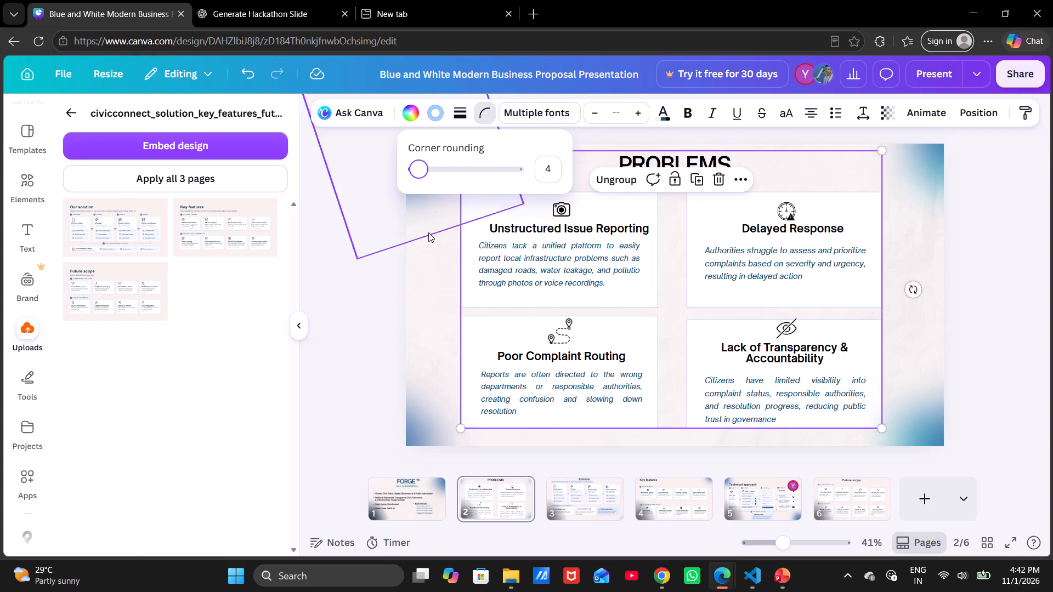
click(426, 261)
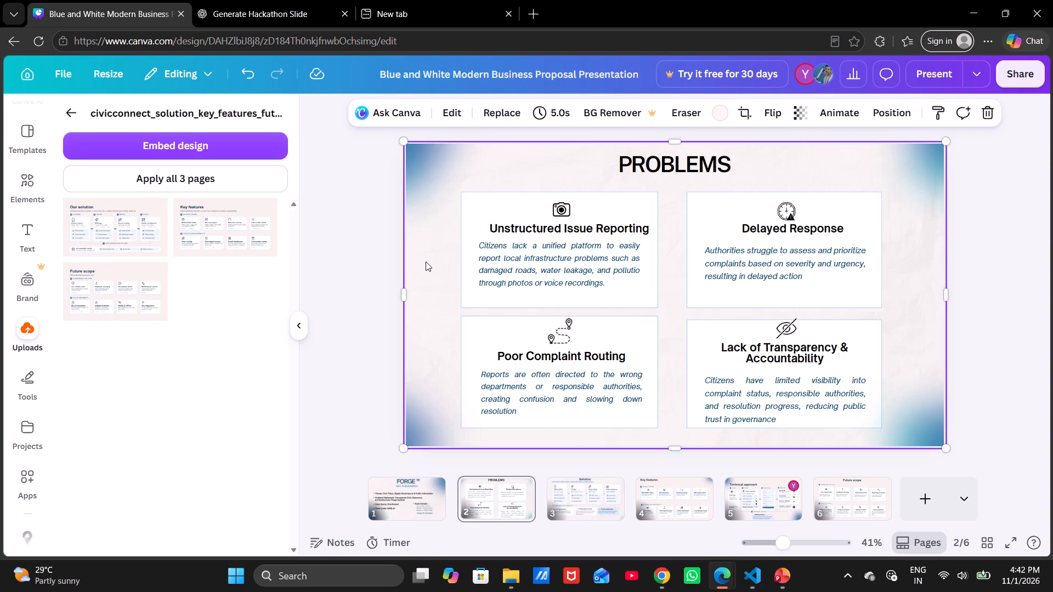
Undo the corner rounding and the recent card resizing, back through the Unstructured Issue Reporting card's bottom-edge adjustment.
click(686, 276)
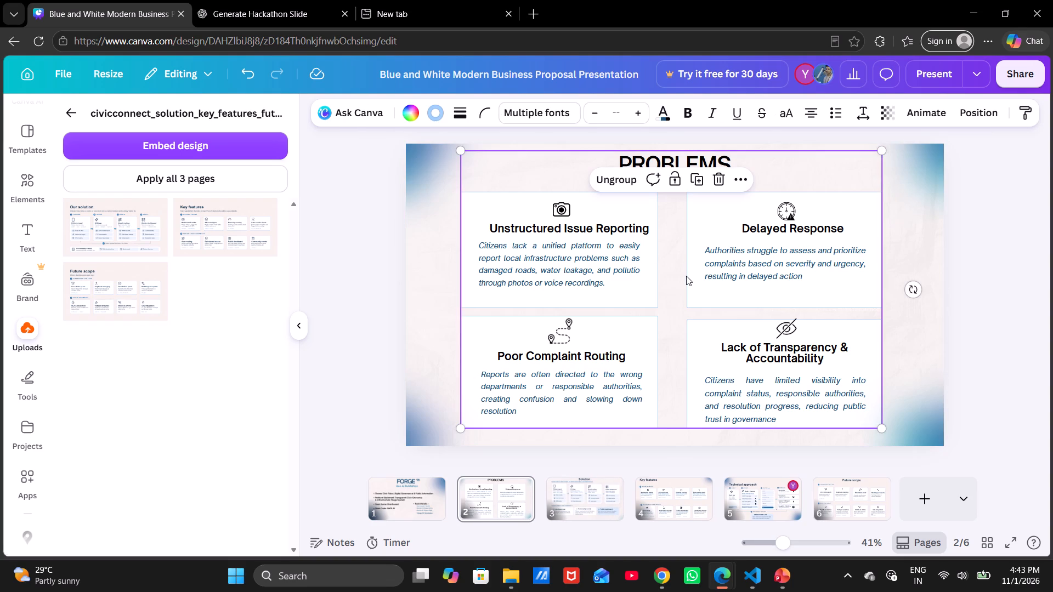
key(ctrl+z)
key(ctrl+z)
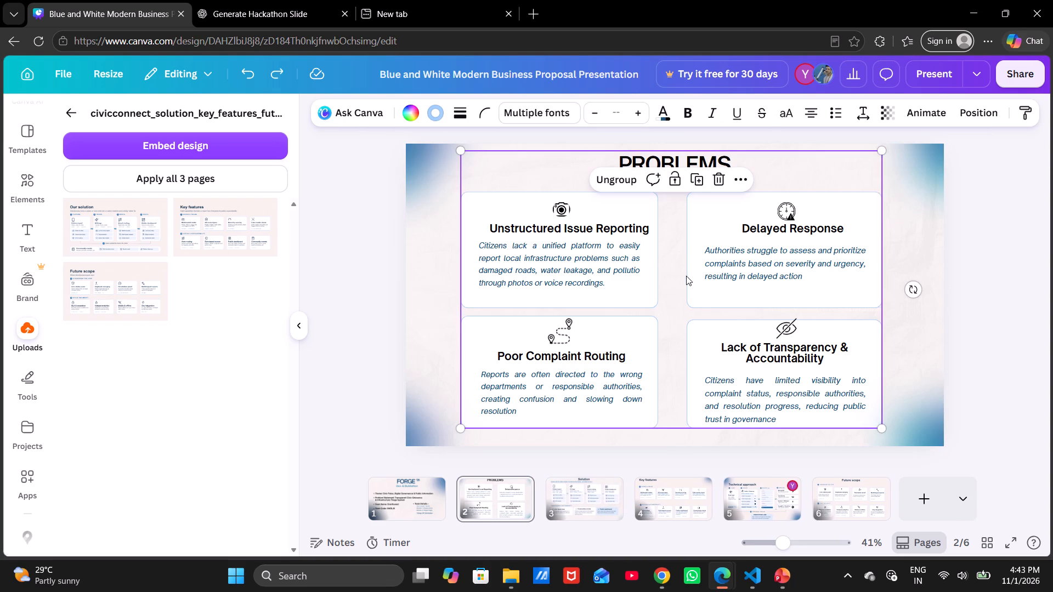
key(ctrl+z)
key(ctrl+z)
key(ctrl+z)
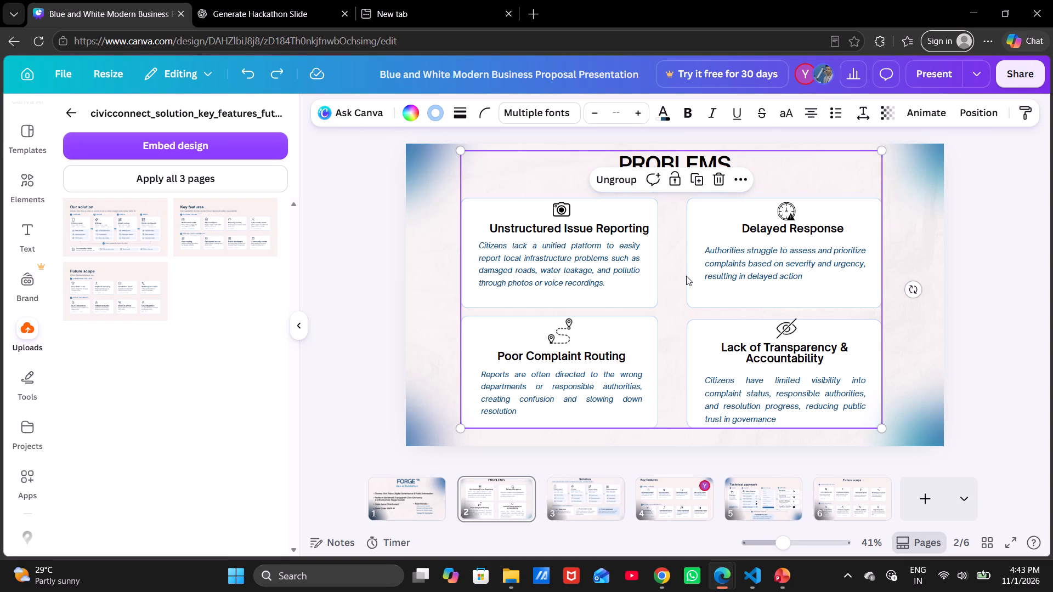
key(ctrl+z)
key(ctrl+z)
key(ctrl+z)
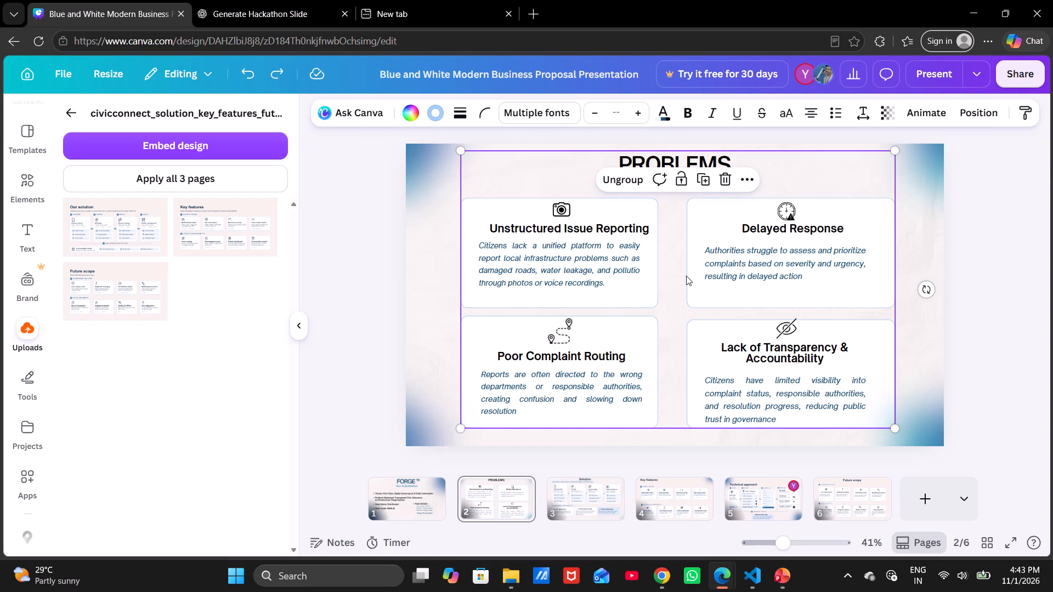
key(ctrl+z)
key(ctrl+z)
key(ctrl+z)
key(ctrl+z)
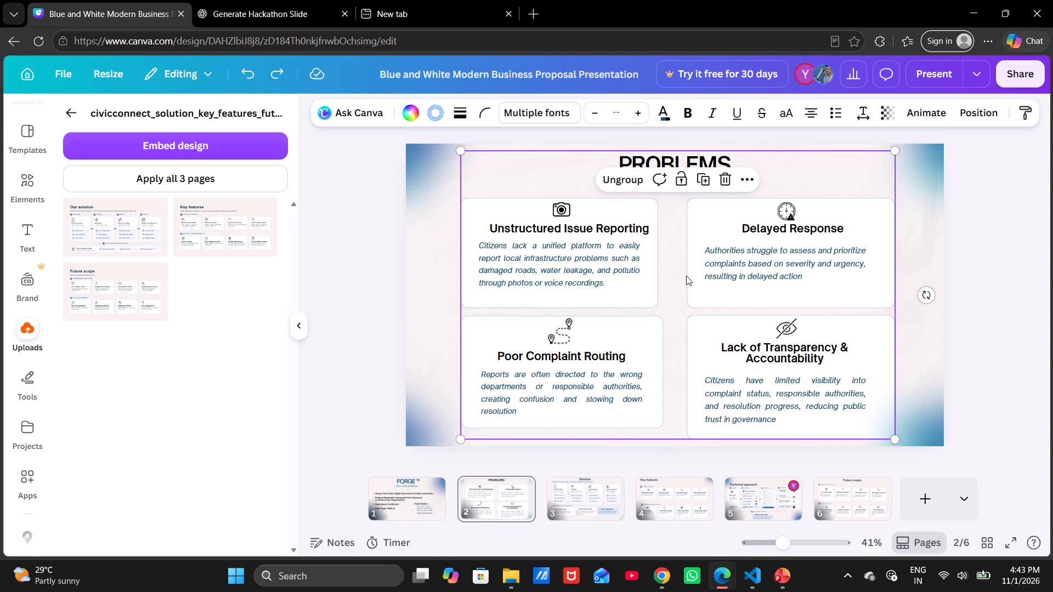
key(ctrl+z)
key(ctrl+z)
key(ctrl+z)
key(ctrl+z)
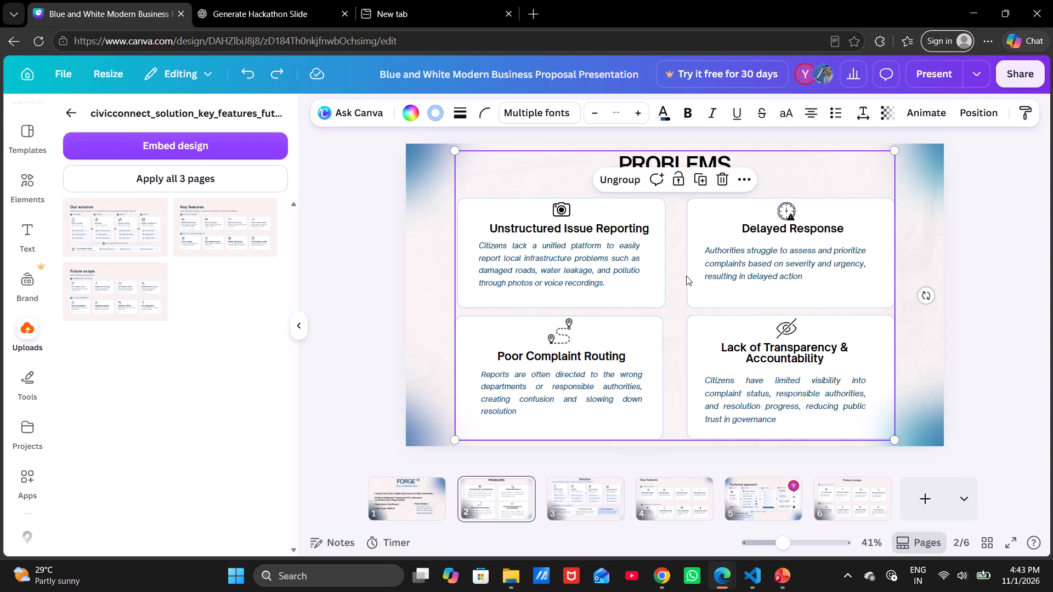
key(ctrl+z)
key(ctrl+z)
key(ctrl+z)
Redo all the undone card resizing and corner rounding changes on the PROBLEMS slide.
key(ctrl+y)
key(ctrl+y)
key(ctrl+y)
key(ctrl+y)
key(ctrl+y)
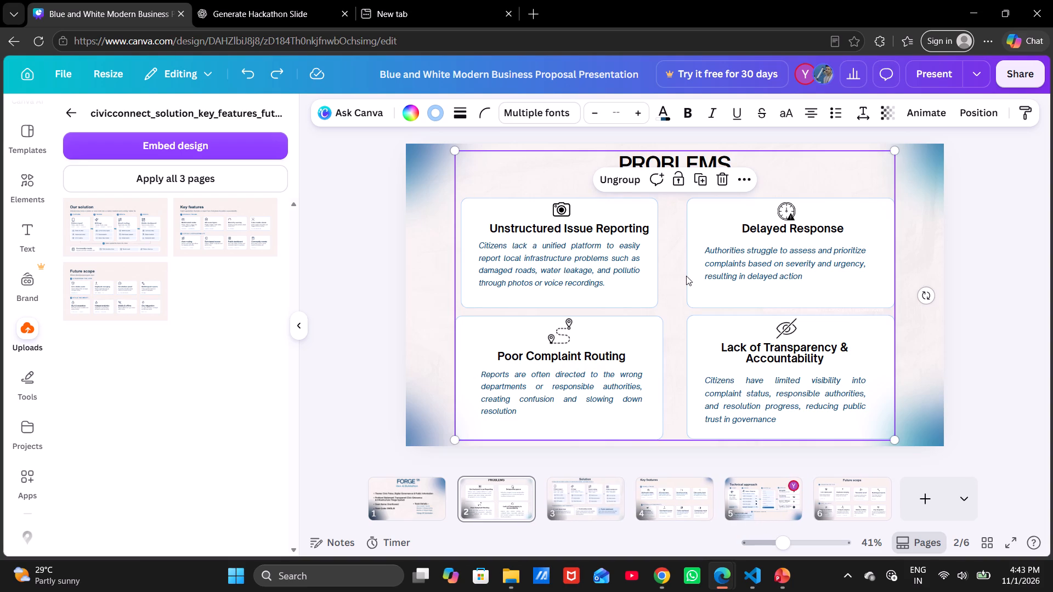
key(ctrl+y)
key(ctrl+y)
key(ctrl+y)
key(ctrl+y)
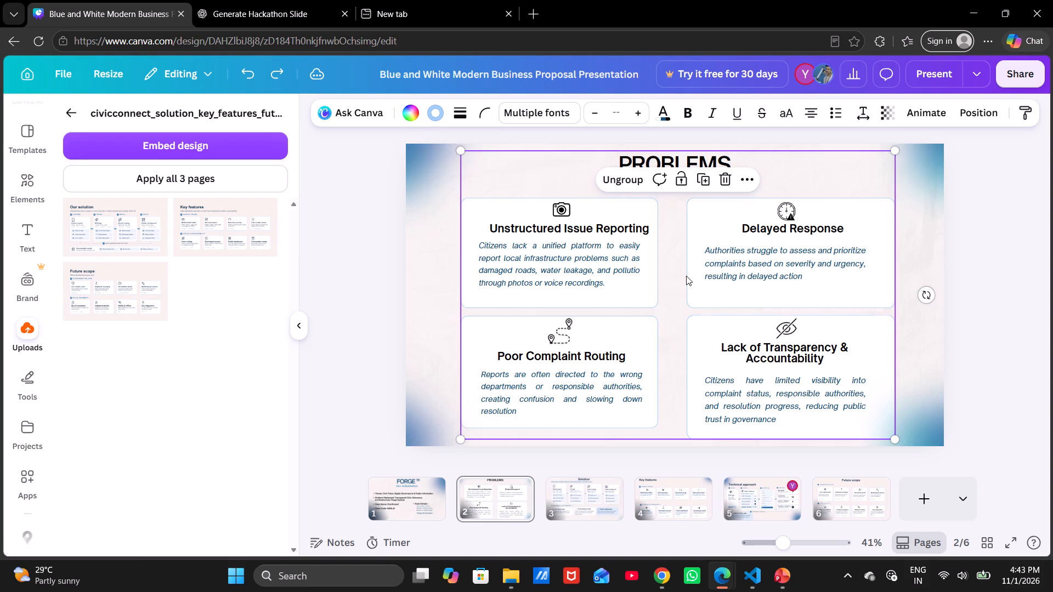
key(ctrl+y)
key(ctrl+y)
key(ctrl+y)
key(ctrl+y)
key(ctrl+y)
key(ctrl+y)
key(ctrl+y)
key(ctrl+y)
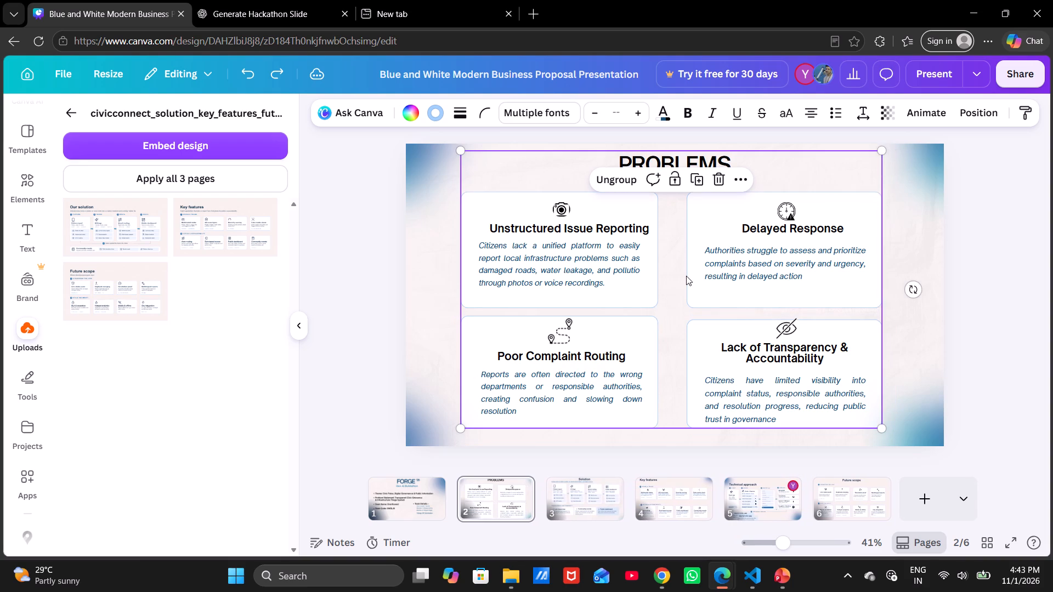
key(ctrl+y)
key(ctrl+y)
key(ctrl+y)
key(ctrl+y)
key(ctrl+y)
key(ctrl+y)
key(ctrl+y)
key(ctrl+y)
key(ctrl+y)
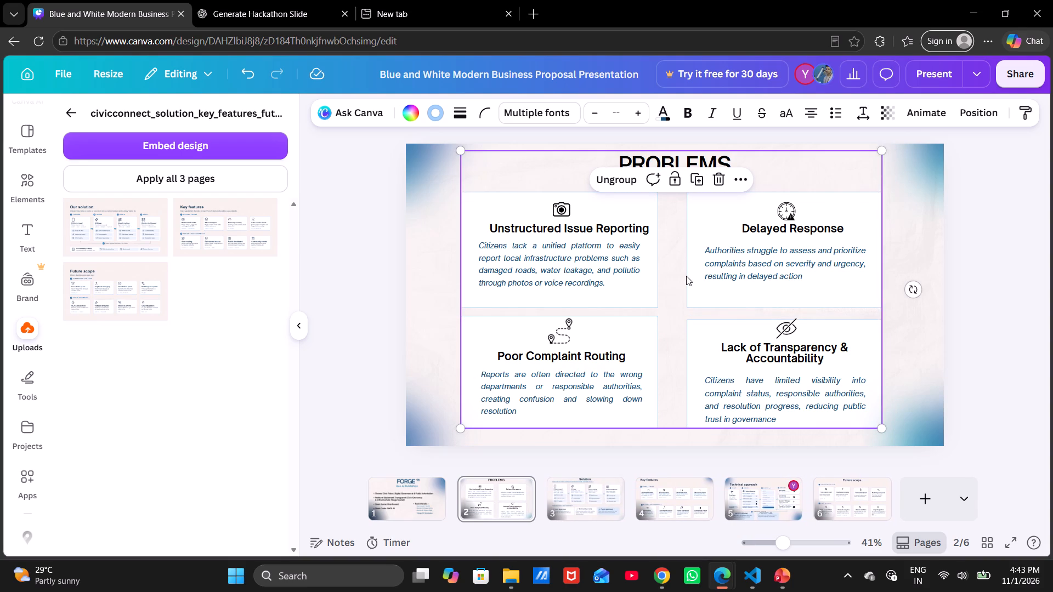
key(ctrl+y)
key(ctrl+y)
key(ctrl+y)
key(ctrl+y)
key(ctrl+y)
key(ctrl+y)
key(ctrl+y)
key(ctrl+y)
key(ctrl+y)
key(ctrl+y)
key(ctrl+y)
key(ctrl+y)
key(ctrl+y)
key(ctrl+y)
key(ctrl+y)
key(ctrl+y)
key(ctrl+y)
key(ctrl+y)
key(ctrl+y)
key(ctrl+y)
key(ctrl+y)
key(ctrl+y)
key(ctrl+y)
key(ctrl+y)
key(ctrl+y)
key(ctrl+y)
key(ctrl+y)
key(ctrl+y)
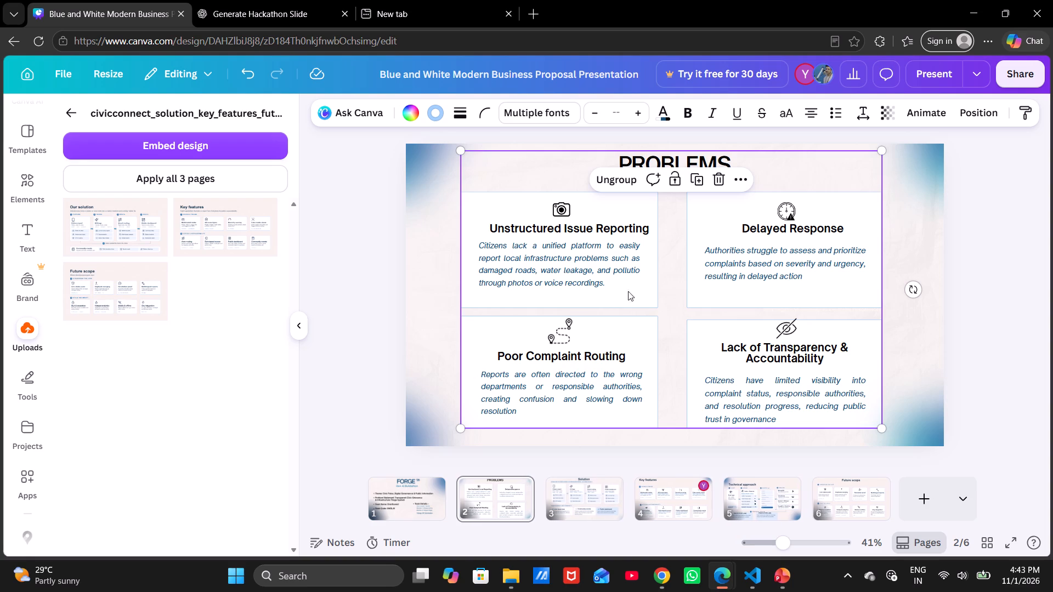
Review the Future scope, Technical approach, Key features and Solution slides for comparison with the PROBLEMS slide's card styling.
click(860, 510)
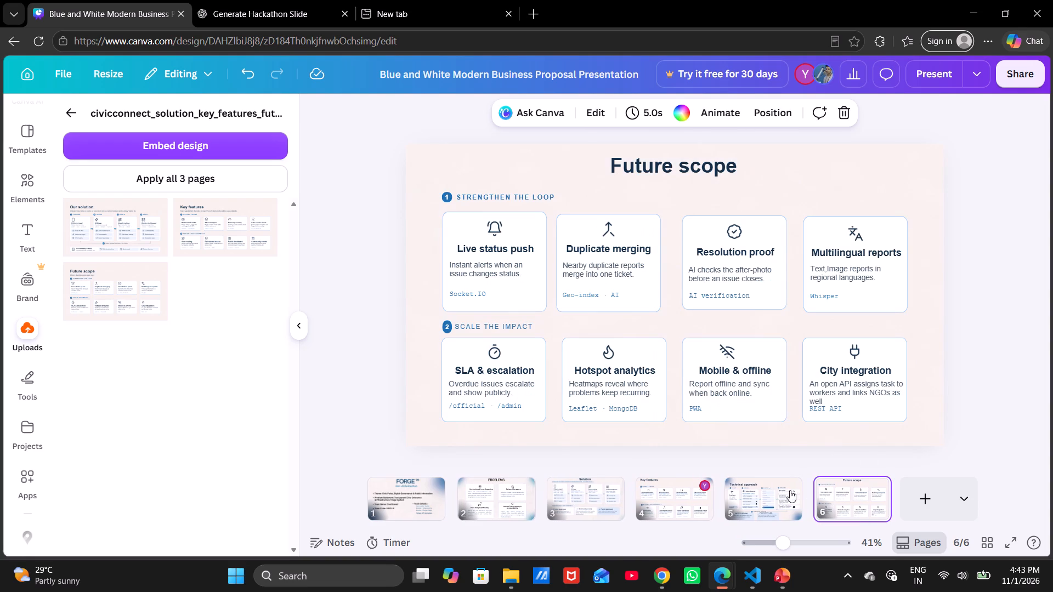
click(777, 497)
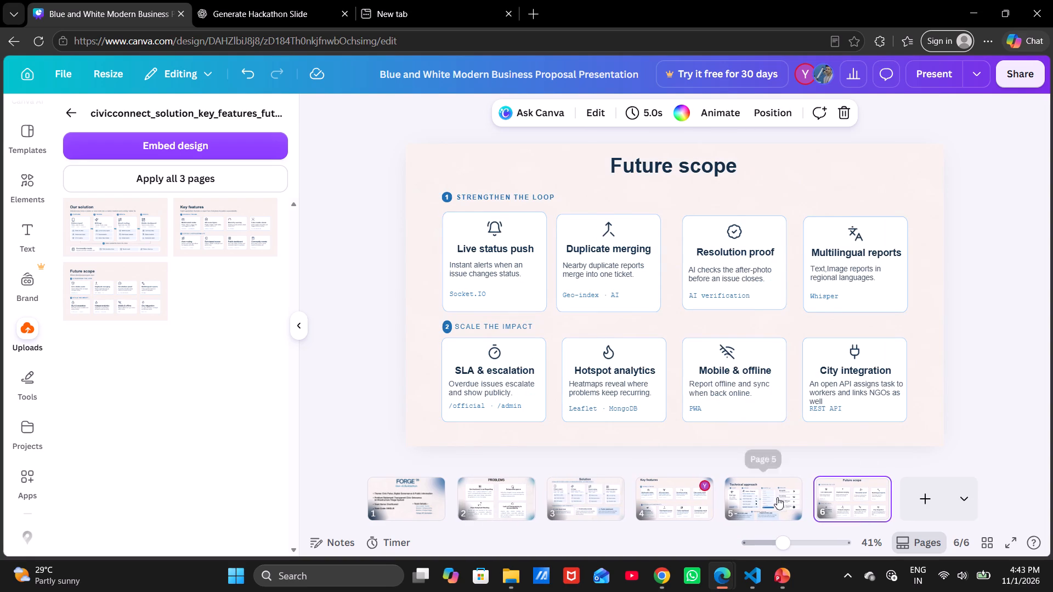
click(837, 495)
click(761, 497)
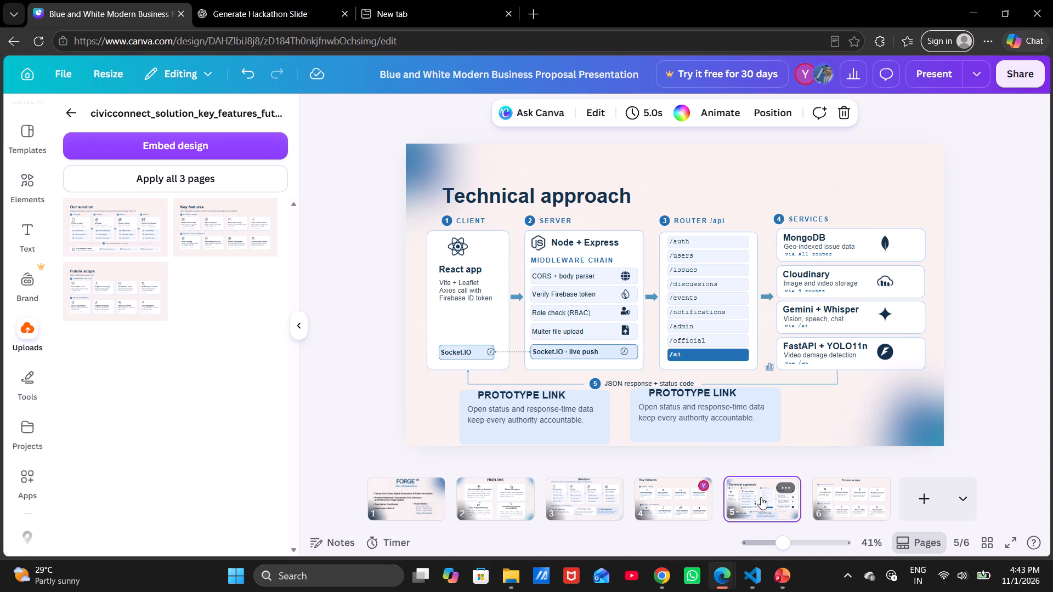
click(492, 490)
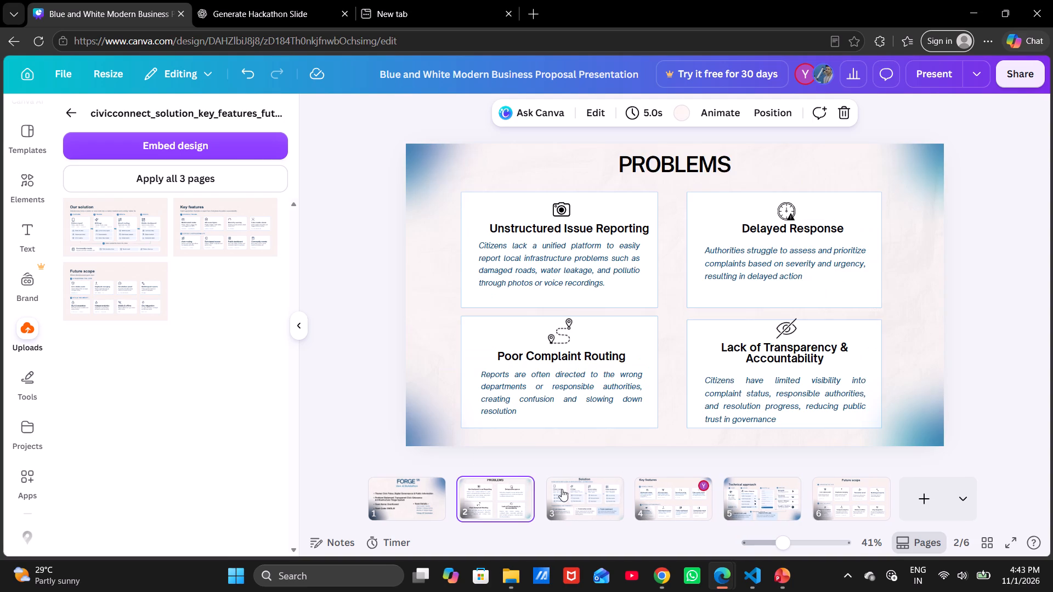
click(585, 493)
click(693, 497)
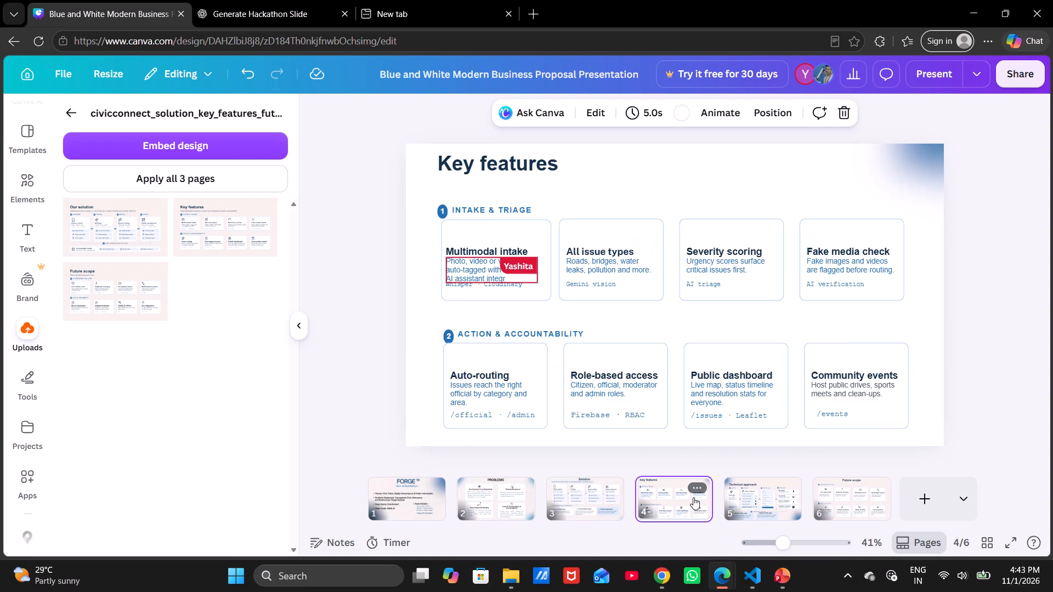
click(597, 491)
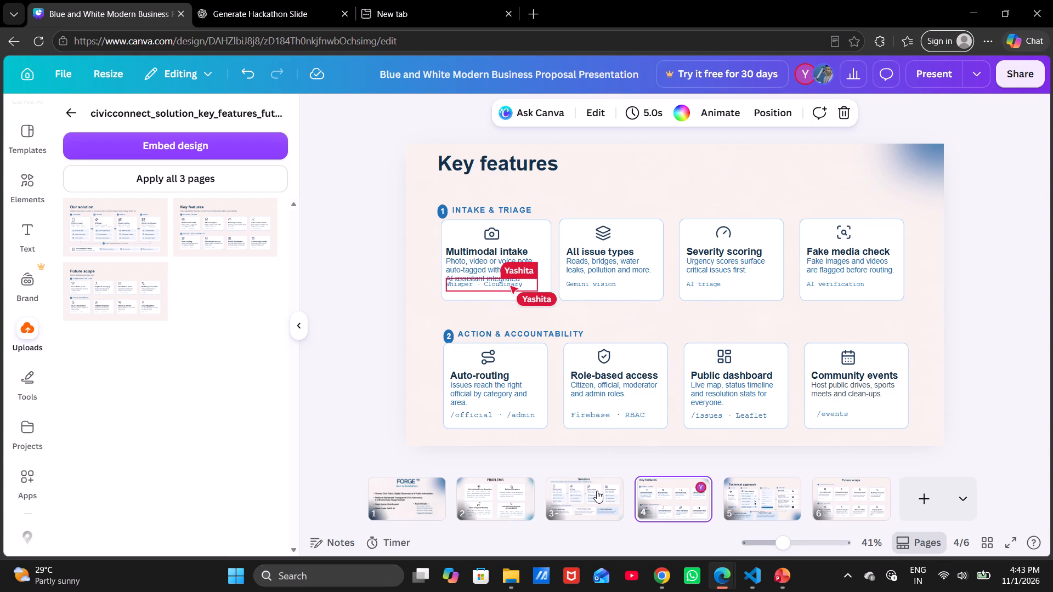
click(500, 500)
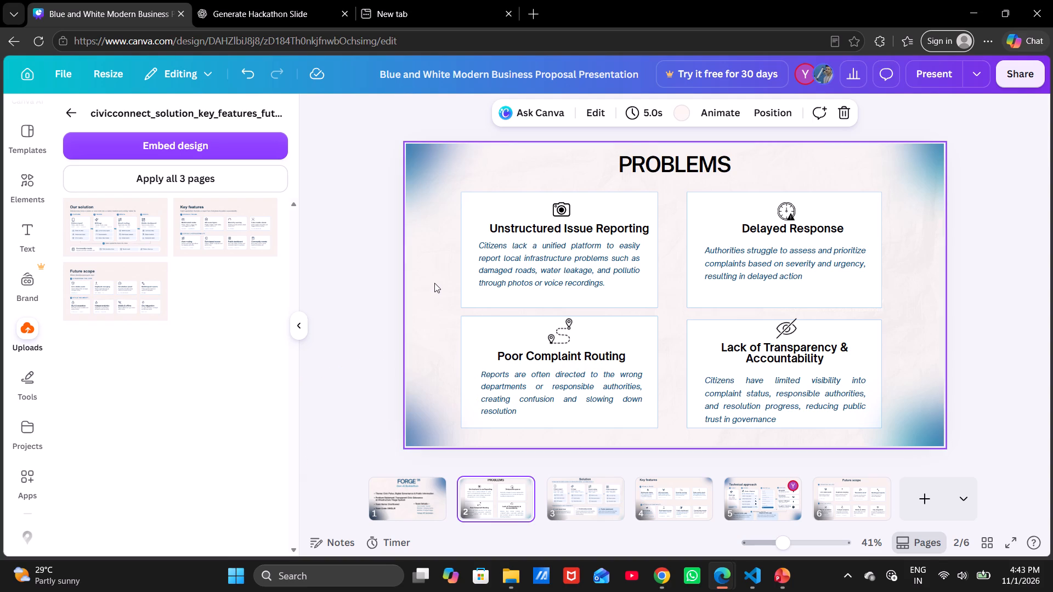
Set the corner rounding of the Unstructured Issue Reporting card on the PROBLEMS slide to 39.
click(653, 212)
click(653, 212)
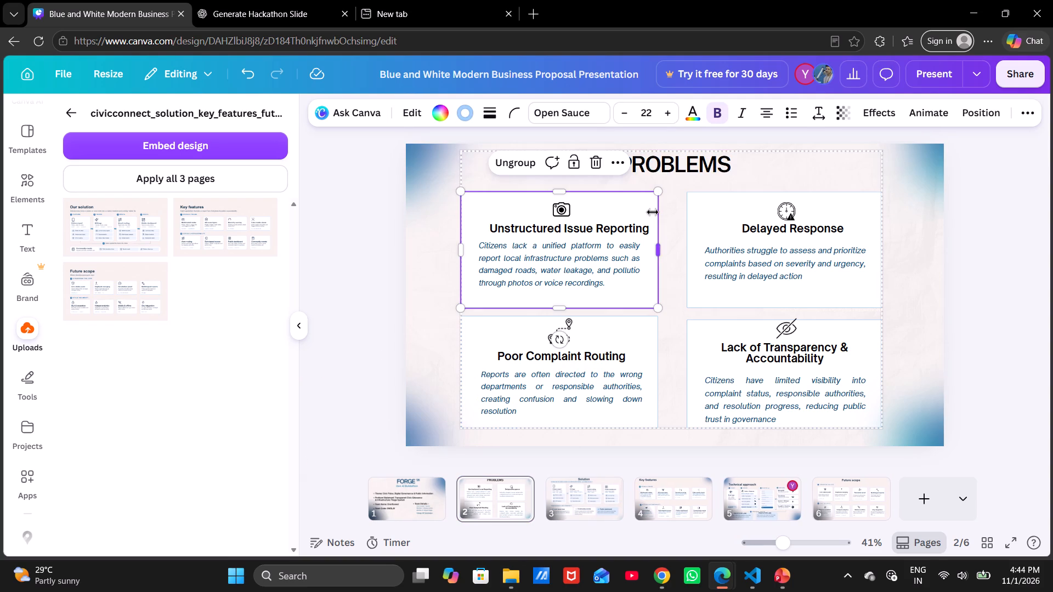
click(513, 110)
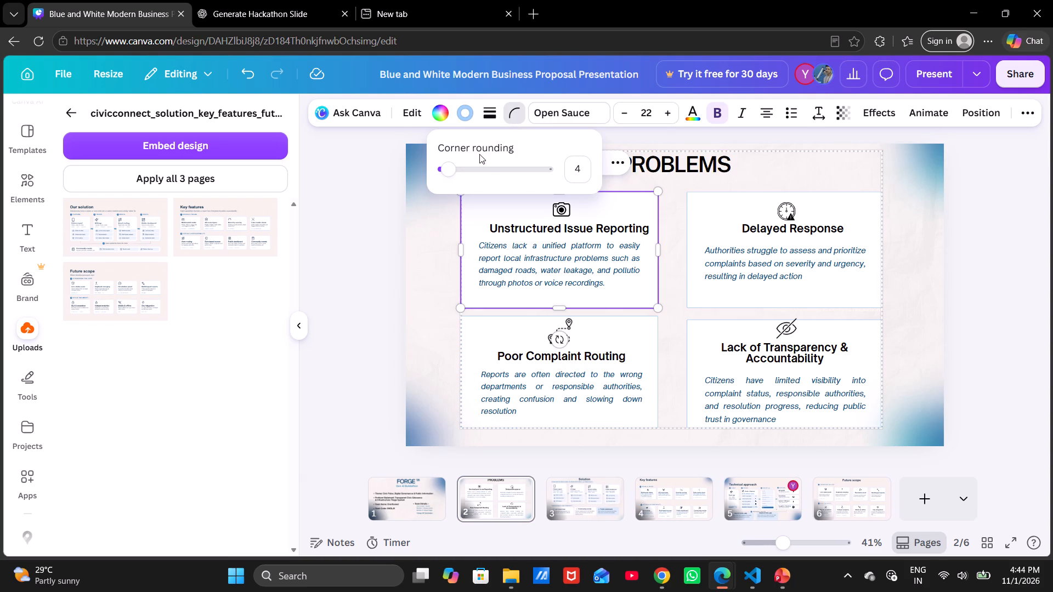
click(484, 168)
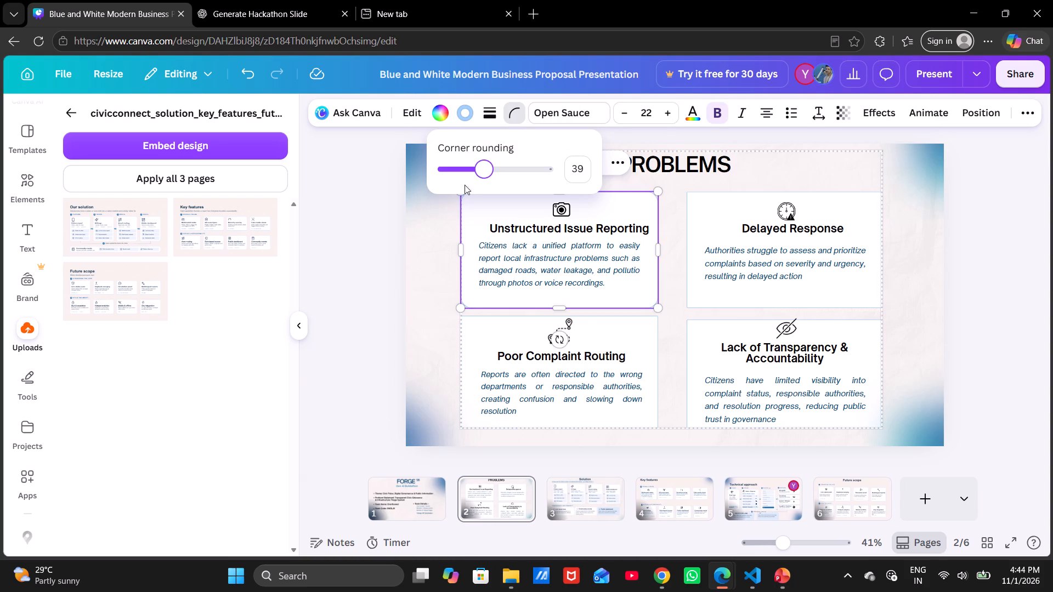
click(452, 253)
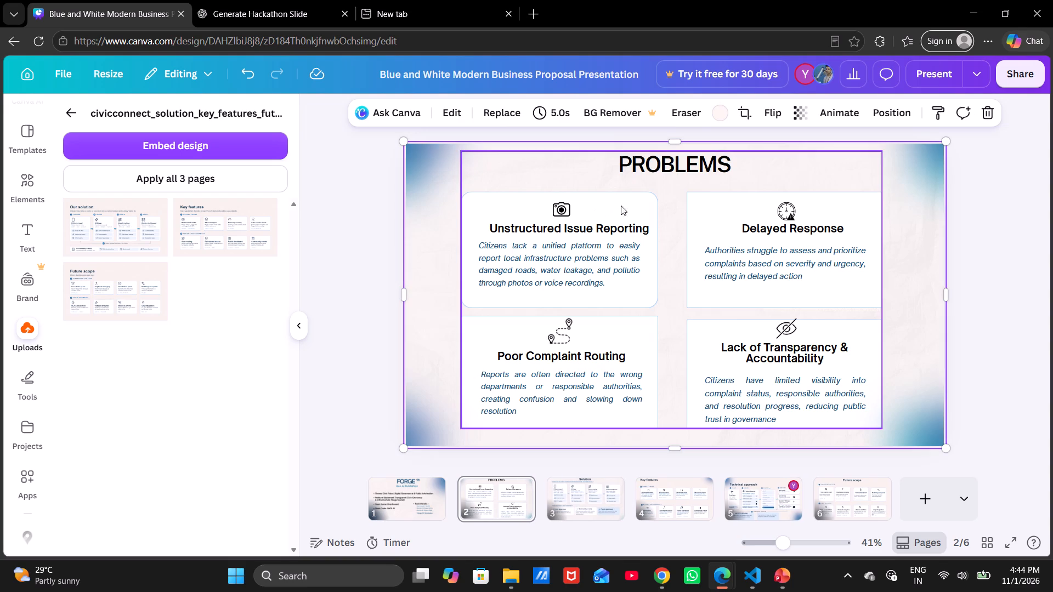
Set the corner rounding of the Delayed Response card to 40.
click(726, 215)
click(727, 232)
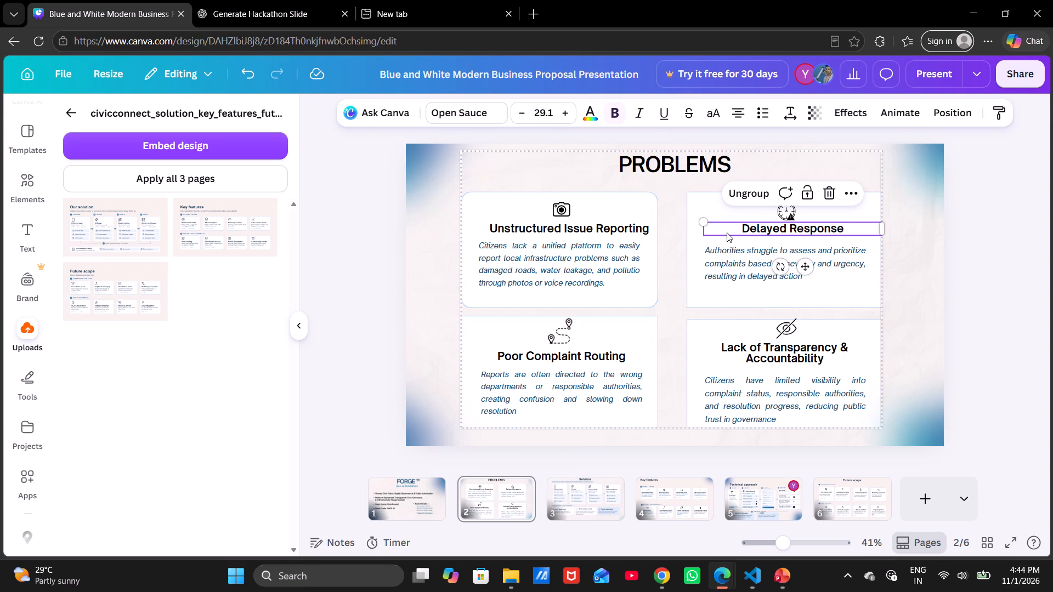
click(692, 201)
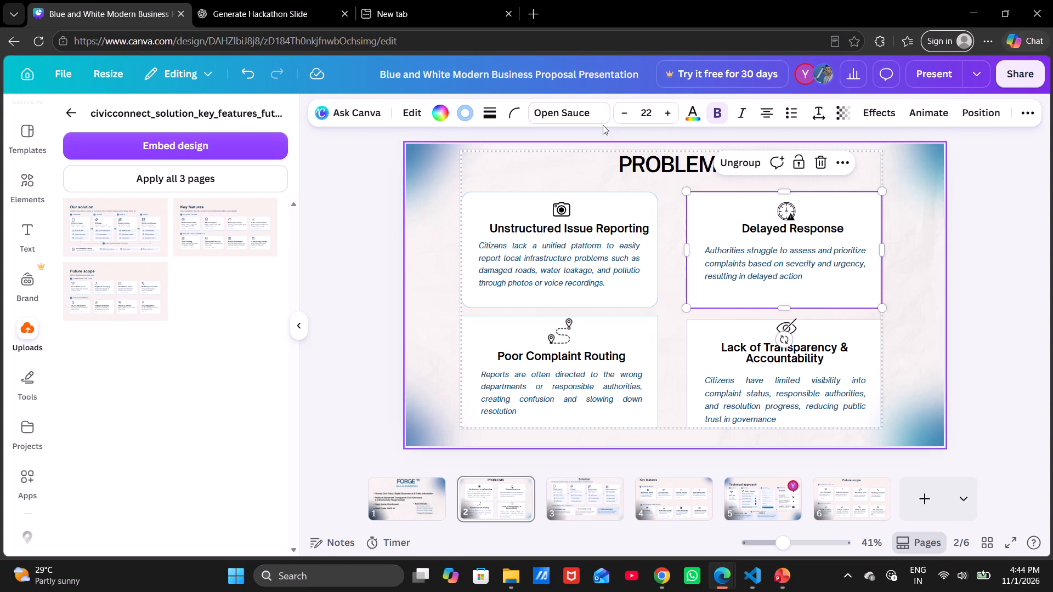
click(512, 112)
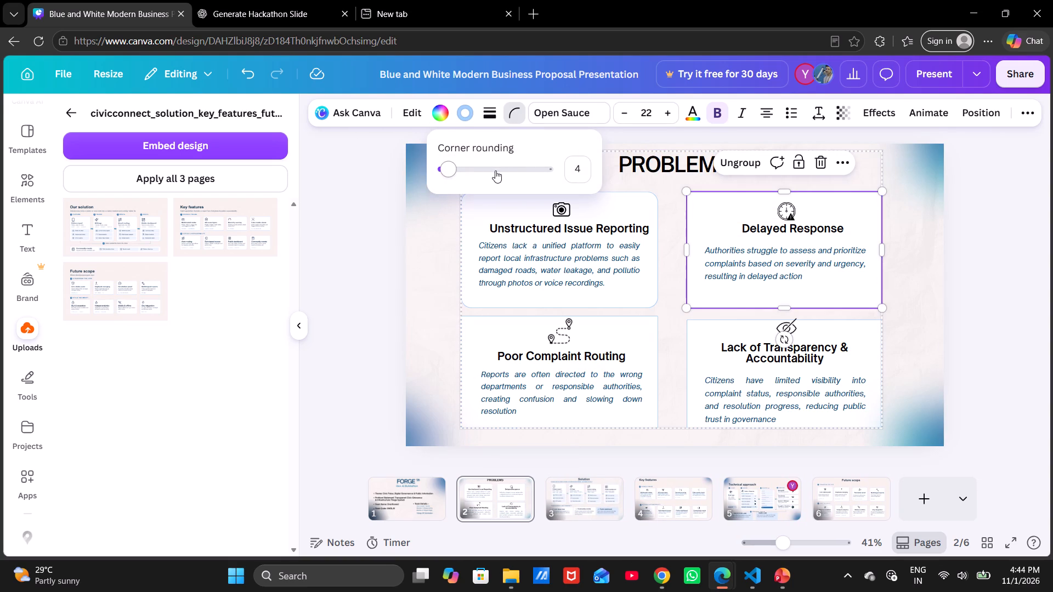
click(489, 170)
click(477, 167)
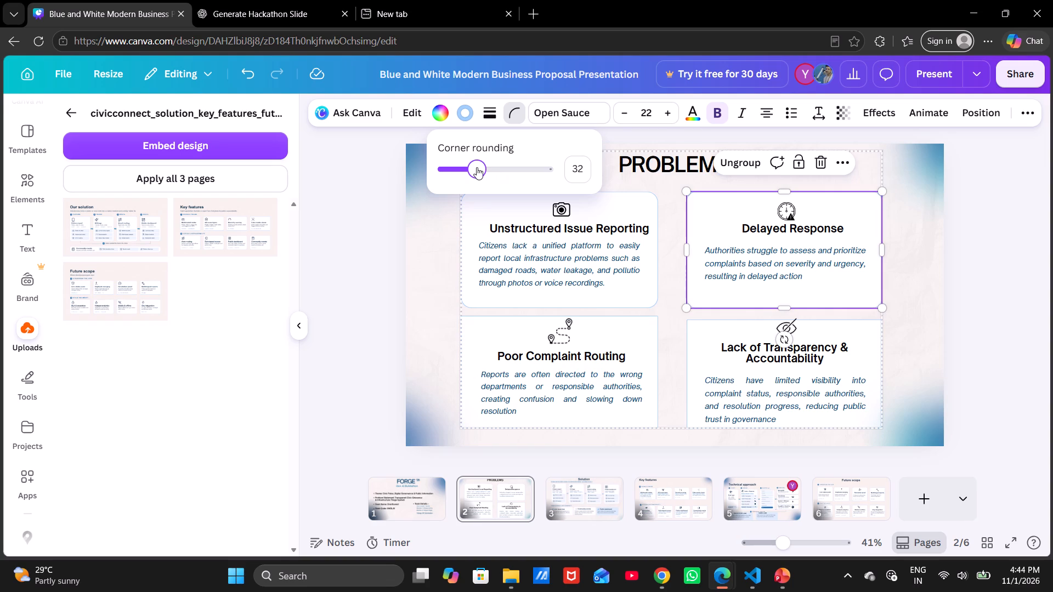
click(575, 163)
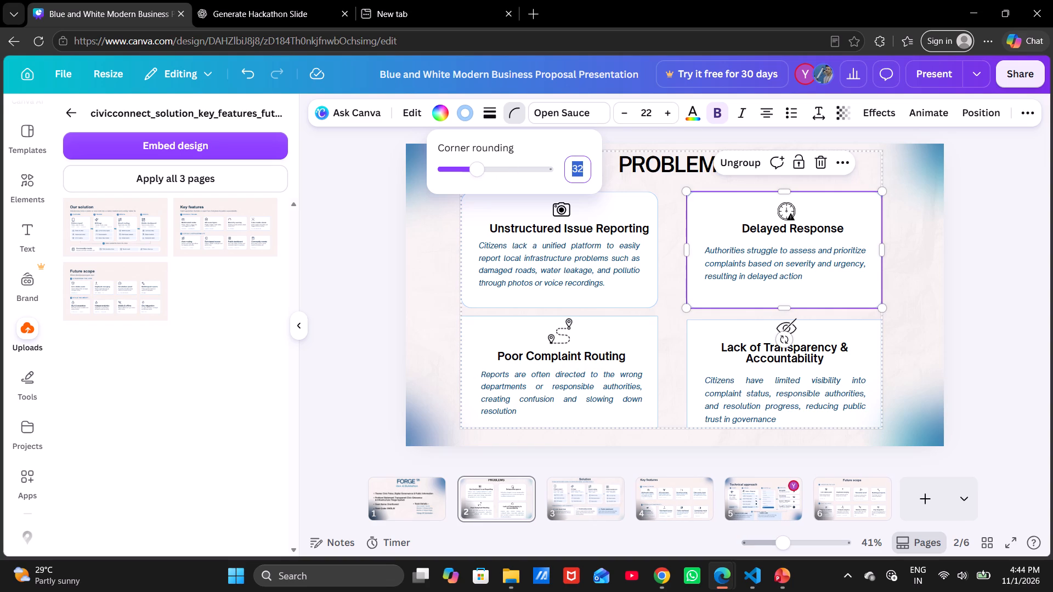
text(40)
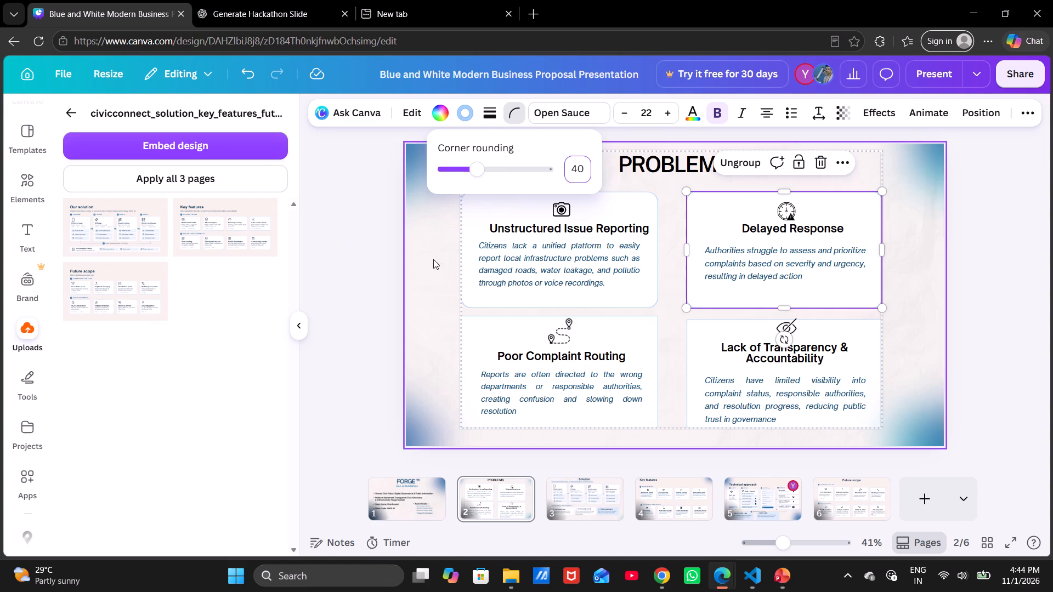
click(437, 270)
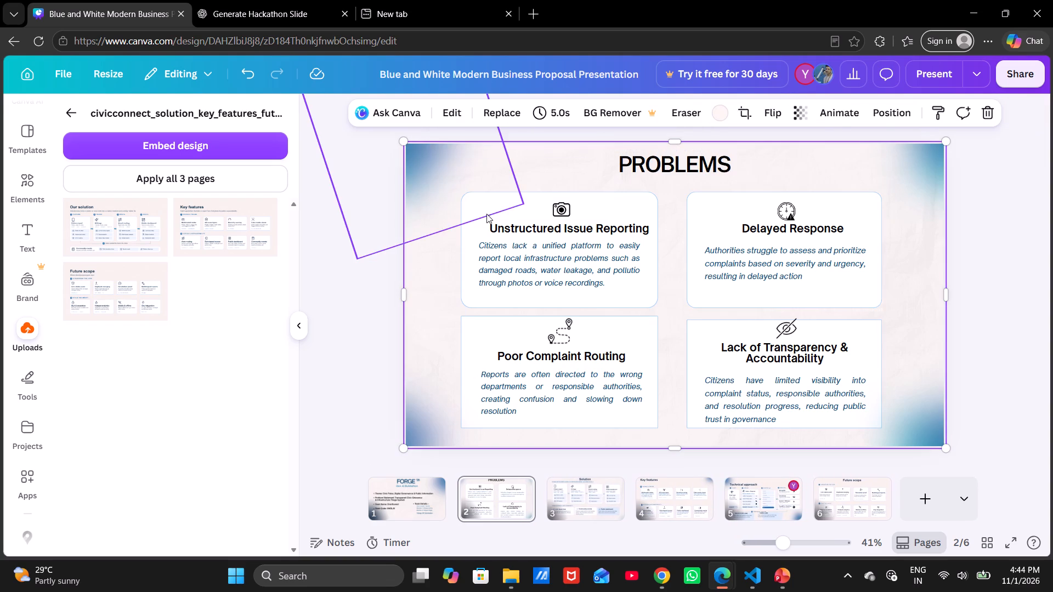
Set the corner rounding of the Poor Complaint Routing card to 40.
click(518, 215)
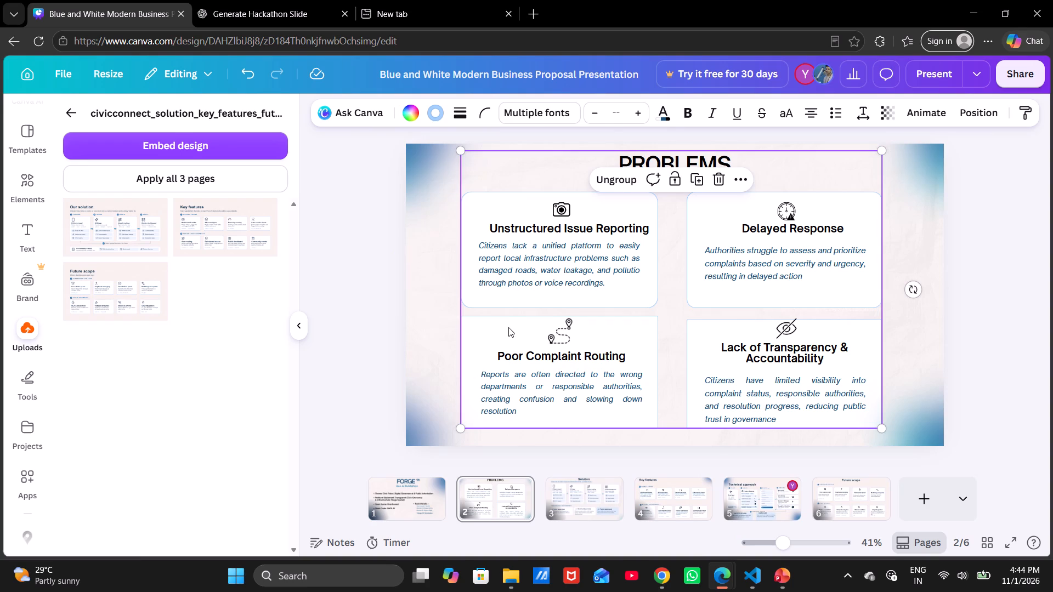
click(507, 327)
click(515, 107)
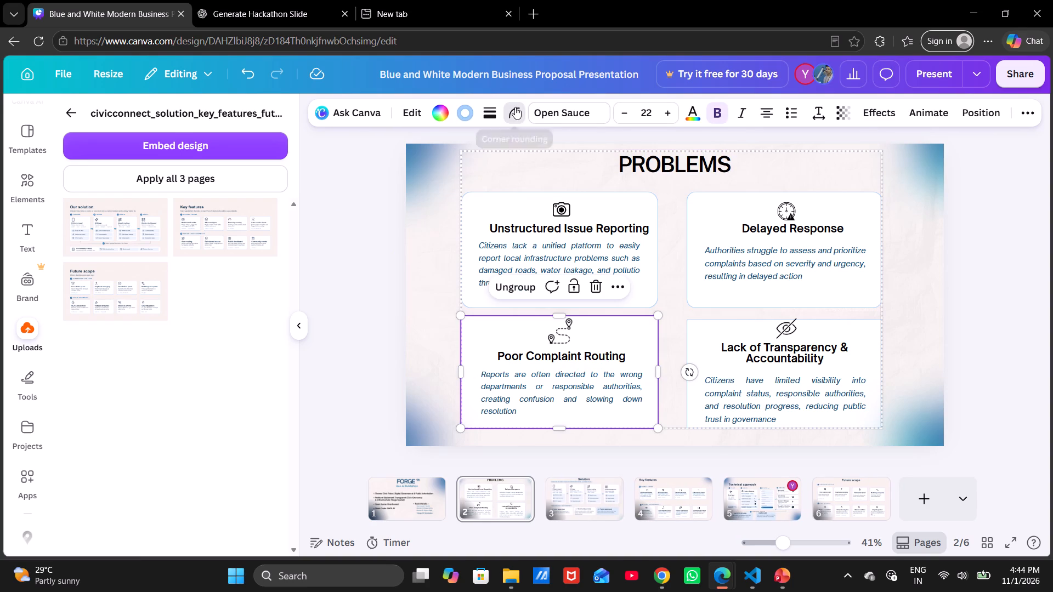
click(483, 166)
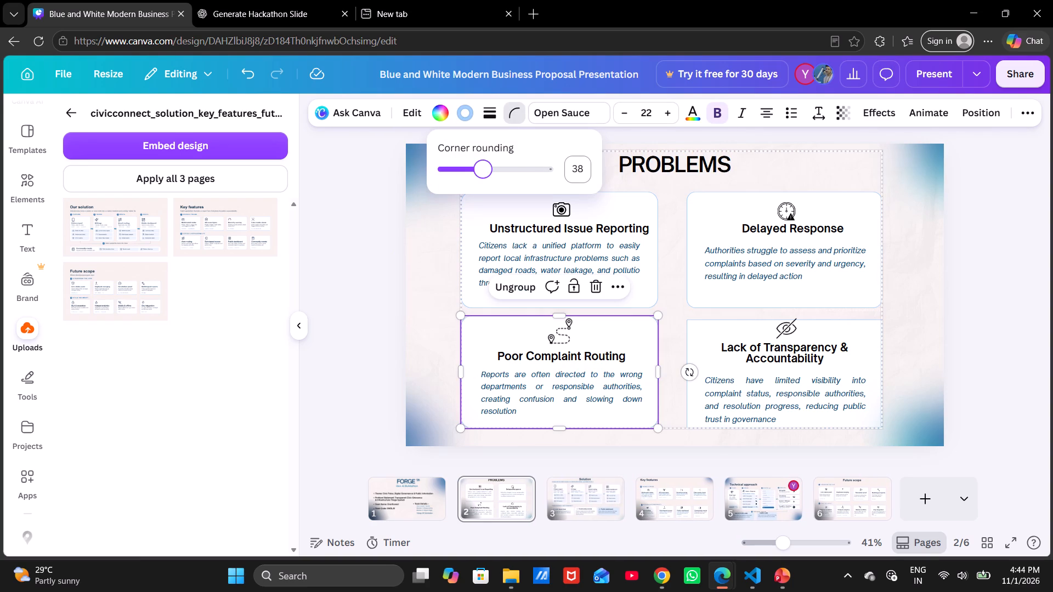
click(584, 172)
key(BackSpace)
text(40)
key(Return)
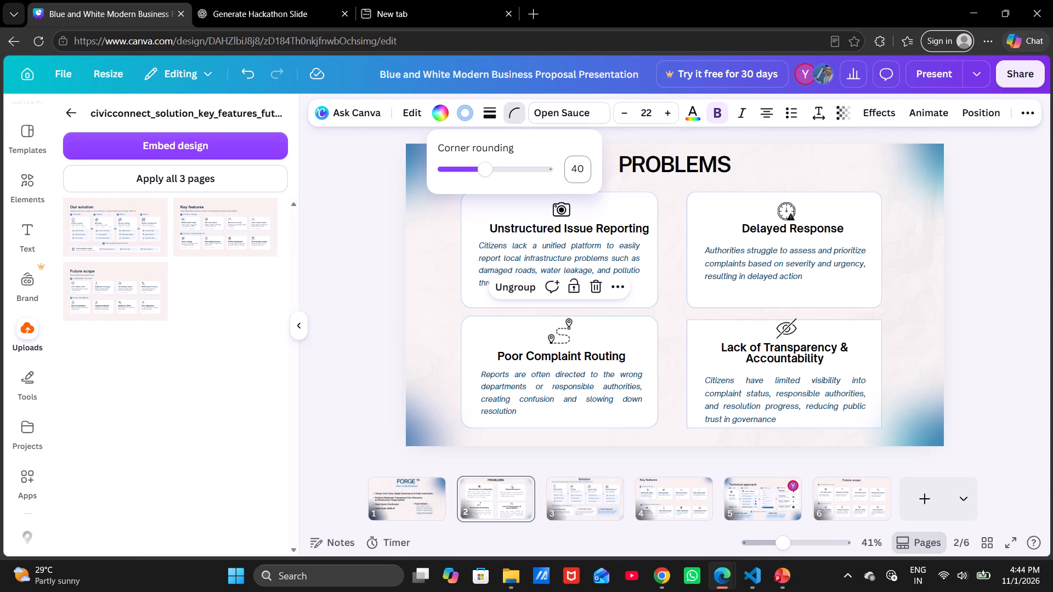
Set the corner rounding of the Lack of Transparency & Accountability card to 40.
click(716, 343)
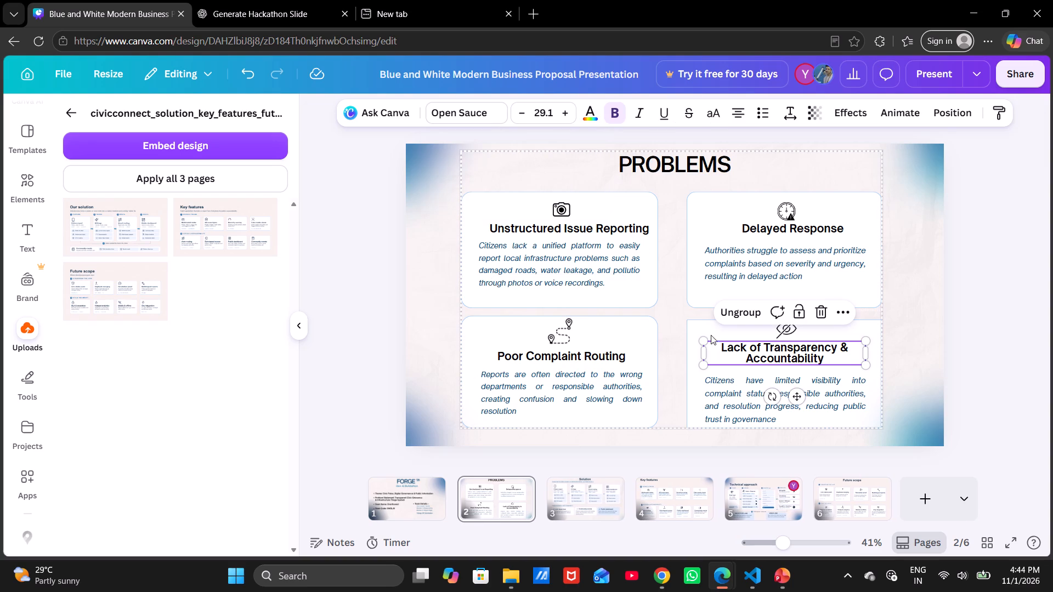
click(703, 329)
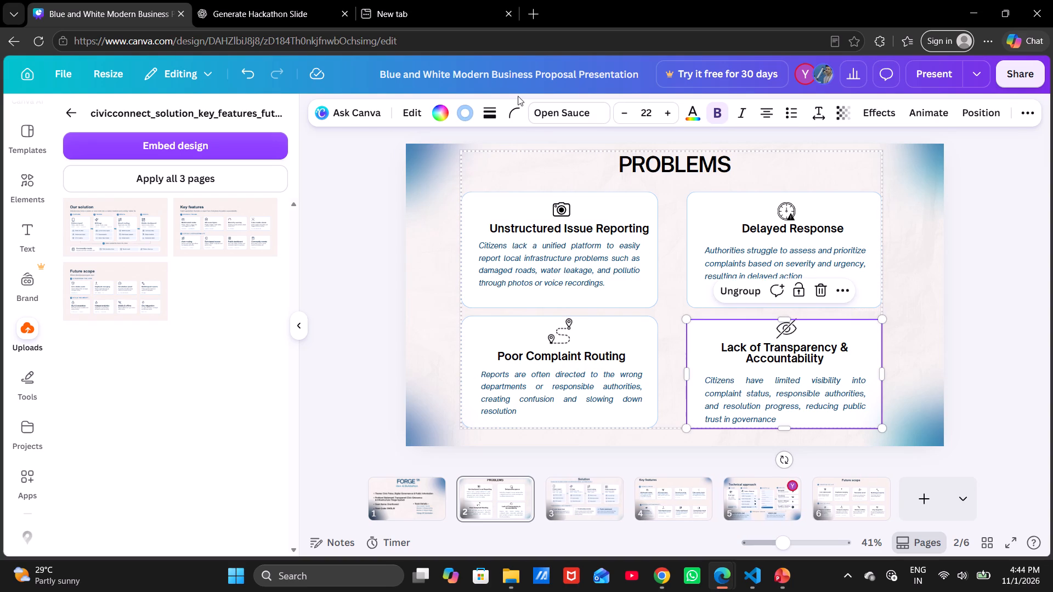
click(510, 104)
text(40)
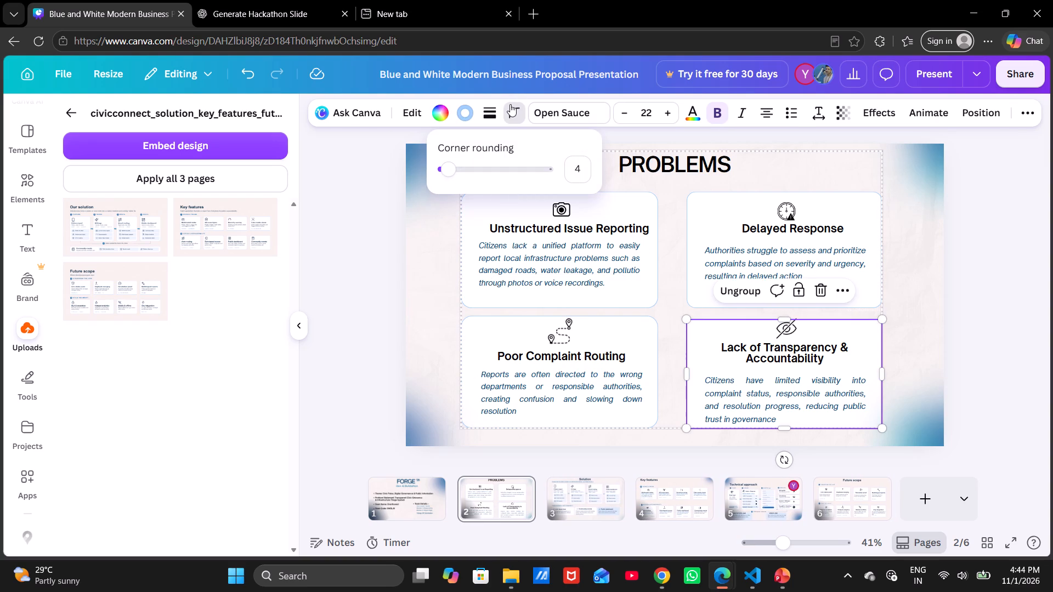
click(582, 166)
text(40)
key(Return)
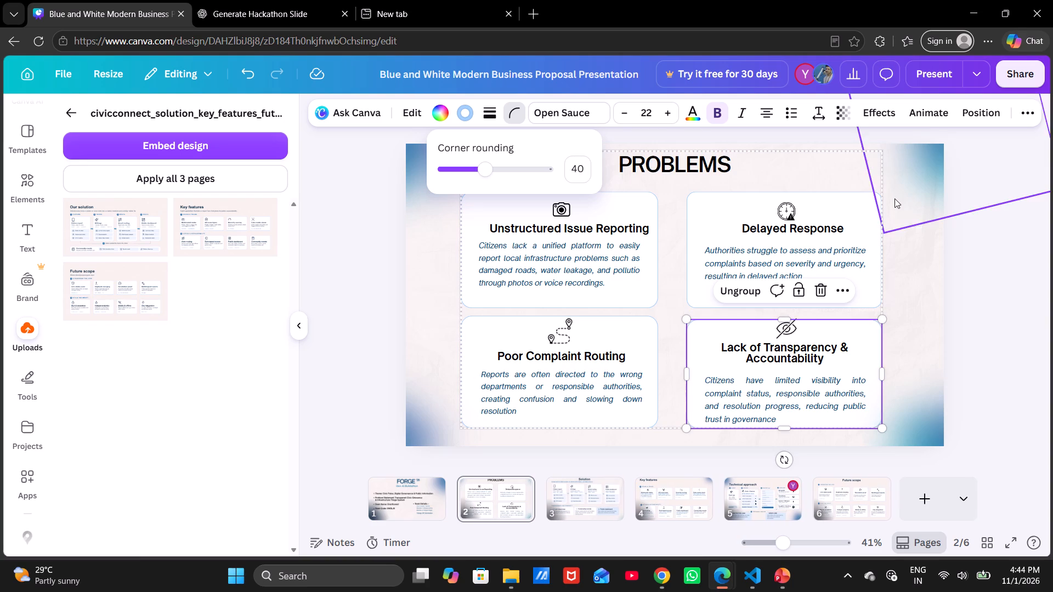
click(981, 272)
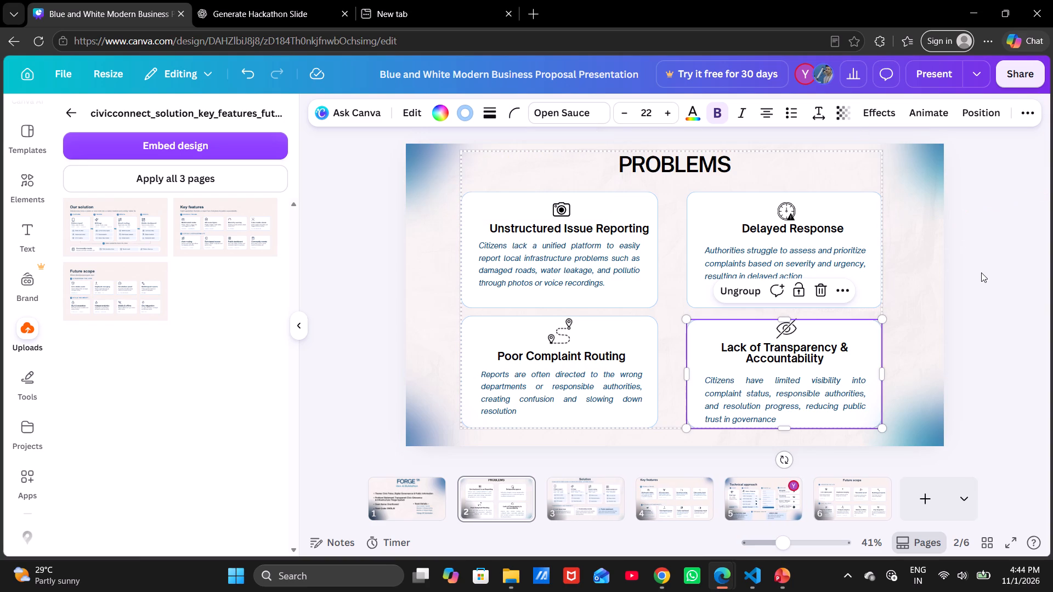
click(354, 247)
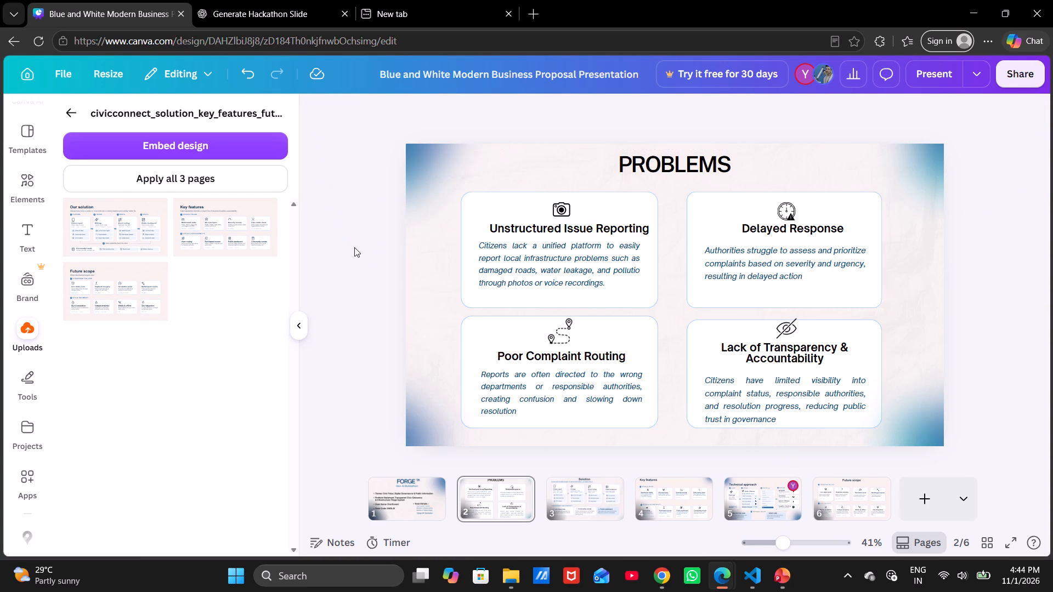
Move the Lack of Transparency & Accountability heading and its crossed-out eye icon slightly down within their card.
click(614, 335)
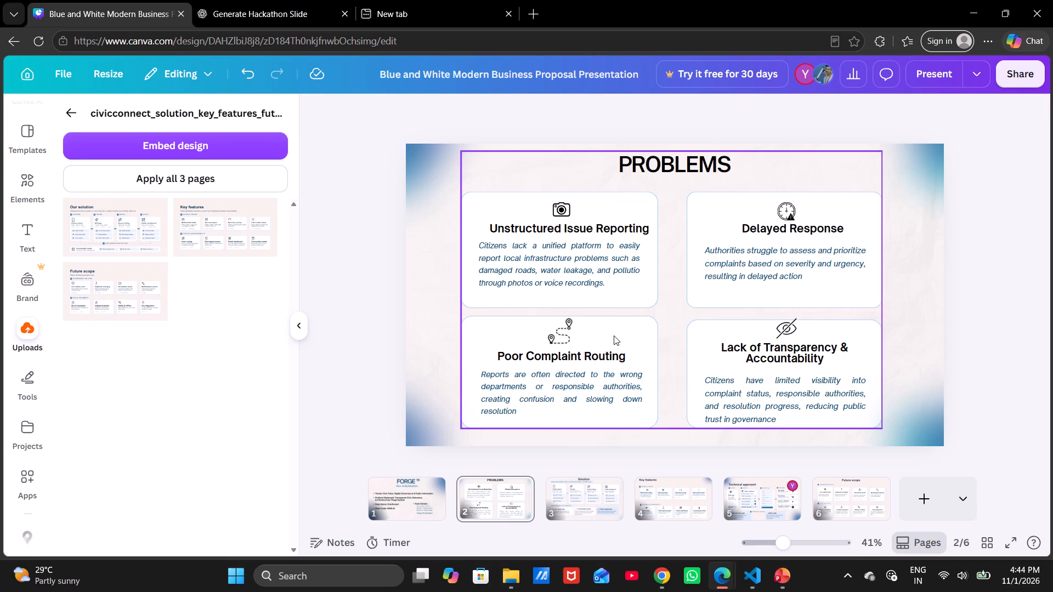
double_click(546, 340)
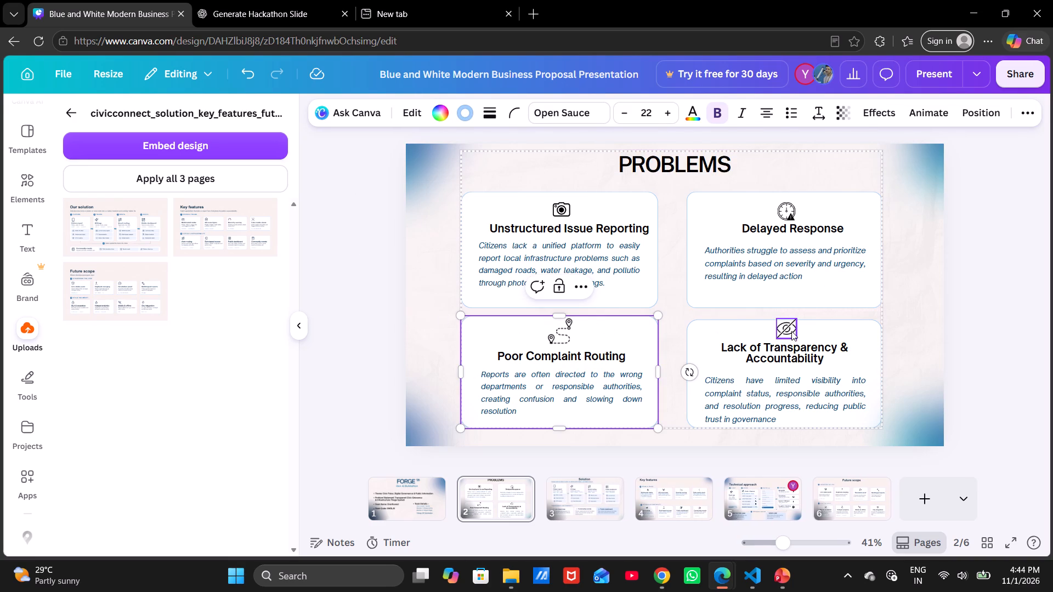
click(791, 331)
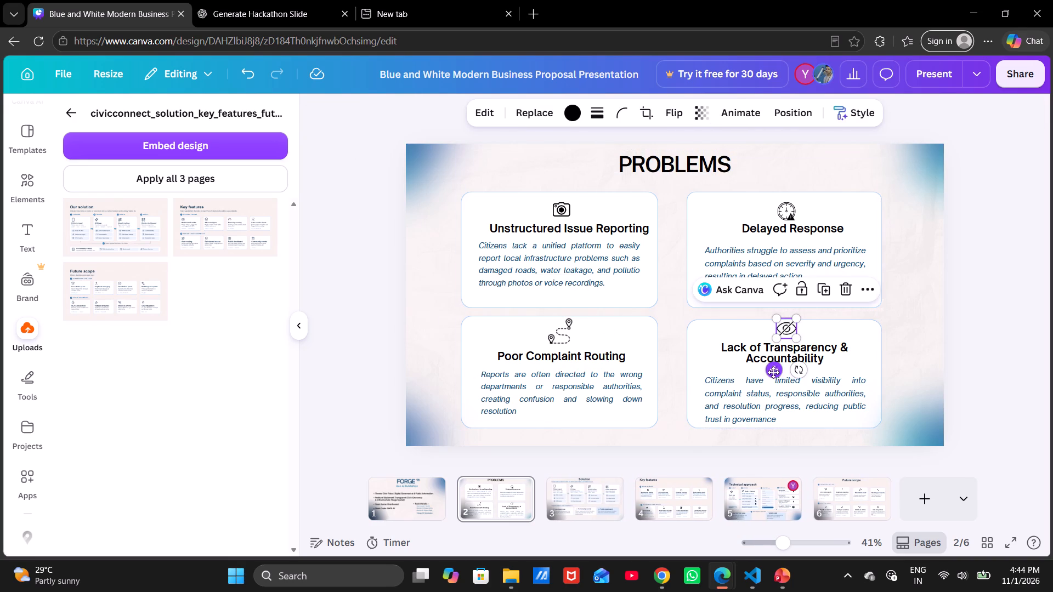
click(762, 356)
click(762, 356)
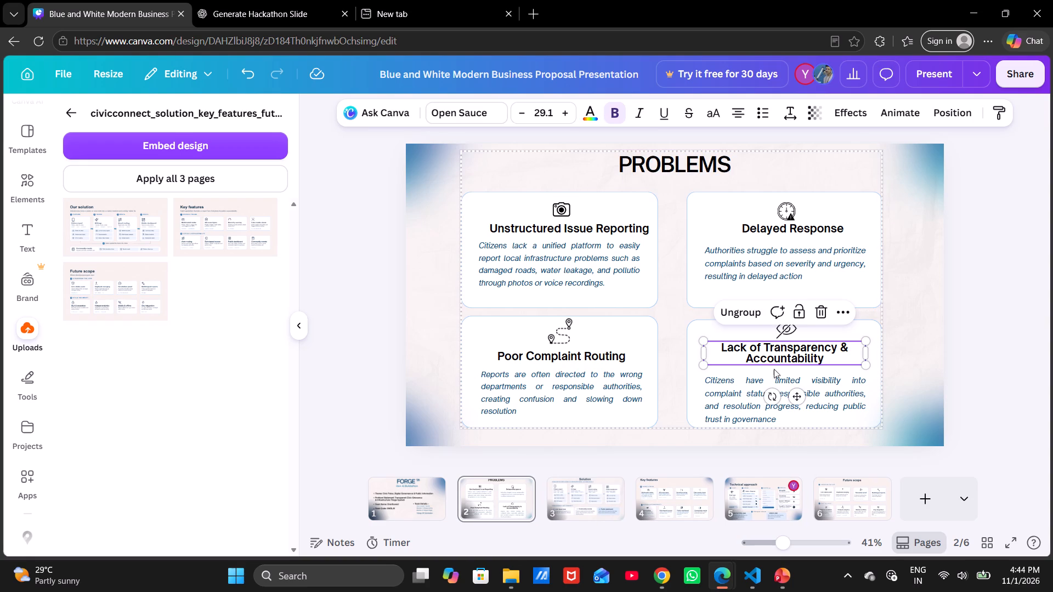
drag(799, 395, 800, 400)
click(785, 332)
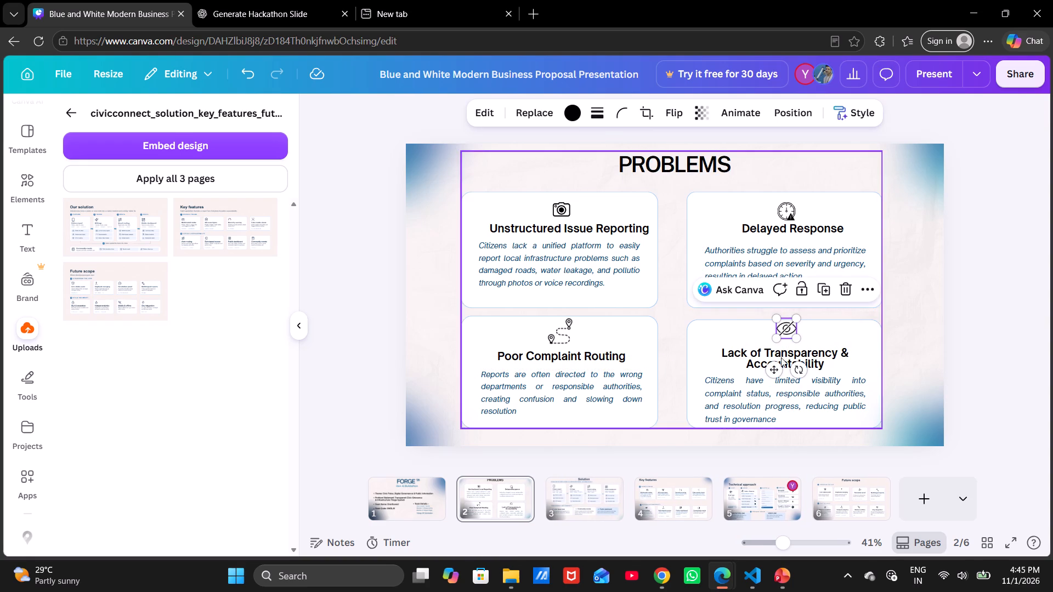
drag(774, 368, 775, 374)
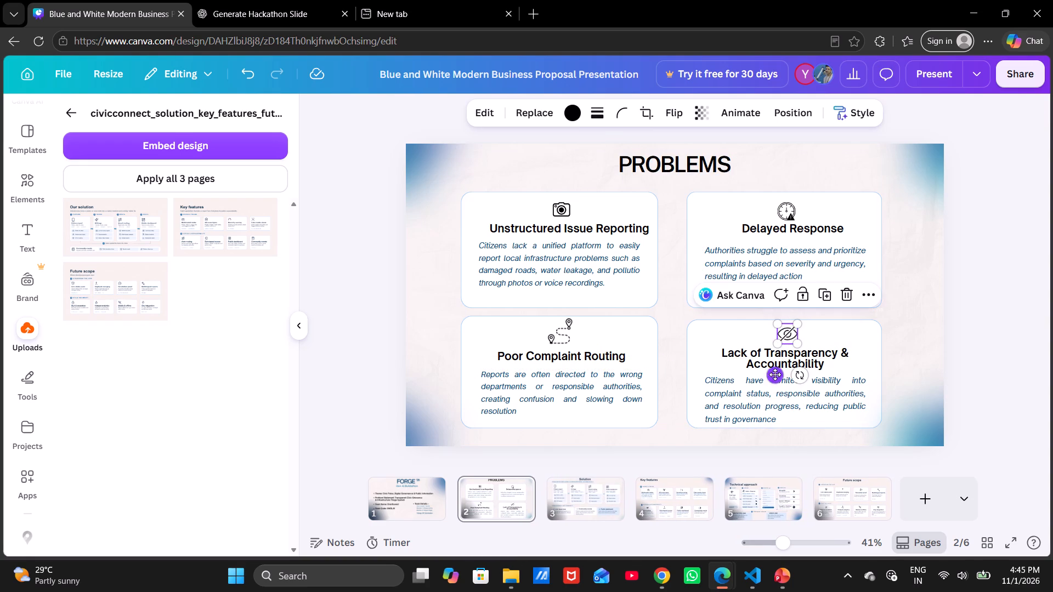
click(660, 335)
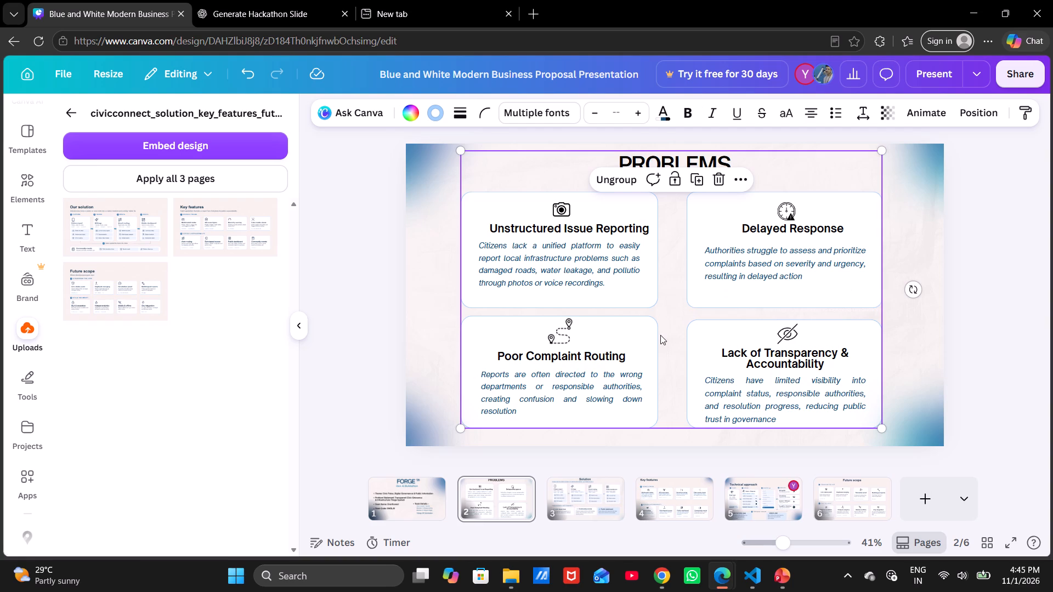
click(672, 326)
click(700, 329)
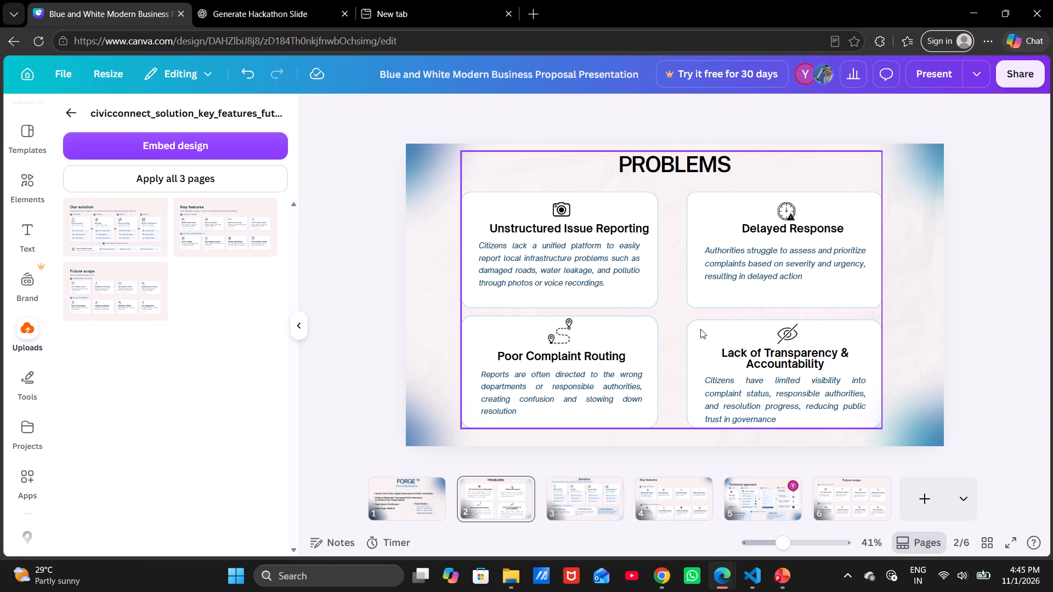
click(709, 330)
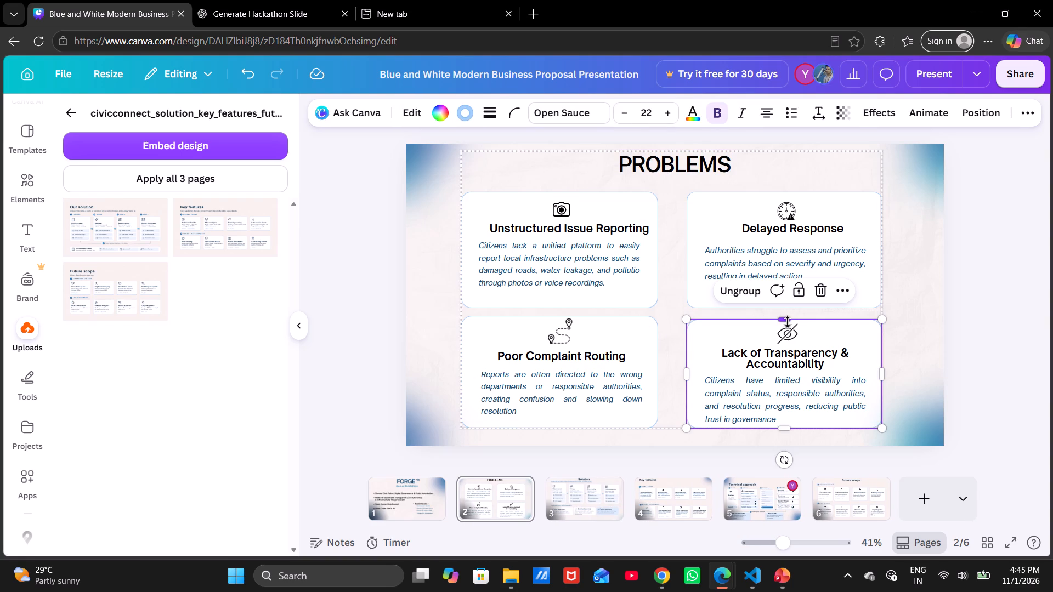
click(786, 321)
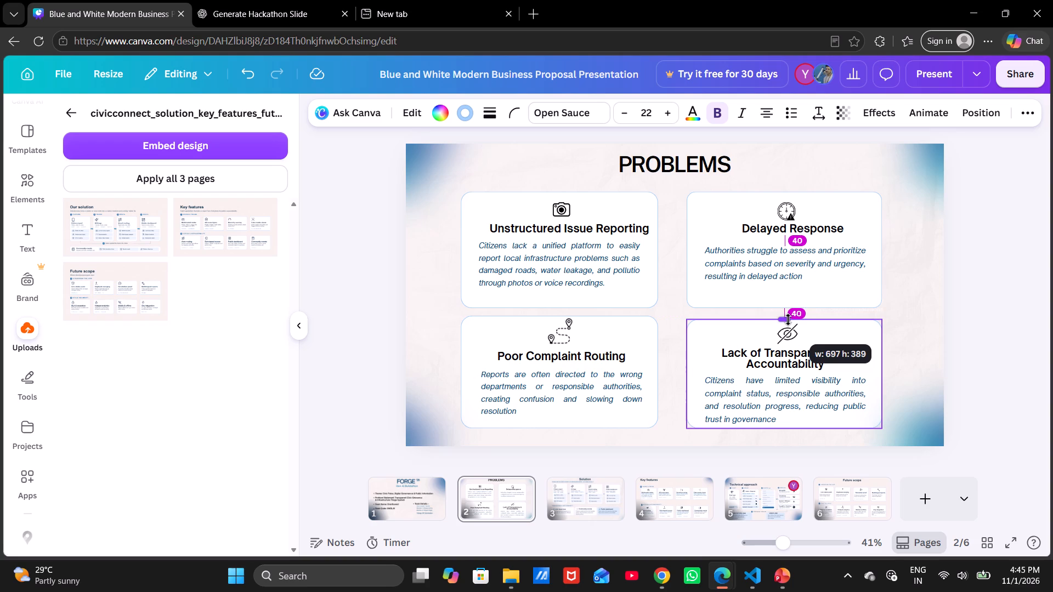
Move the Poor Complaint Routing heading and its route icon slightly down within their card.
click(611, 349)
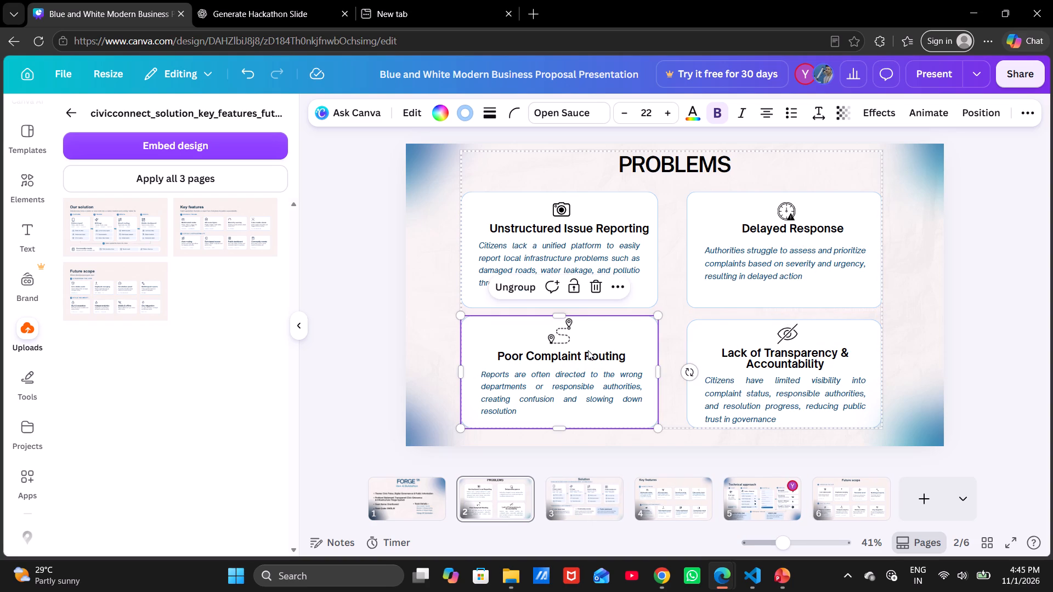
click(588, 350)
click(571, 402)
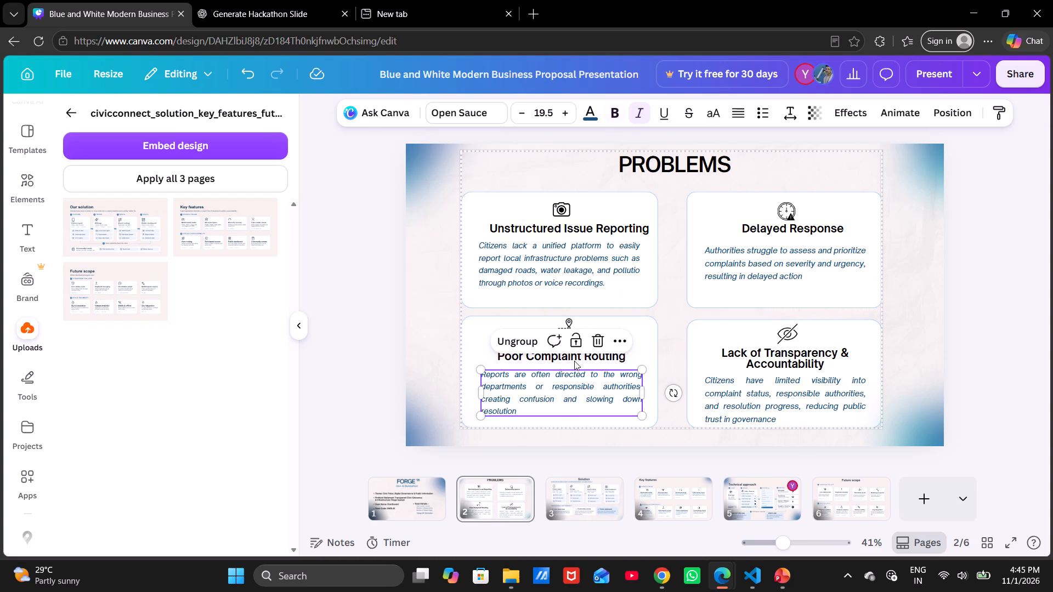
click(578, 358)
click(574, 395)
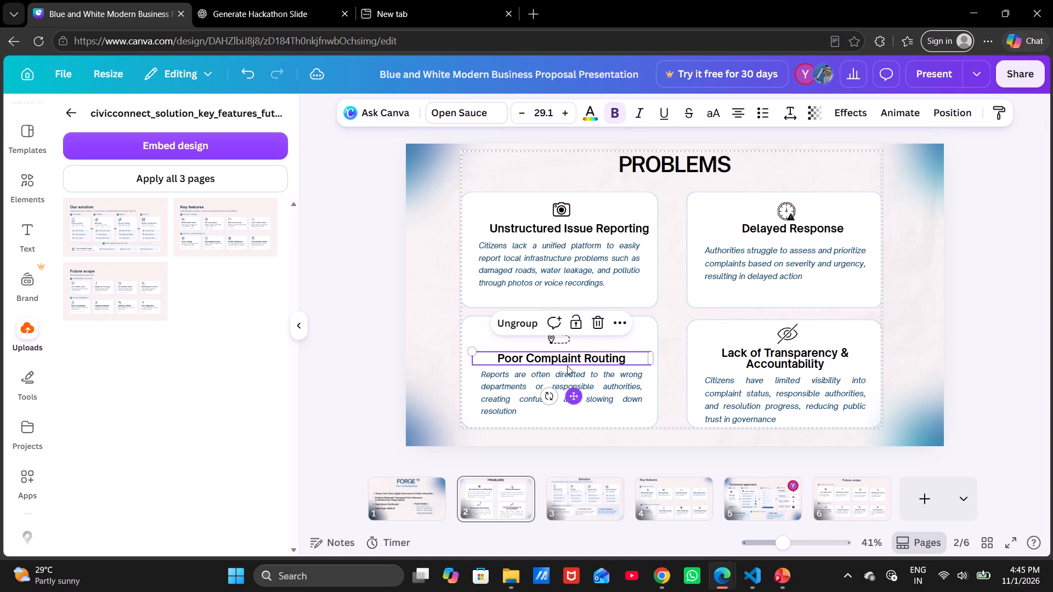
click(561, 337)
drag(548, 341, 556, 336)
drag(578, 365, 575, 370)
click(518, 337)
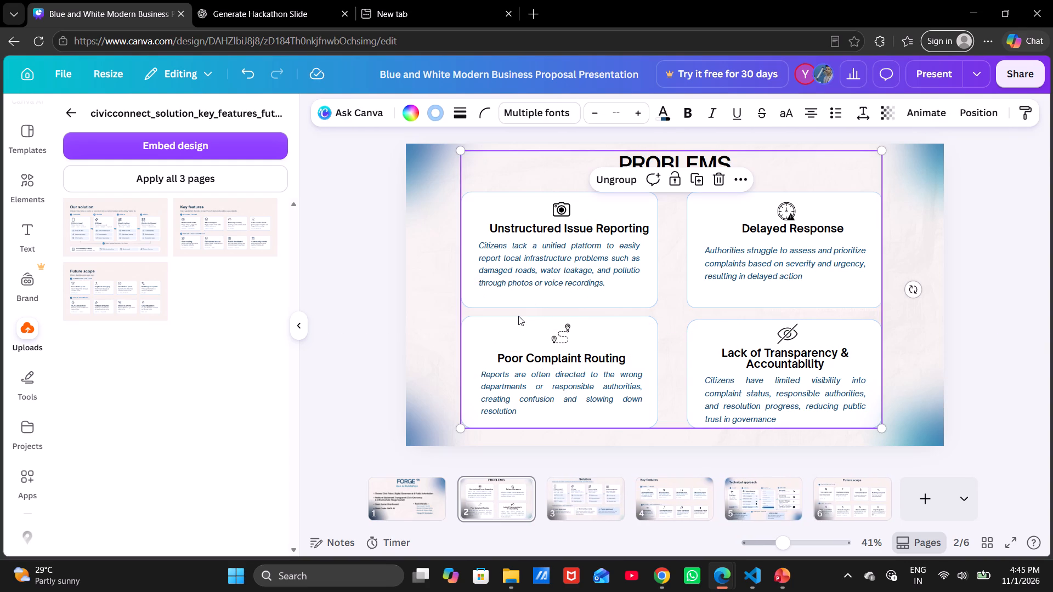
Lower the top edge of the Poor Complaint Routing card to line up with the Lack of Transparency & Accountability card.
click(518, 316)
click(563, 314)
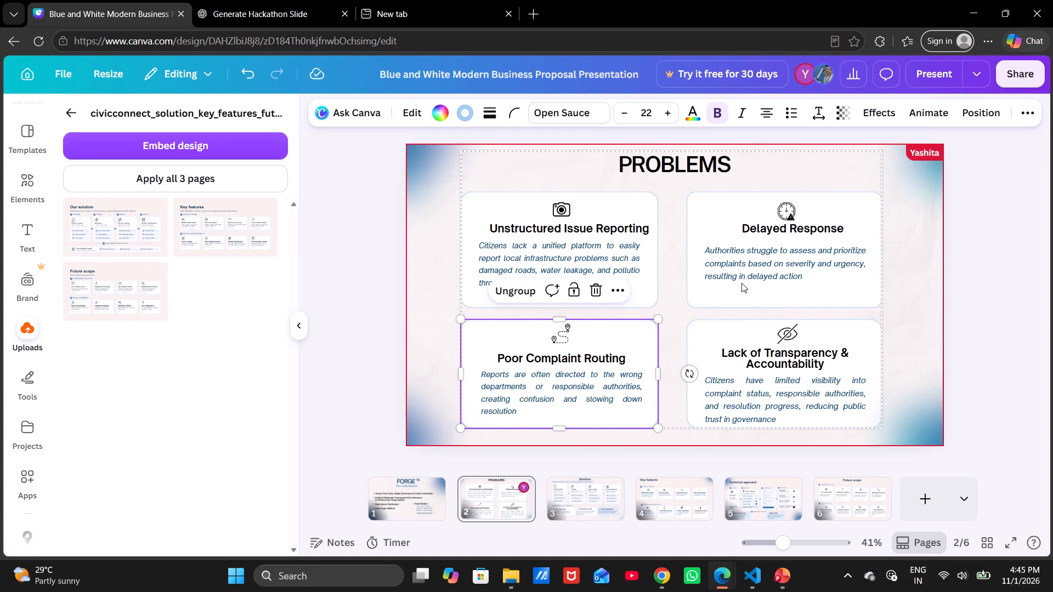
click(982, 272)
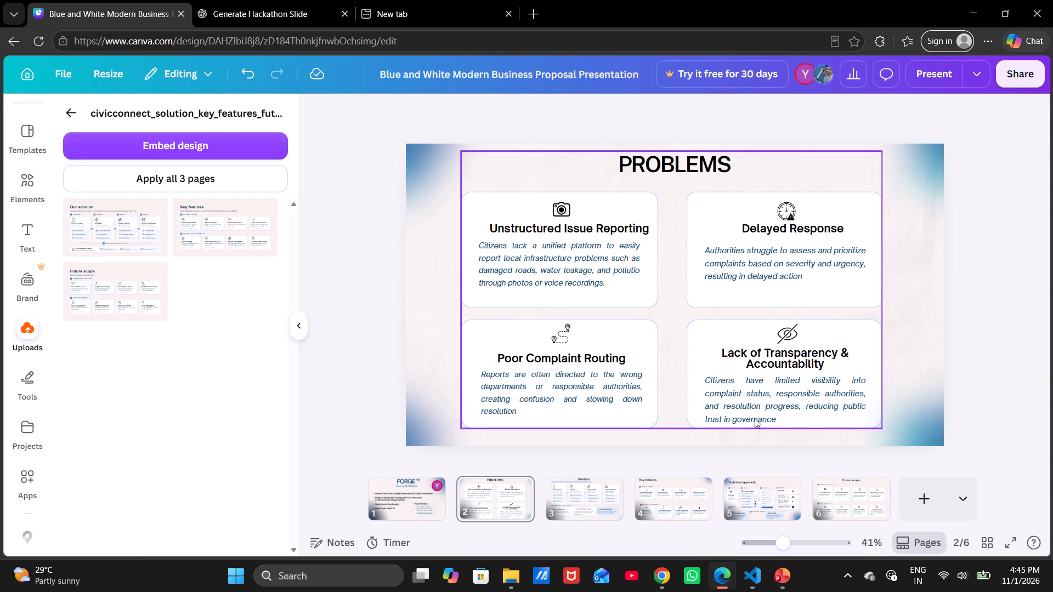
Change the Unstructured Issue Reporting description's font to Arial and apply that font change to the whole current page.
click(751, 400)
click(745, 264)
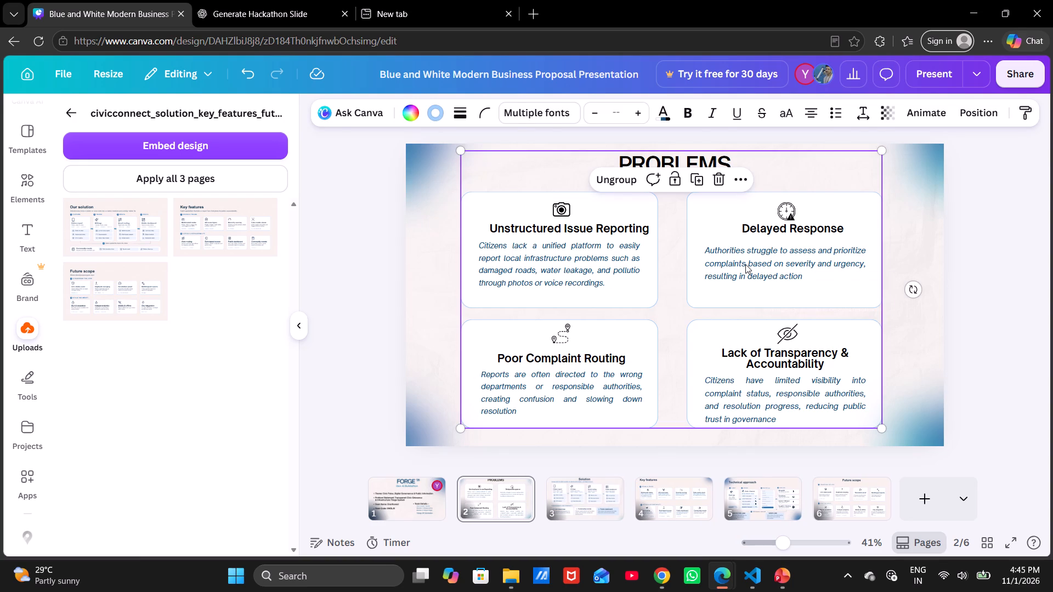
click(589, 251)
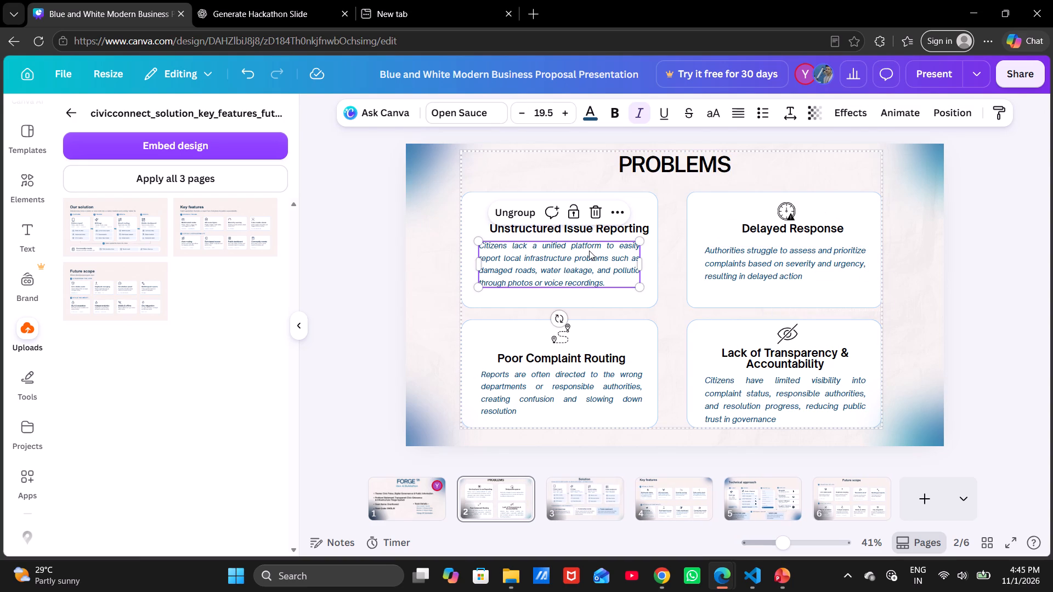
shift+click(562, 231)
shift+click(734, 259)
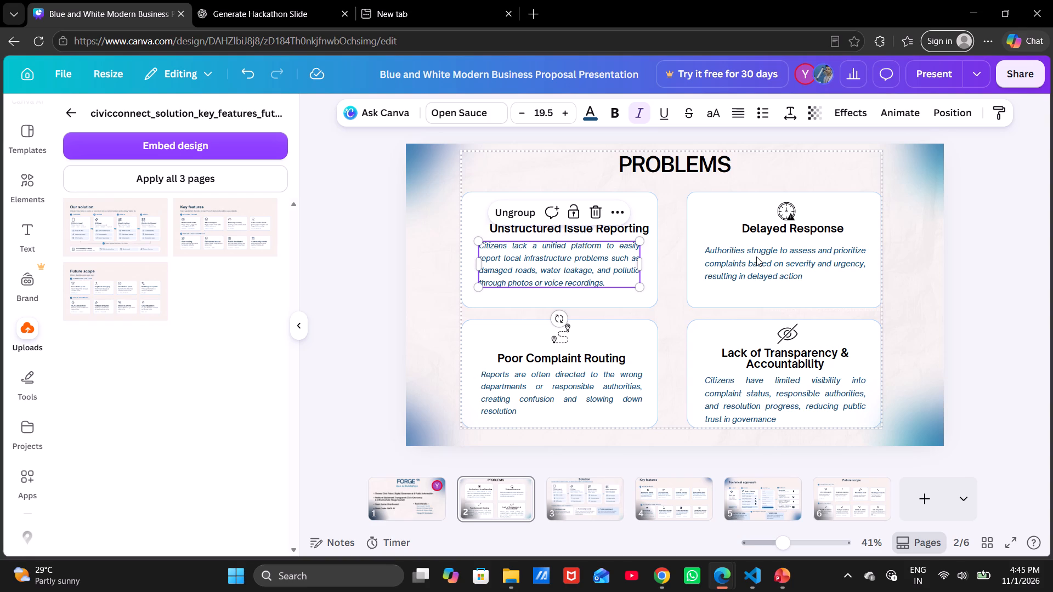
shift+click(756, 257)
click(723, 277)
click(608, 276)
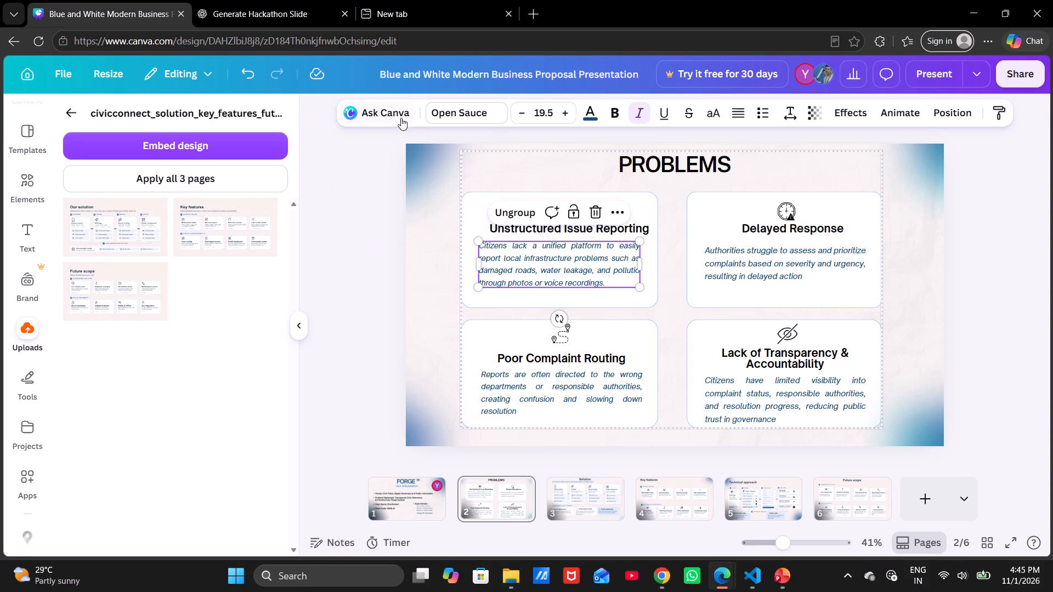
click(488, 112)
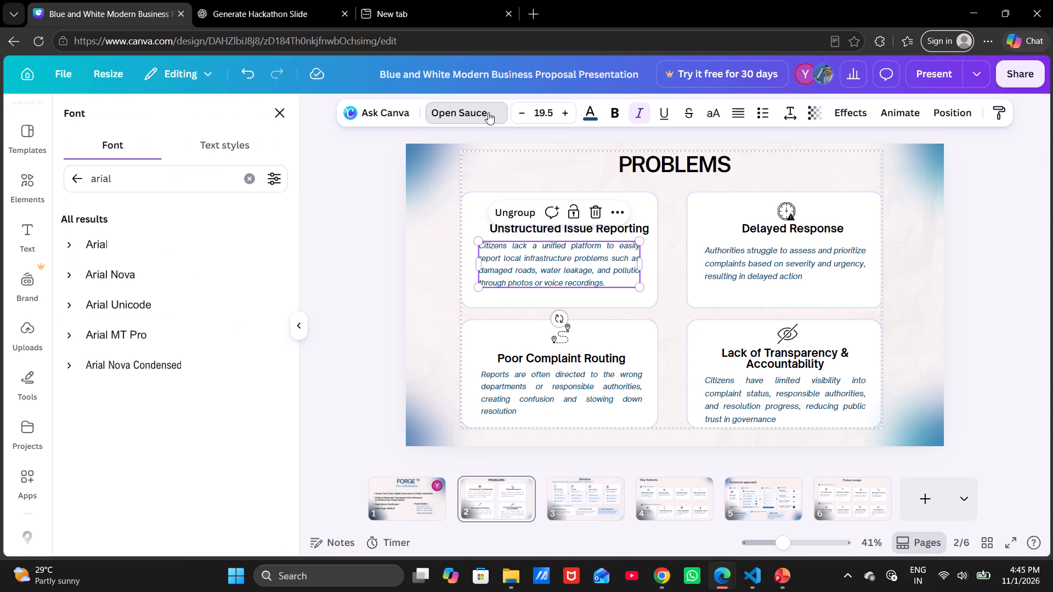
click(110, 245)
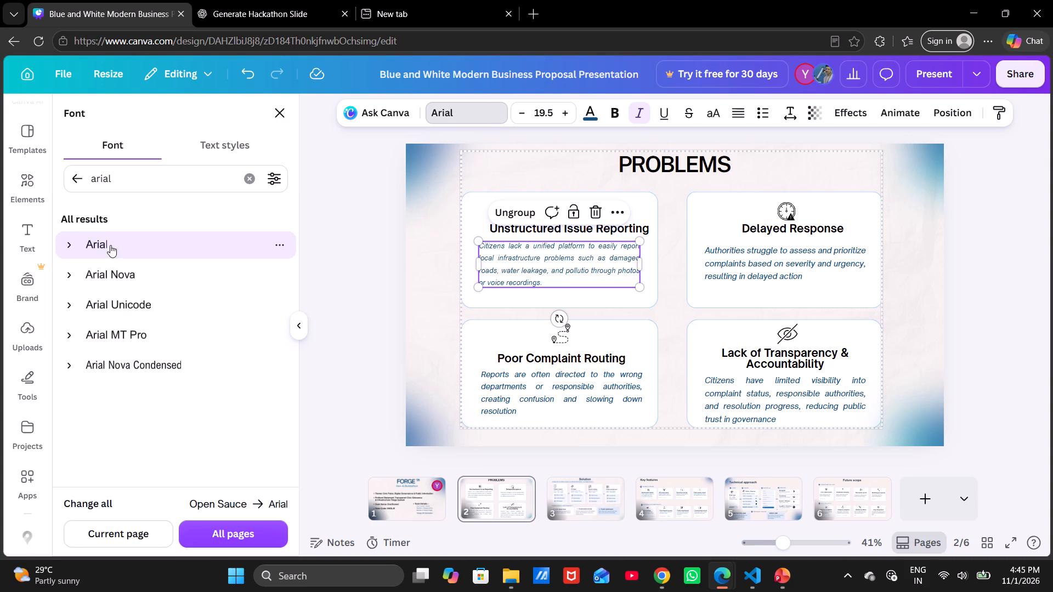
click(121, 532)
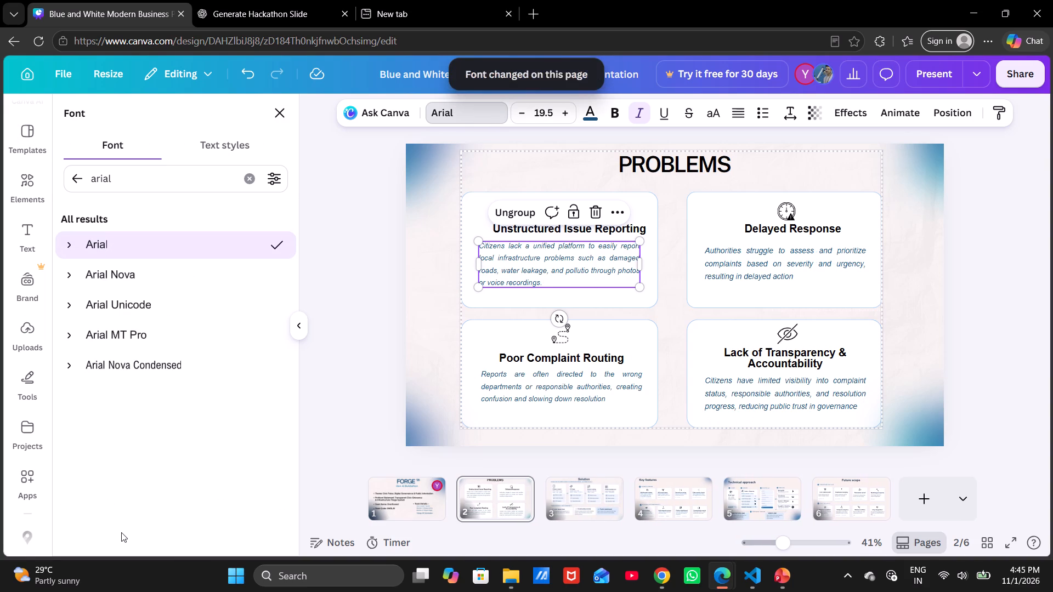
click(435, 312)
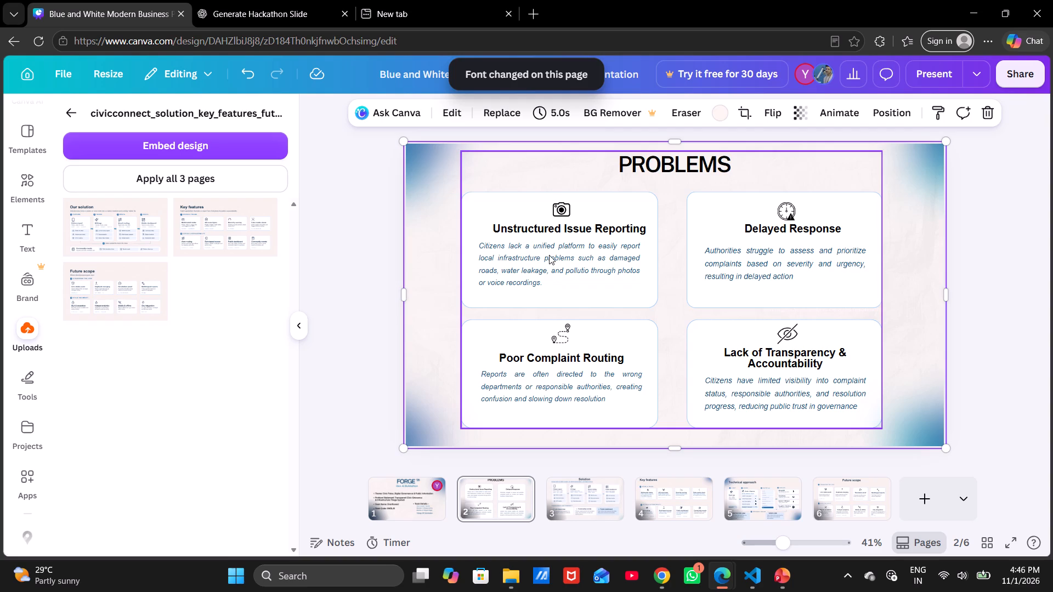
Set the font size of the description text in all four PROBLEMS cards to 21.5.
click(527, 269)
click(527, 269)
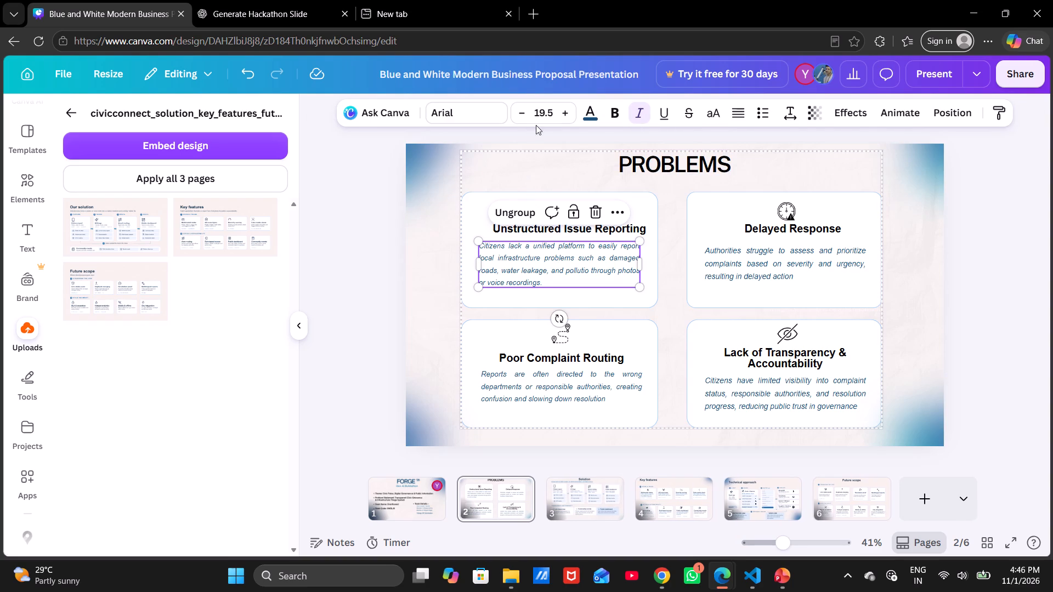
click(567, 112)
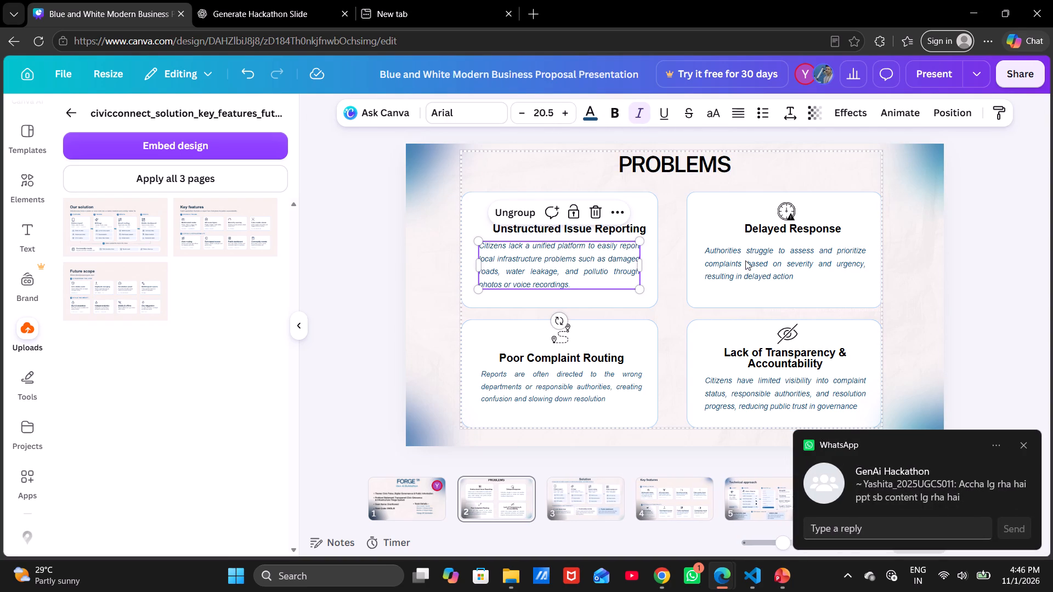
click(741, 258)
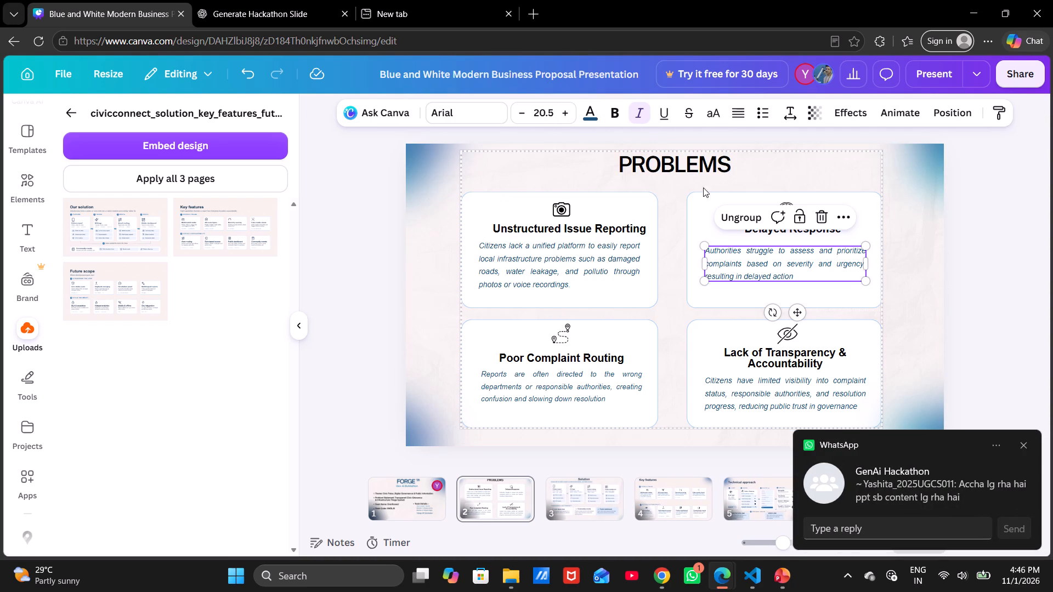
click(564, 109)
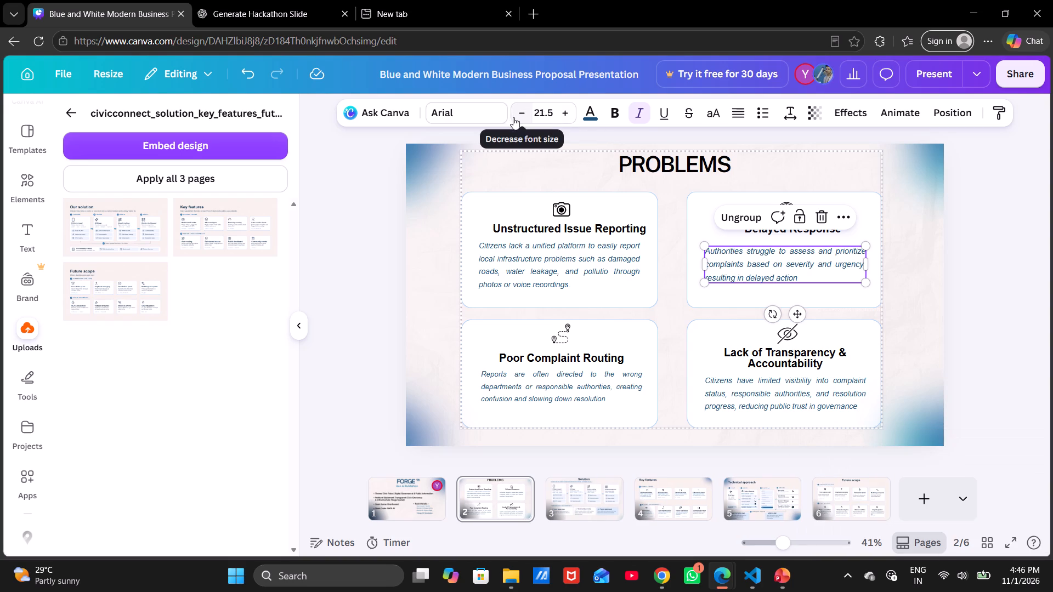
click(540, 257)
click(564, 113)
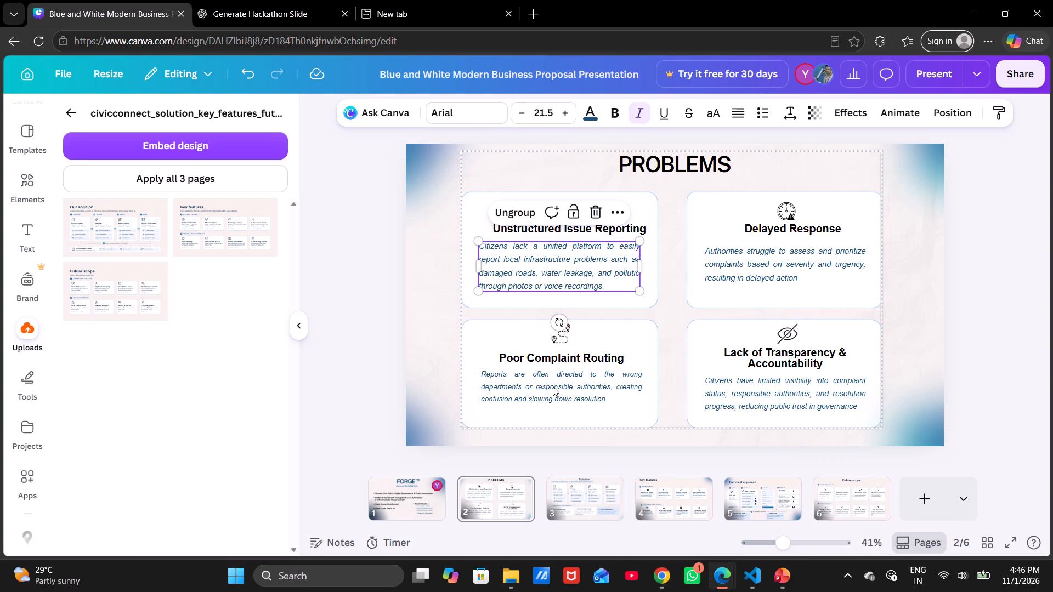
click(728, 257)
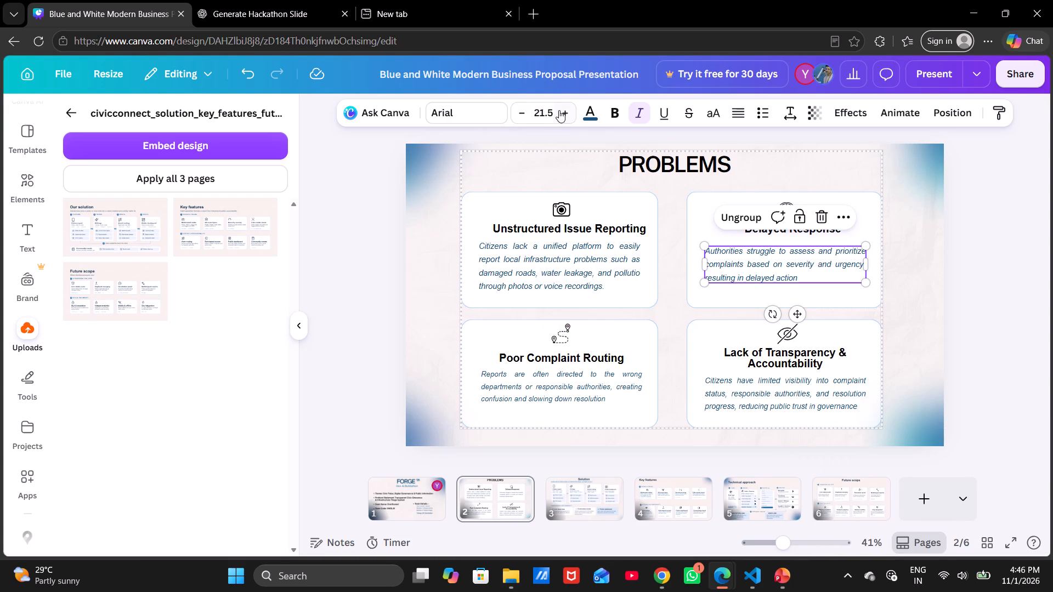
click(545, 271)
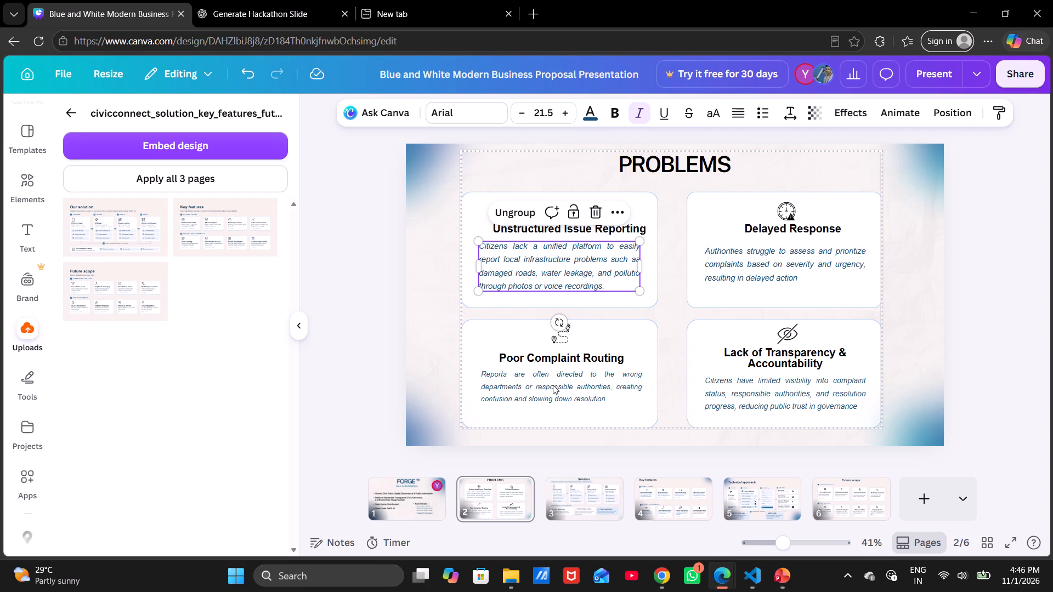
click(553, 385)
double_click(567, 115)
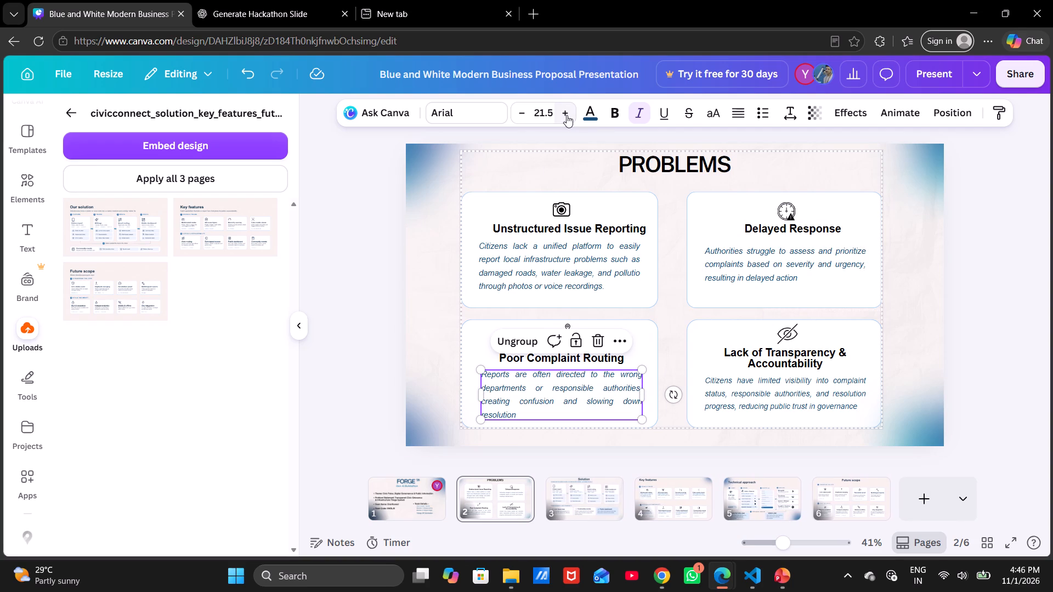
click(740, 393)
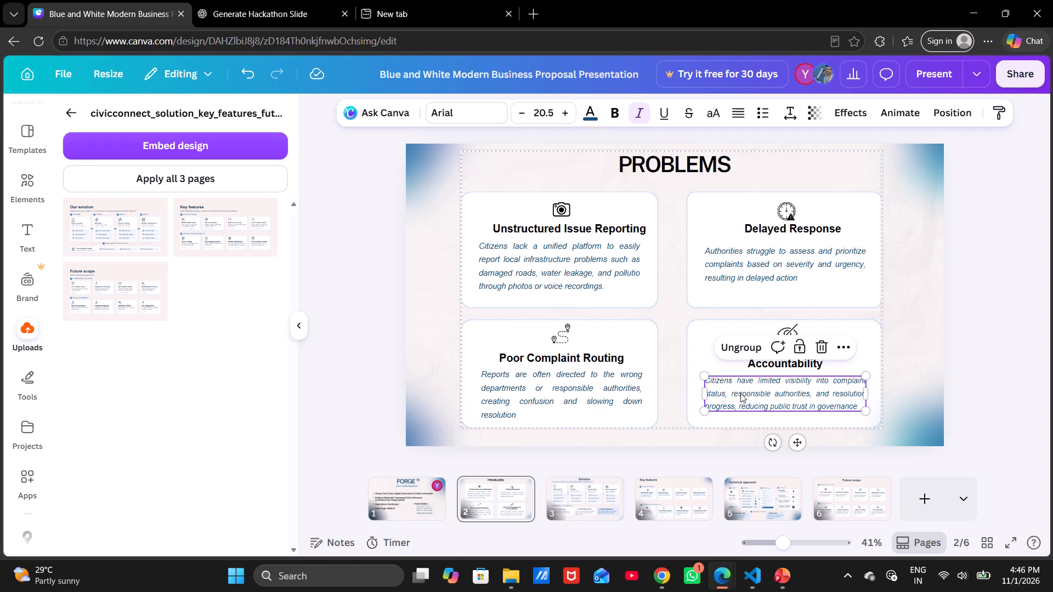
click(561, 117)
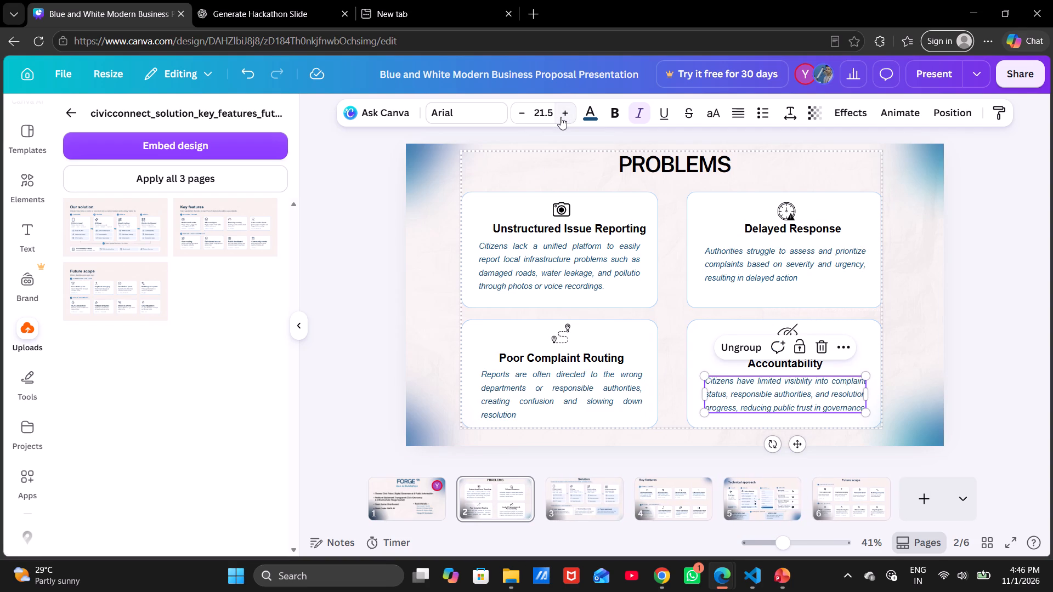
click(921, 314)
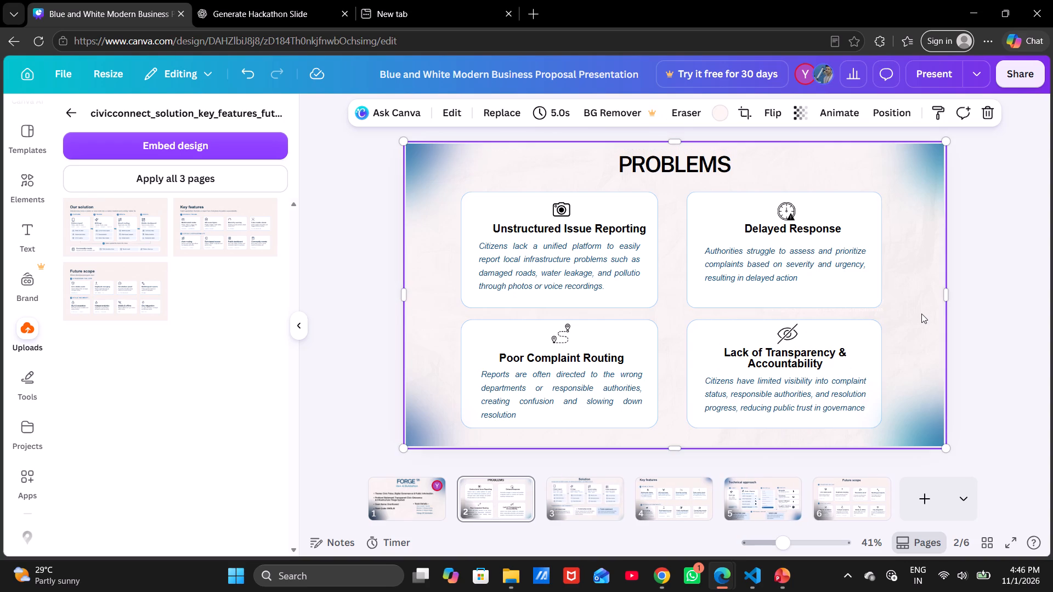
On the cover slide, group the team leader, member and college lines and shift them slightly left to align under the Team Details heading.
click(418, 497)
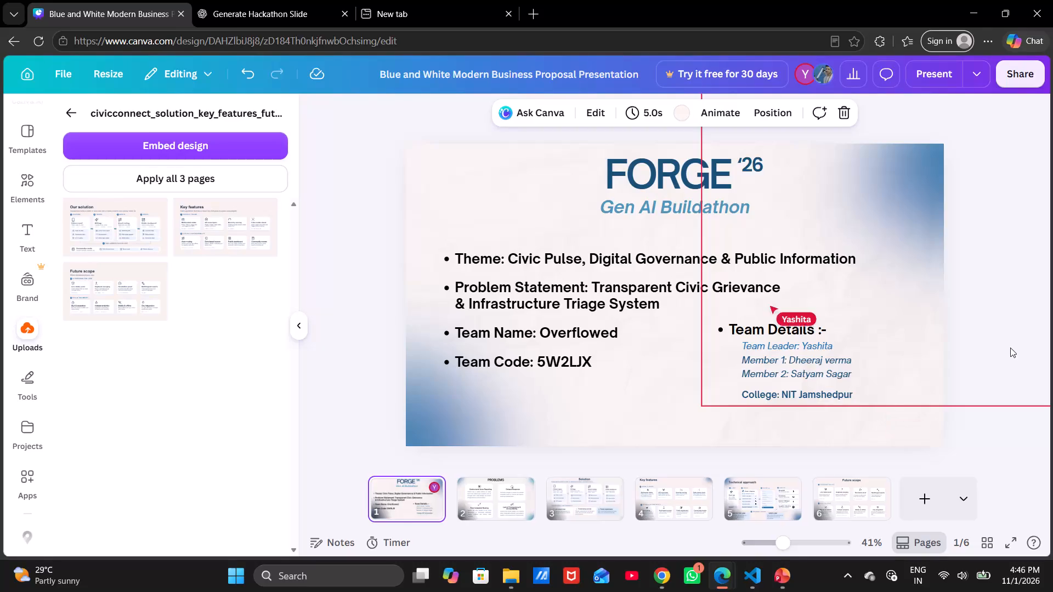
click(988, 449)
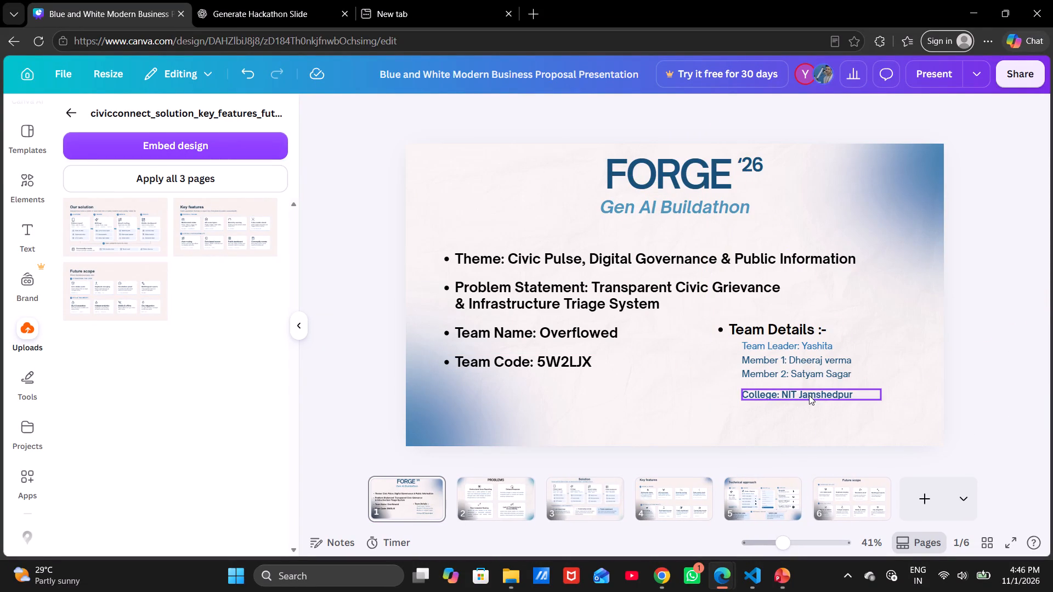
click(773, 346)
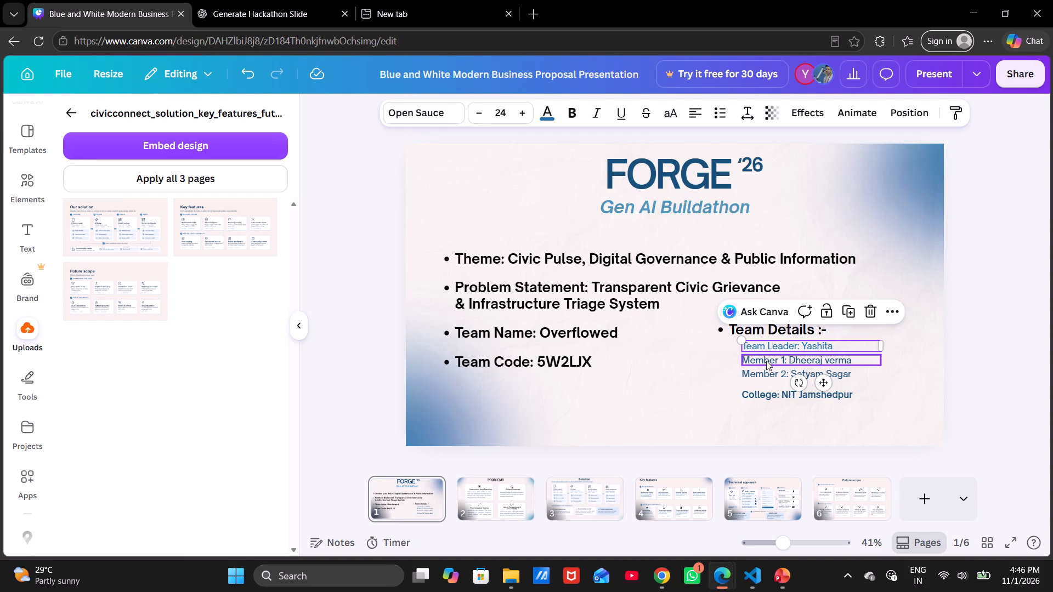
click(766, 361)
shift+click(768, 374)
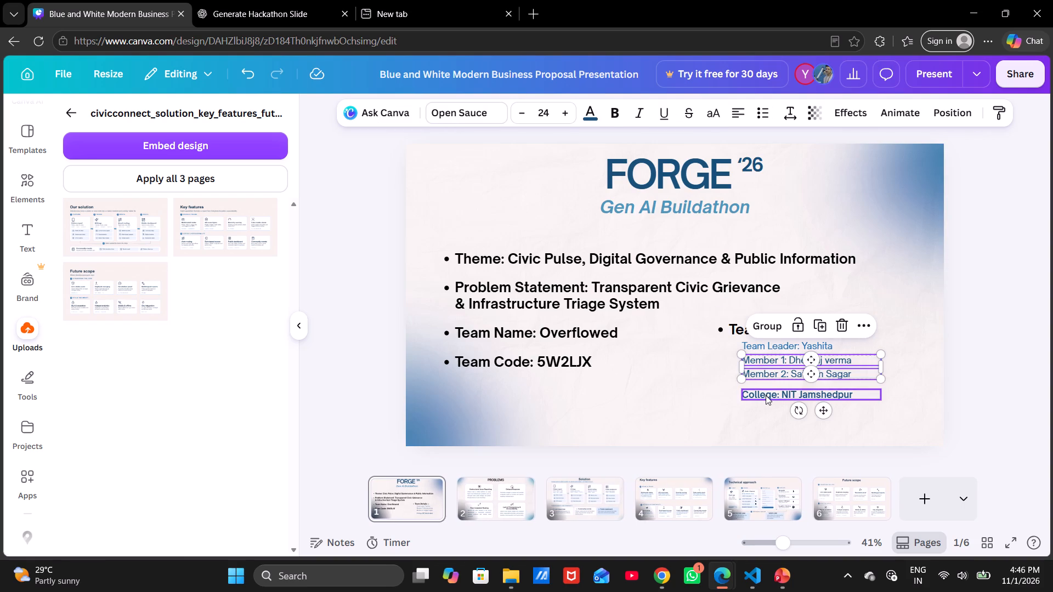
shift+click(766, 395)
shift+click(760, 345)
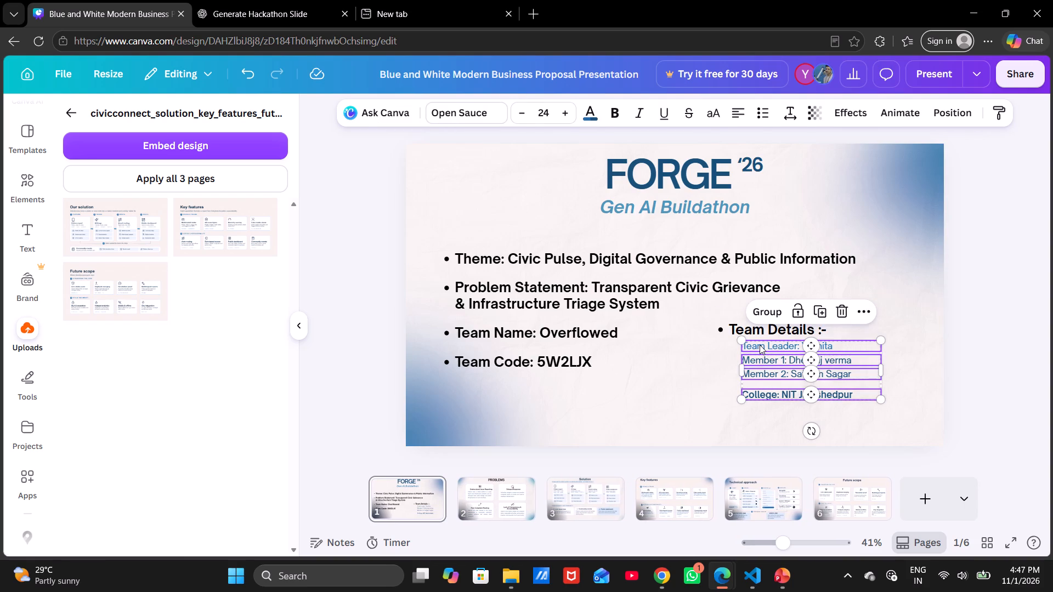
key(ctrl+g)
drag(806, 385, 795, 385)
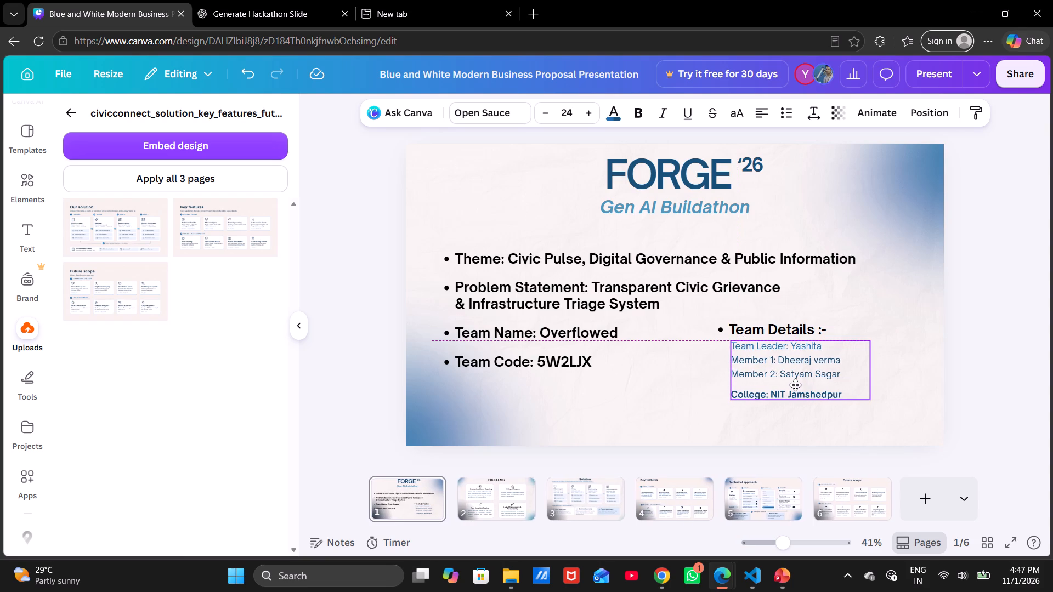
drag(795, 385, 795, 384)
click(701, 380)
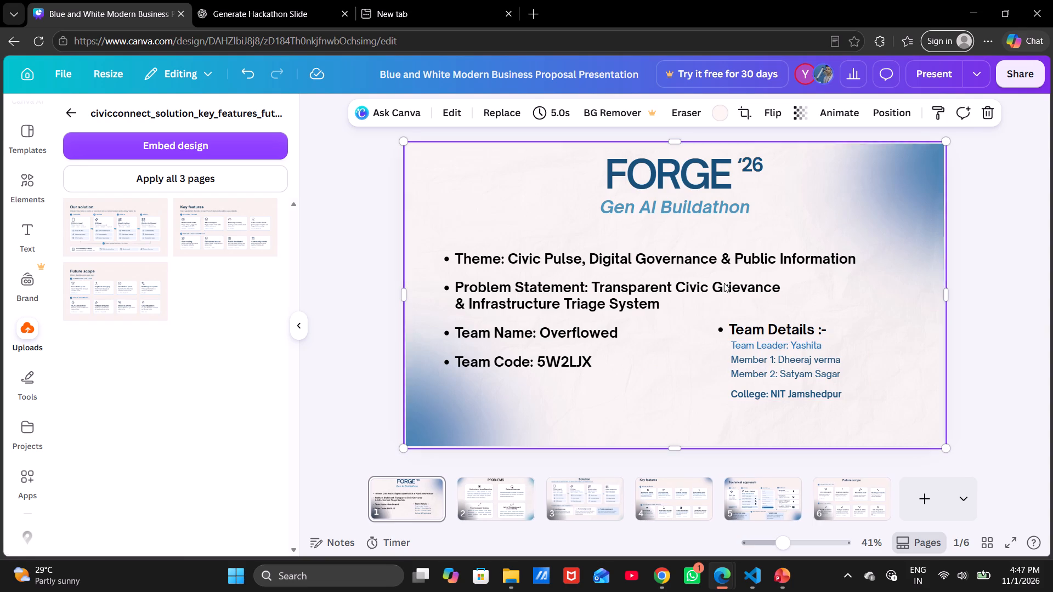
Ungroup the team leader, member and college lines on the cover slide and make all four italic.
click(765, 347)
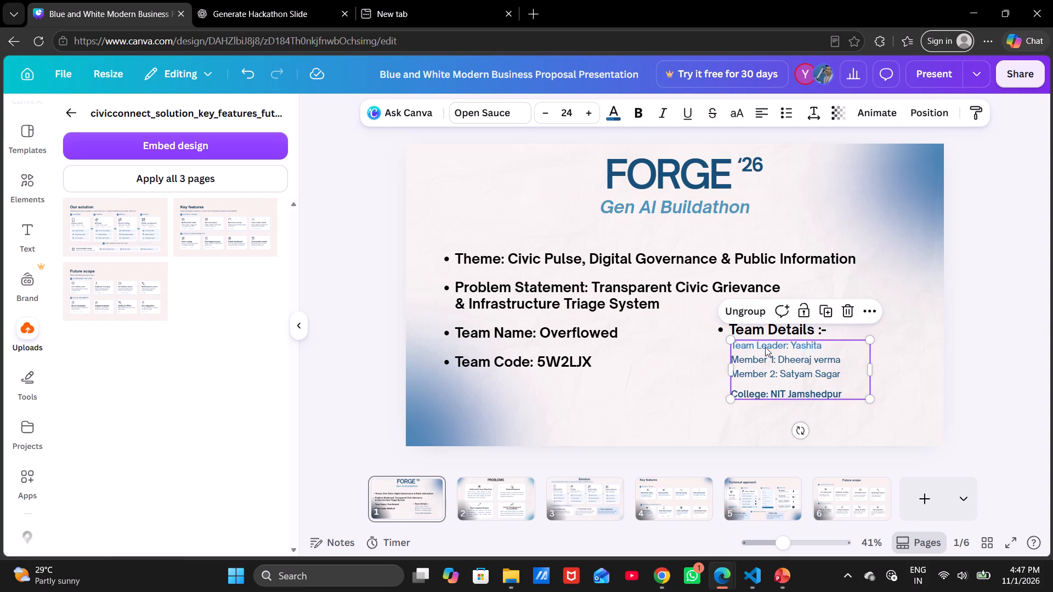
click(771, 347)
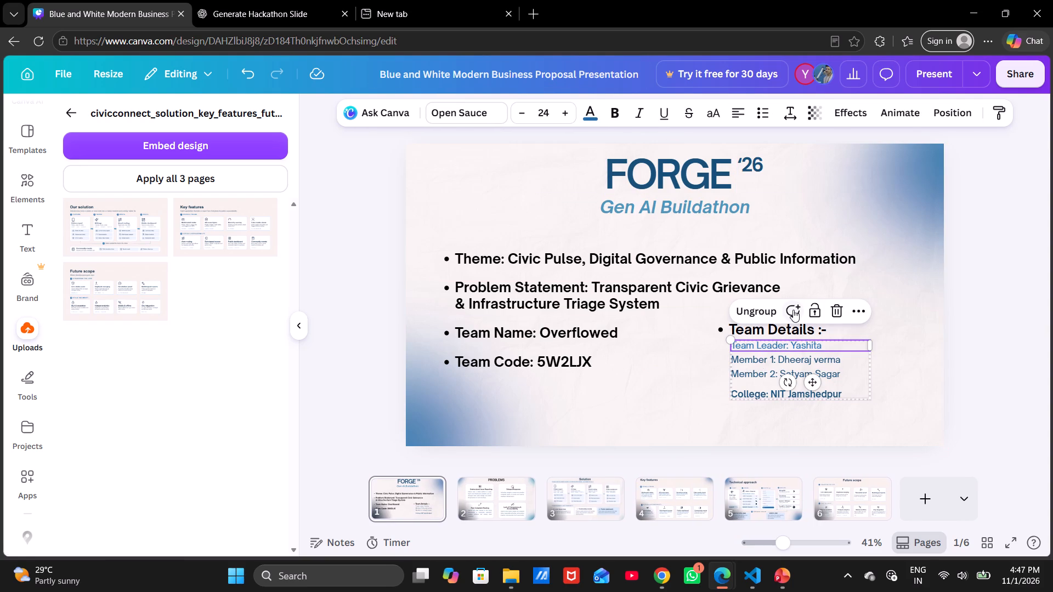
click(761, 361)
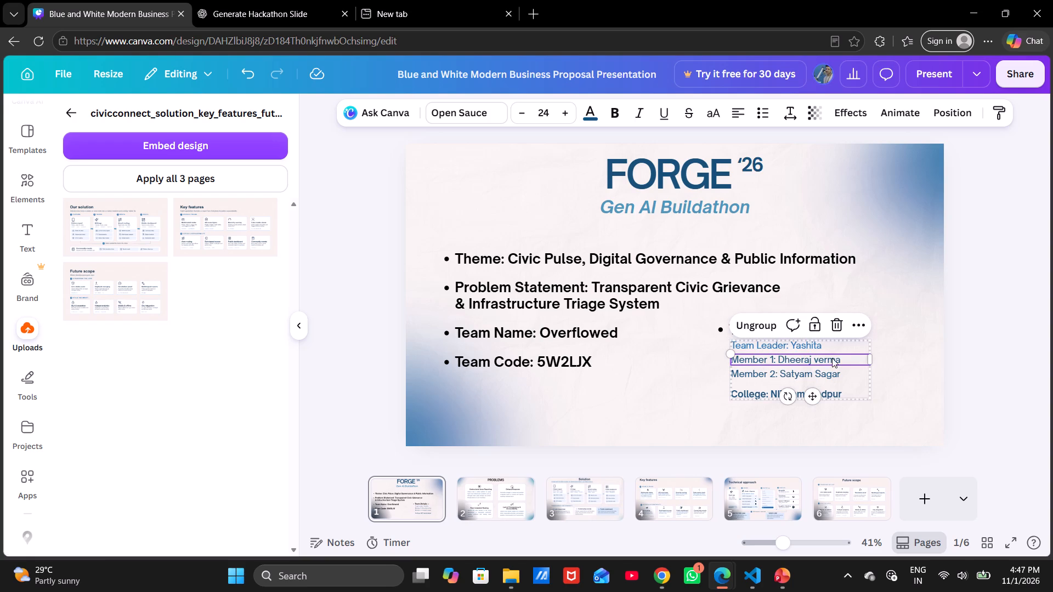
click(925, 367)
click(838, 378)
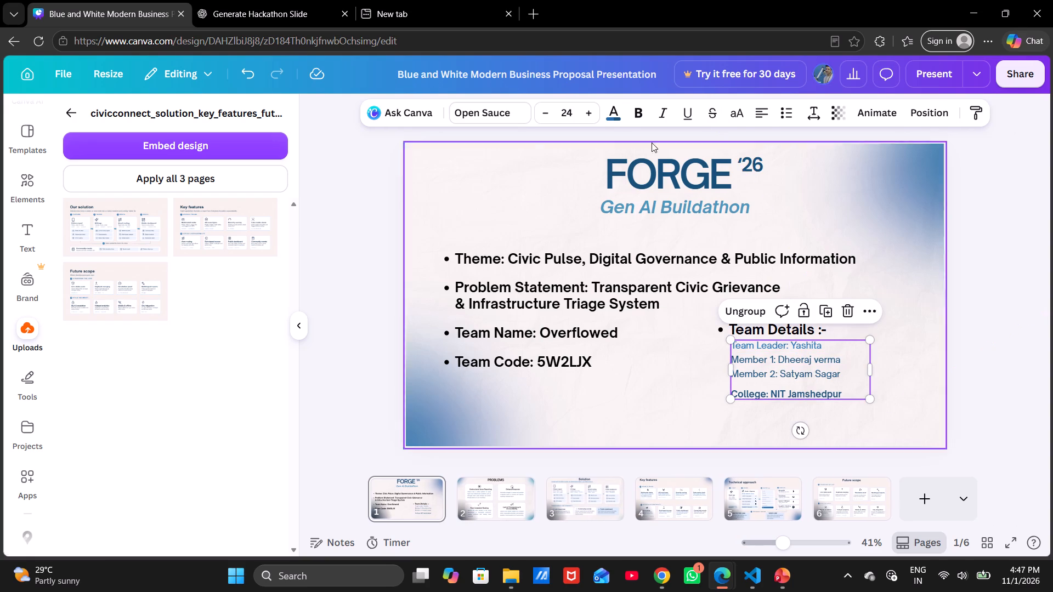
click(758, 310)
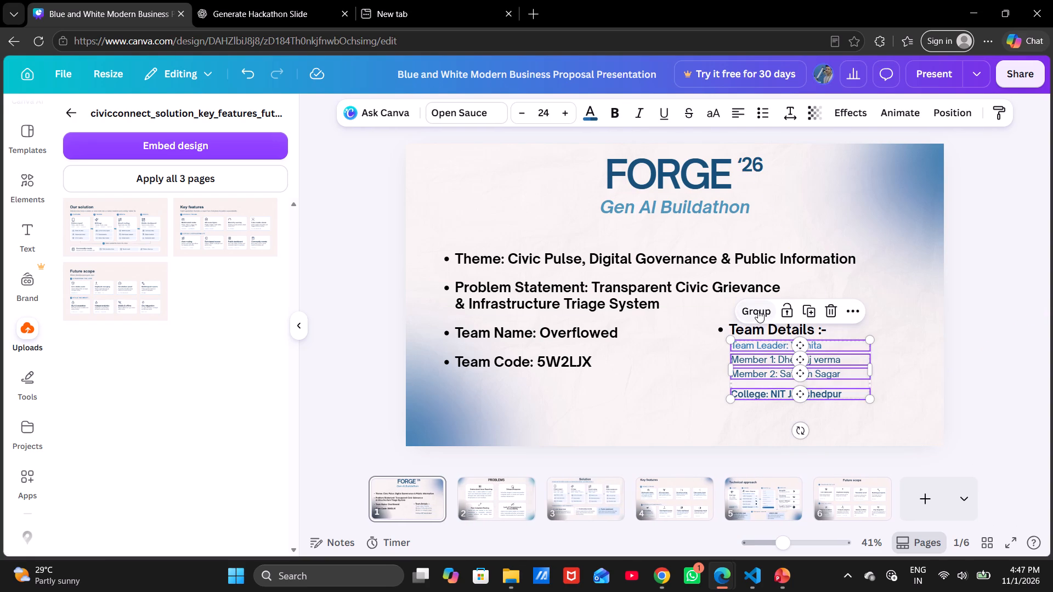
click(643, 109)
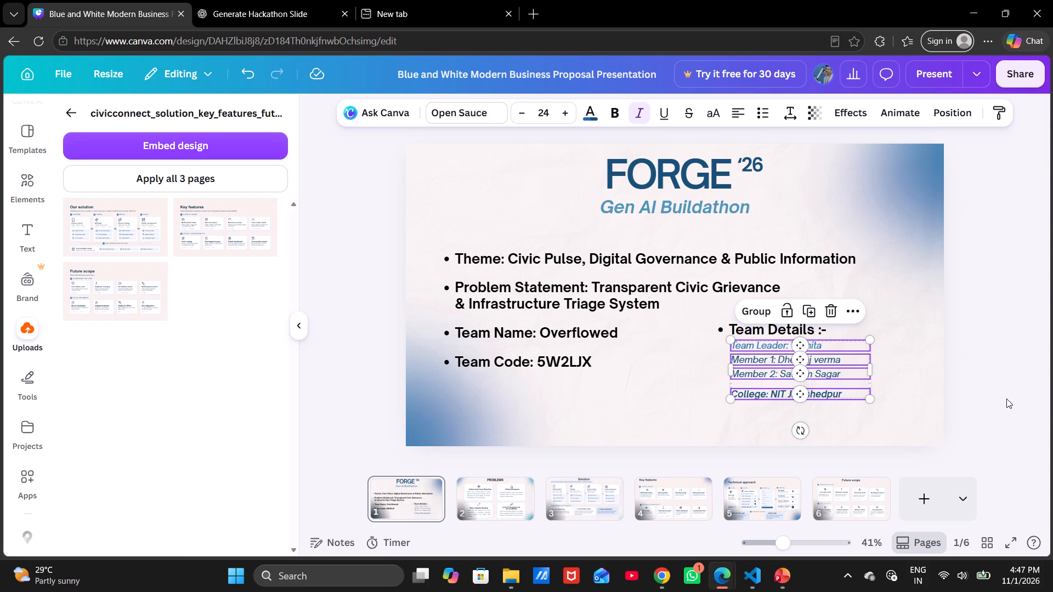
click(984, 375)
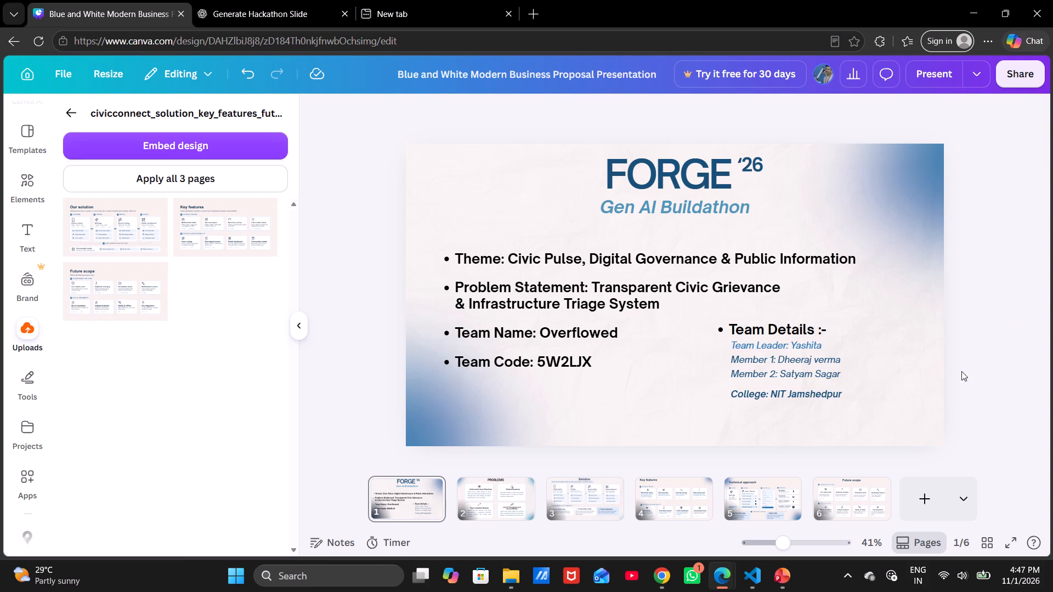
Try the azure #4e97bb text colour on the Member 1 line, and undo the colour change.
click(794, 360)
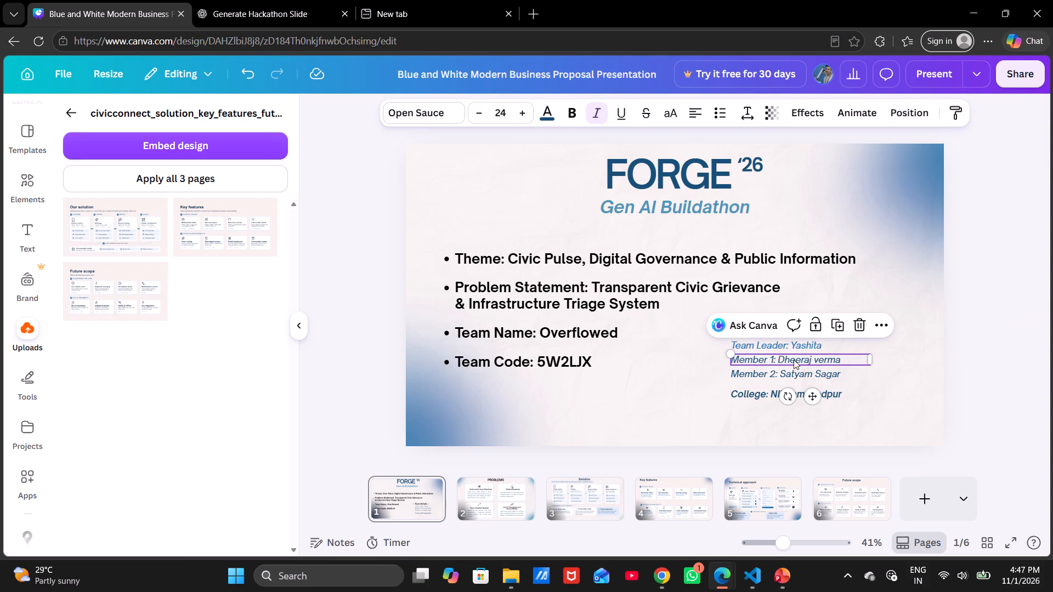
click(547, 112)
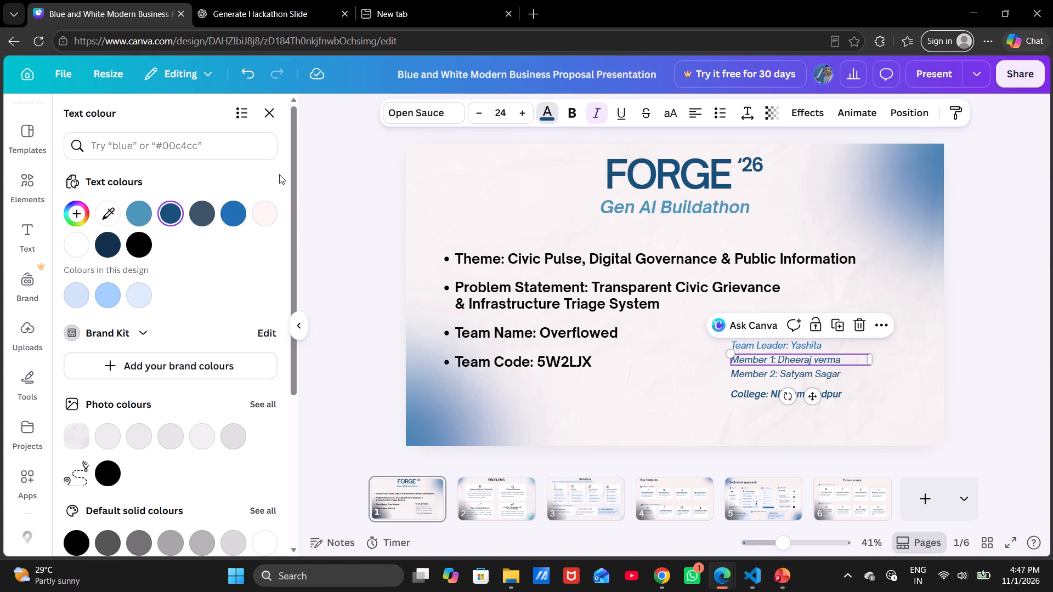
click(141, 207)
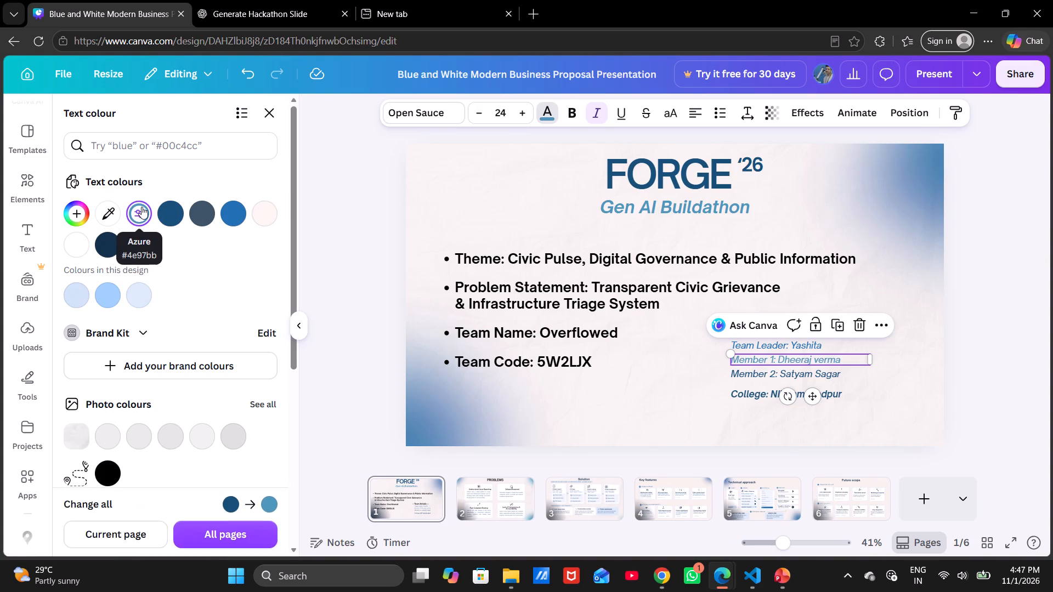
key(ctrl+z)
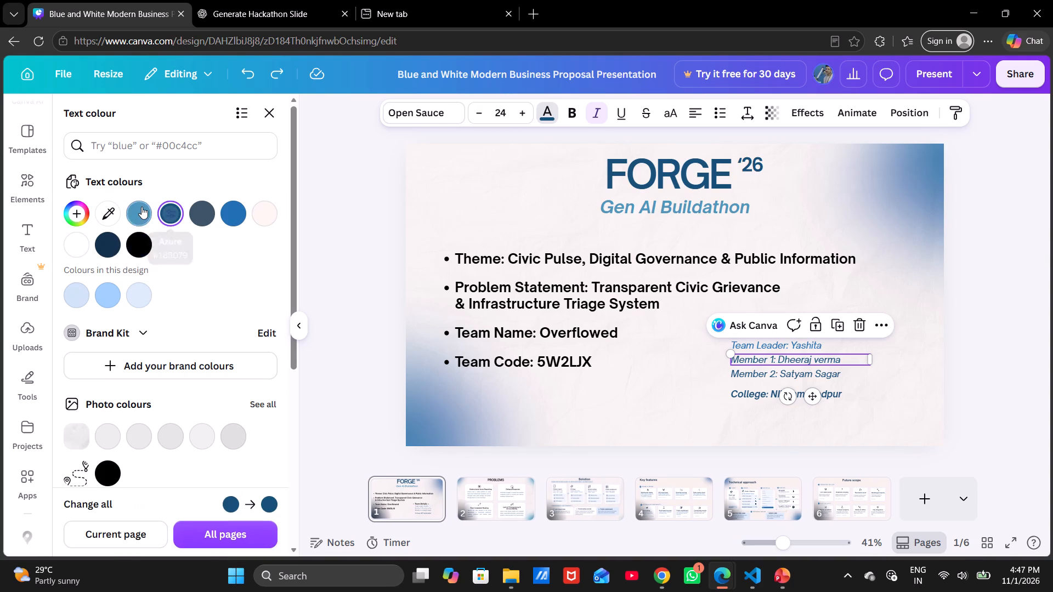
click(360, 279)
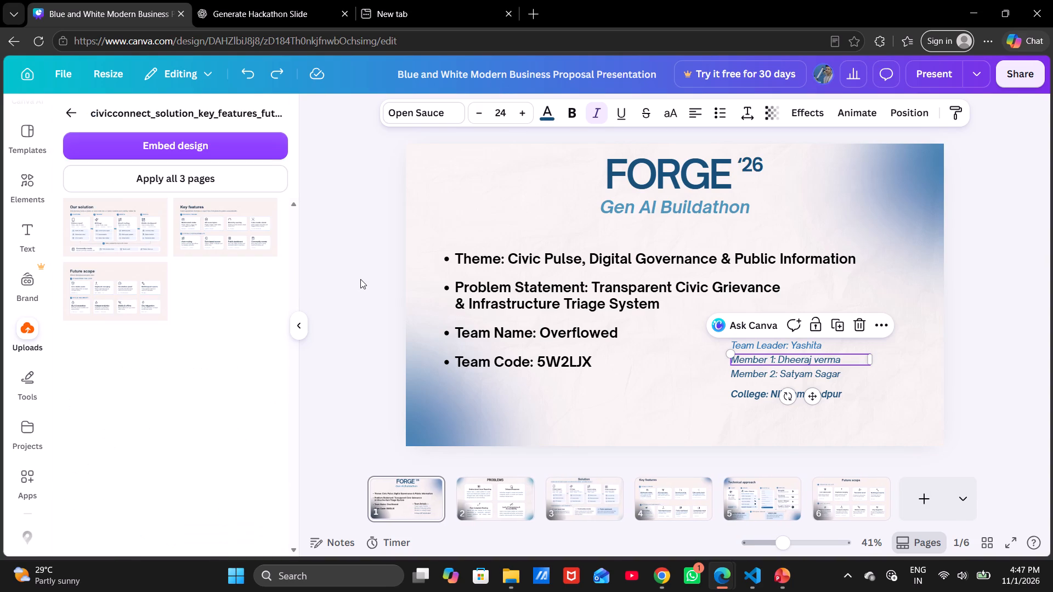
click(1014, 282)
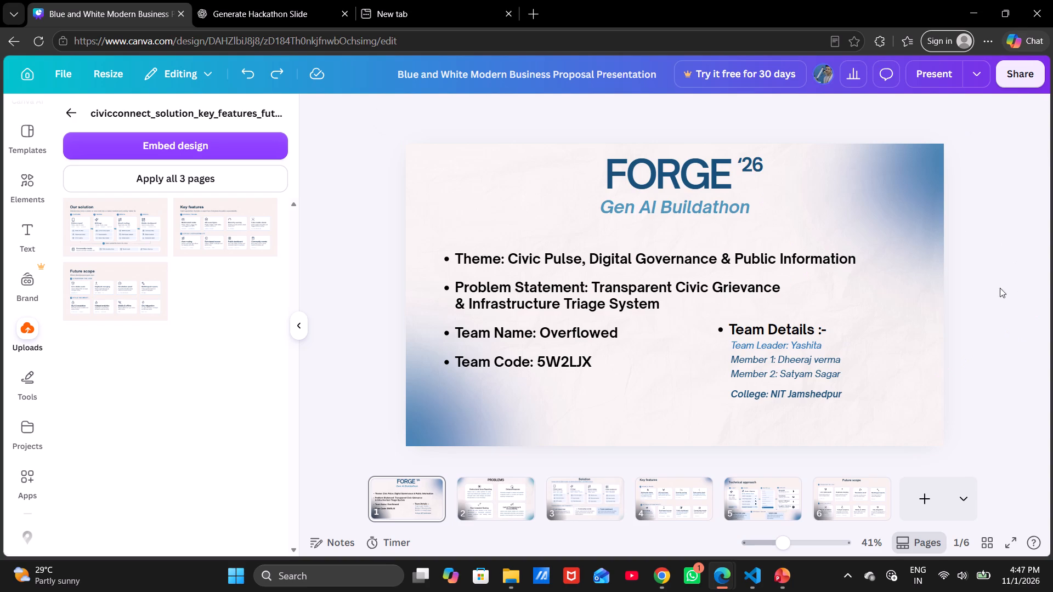
Move the college line up so it sits directly beneath the Member 2 line.
click(803, 389)
click(812, 426)
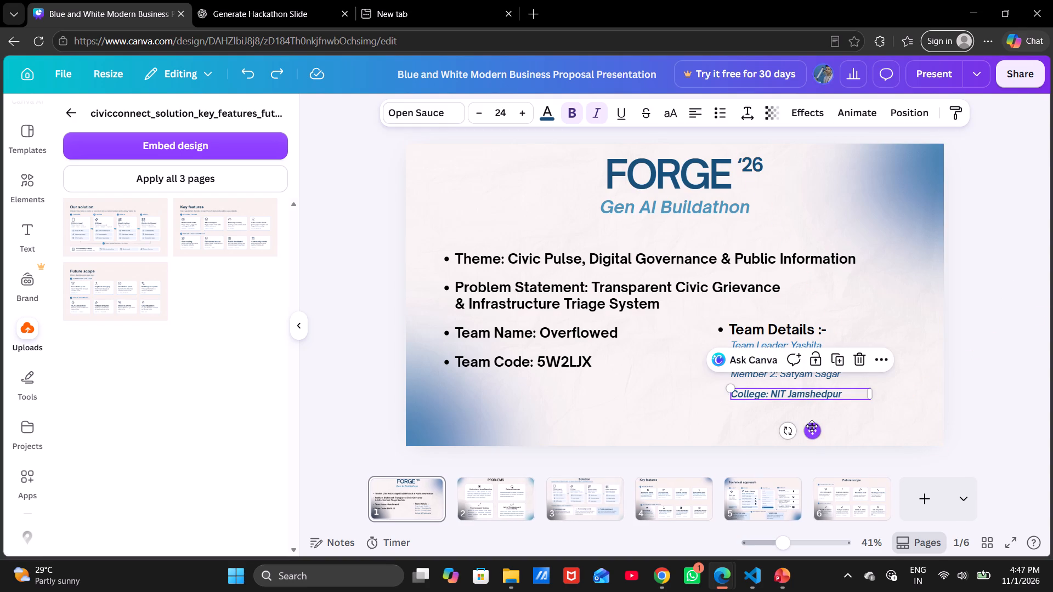
click(970, 388)
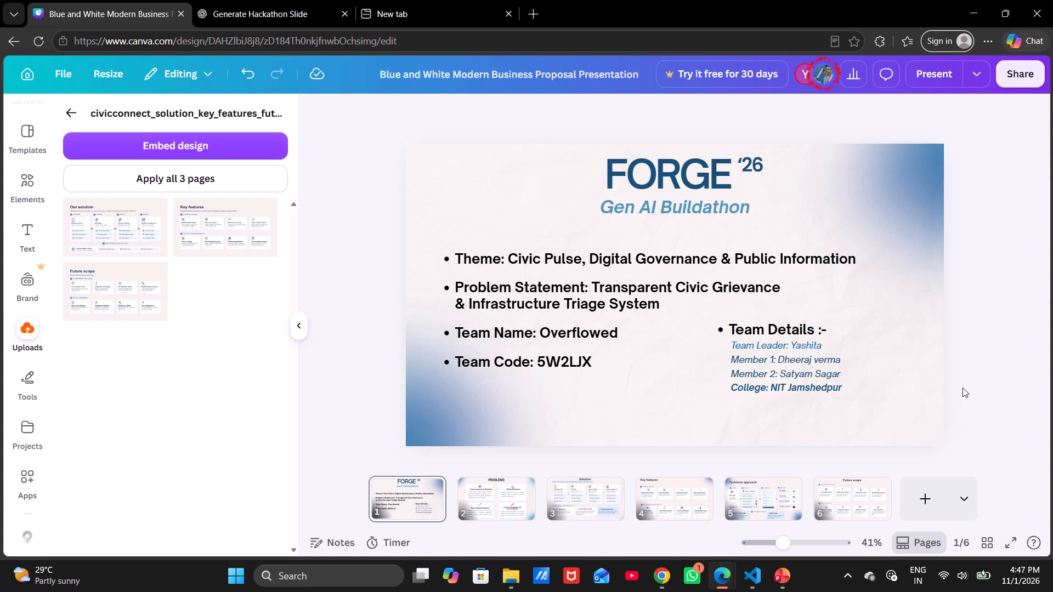
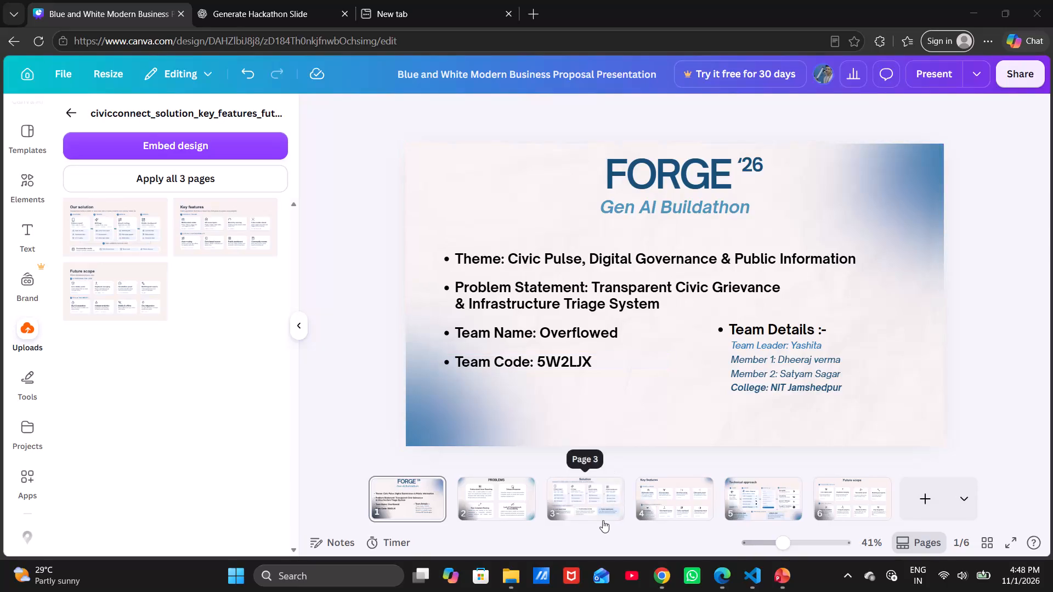
click(603, 520)
click(689, 484)
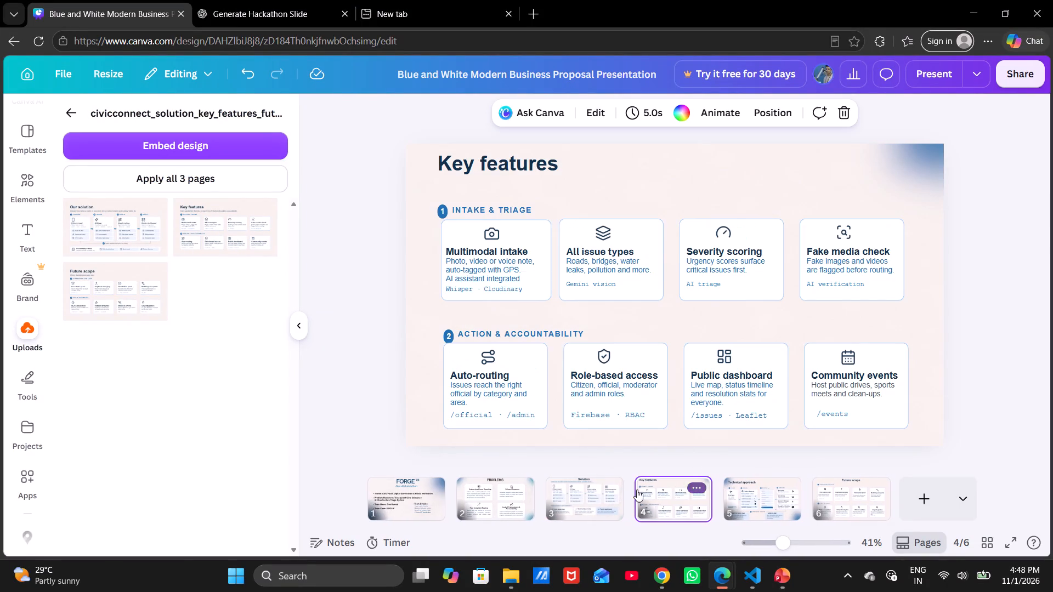
click(605, 494)
click(762, 505)
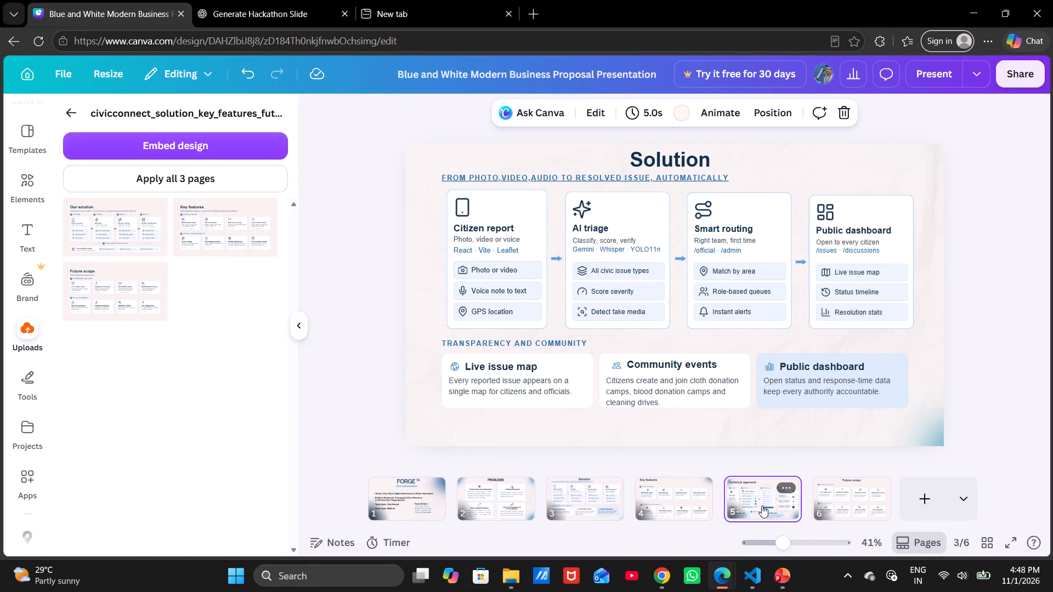
click(851, 498)
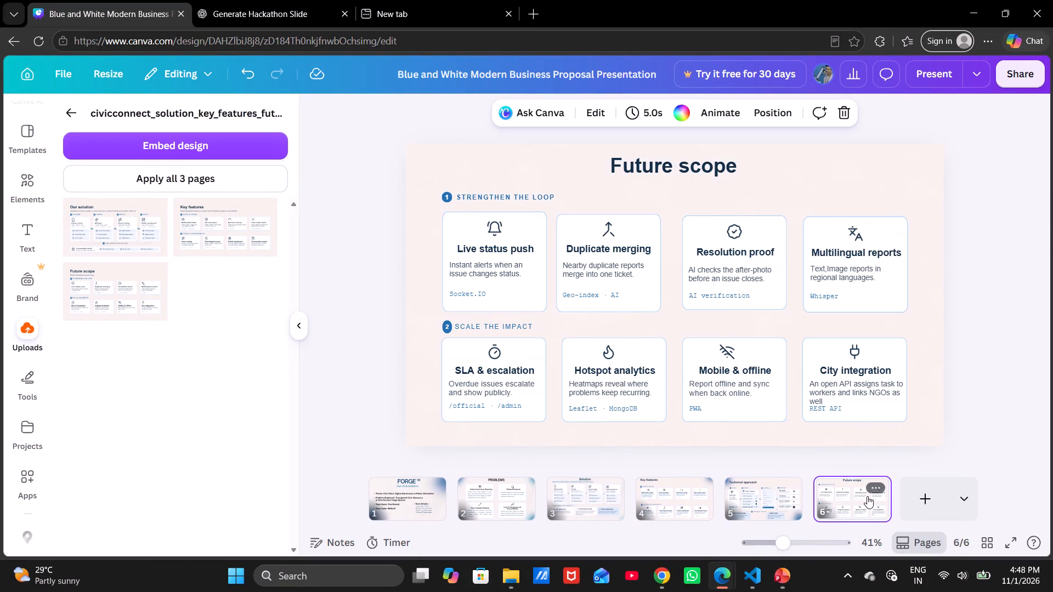
scroll(867, 496, left, 2)
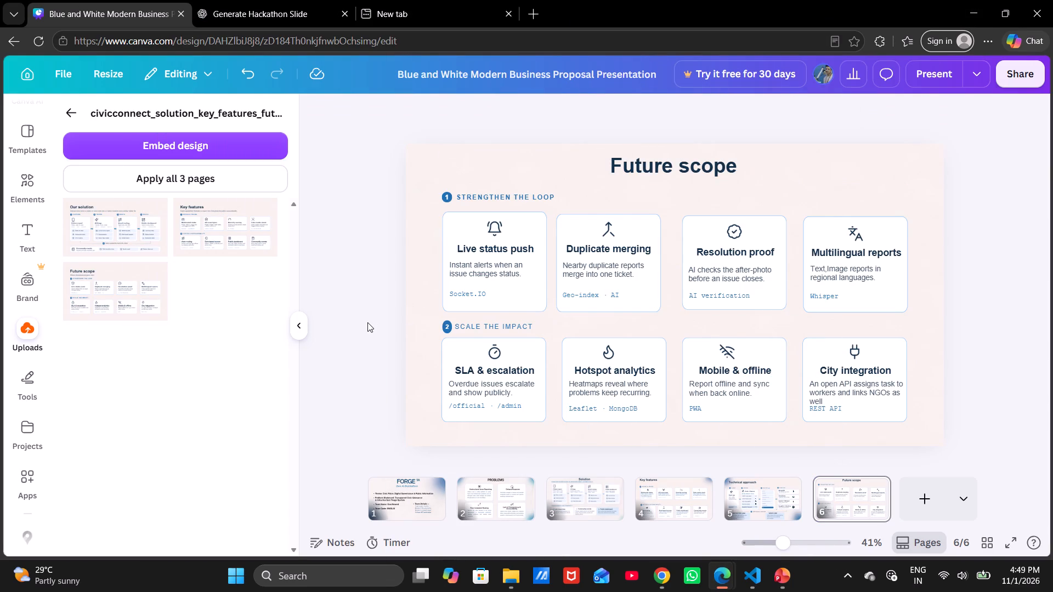
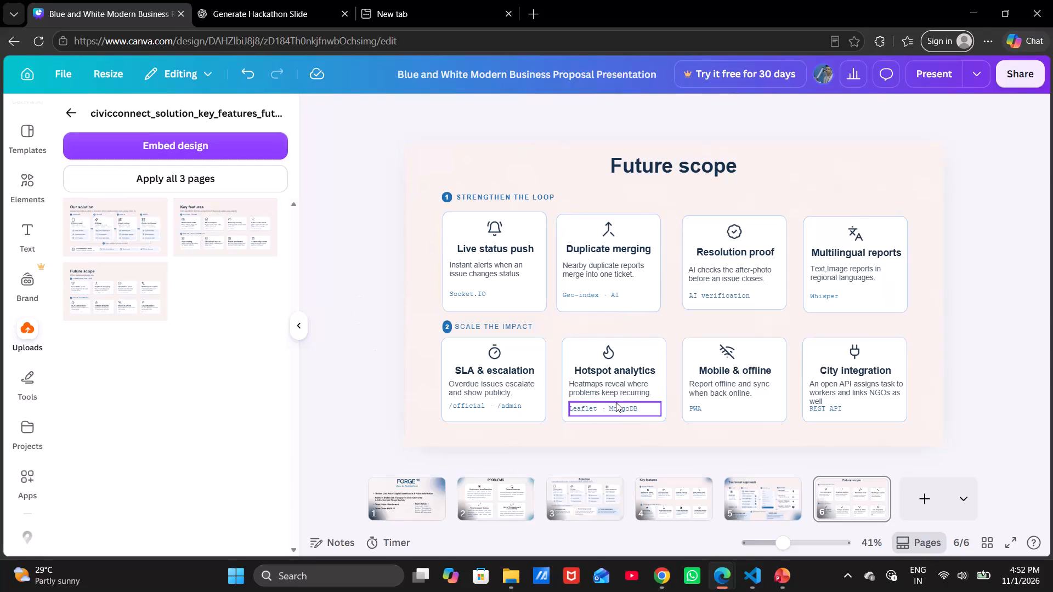
Look over the Solution slide and open the Key features slide of the presentation.
click(596, 515)
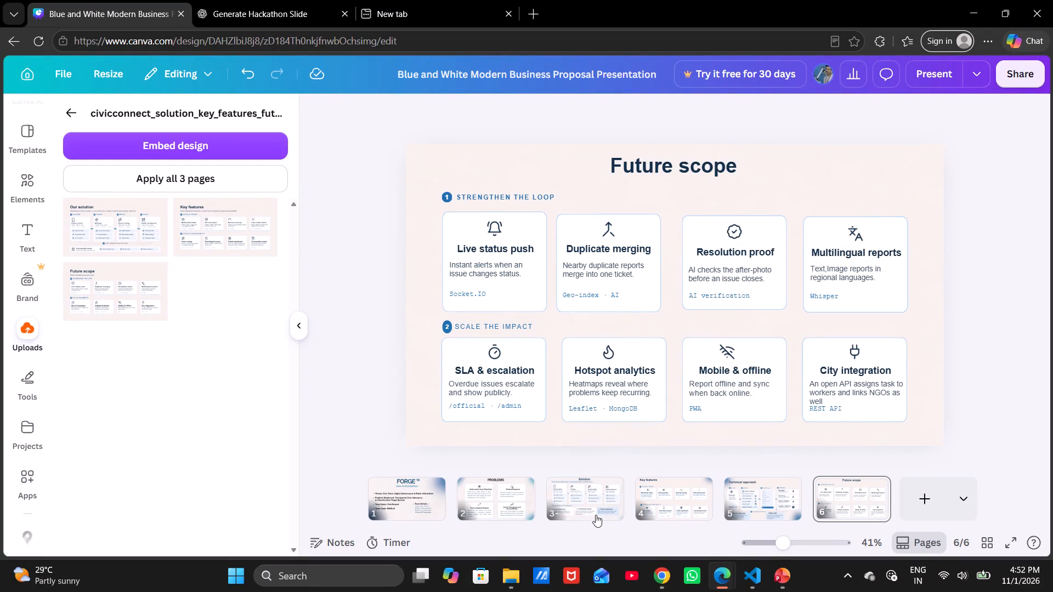
click(664, 507)
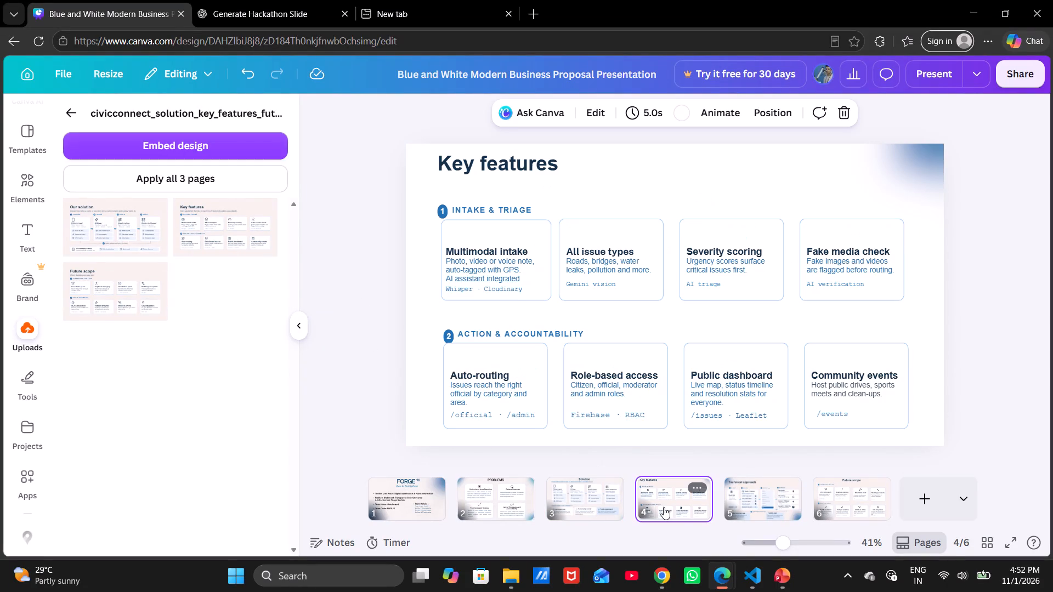
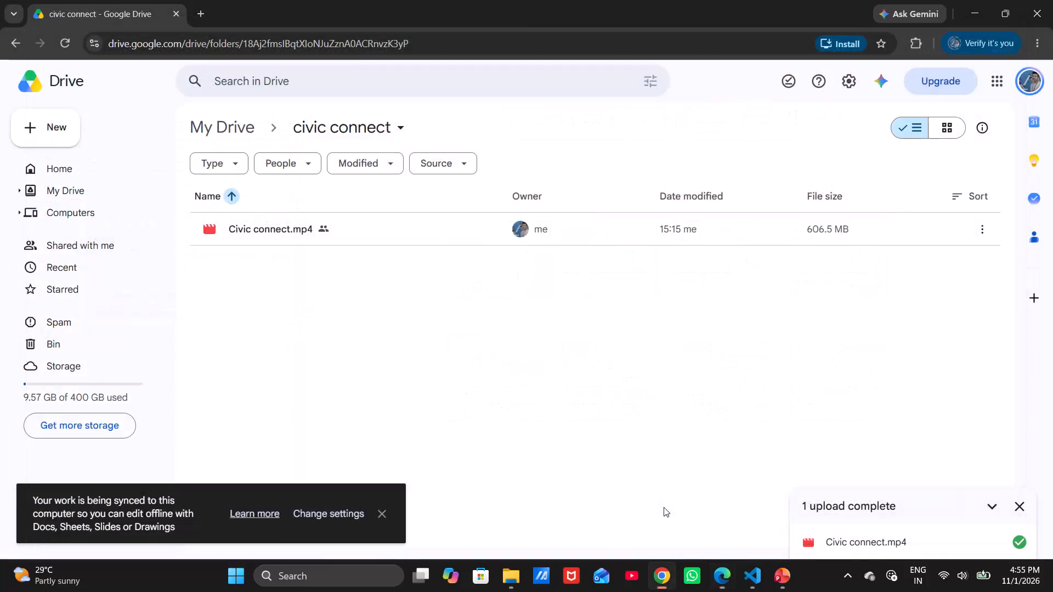
Close the Google Drive browser window with the civic connect folder, the PowerPoint presentation and Visual Studio Code.
key(alt+F4)
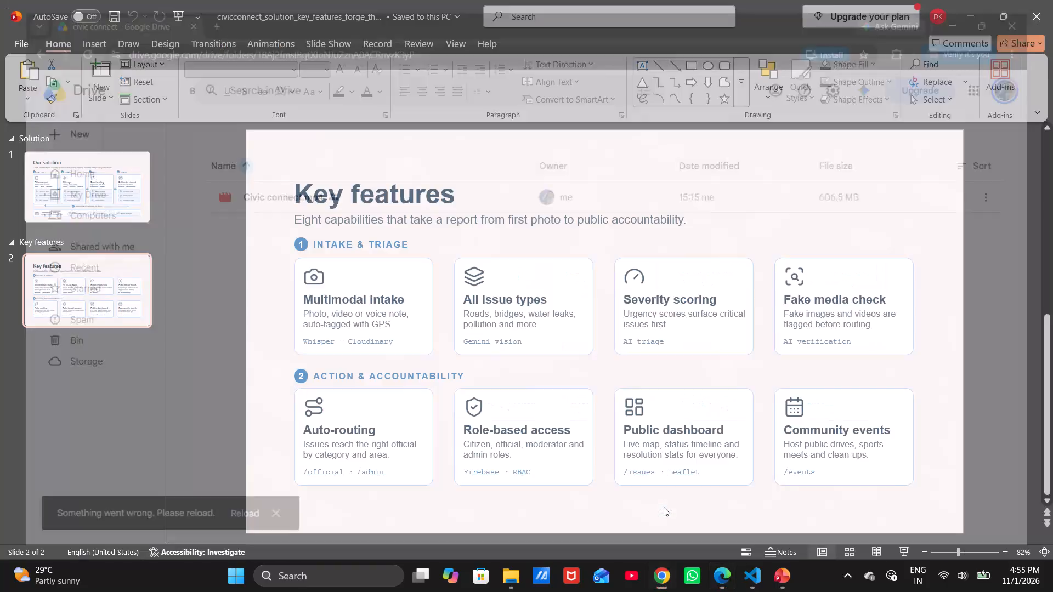
key(alt+F4)
key(alt+F4)
Bring up the Shut Down Windows dialog from the desktop.
key(alt+F4)
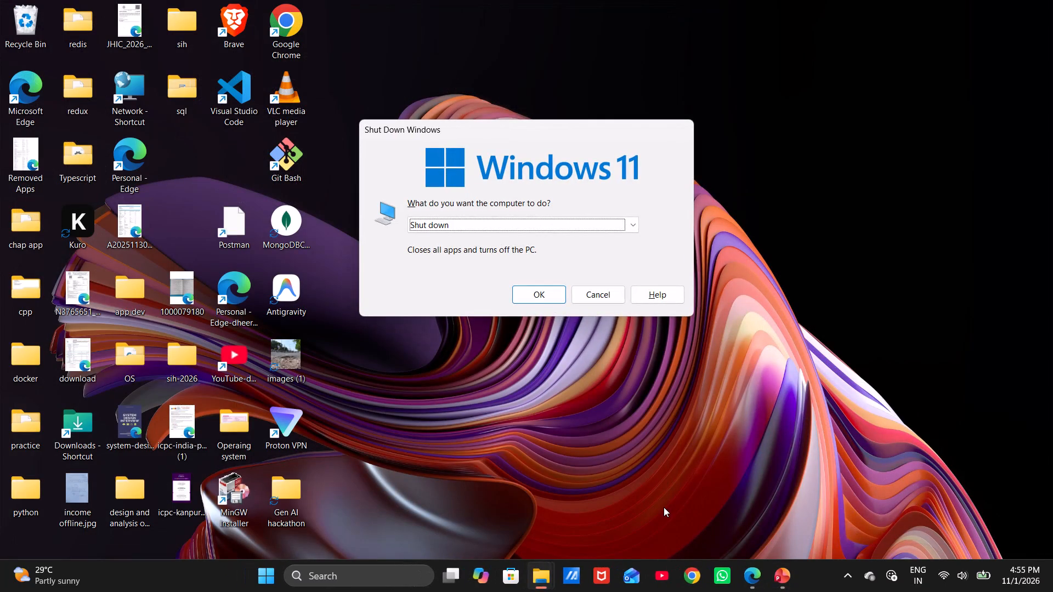